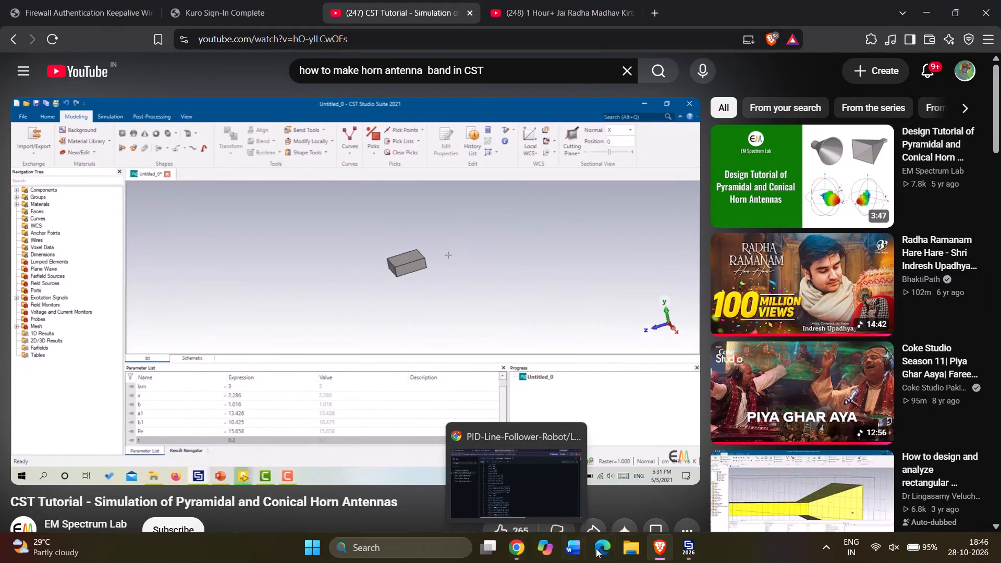
Open the Canva India website in a new Brave browser tab.
left_click(665, 546)
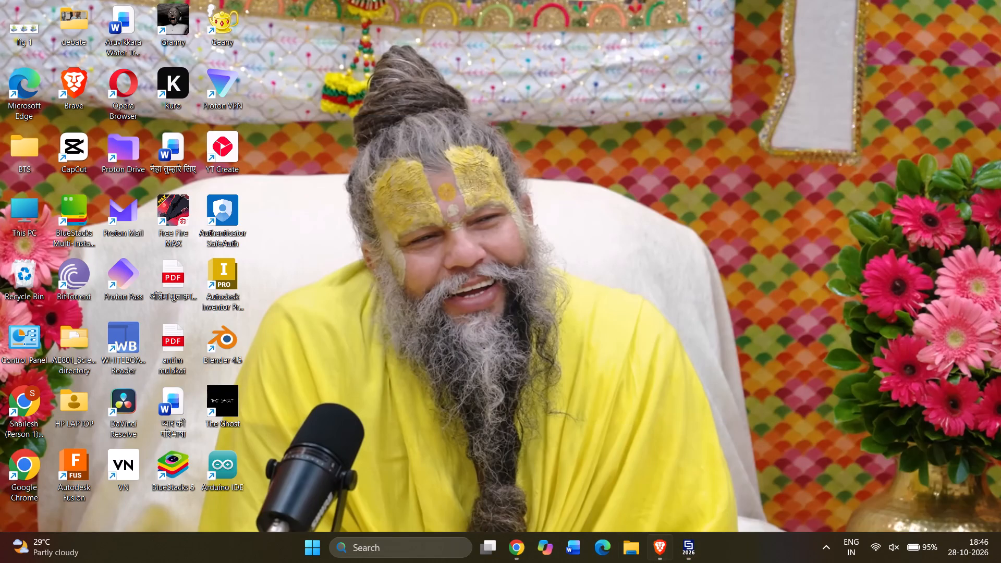
left_click(658, 548)
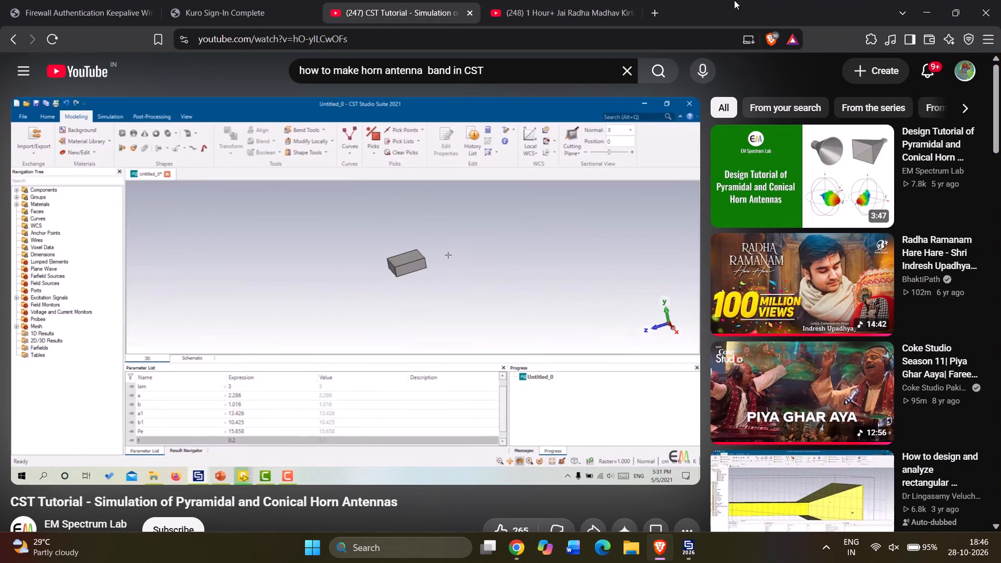
left_click(653, 9)
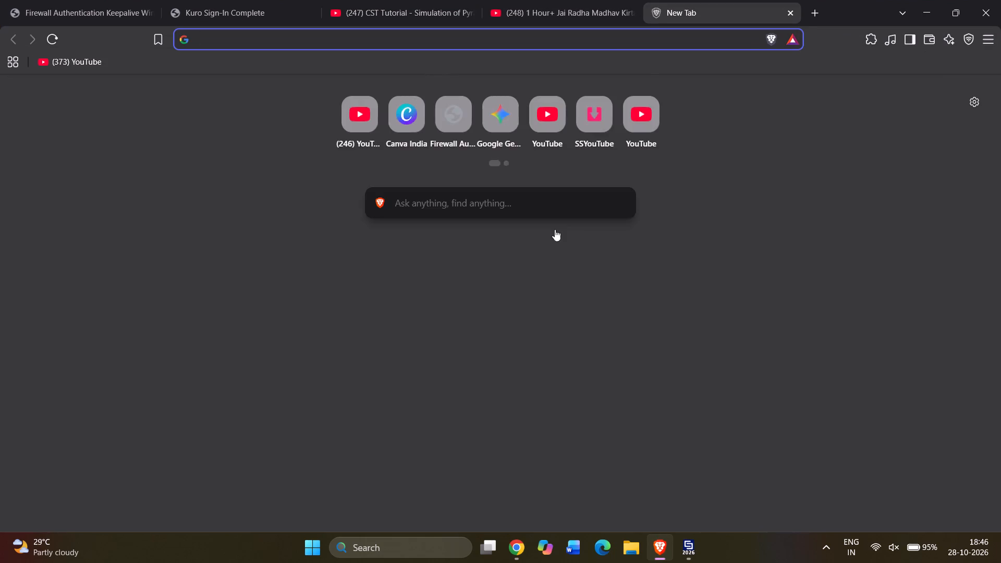
left_click(412, 106)
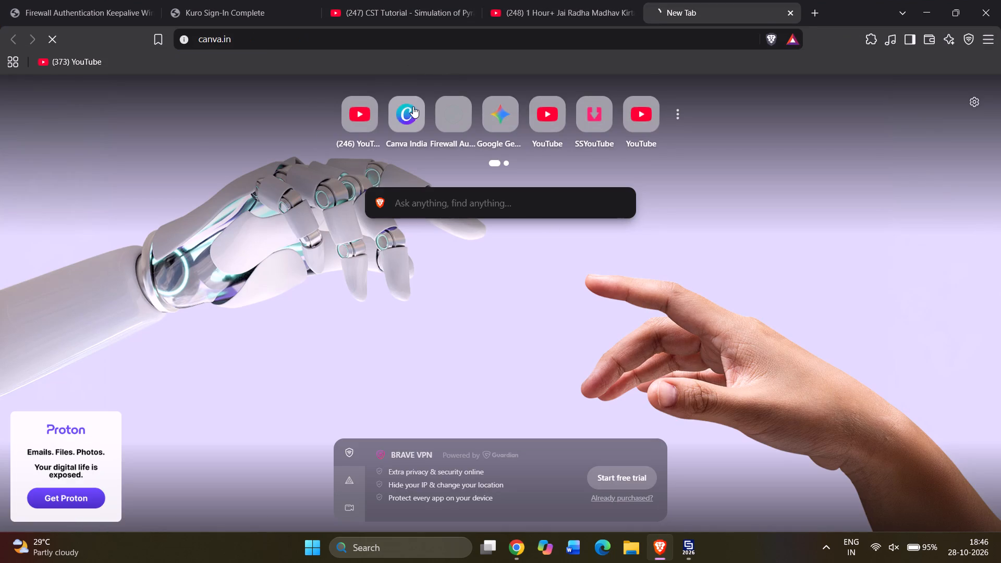
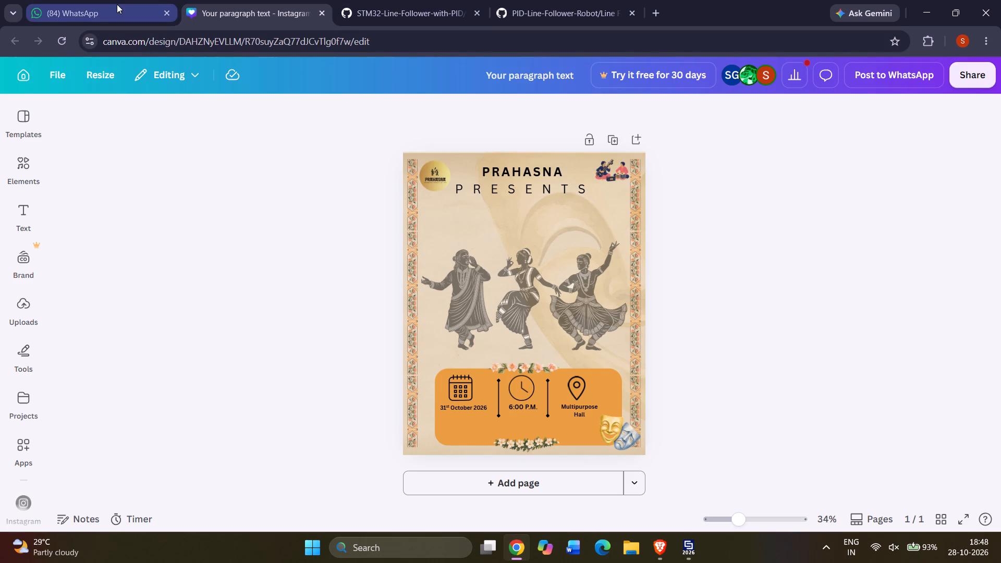
Copy the link of the Prahasna poster design that is open in Chrome.
left_click(670, 543)
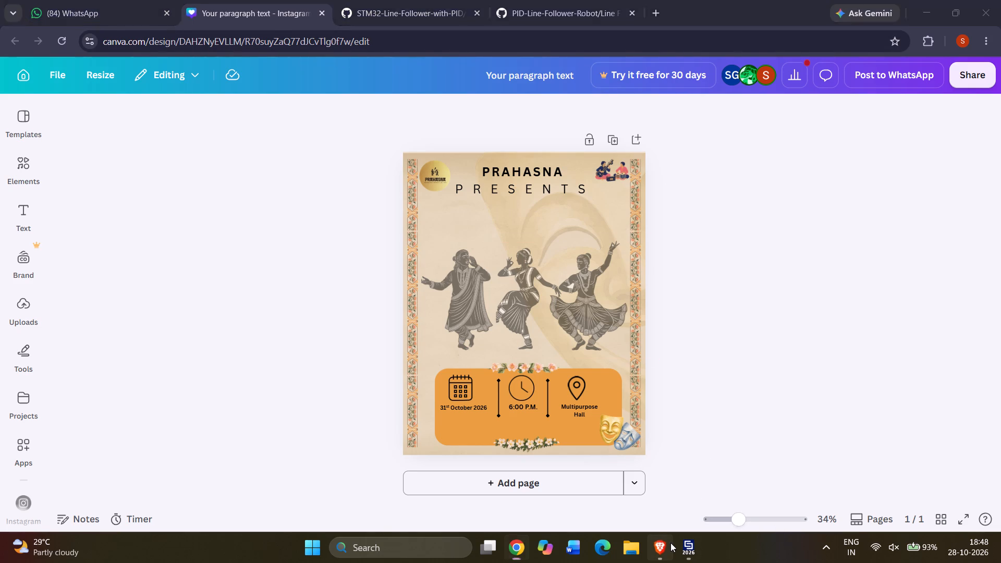
left_click(918, 4)
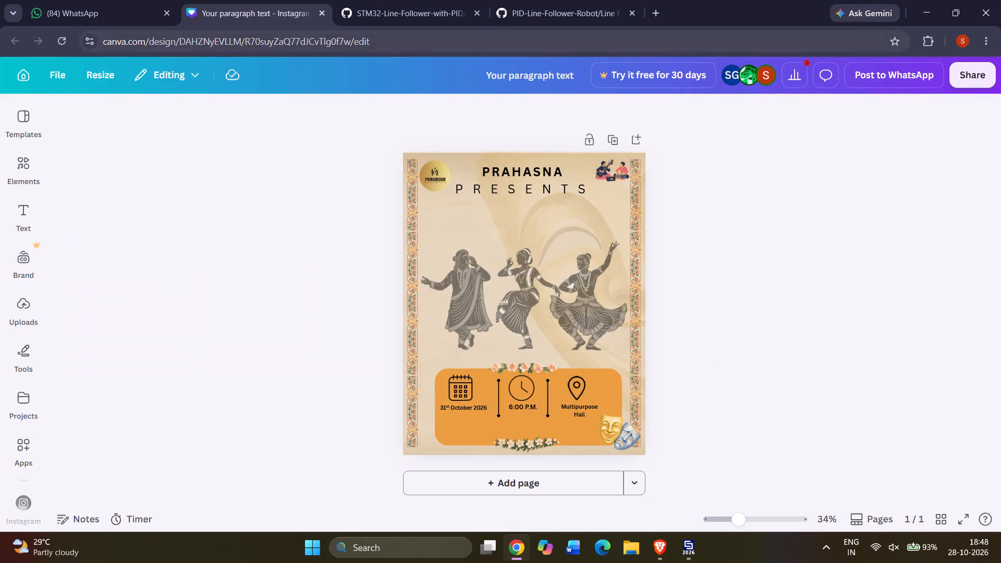
left_click(263, 47)
key("ctrl+c")
key("ctrl+c")
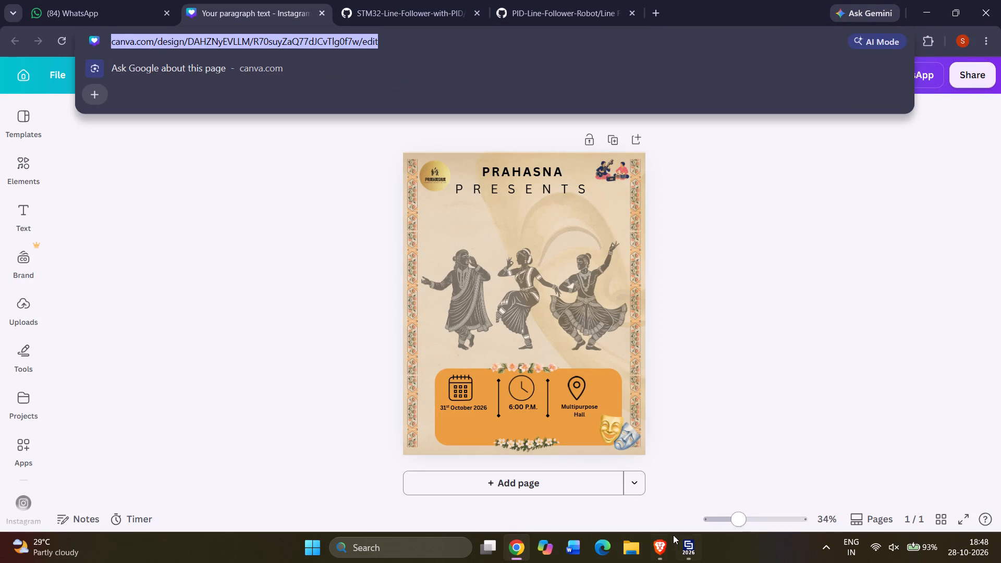
Switch to Brave and open the copied poster design link in a new tab.
left_click(668, 535)
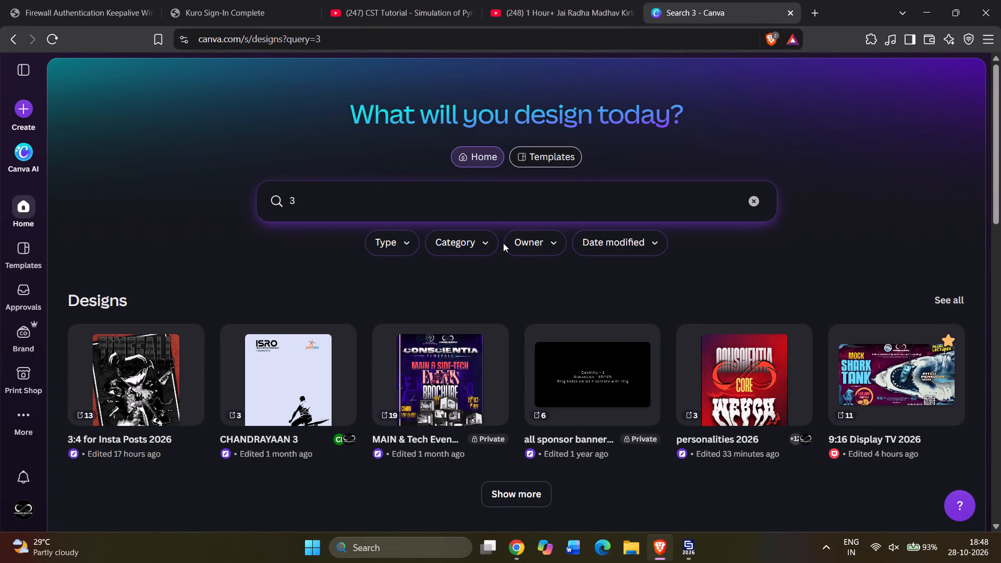
left_click(509, 205)
key("BackSpace")
key("BackSpace")
key("BackSpace")
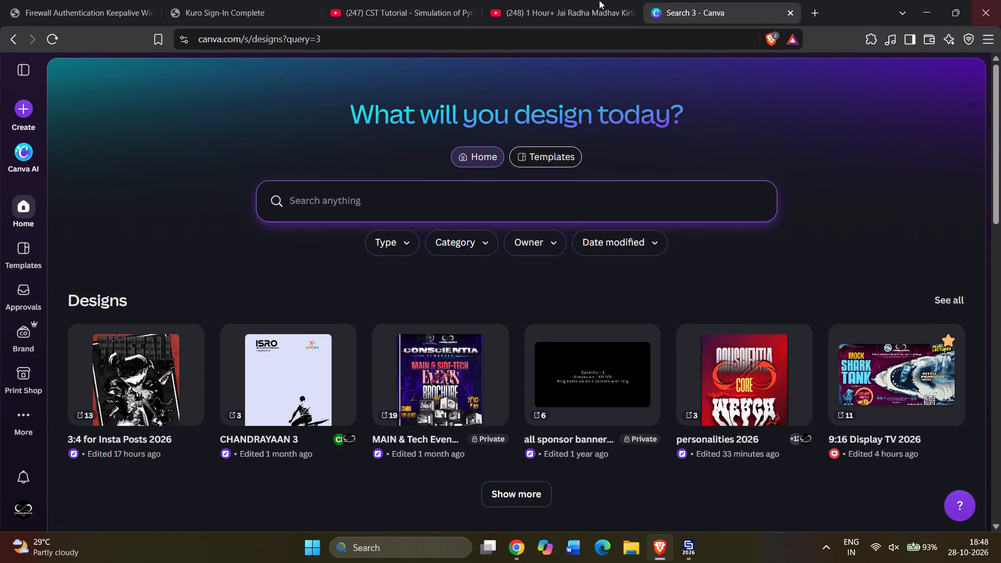
left_click(817, 11)
key("ctrl+v")
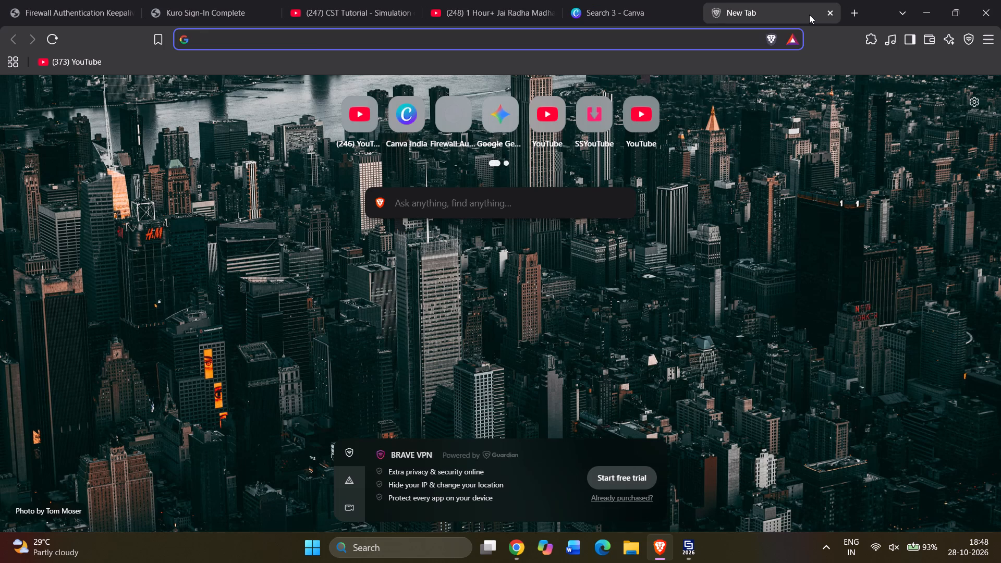
key("Return")
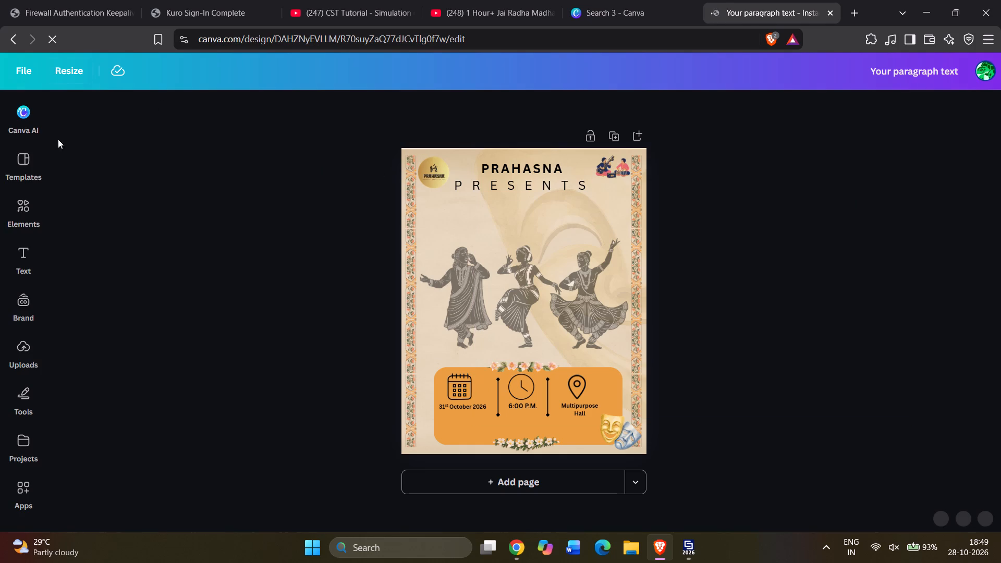
Check which account has the poster open and what editing permission it has.
left_click(641, 354)
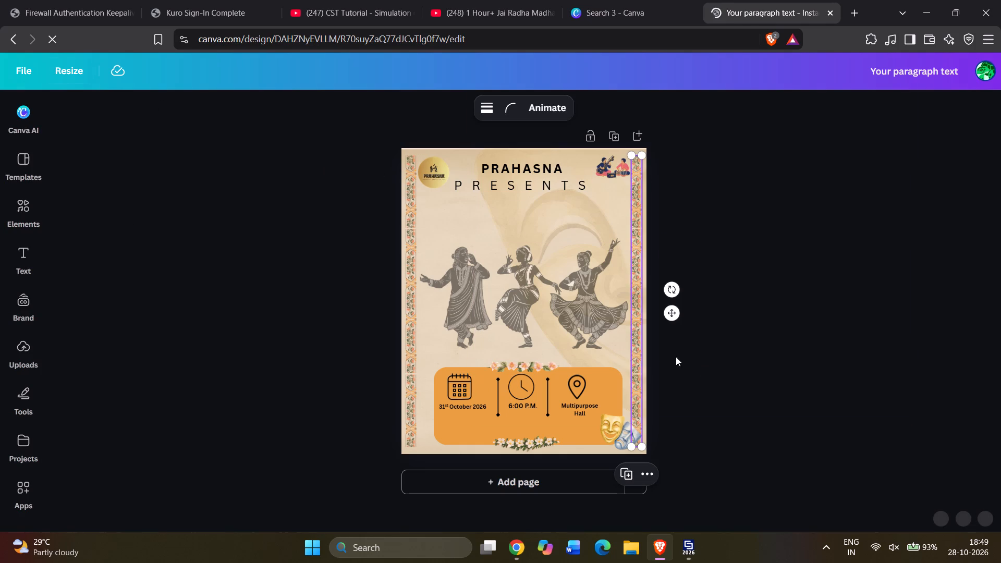
left_click(893, 263)
left_click(959, 69)
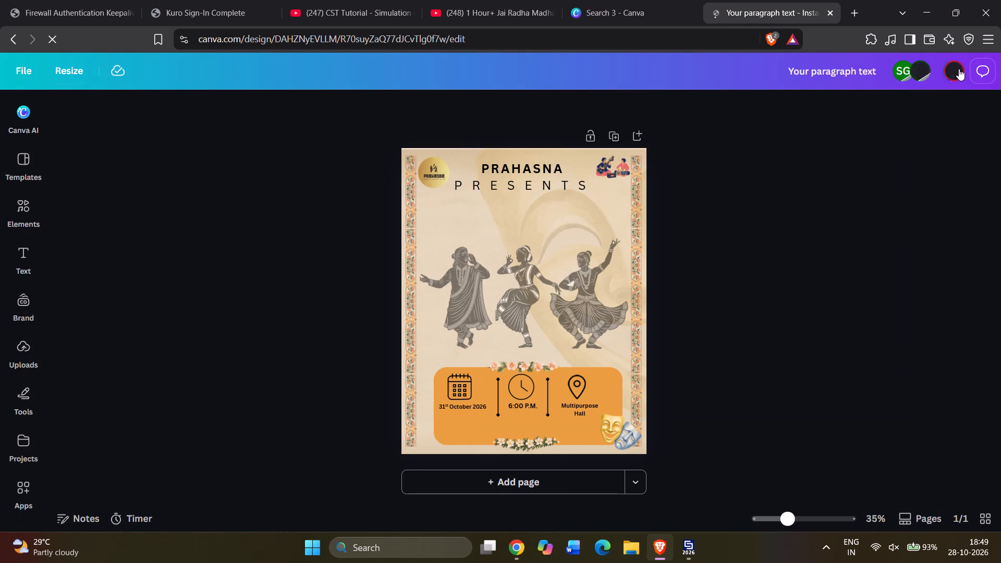
left_click(949, 72)
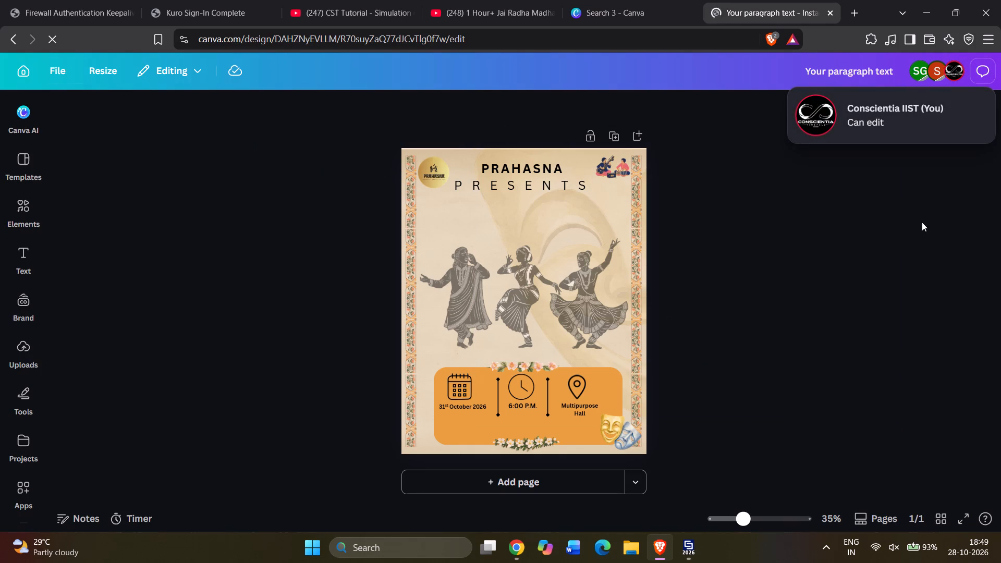
left_click(922, 222)
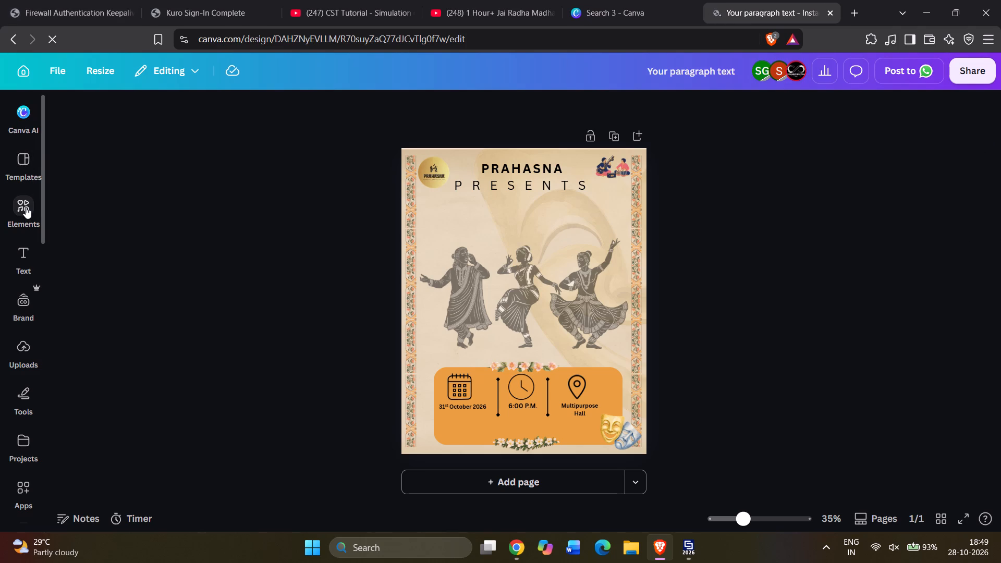
Delete the two vertical floral border strips along the poster's left and right edges.
left_click(410, 225)
key("BackSpace")
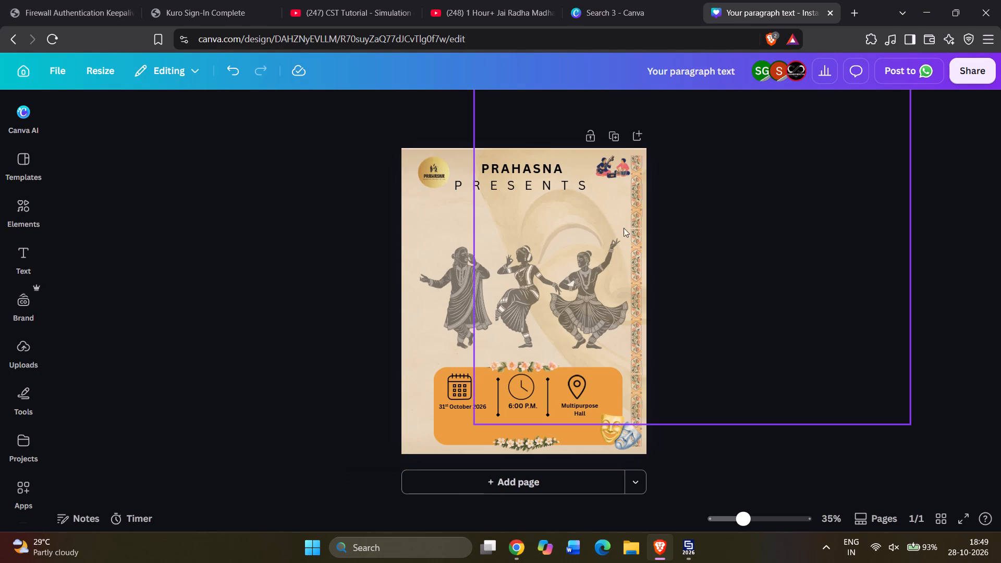
left_click(643, 228)
left_click(636, 227)
key("BackSpace")
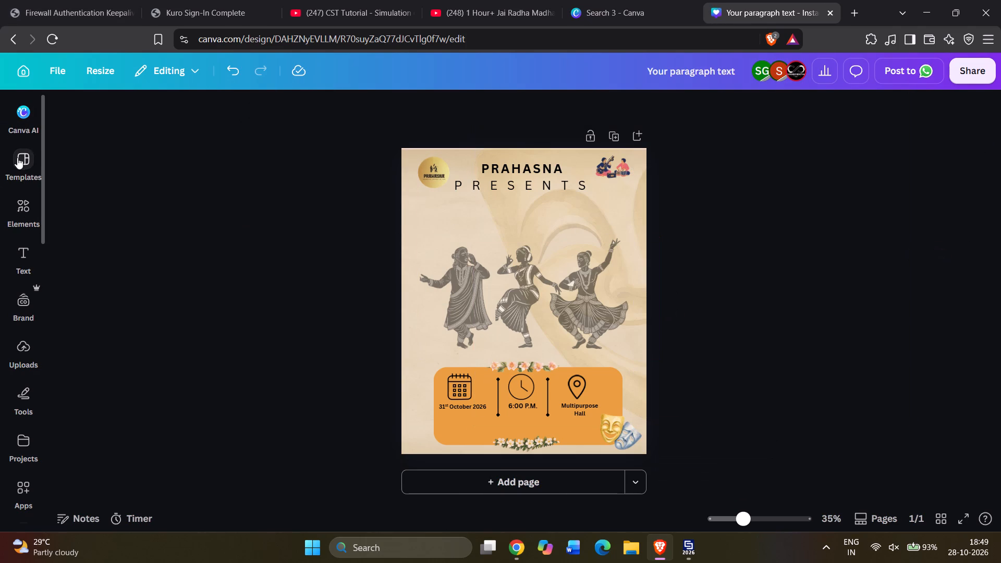
Search the design elements for "indian border" and look through the frame results.
left_click(25, 210)
left_click(205, 119)
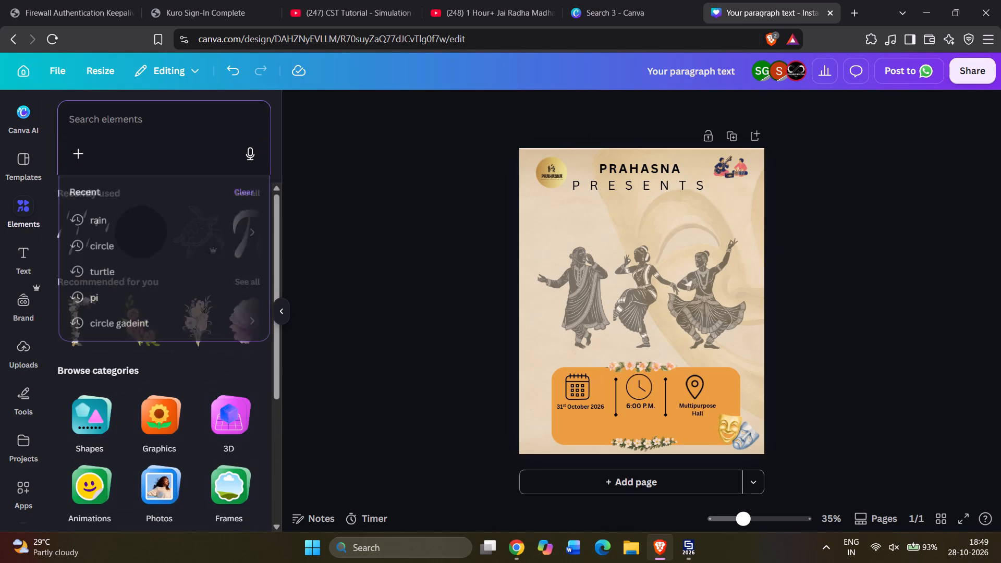
type("indian bored")
key("BackSpace")
key("BackSpace")
type("der")
key("Return")
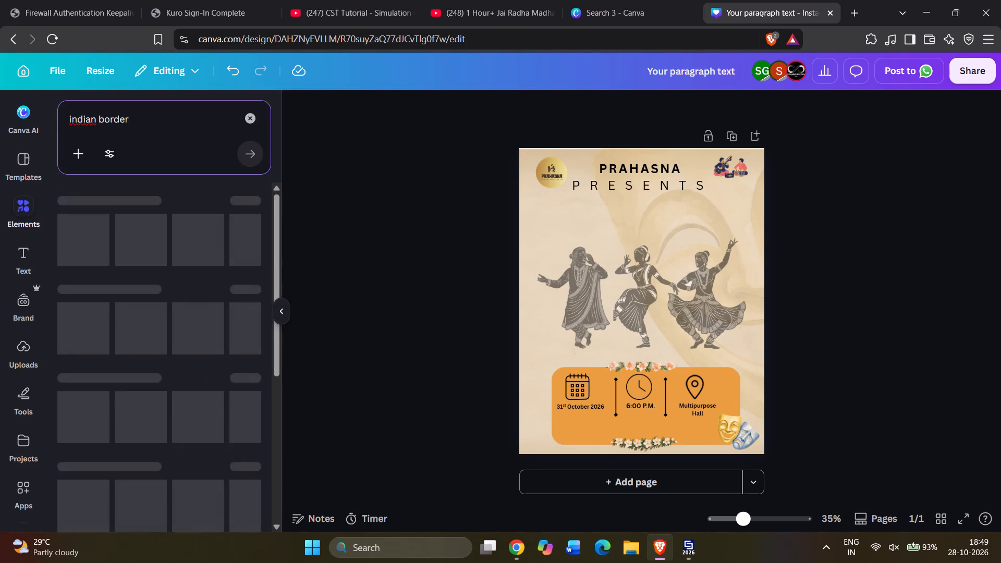
scroll(137, 393, "down", 1)
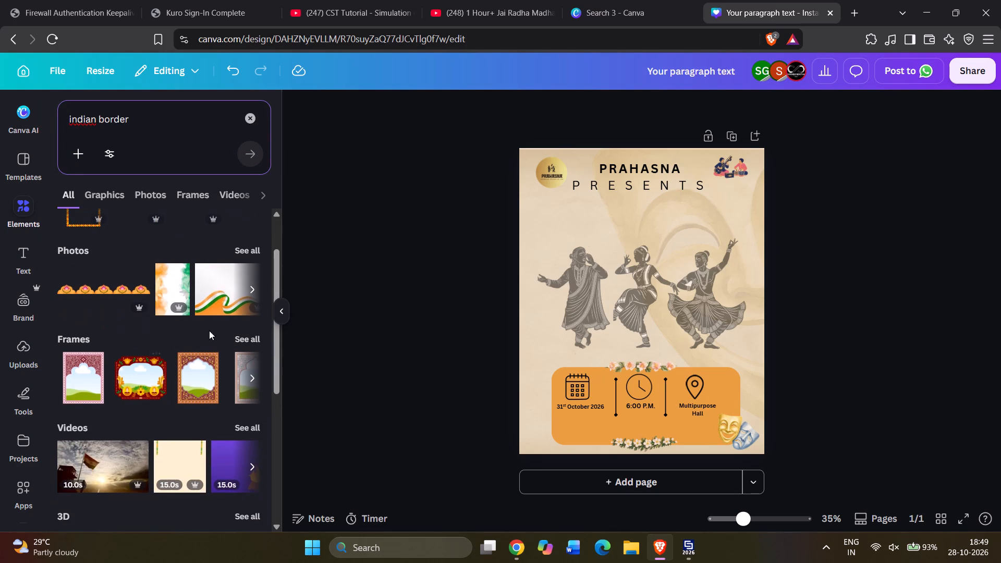
left_click(247, 338)
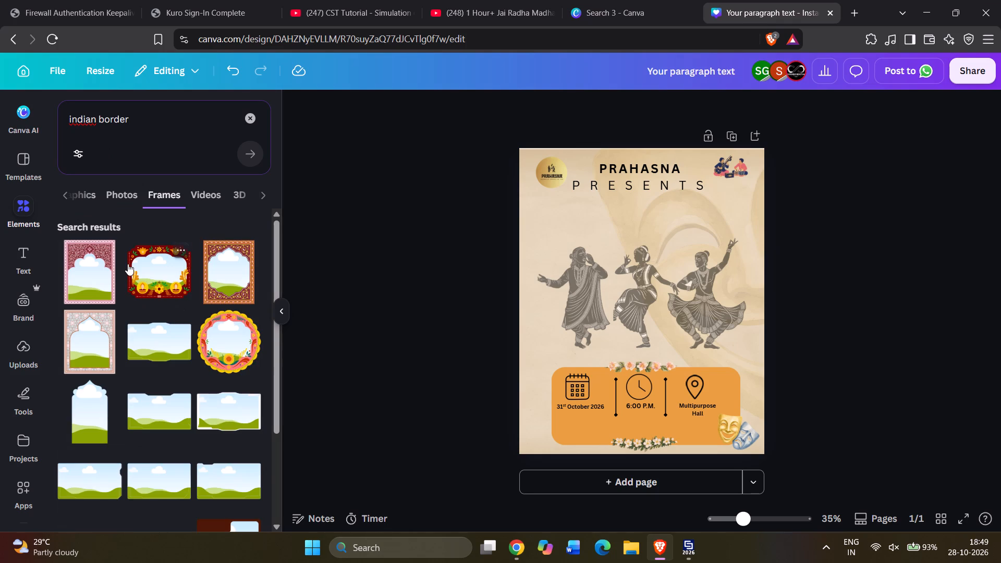
scroll(128, 281, "down", 2)
scroll(129, 282, "up", 2)
scroll(129, 282, "down", 5)
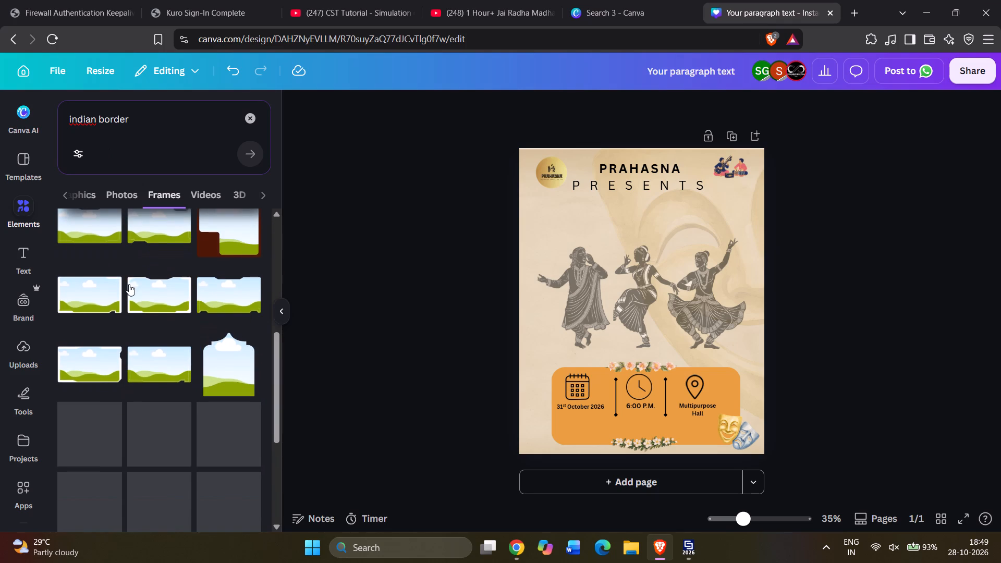
Add the orange and red corner mandala from the "indian border" graphics results to the poster.
left_click(87, 193)
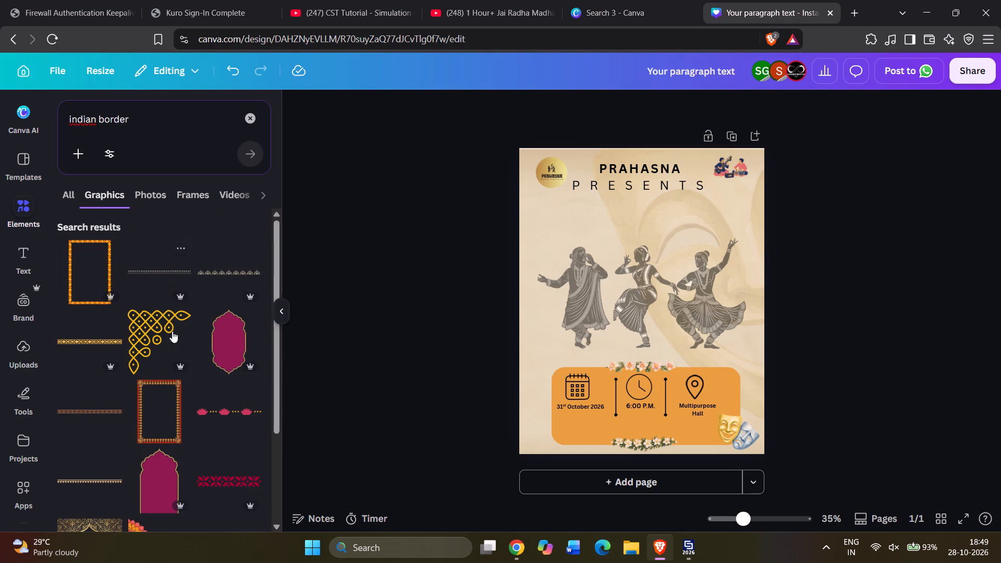
scroll(169, 348, "down", 4)
scroll(169, 347, "up", 2)
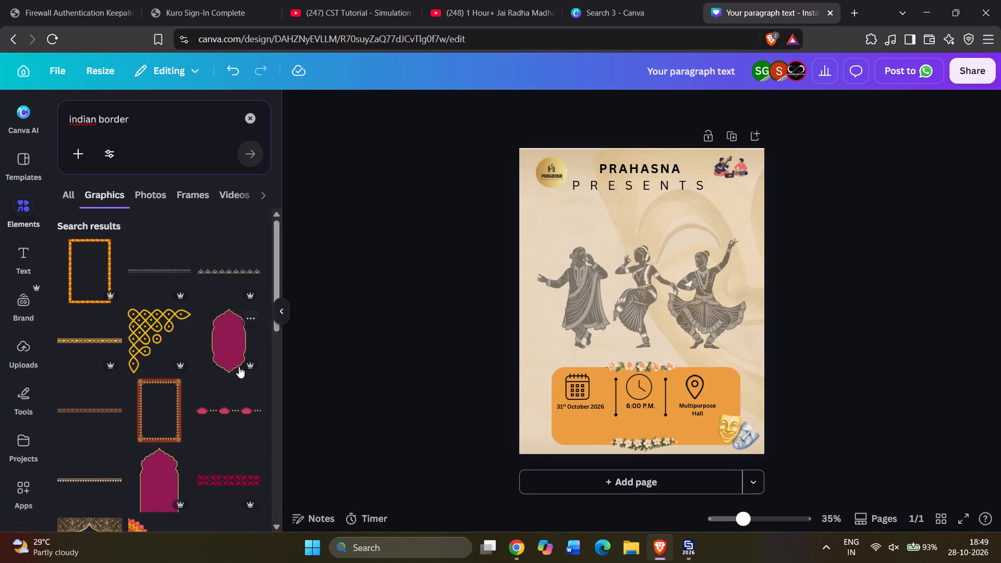
scroll(138, 312, "down", 3)
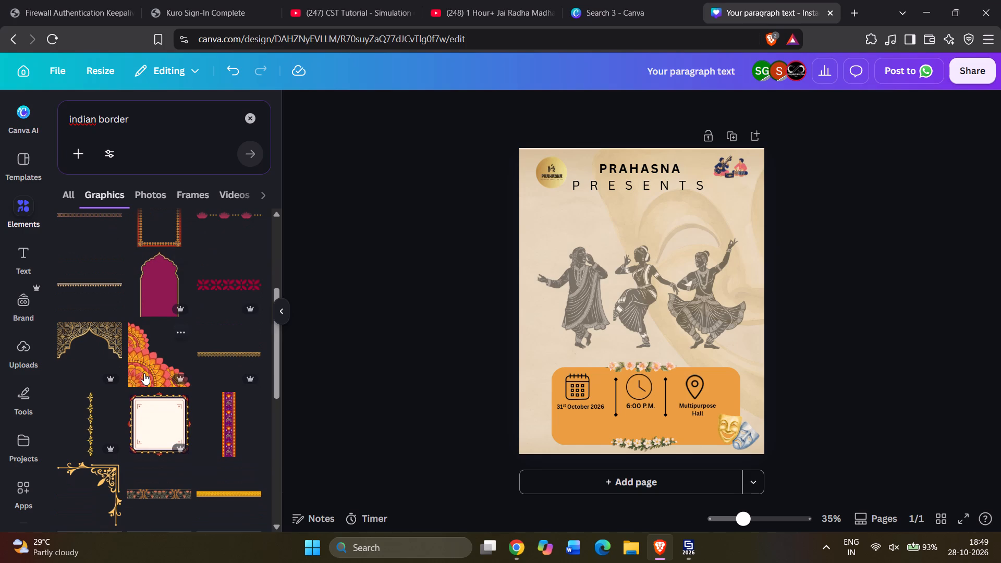
left_click(144, 373)
right_click(636, 295)
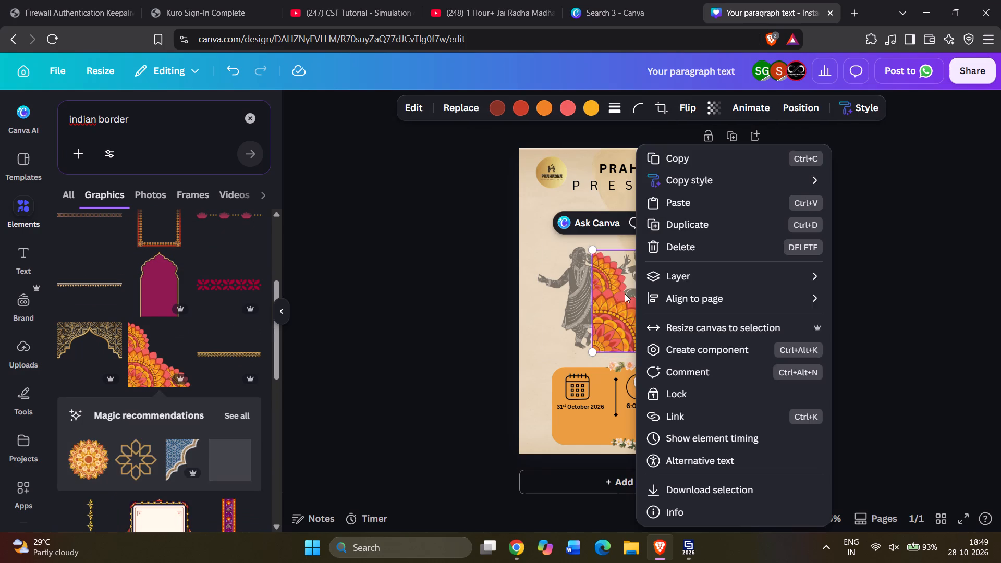
left_click(619, 293)
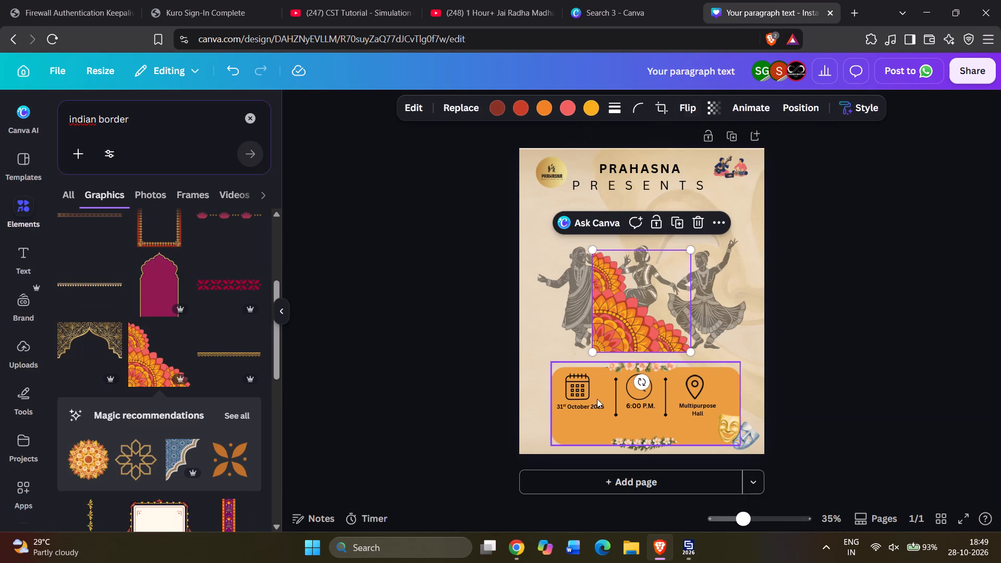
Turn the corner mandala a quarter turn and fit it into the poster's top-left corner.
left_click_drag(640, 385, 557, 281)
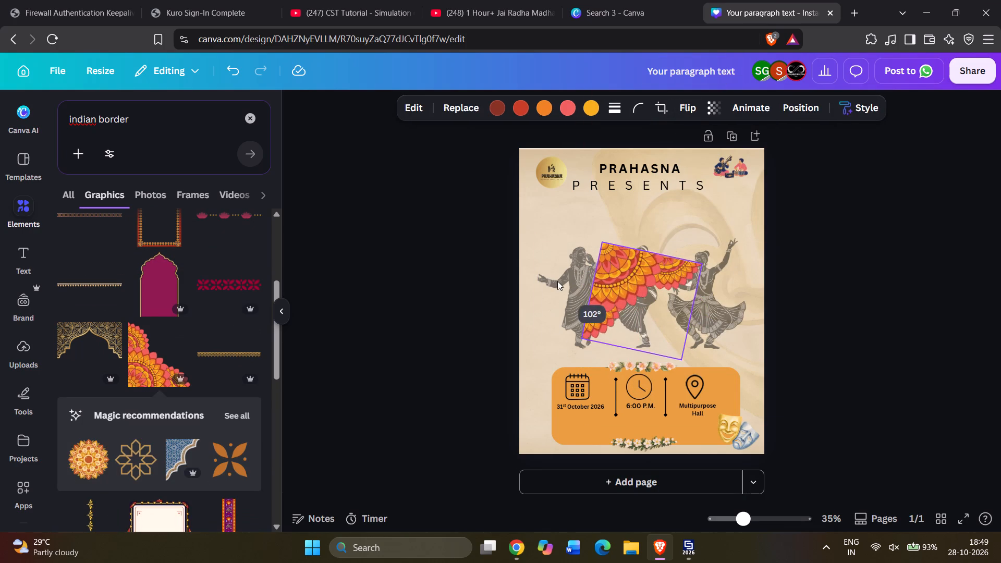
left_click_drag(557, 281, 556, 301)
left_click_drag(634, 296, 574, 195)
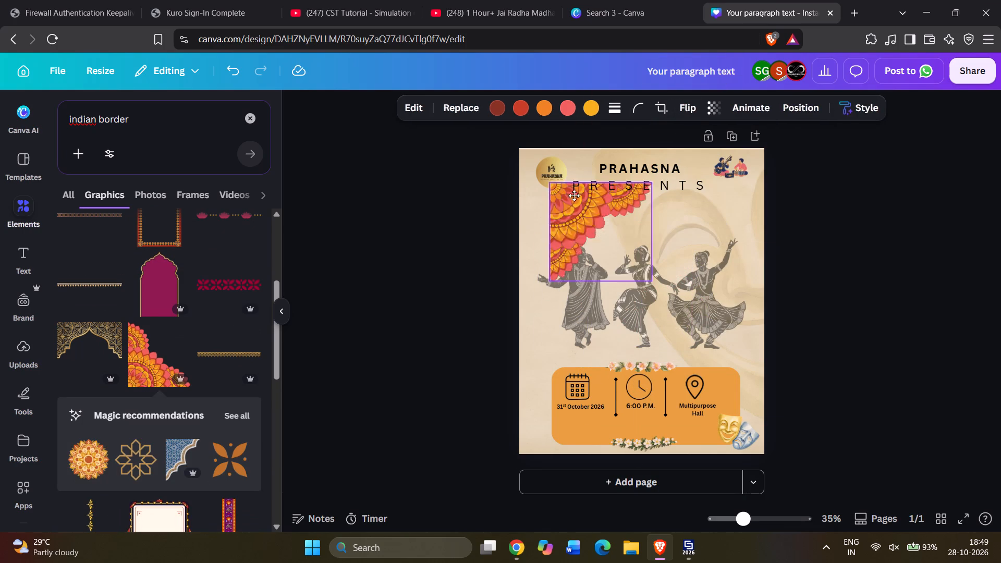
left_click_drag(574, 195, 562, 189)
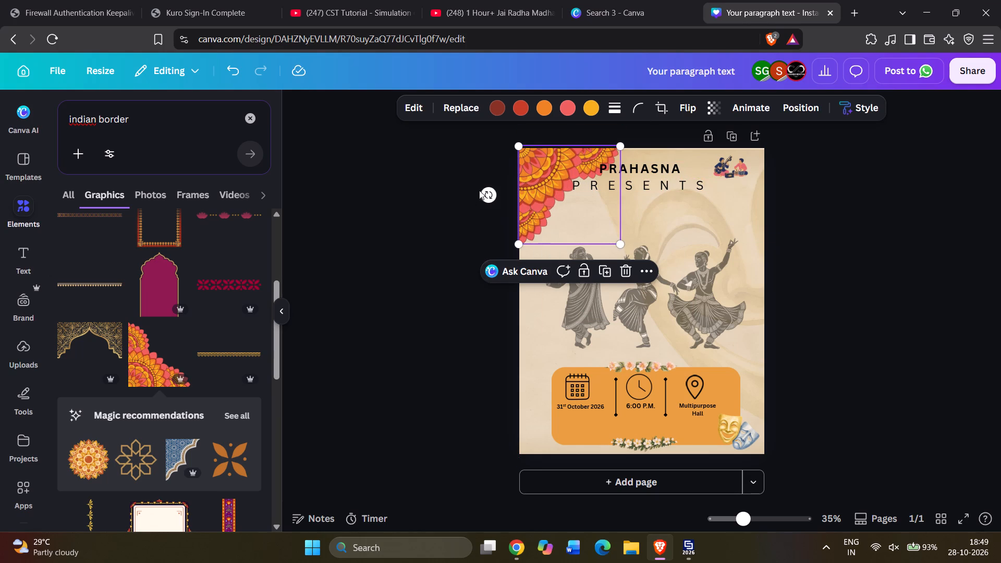
Rotate the mandala to suit the poster's top-right corner and move it just below the musicians illustration.
left_click_drag(484, 190, 561, 66)
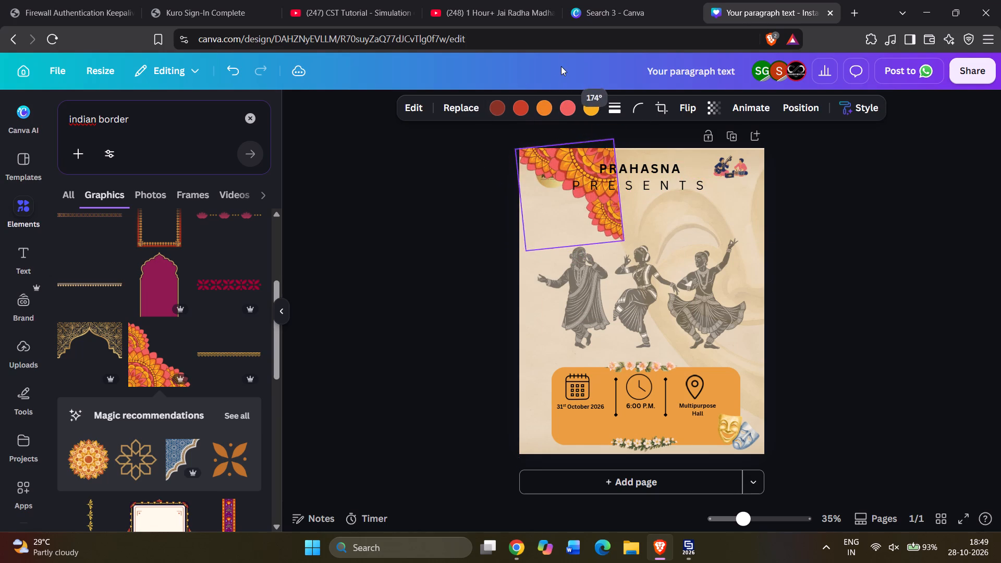
left_click_drag(561, 66, 572, 71)
left_click_drag(583, 192, 668, 215)
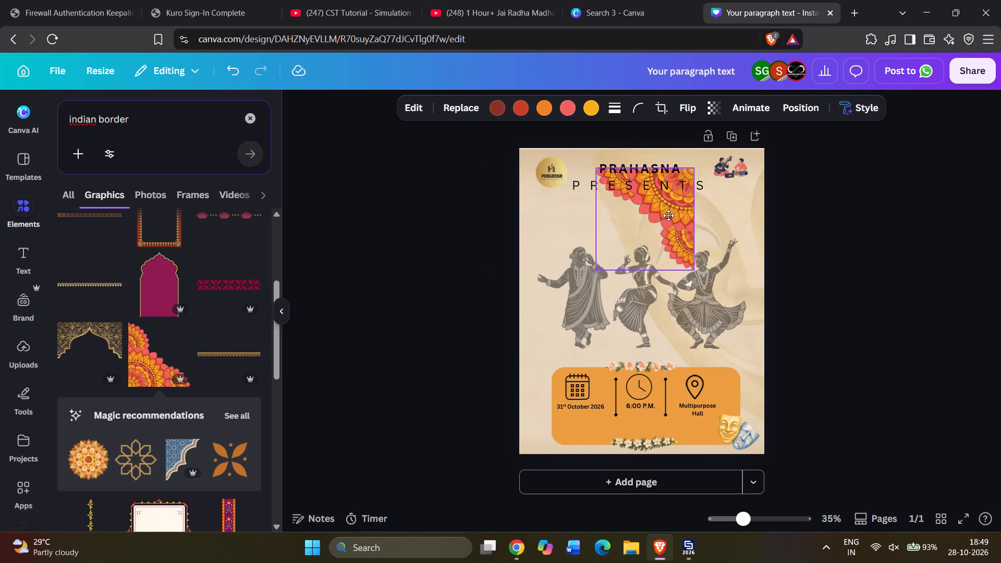
left_click_drag(668, 215, 714, 231)
Delete the musicians illustration at the poster's top right.
left_click(725, 170)
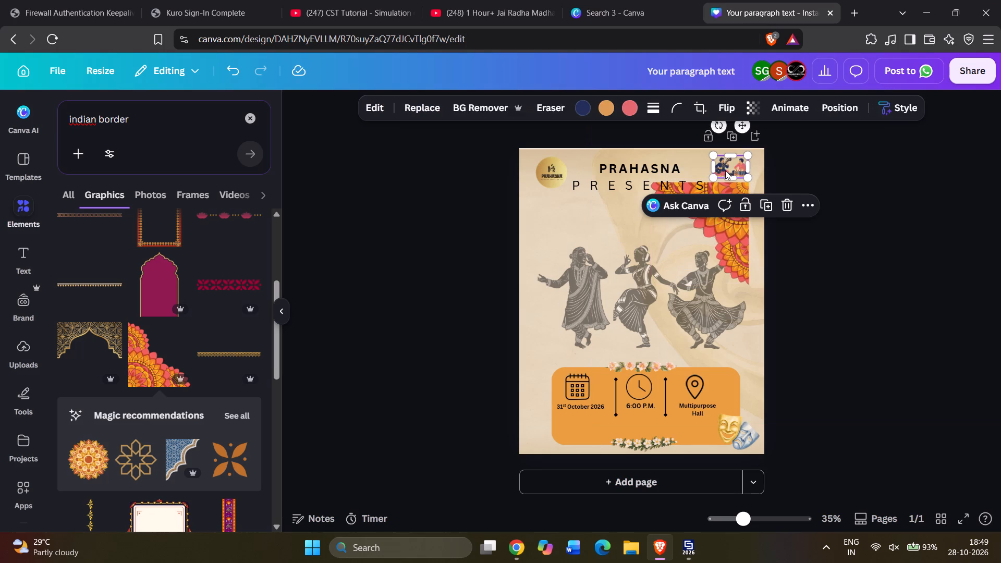
key("BackSpace")
Fit the mandala flush into the poster's top-right corner and shrink it so it clears the title text.
left_click_drag(712, 253, 728, 221)
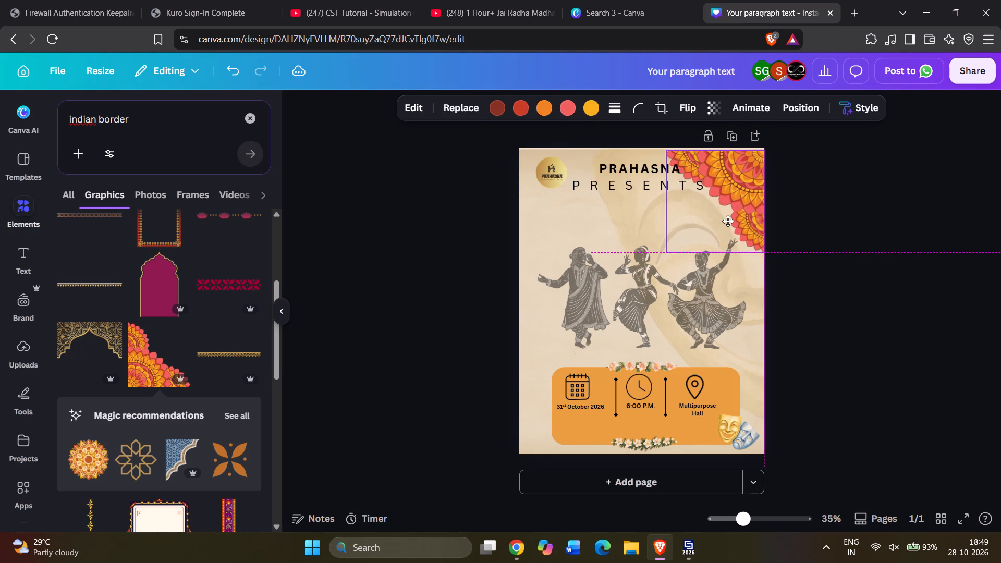
left_click_drag(728, 221, 729, 219)
left_click(873, 265)
left_click(717, 181)
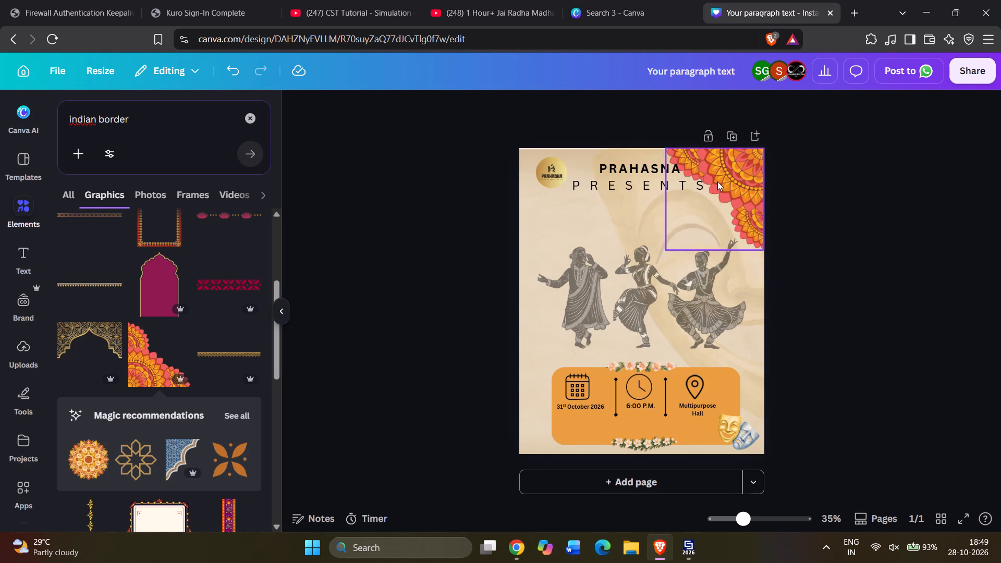
left_click_drag(670, 248, 702, 221)
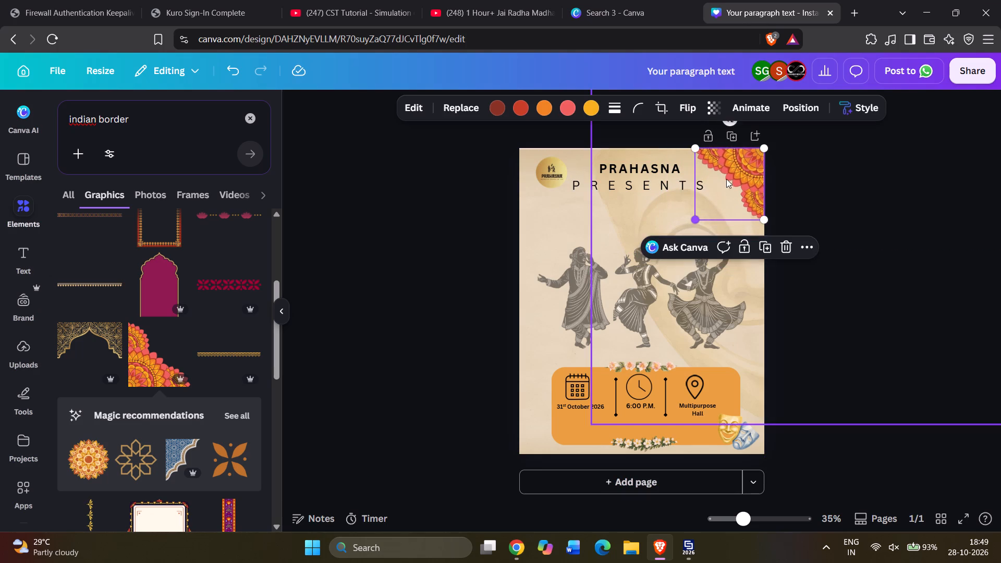
left_click(726, 179)
left_click(900, 220)
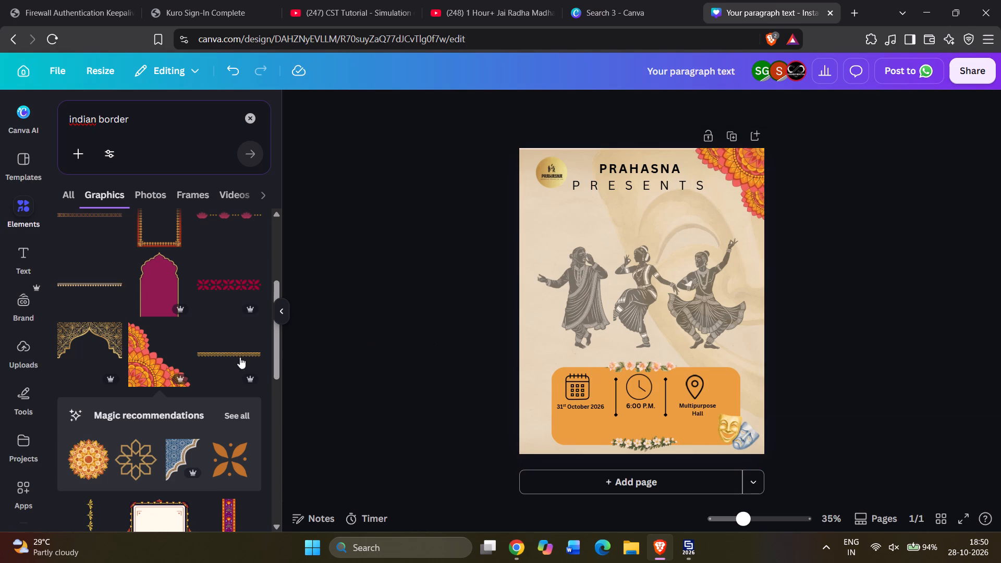
Add the gold half-mandala from the full list of recommendations related to the corner mandala.
scroll(206, 367, "down", 3)
scroll(207, 369, "up", 3)
left_click(241, 421)
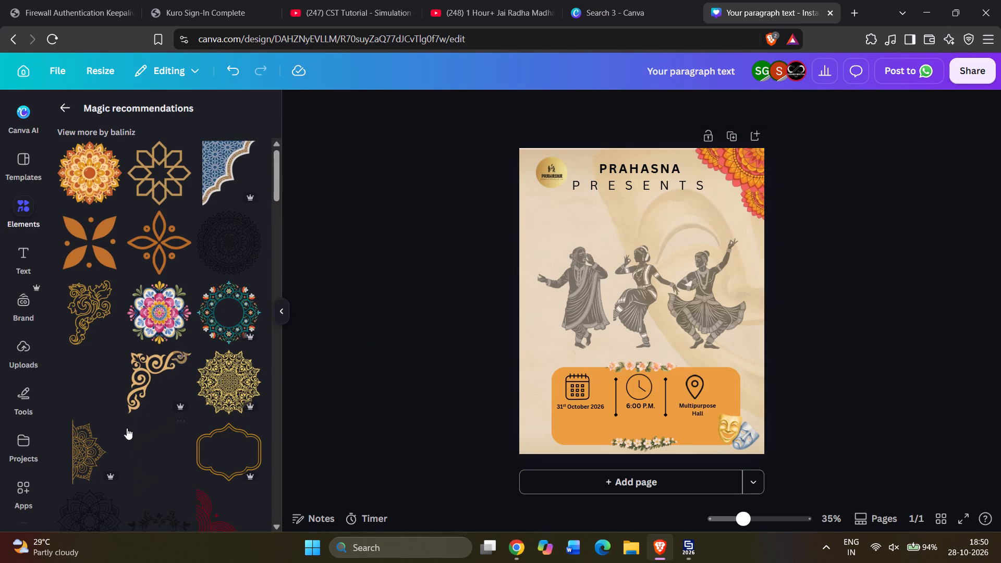
left_click(99, 444)
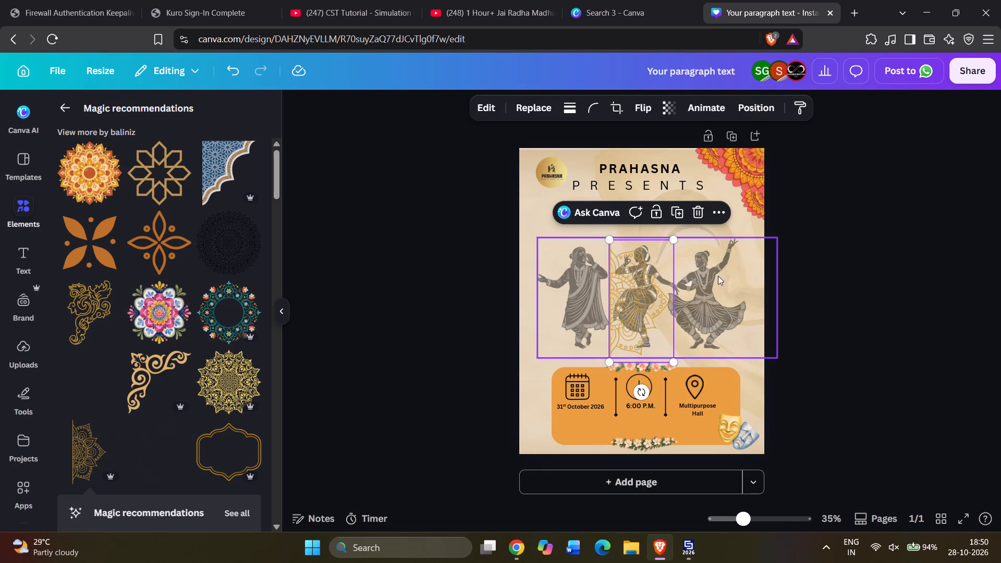
Enlarge the gold half-mandala and place its flat side flush against the poster's left edge, spanning most of its height.
left_click_drag(670, 360, 735, 479)
left_click_drag(650, 323, 582, 208)
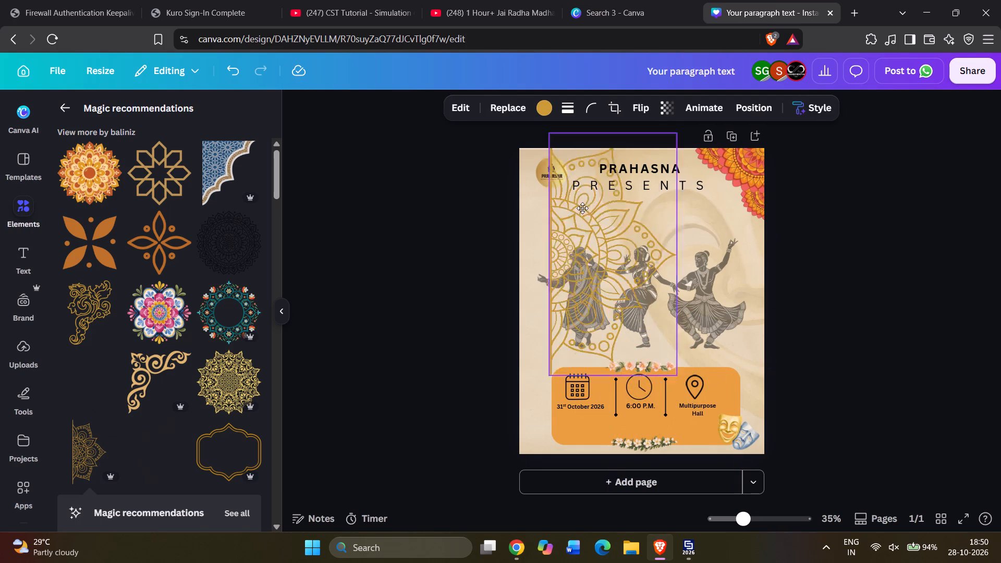
left_click_drag(582, 208, 560, 265)
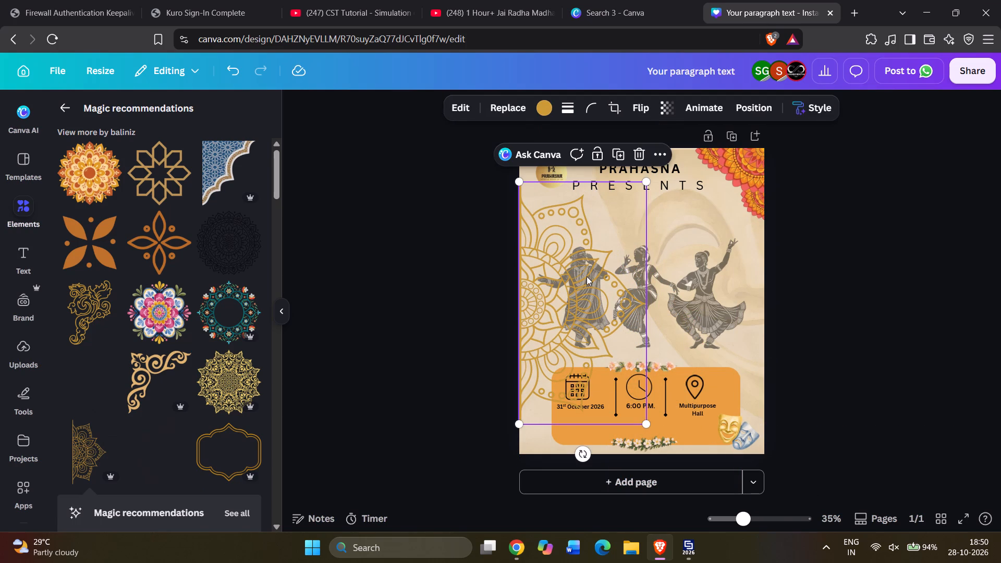
Send the half-mandala backward through the layers until it sits behind the dancers, the orange details card and the paper texture.
right_click(587, 276)
left_click(675, 274)
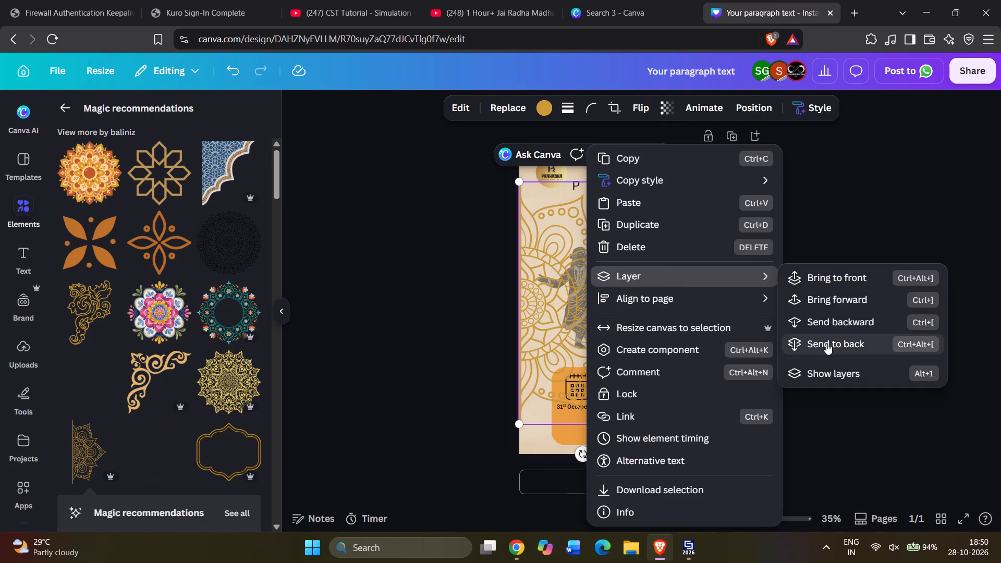
left_click(825, 322)
triple_click(825, 322)
triple_click(825, 322)
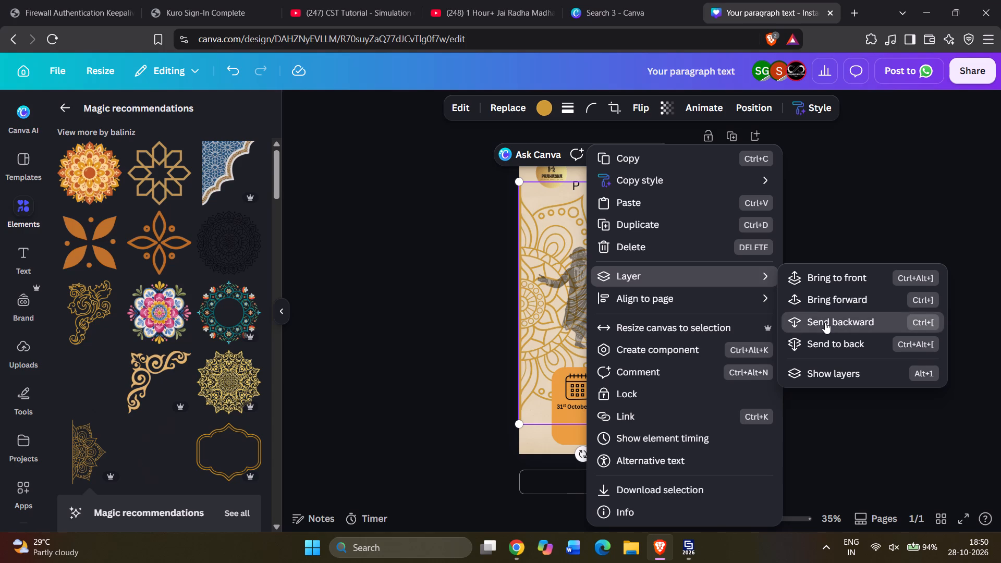
left_click(825, 322)
left_click(862, 140)
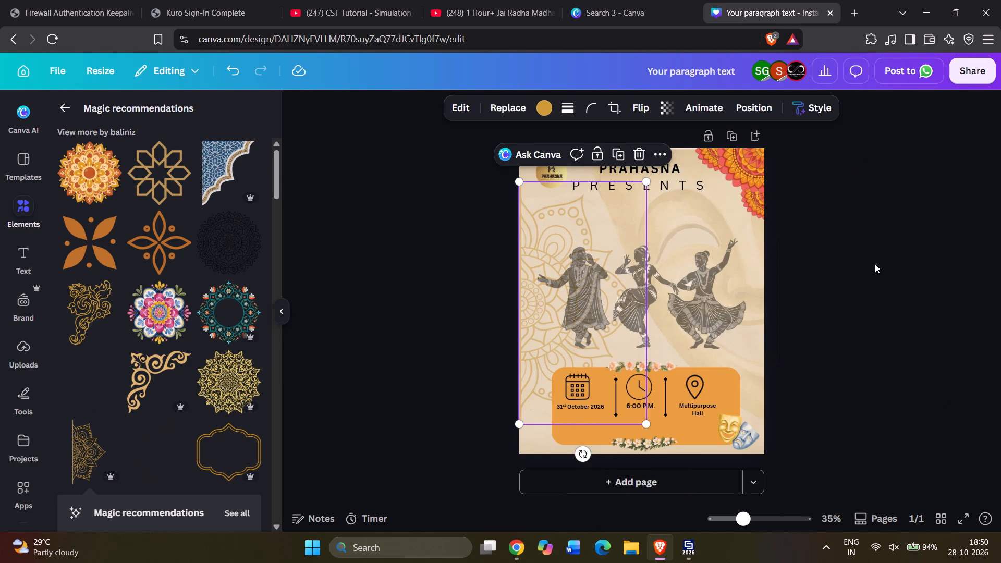
Select the gold half-mandala through the layer list and set its transparency to 39.
left_click(875, 264)
left_click(584, 283)
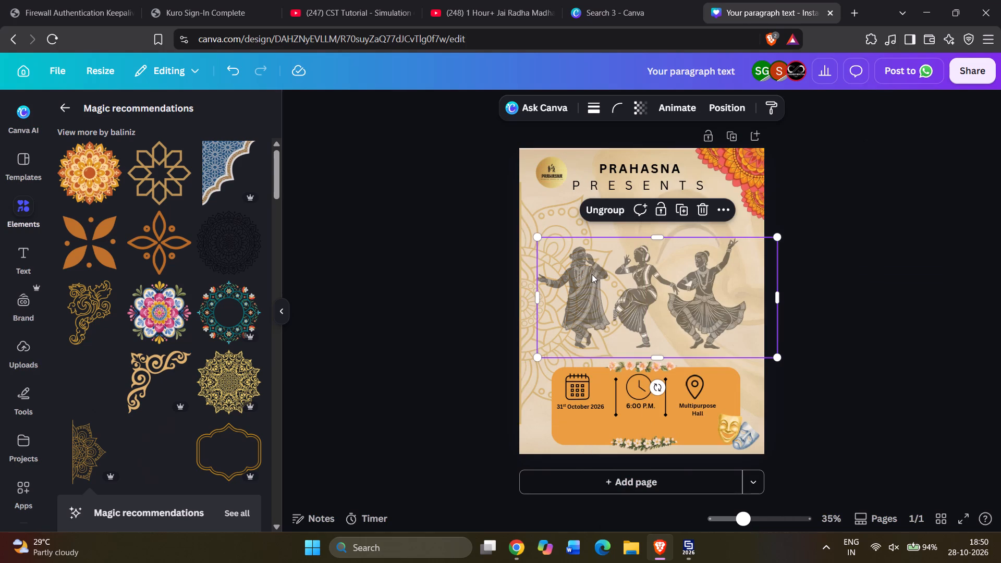
left_click(528, 268)
left_click(539, 268)
left_click(551, 206)
left_click(550, 220)
right_click(669, 248)
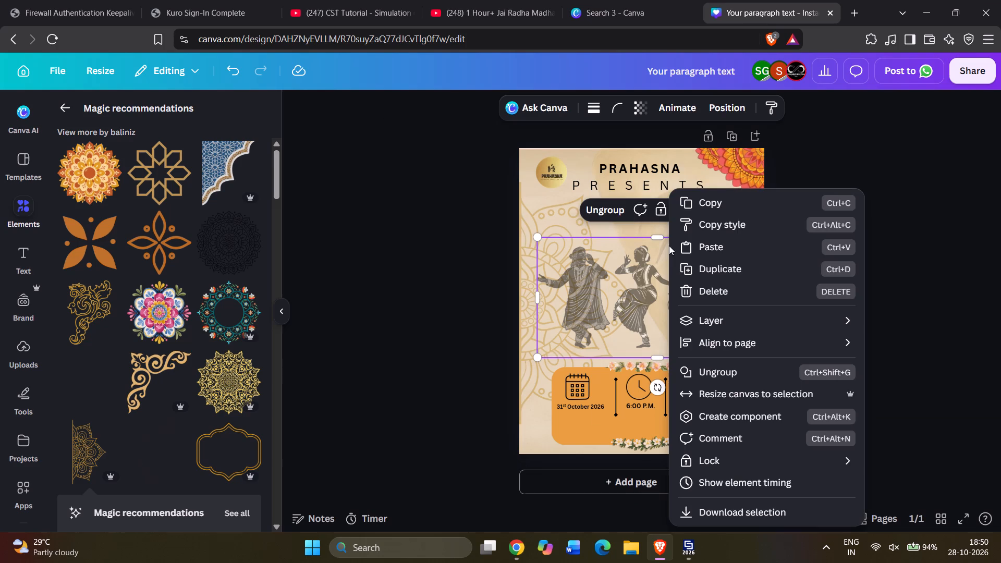
left_click(722, 320)
left_click(709, 316)
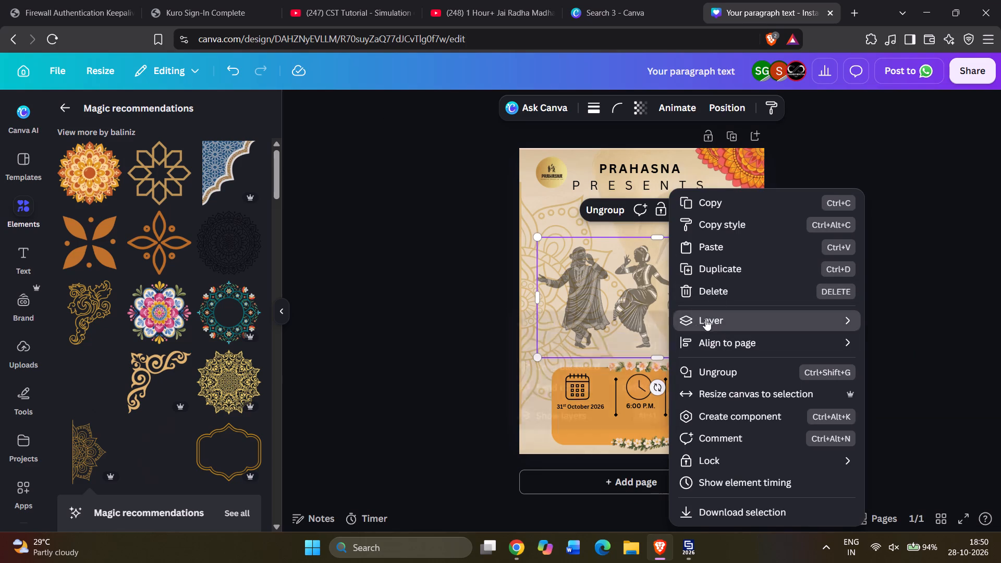
left_click(603, 411)
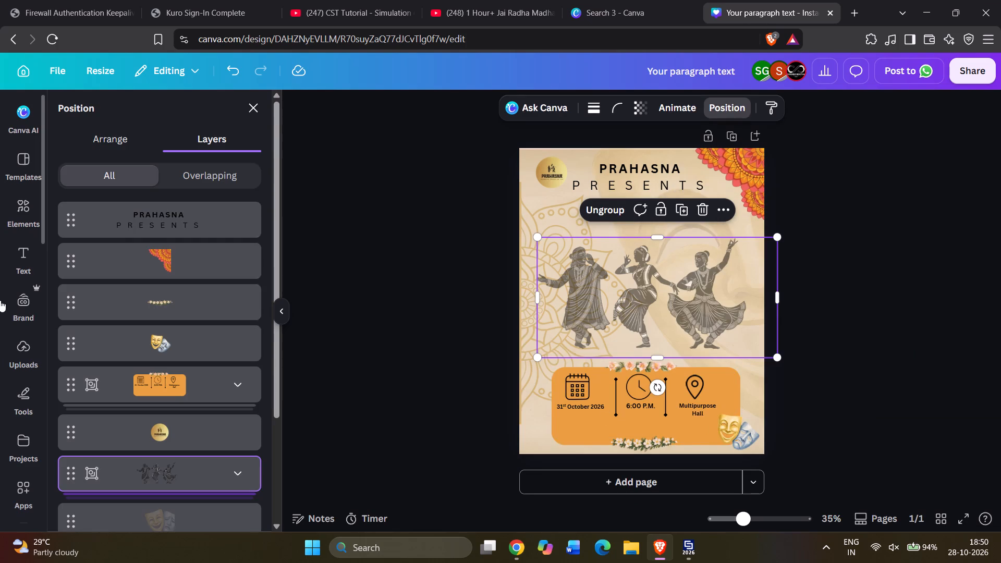
scroll(103, 342, "down", 5)
left_click(131, 445)
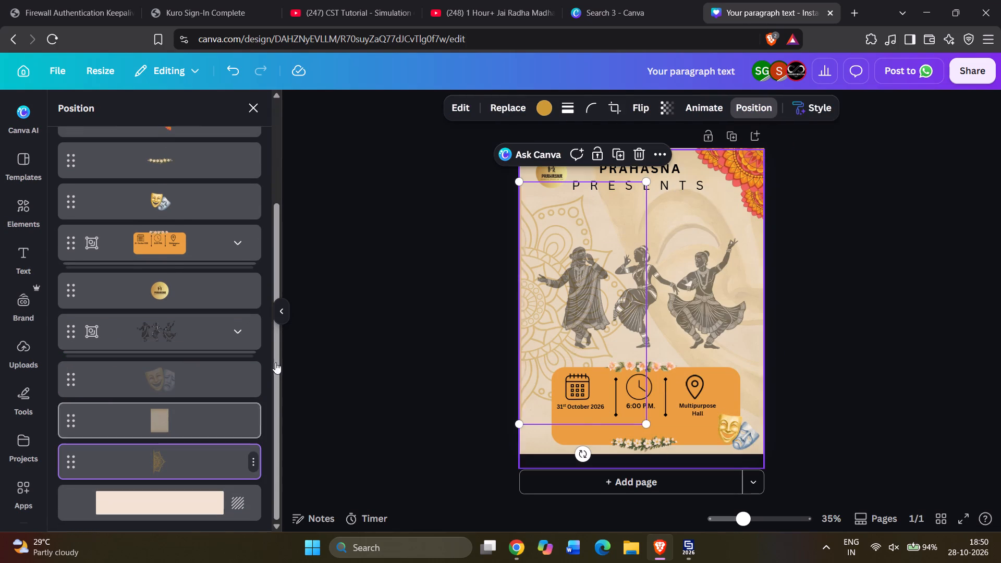
left_click(665, 102)
left_click_drag(695, 167, 653, 165)
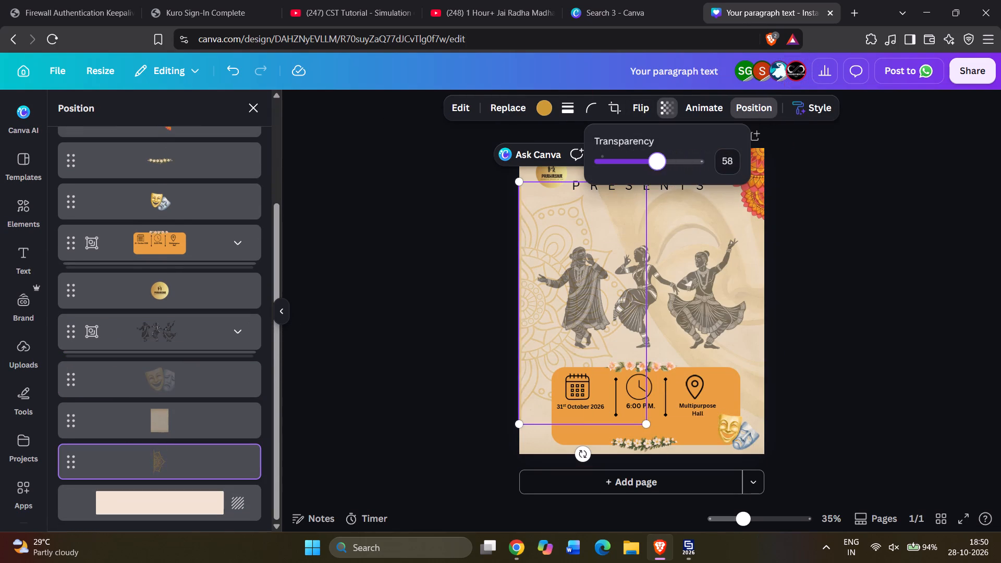
left_click_drag(653, 165, 638, 163)
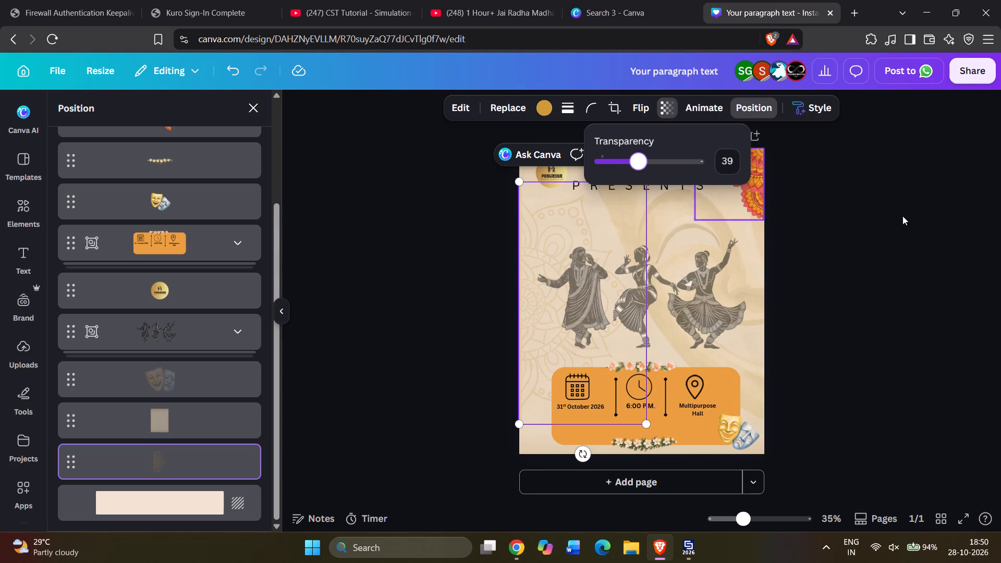
left_click(998, 237)
left_click(956, 214)
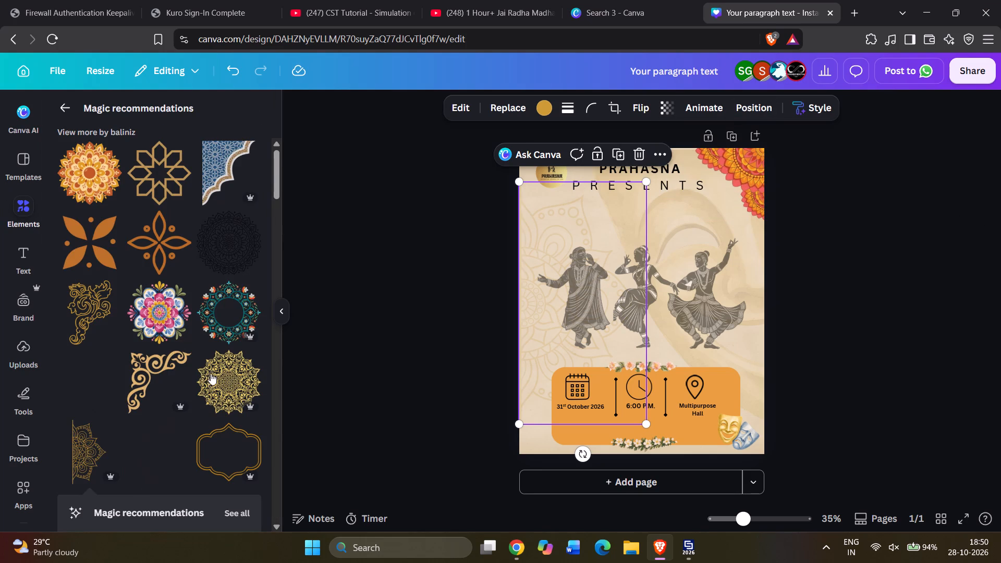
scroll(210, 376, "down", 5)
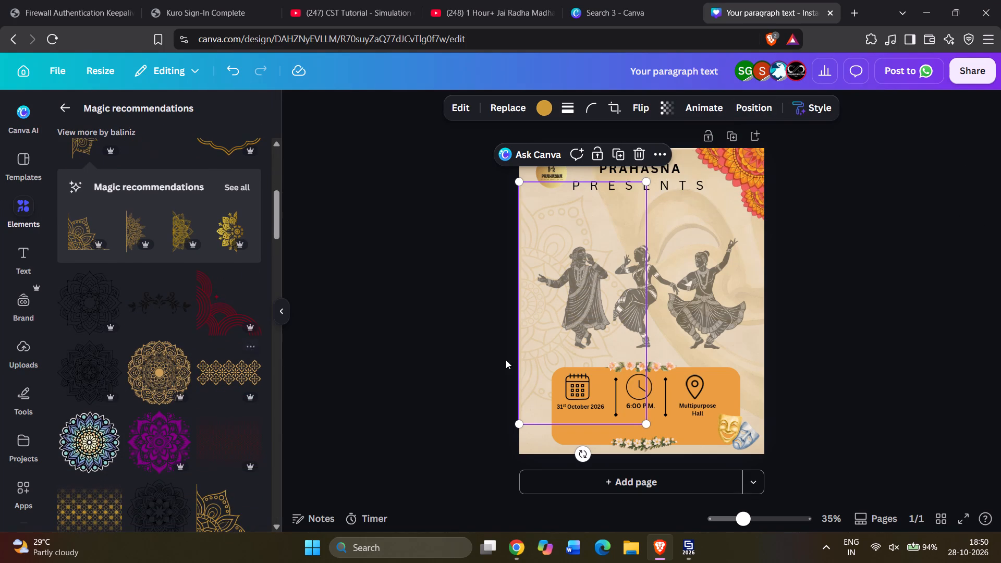
Check the transparency setting of the dancers group.
left_click(569, 310)
left_click(640, 103)
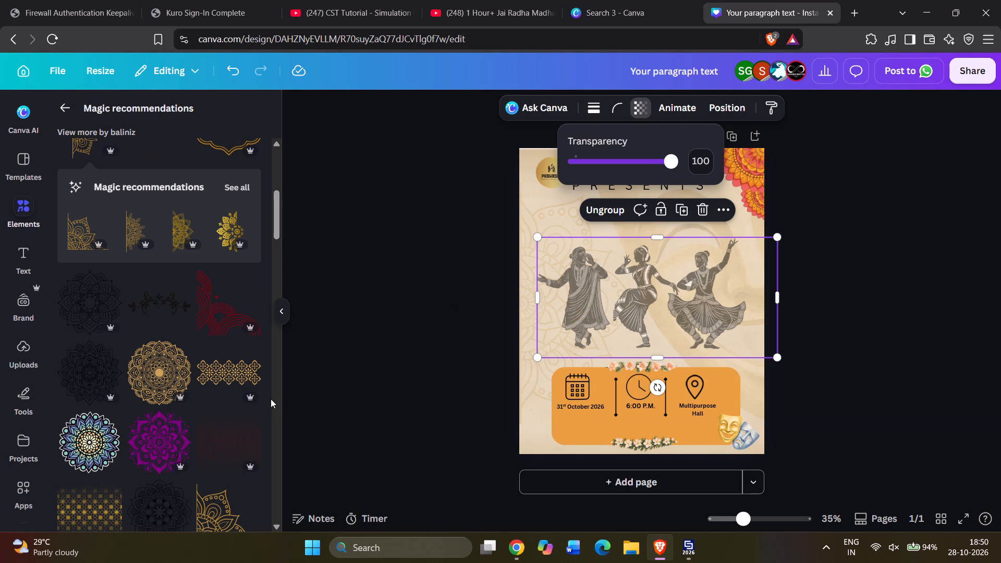
left_click(351, 368)
Browse the magic recommendations for another decoration that suits the poster.
scroll(186, 388, "down", 5)
scroll(186, 390, "up", 2)
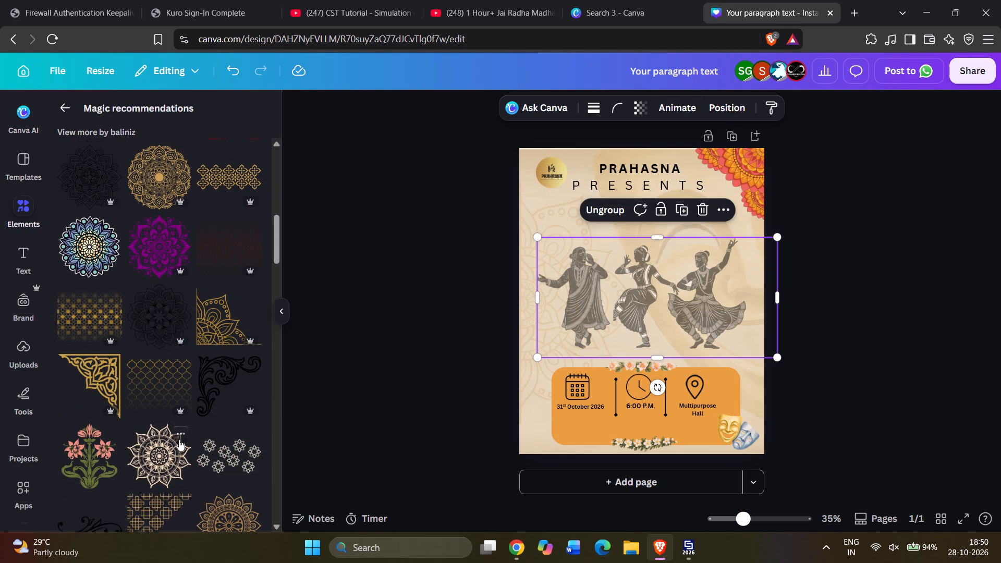
scroll(186, 407, "down", 6)
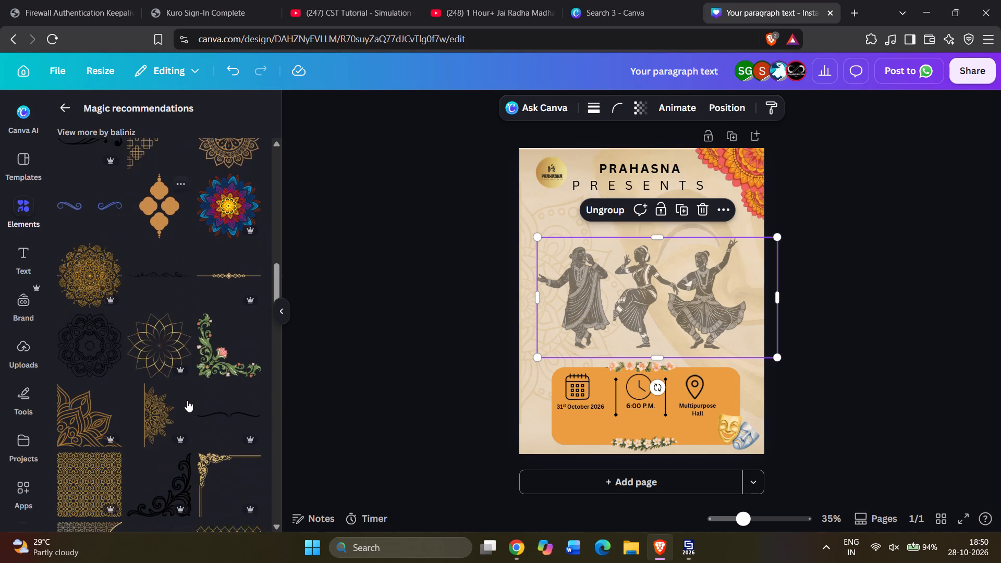
scroll(184, 360, "down", 5)
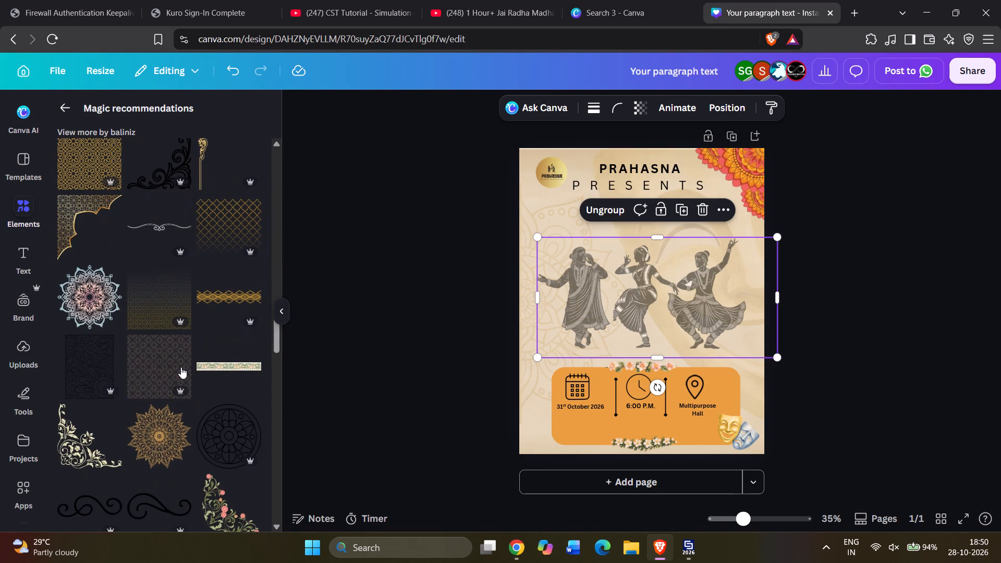
scroll(174, 333, "up", 4)
scroll(174, 332, "down", 7)
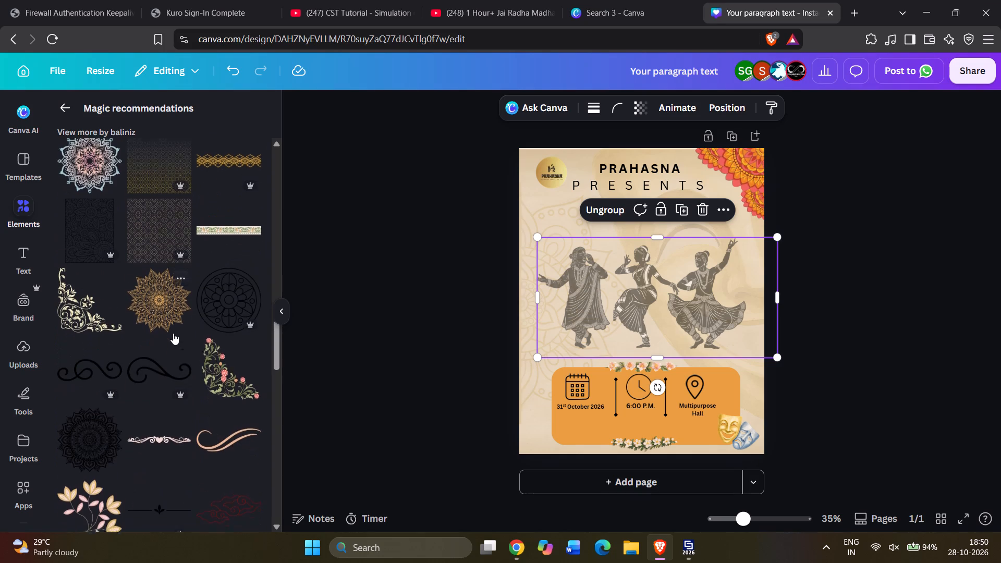
scroll(173, 333, "down", 7)
scroll(173, 333, "up", 10)
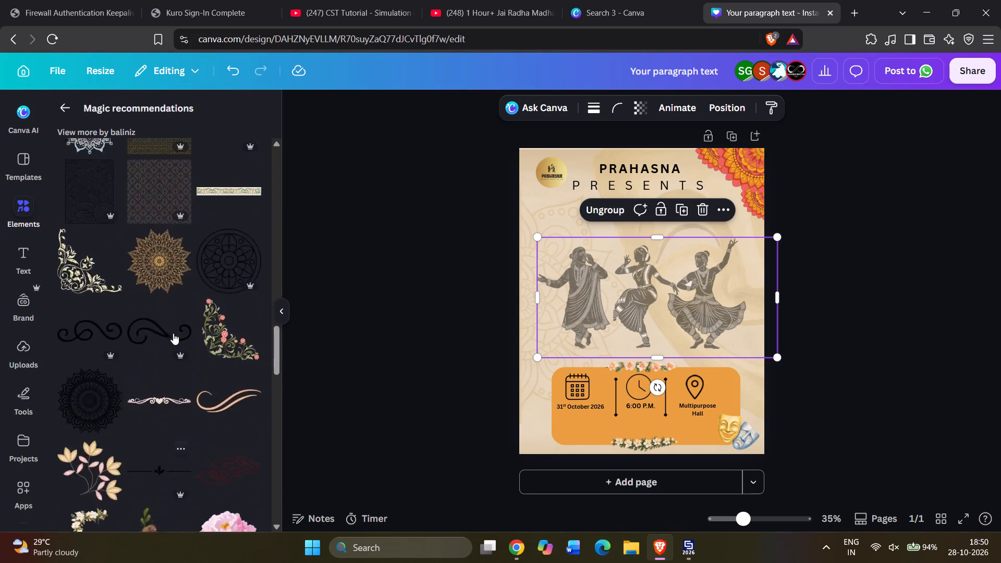
scroll(173, 333, "up", 20)
scroll(173, 333, "up", 6)
Return to the "indian border" graphics results and look through them for a suitable border.
left_click(56, 103)
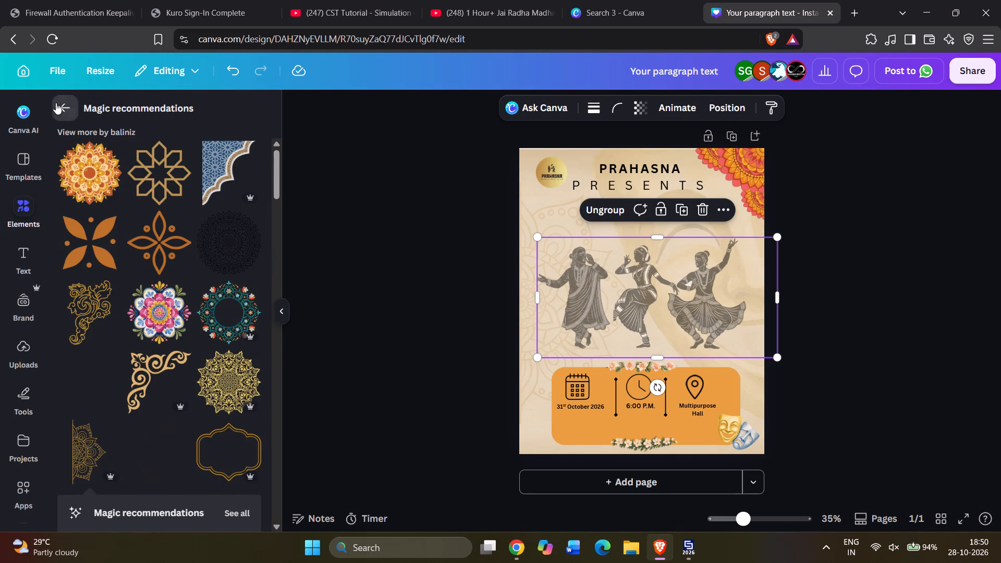
scroll(228, 428, "down", 10)
scroll(221, 444, "up", 5)
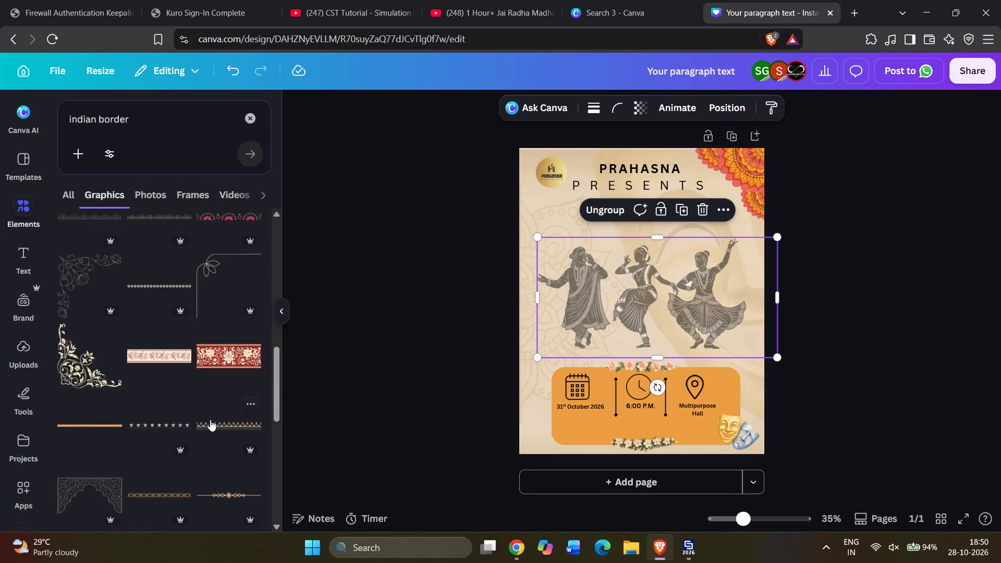
scroll(210, 420, "down", 6)
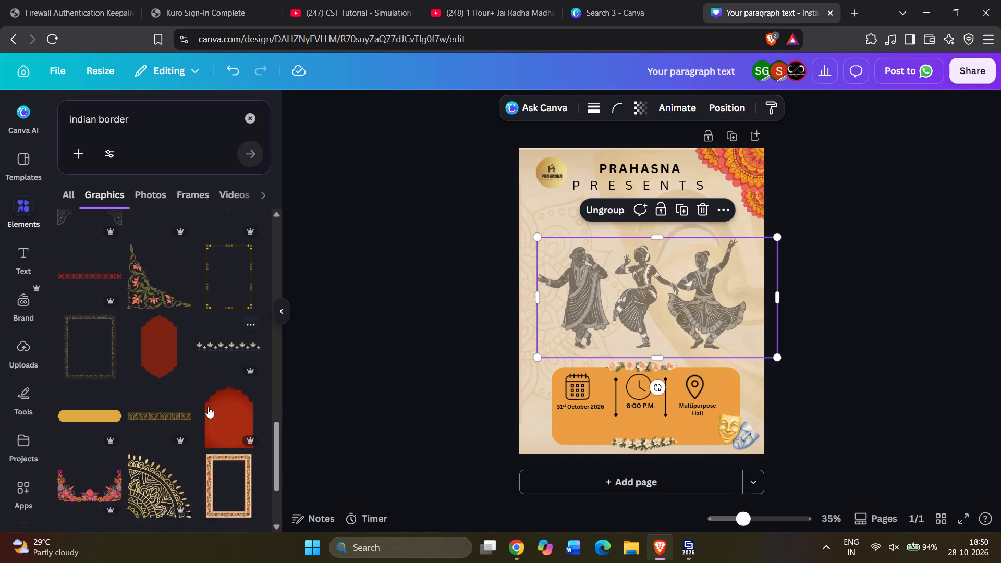
scroll(193, 438, "up", 20)
scroll(193, 438, "up", 4)
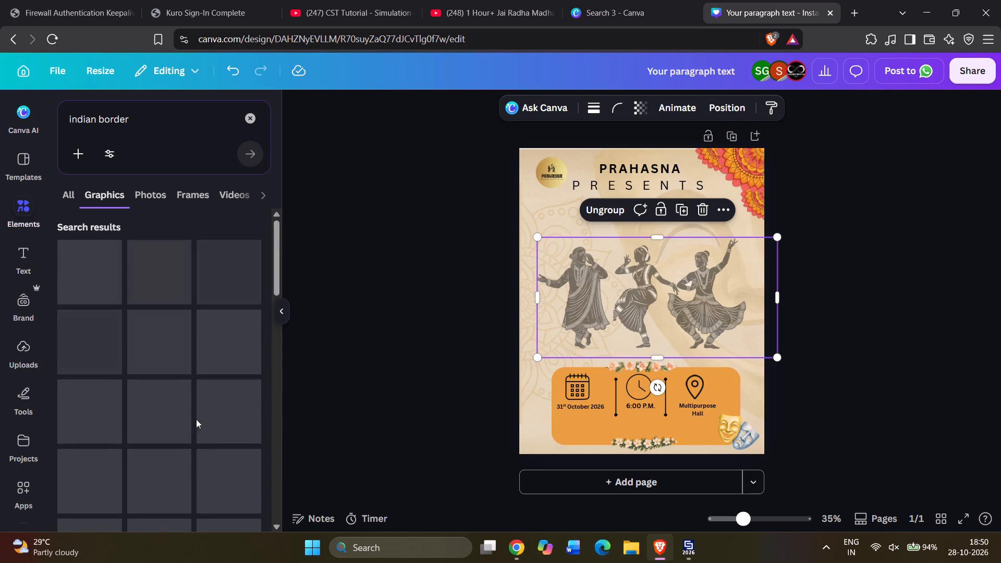
Search the elements for "indian flower border" and show all the matching graphics.
left_click(66, 187)
left_click(196, 129)
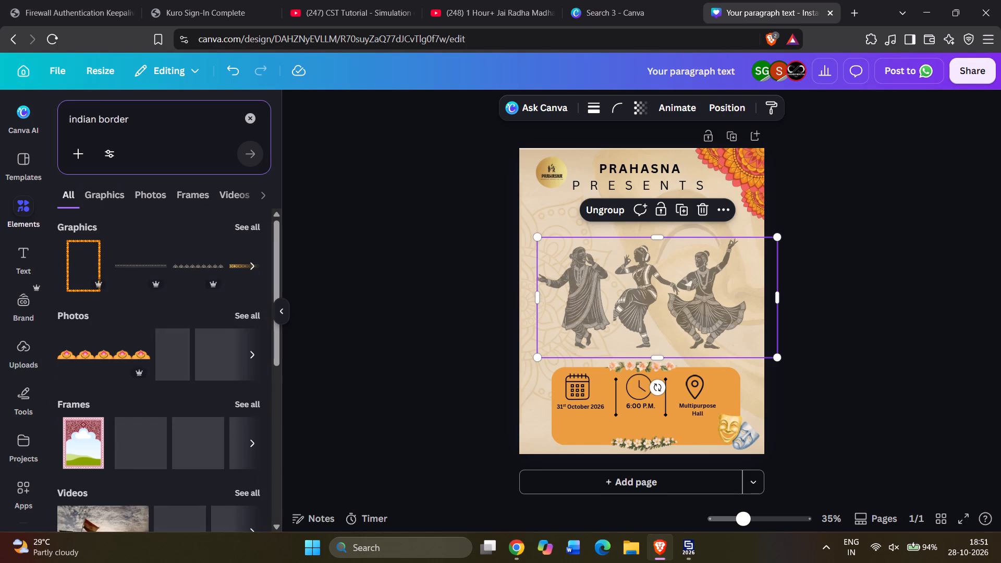
left_click(179, 119)
key("BackSpace")
key("BackSpace")
key("BackSpace")
key("BackSpace")
key("BackSpace")
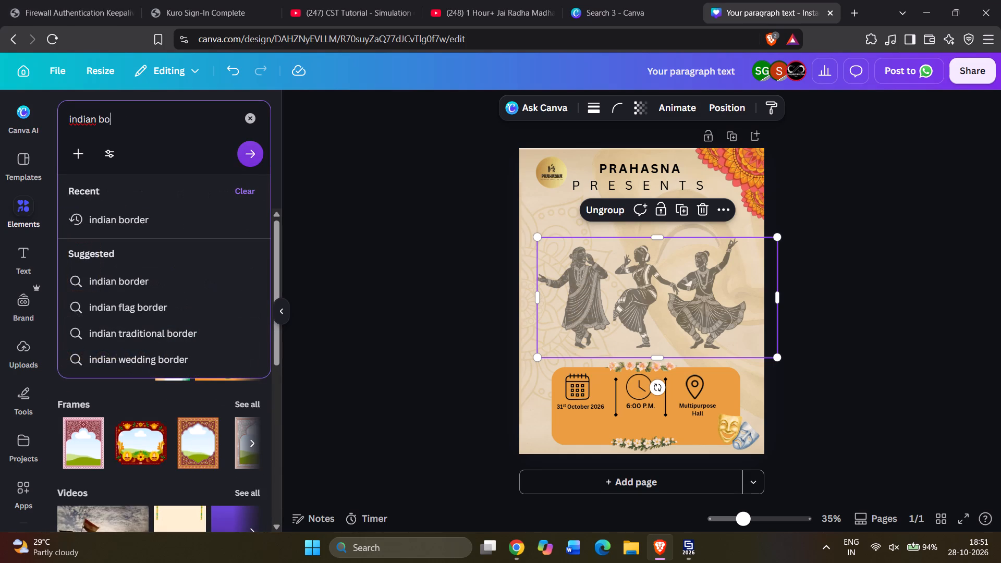
key("BackSpace")
key("BackSpace")
key("space")
type("flower bod")
key("BackSpace")
type("rder")
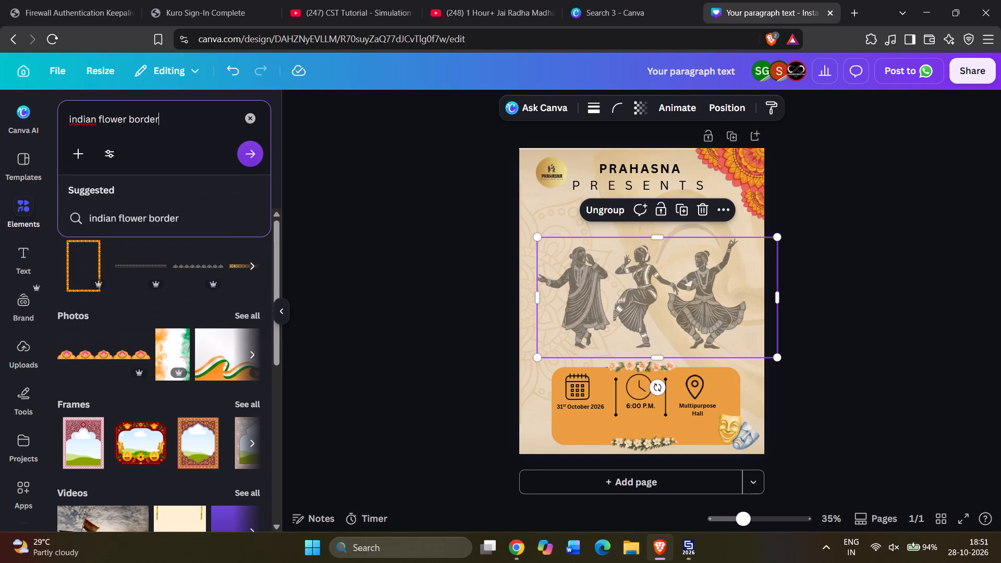
key("Return")
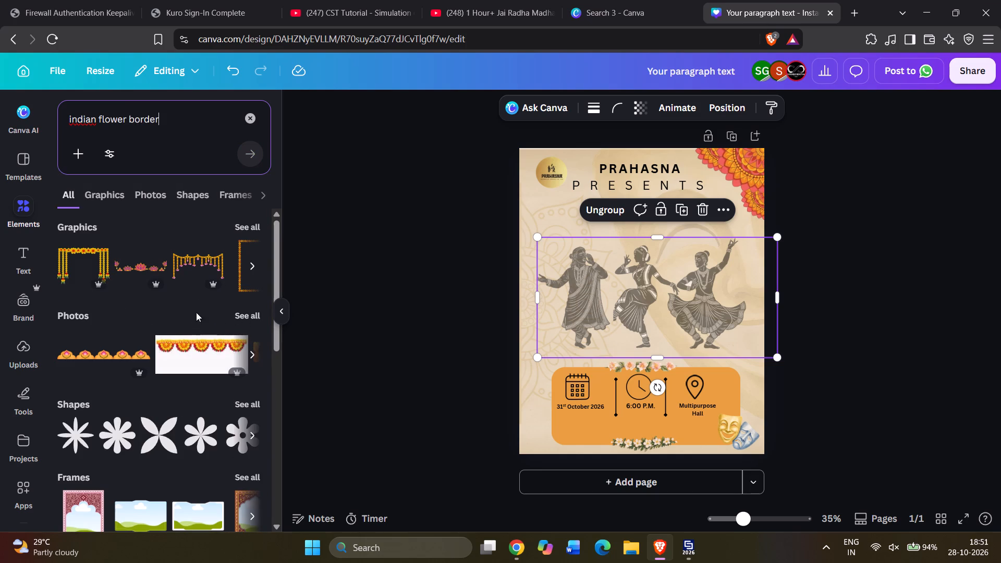
left_click(243, 227)
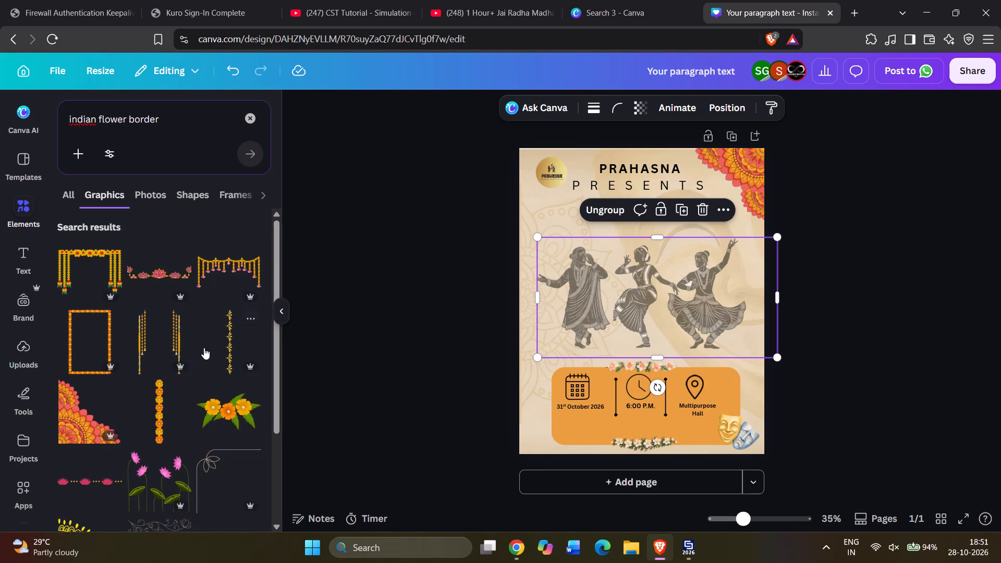
Add the L-shaped orange marigold garland border from the "indian flower border" graphics to the poster.
scroll(188, 338, "down", 5)
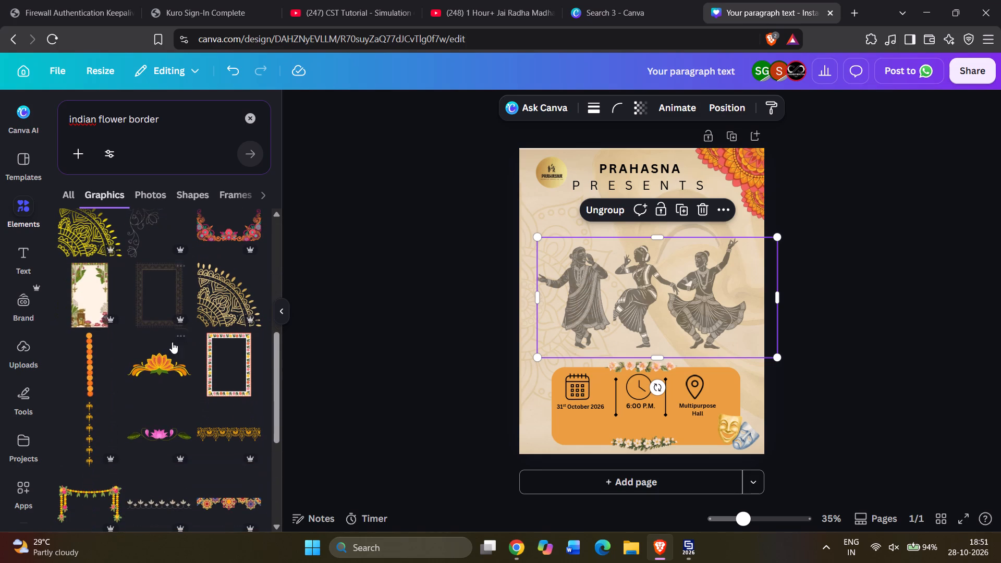
scroll(119, 366, "down", 2)
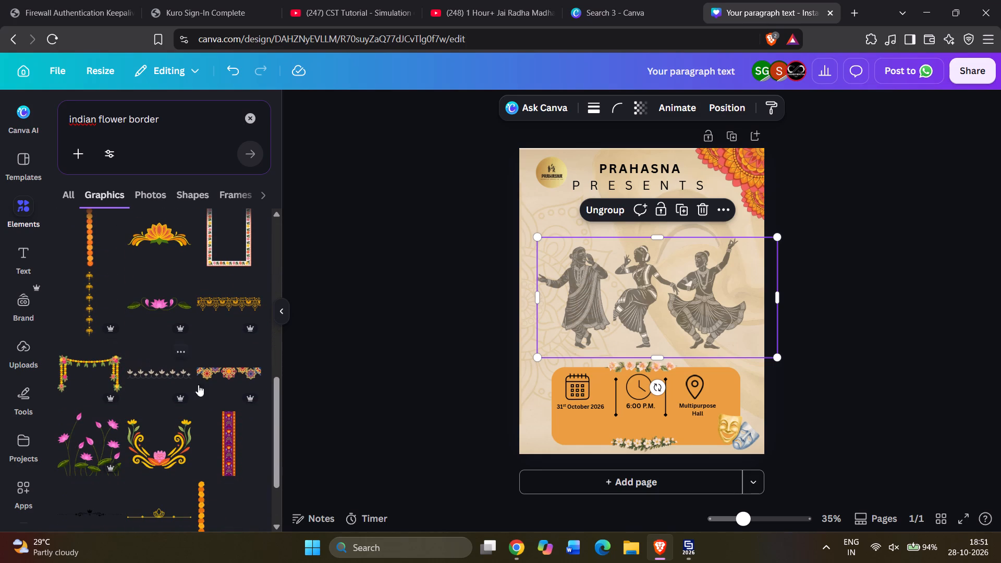
scroll(182, 388, "down", 2)
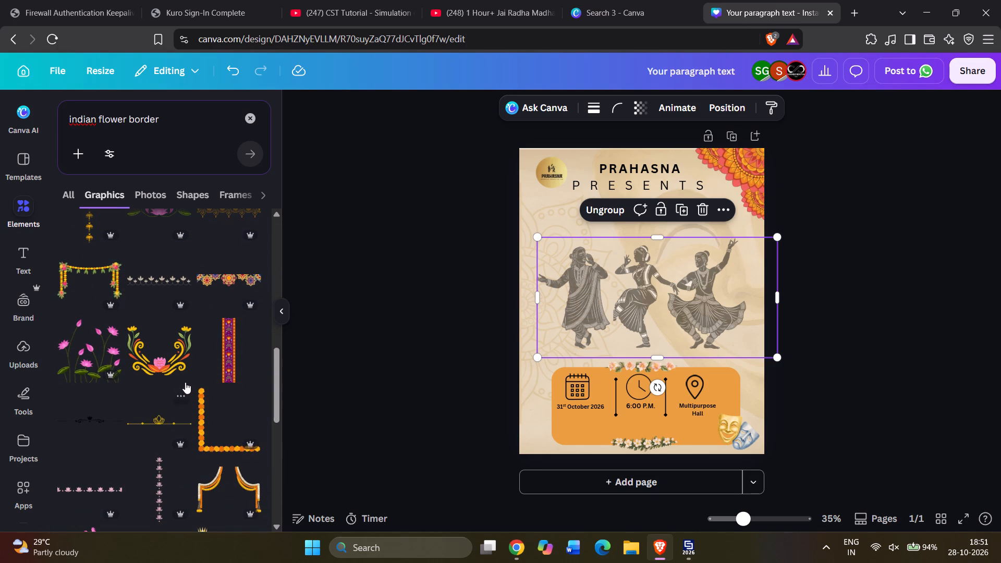
scroll(185, 376, "down", 2)
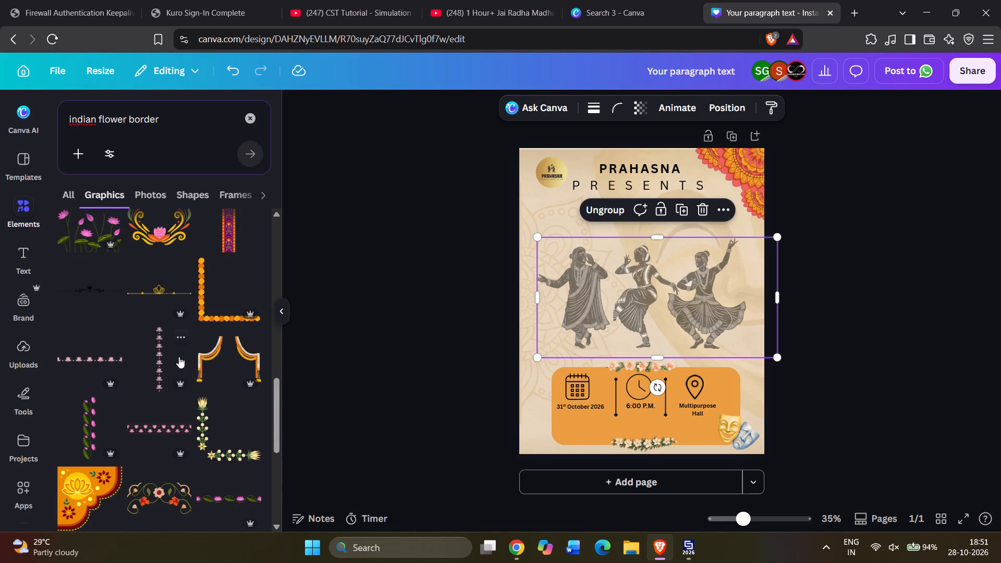
left_click(210, 289)
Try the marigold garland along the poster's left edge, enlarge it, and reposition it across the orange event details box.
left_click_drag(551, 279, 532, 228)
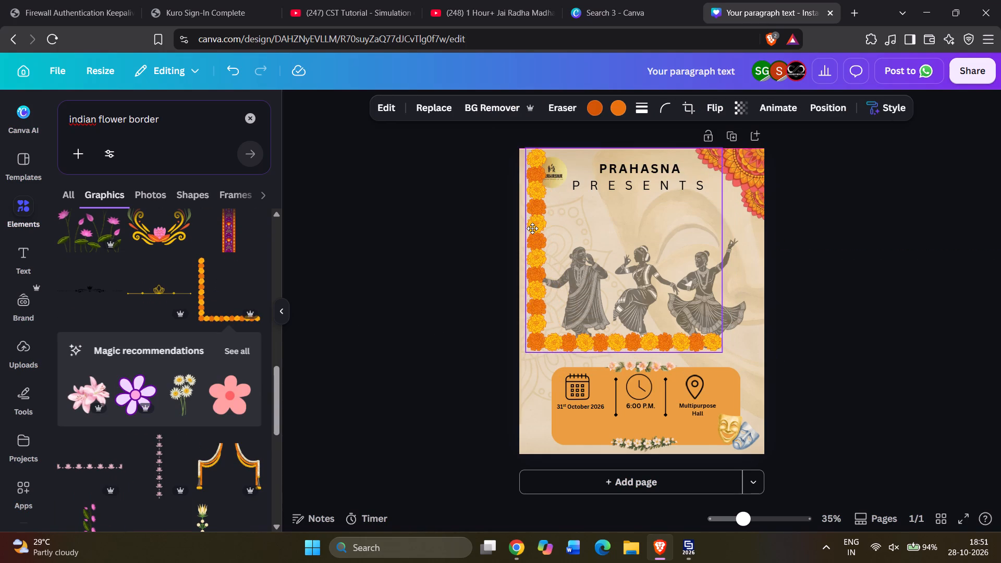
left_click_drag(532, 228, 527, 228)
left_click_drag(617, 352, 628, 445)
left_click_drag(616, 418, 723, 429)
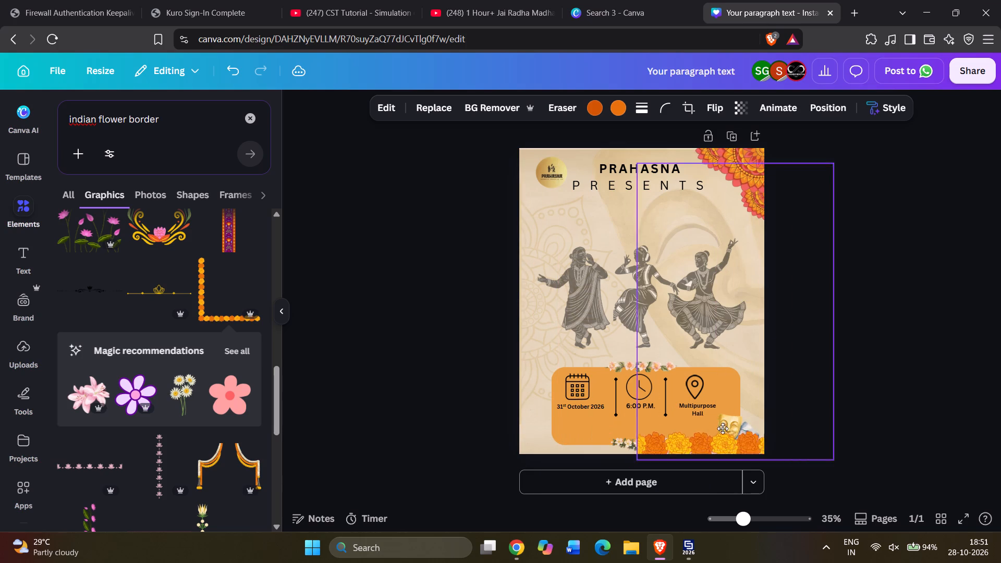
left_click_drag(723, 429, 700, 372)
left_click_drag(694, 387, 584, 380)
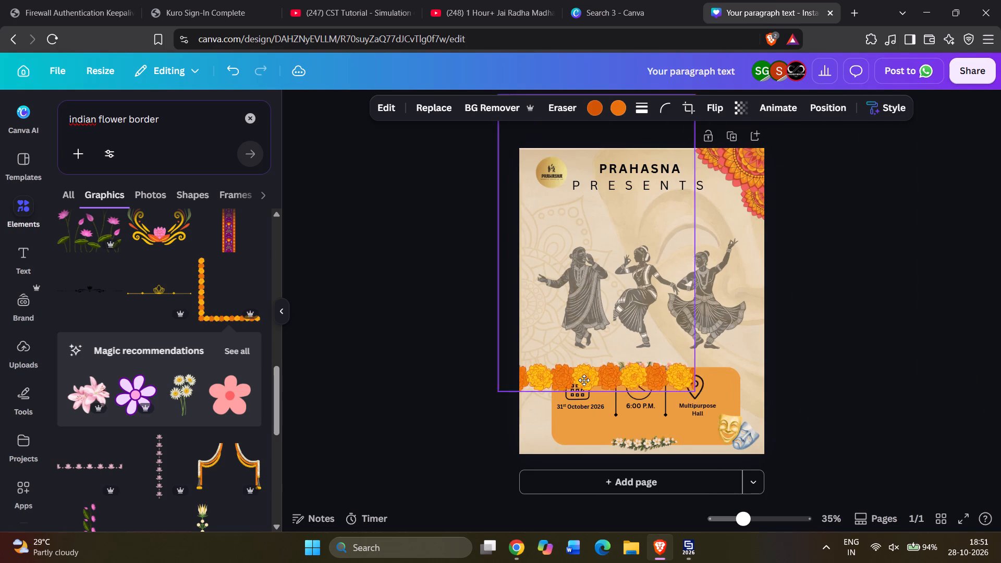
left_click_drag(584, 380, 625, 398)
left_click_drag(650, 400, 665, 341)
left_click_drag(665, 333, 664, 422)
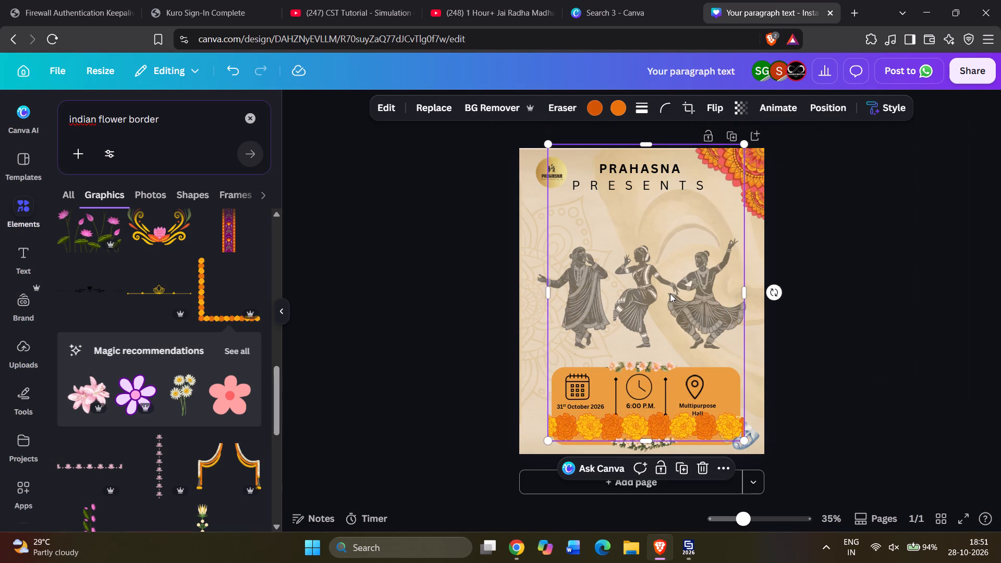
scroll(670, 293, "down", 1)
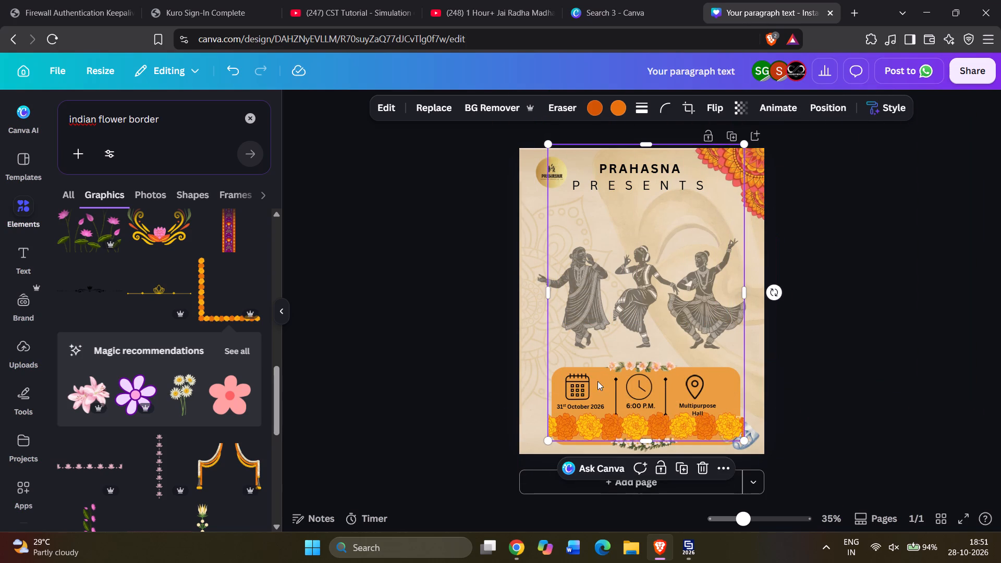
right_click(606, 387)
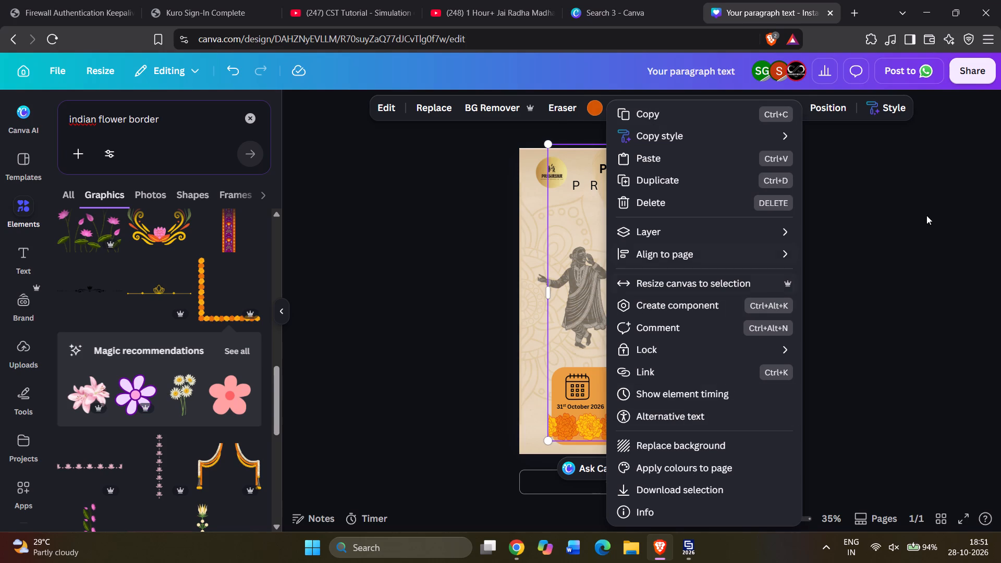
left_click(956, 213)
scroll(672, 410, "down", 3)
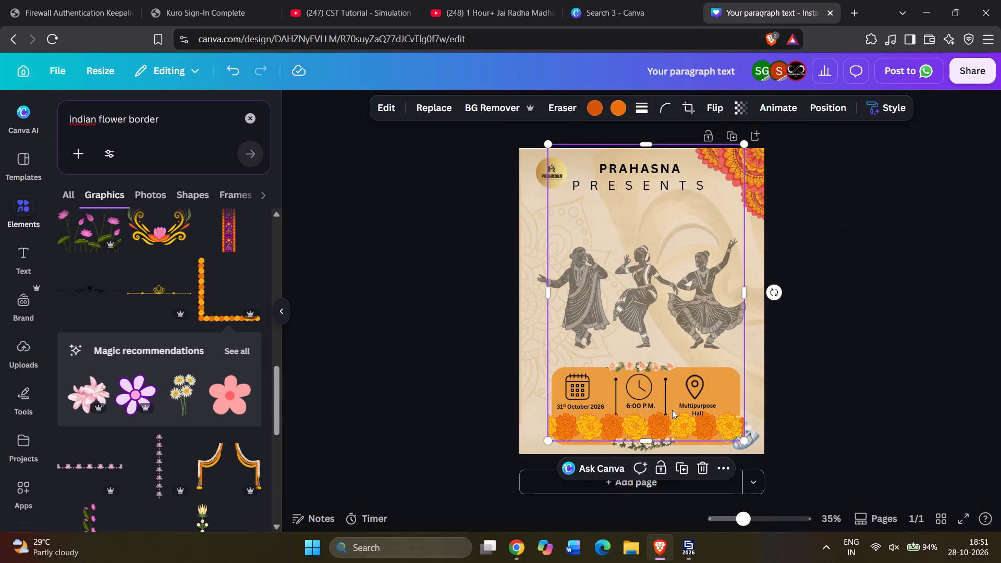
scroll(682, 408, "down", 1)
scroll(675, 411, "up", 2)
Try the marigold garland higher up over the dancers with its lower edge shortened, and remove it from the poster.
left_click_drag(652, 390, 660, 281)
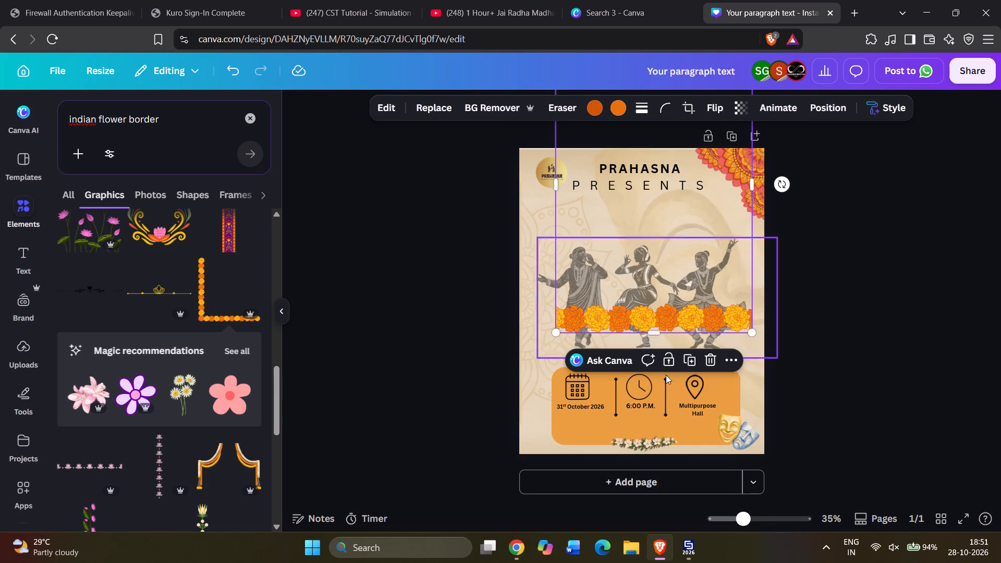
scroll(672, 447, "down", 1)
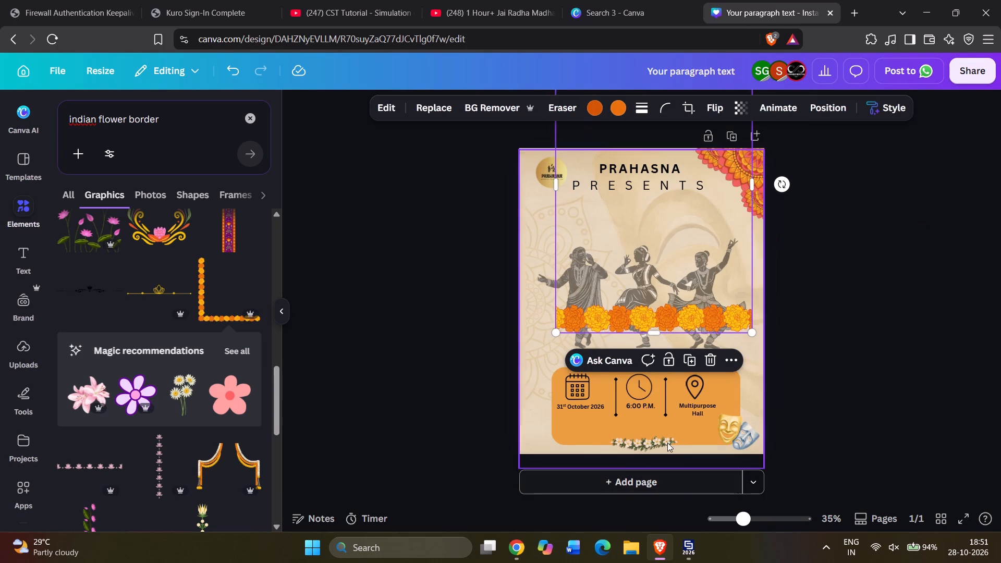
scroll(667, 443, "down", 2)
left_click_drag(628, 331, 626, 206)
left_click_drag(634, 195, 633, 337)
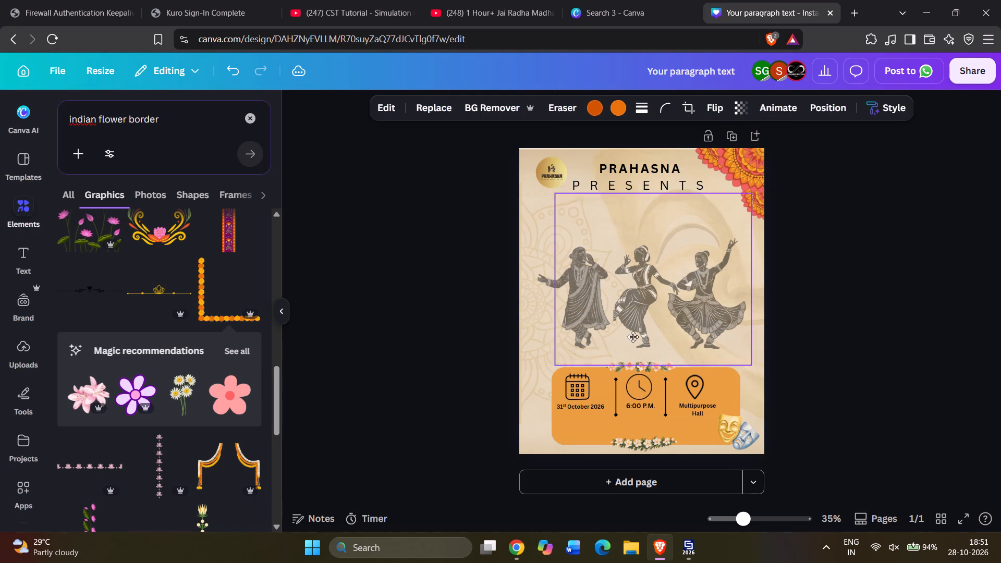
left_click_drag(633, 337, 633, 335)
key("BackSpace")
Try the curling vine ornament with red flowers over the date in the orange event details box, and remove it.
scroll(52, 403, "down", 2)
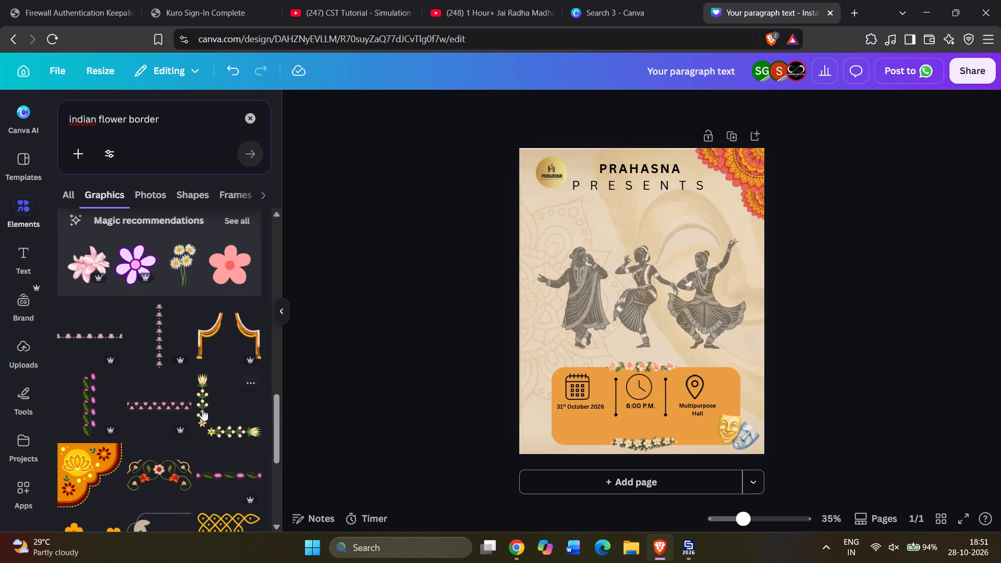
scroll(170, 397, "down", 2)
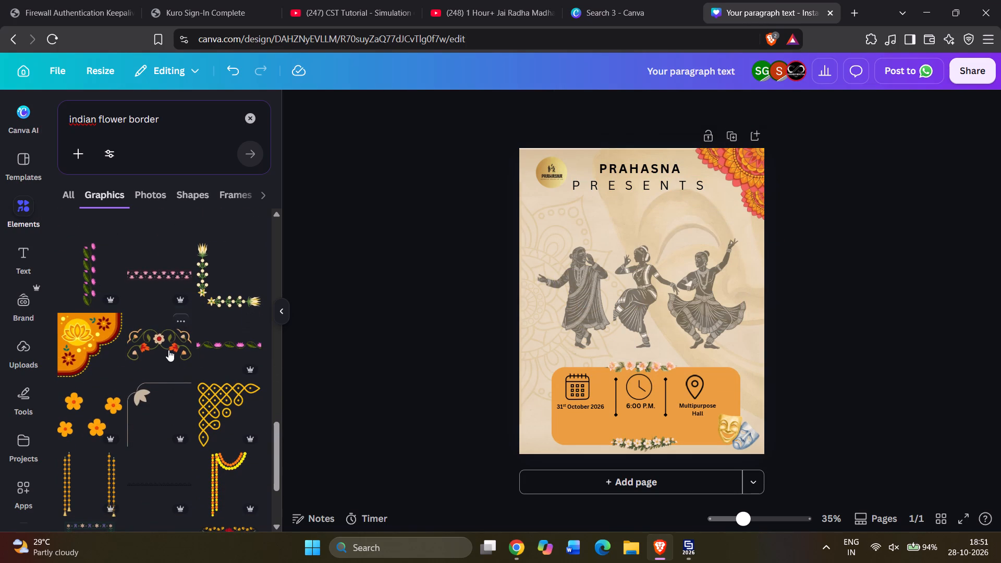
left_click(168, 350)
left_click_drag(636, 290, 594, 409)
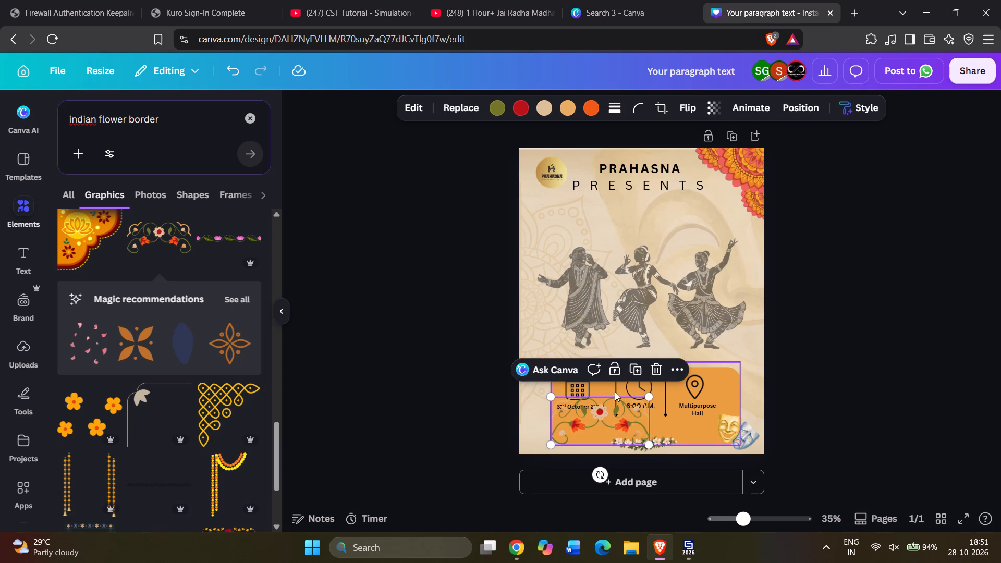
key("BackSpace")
Browse further through the "indian flower border" graphics and add the horizontal orange-brown patterned strip to the poster.
scroll(199, 409, "down", 3)
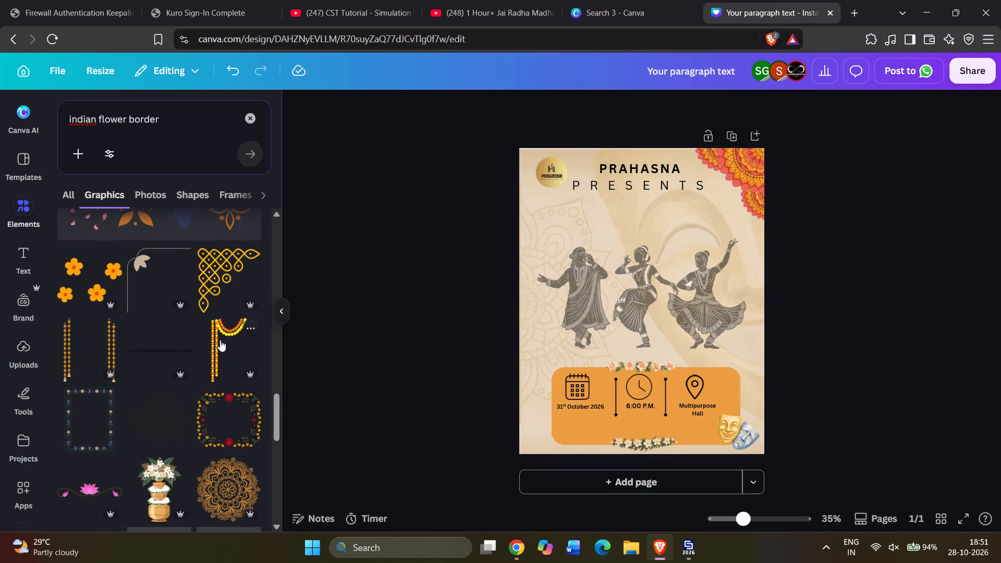
scroll(220, 340, "down", 3)
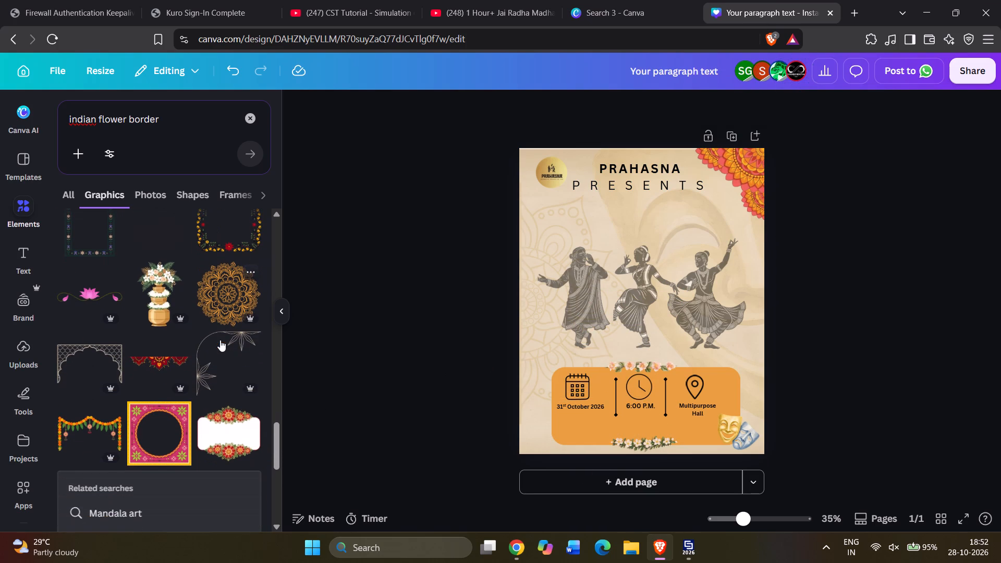
scroll(220, 340, "down", 4)
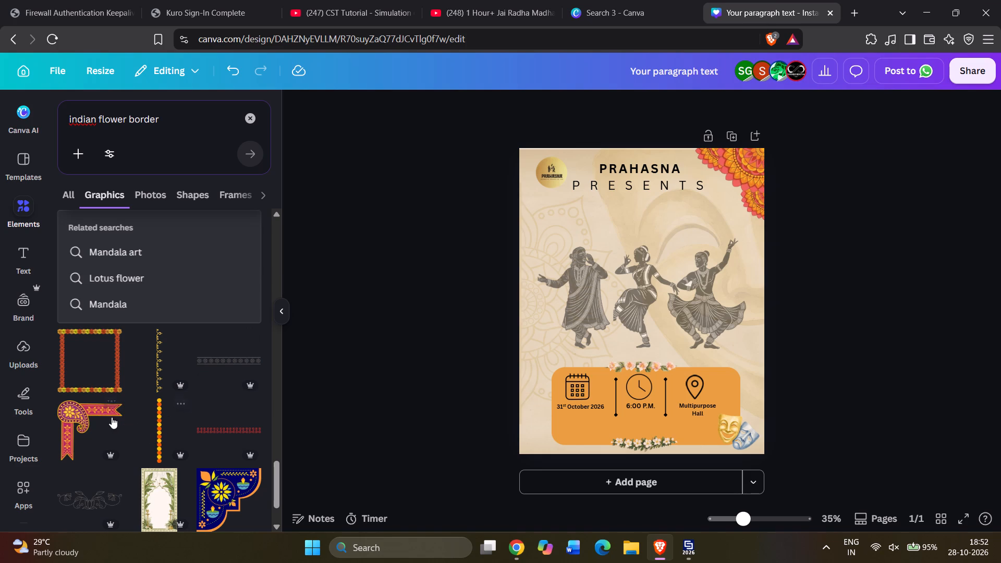
scroll(206, 402, "down", 4)
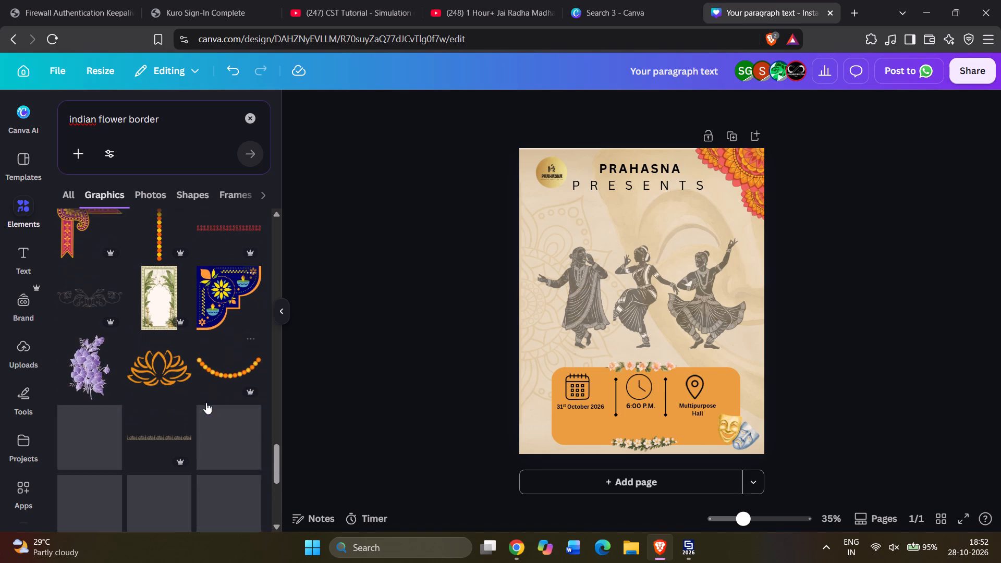
scroll(200, 368, "down", 7)
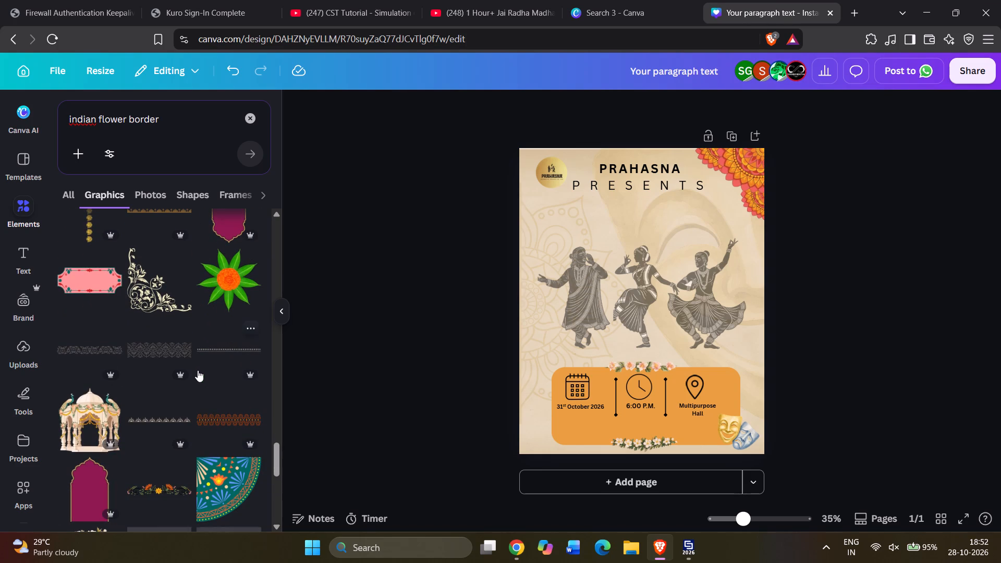
left_click(218, 422)
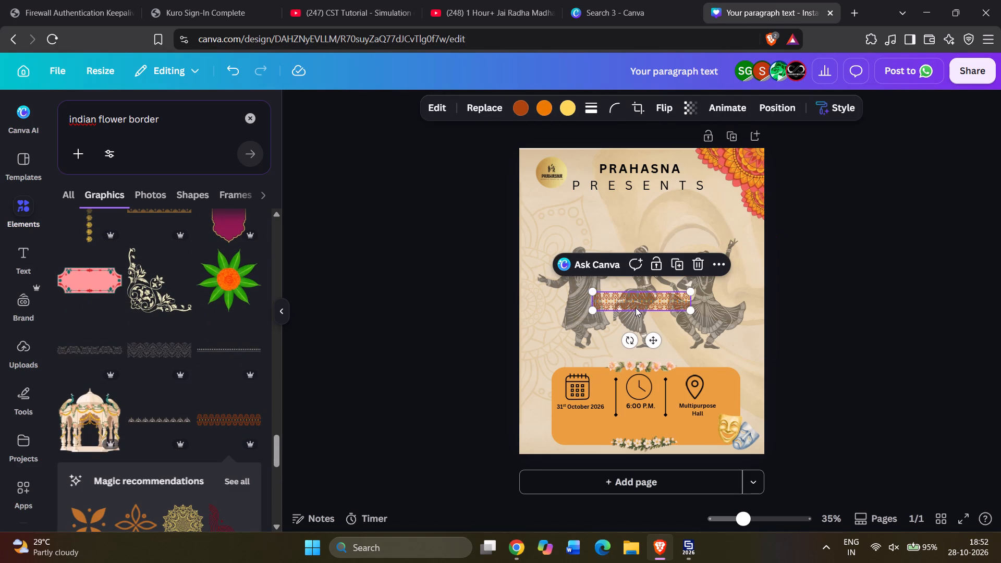
Move the patterned strip above the middle dancer and rotate it upright.
left_click_drag(636, 308, 620, 222)
left_click_drag(611, 257, 572, 210)
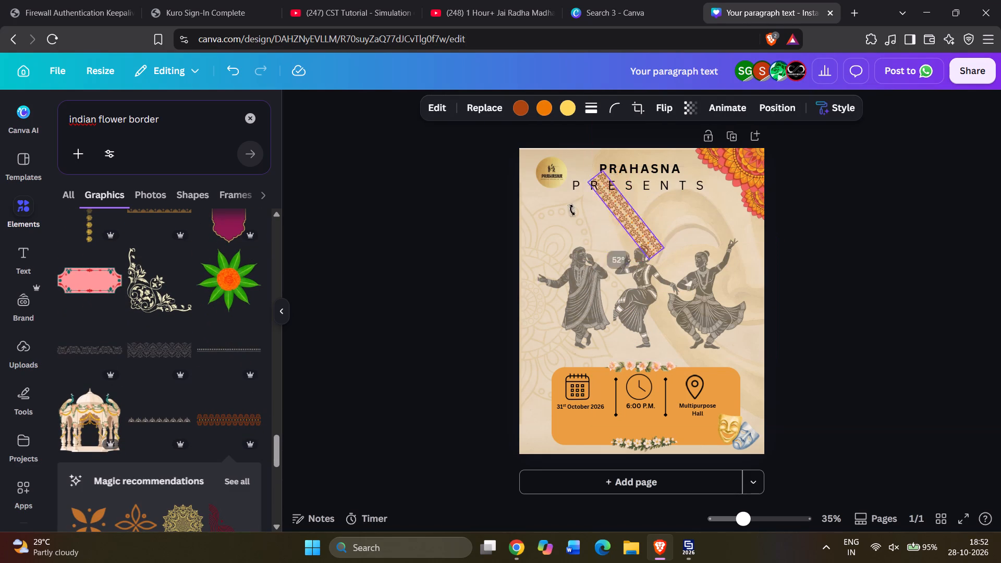
left_click_drag(572, 210, 570, 202)
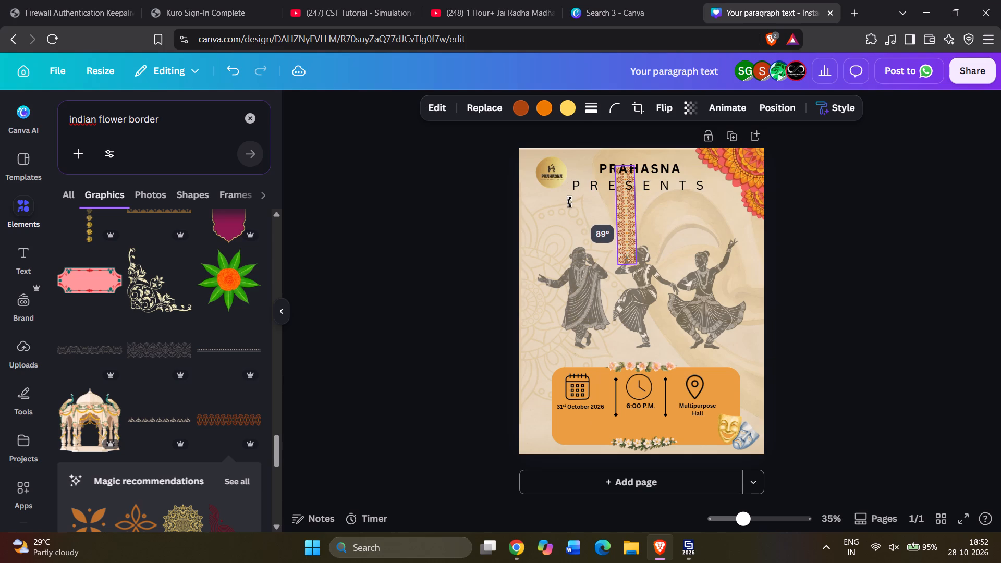
left_click_drag(570, 202, 570, 201)
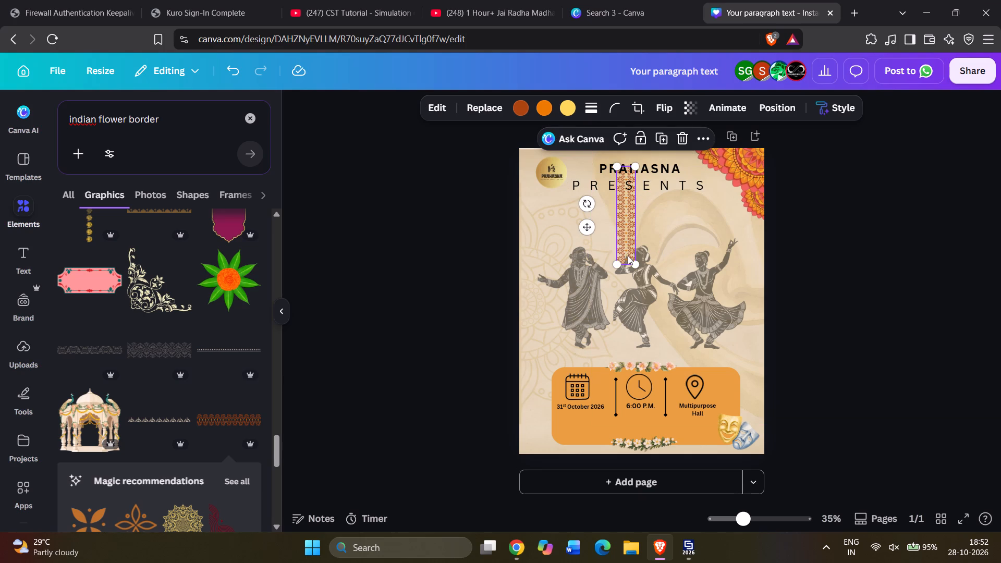
Place the patterned strip along the poster's left edge and enlarge it to span the full height, partly beyond the edge.
left_click_drag(620, 241, 530, 224)
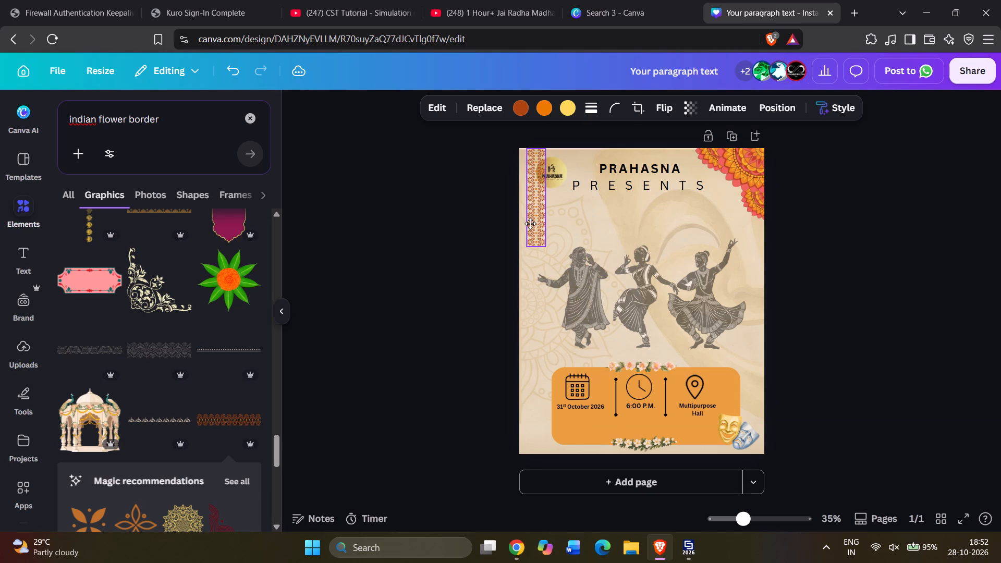
left_click_drag(530, 224, 526, 225)
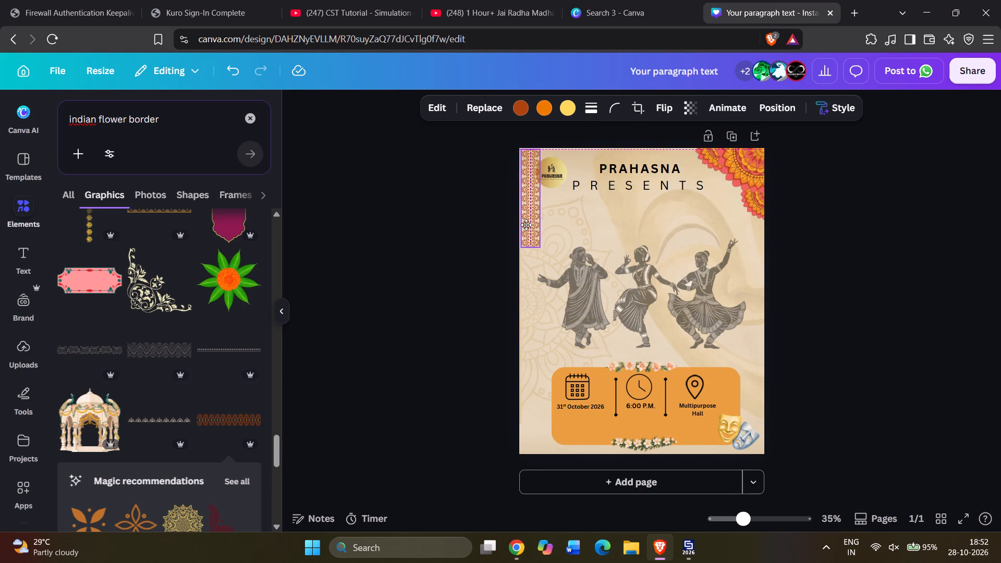
left_click_drag(526, 225, 527, 226)
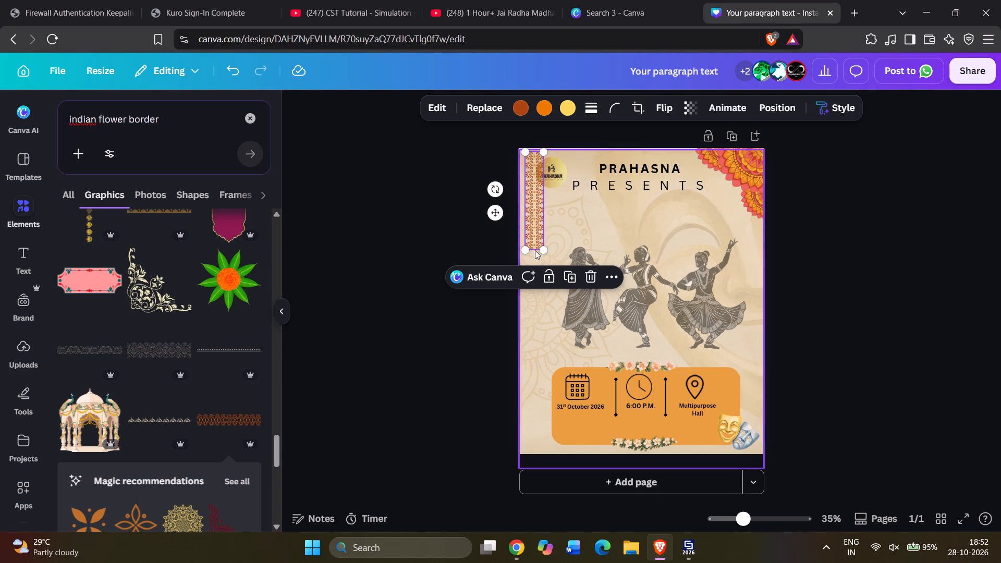
left_click_drag(528, 250, 509, 469)
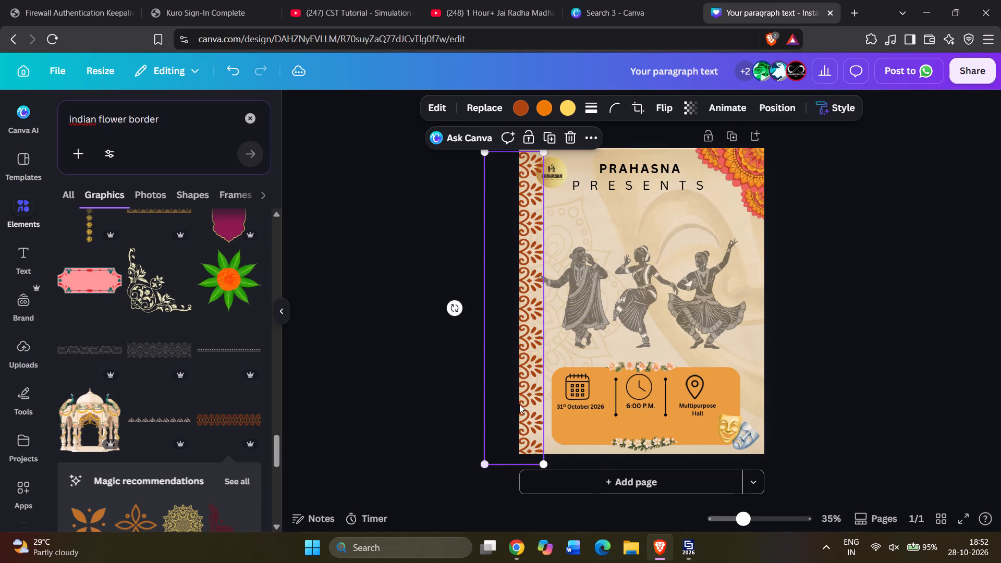
left_click_drag(527, 373, 531, 372)
left_click(928, 329)
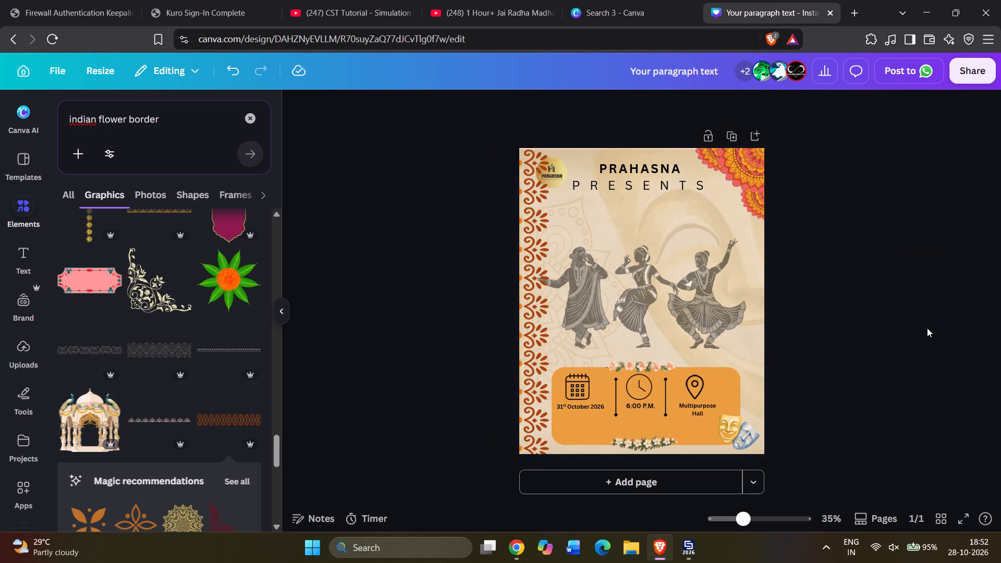
Nudge the group of three dancers to the right, clear of the patterned border.
left_click(533, 320)
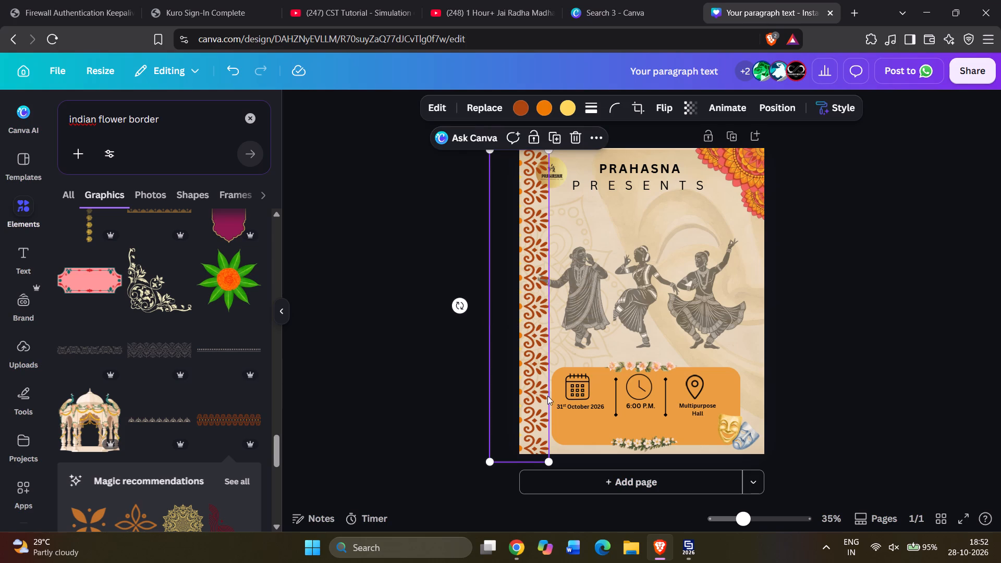
left_click(603, 294)
key("Right")
key("Right")
key("Right")
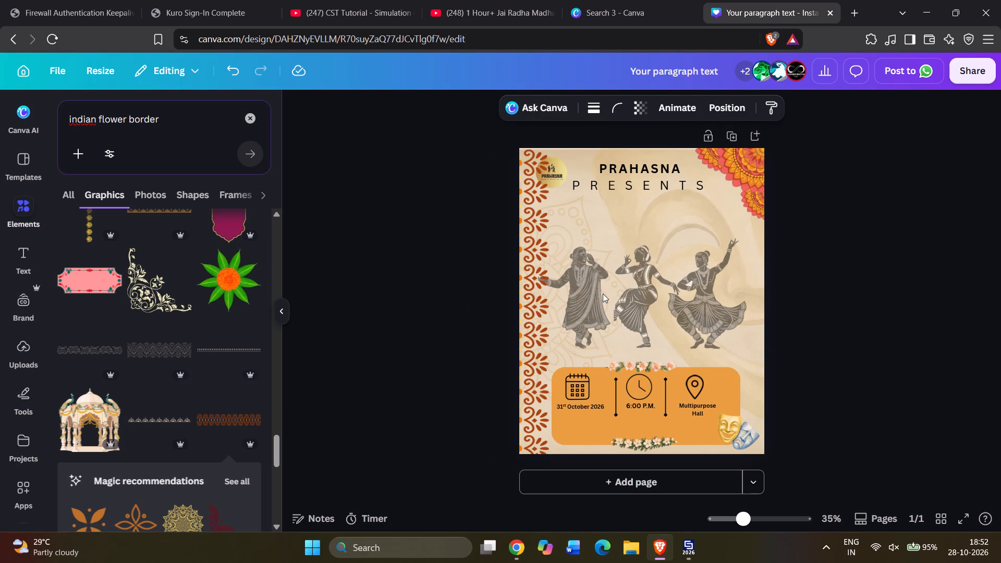
key("Right")
key("Right")
key("Right")
key("Right")
key("Right")
key("Right")
key("Right")
key("Right")
key("Right")
key("Right")
key("Right")
key("Right")
key("Right")
key("Right")
key("Right")
key("Right")
key("Right")
key("Right")
key("Right")
key("Right")
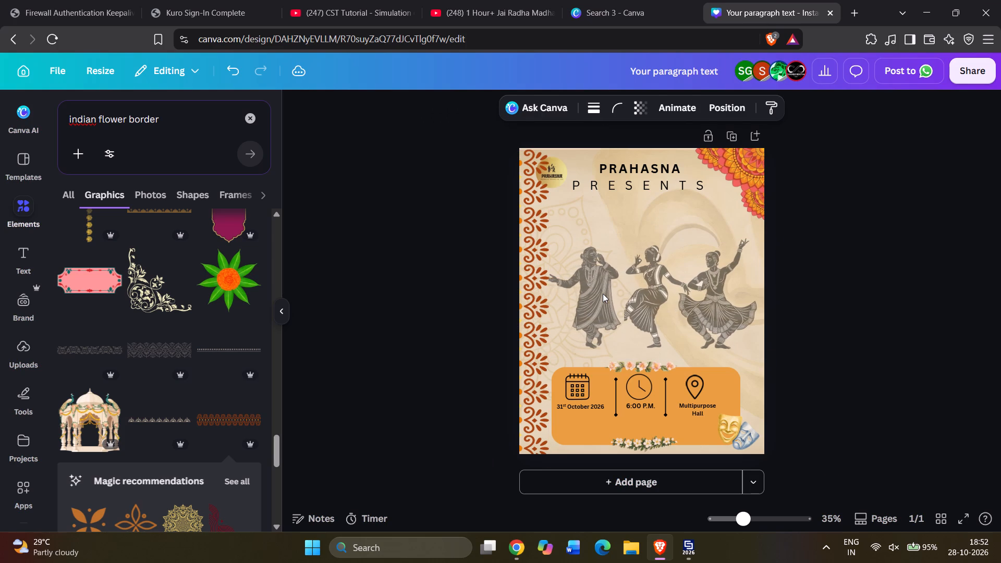
Nudge the patterned border further left so less of its width covers the poster.
left_click(531, 270)
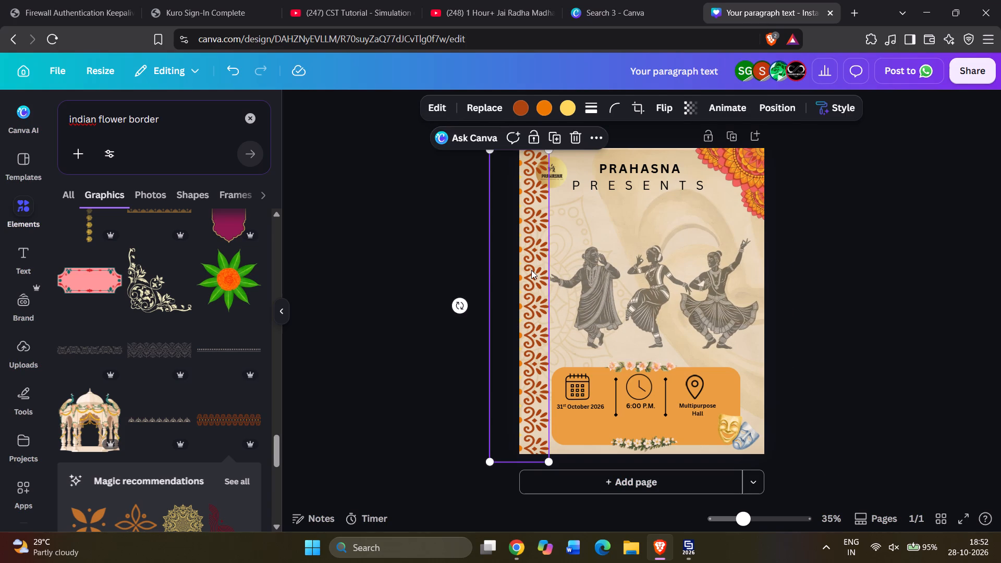
key("Left")
key("Left")
key("Left")
key("Left")
key("Left")
key("Left")
key("Left")
key("Left")
key("Left")
key("Left")
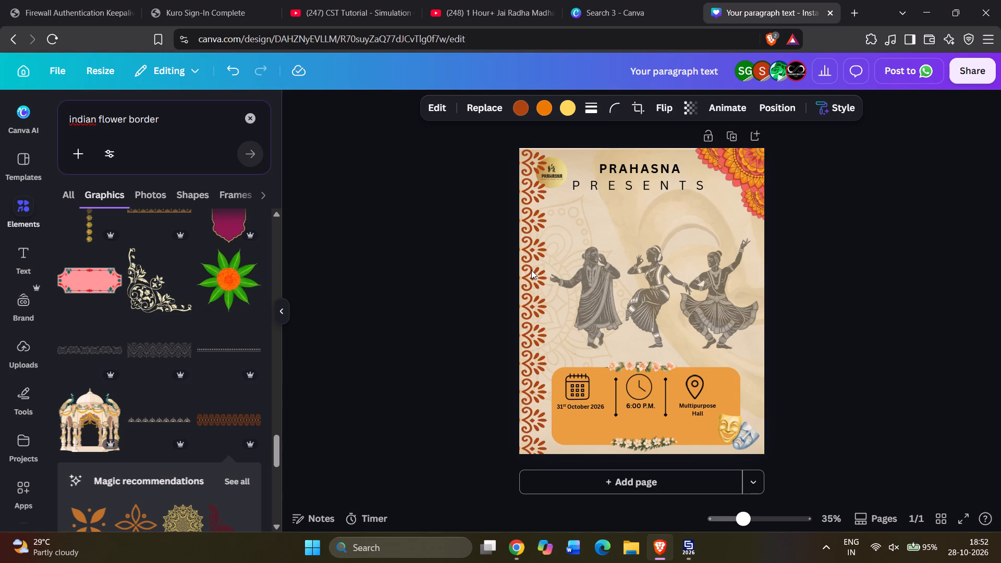
key("Left")
key("Left")
key("Left")
key("Left")
key("Left")
Slightly enlarge the round Prahasna logo and move it right, clear of the patterned border beside the heading.
left_click(560, 167)
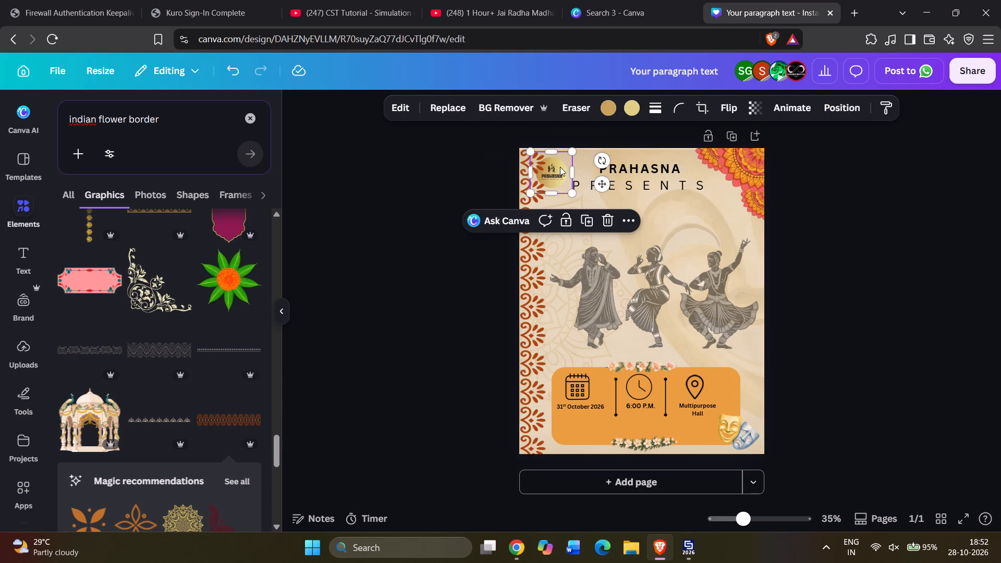
left_click_drag(570, 197, 571, 199)
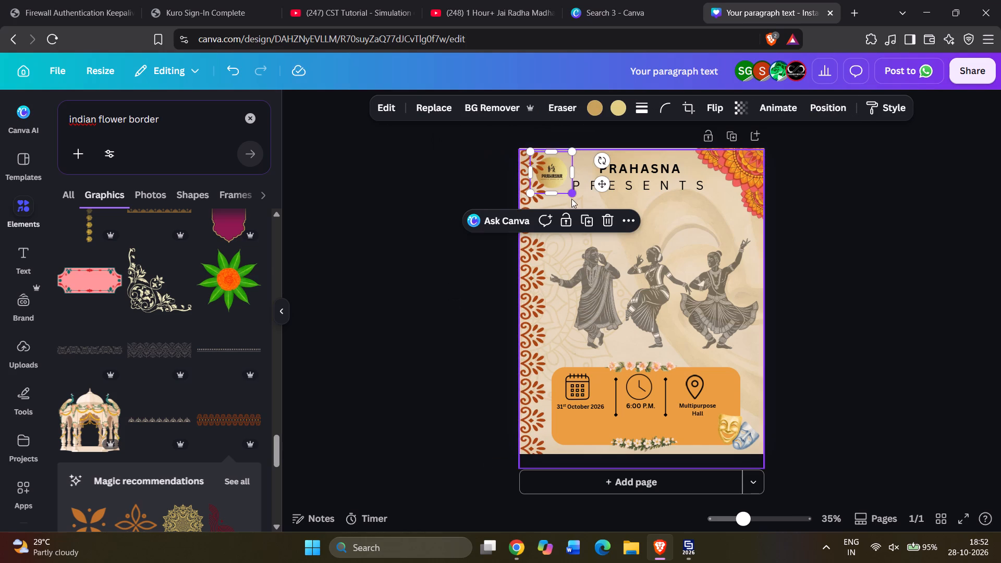
left_click_drag(571, 199, 576, 202)
left_click_drag(560, 182, 573, 177)
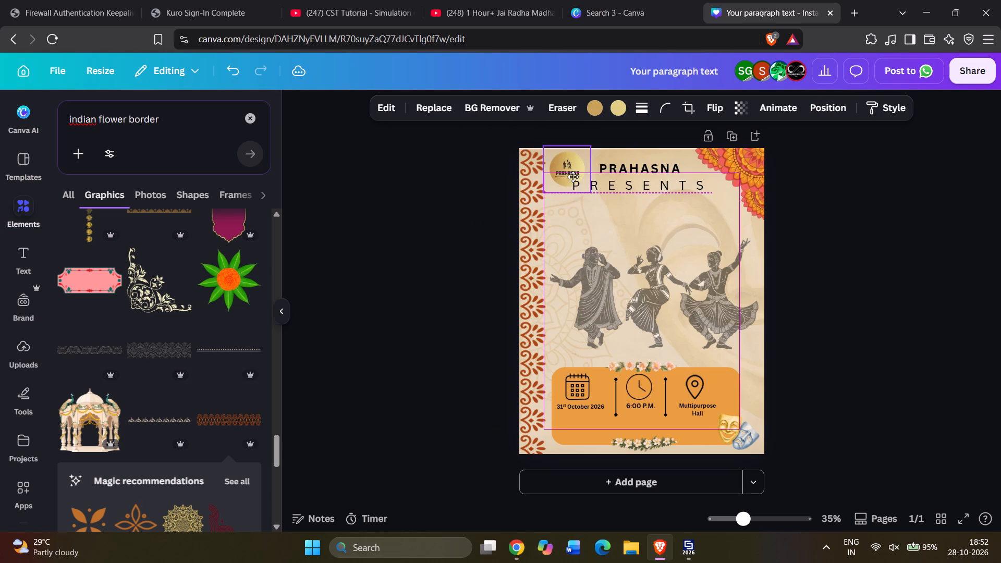
left_click_drag(573, 177, 572, 174)
left_click_drag(591, 191, 588, 188)
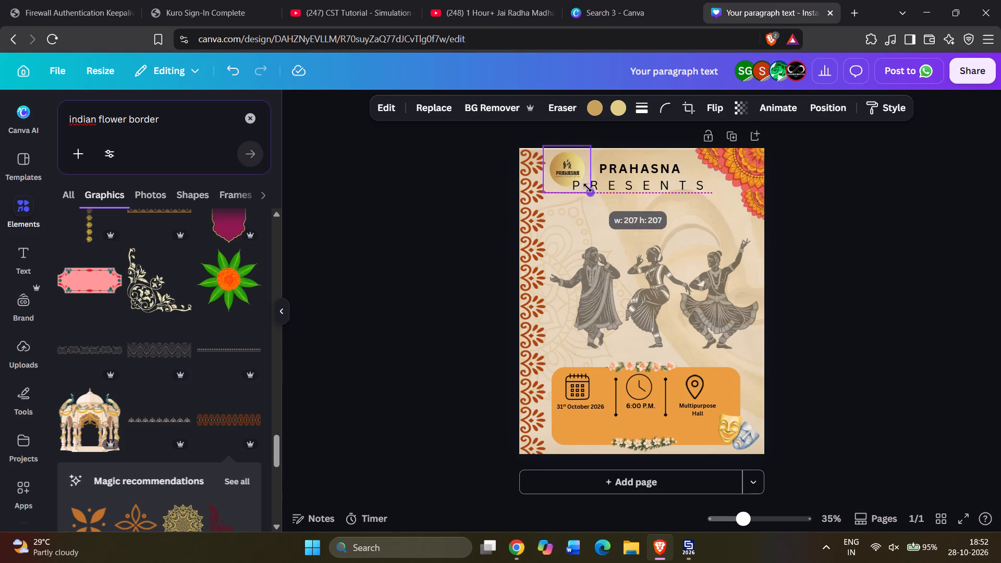
left_click_drag(588, 188, 587, 186)
left_click(838, 250)
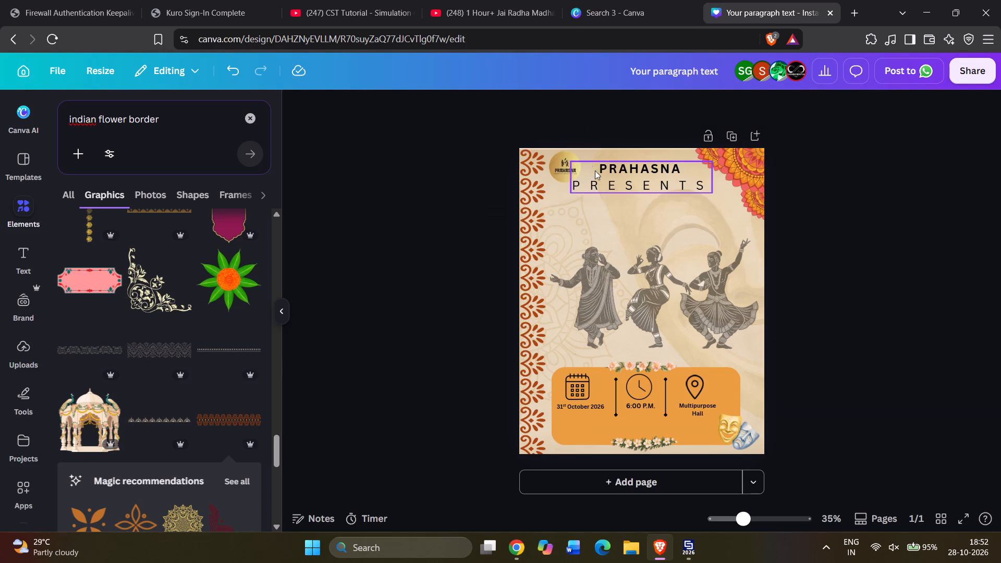
Nudge the PRAHASNA PRESENTS heading slightly down, keeping it horizontally in place.
left_click(614, 176)
key("Down")
key("Down")
key("Down")
key("Down")
key("Down")
key("Down")
key("Down")
key("Down")
key("Down")
key("Down")
key("Down")
key("Down")
key("Down")
key("Down")
key("Down")
key("Down")
key("Down")
key("Down")
key("Down")
key("Down")
key("Down")
key("Down")
key("Down")
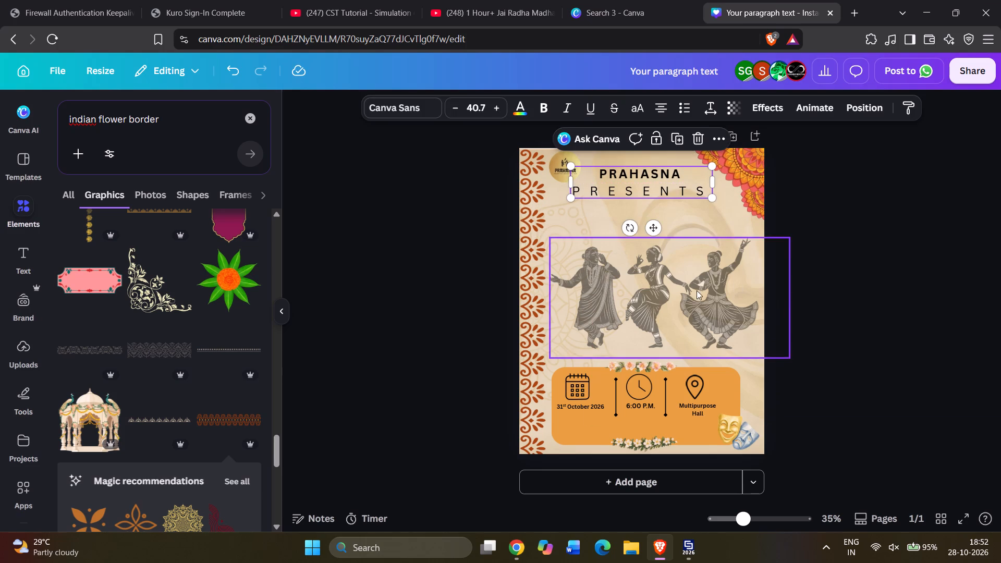
left_click(941, 301)
Nudge the group of three dancers down towards the orange event details box and slightly left.
left_click(704, 309)
key("Down")
key("Down")
key("Down")
key("Down")
key("Down")
key("Down")
key("Down")
key("Down")
key("Down")
key("Down")
key("Down")
key("Down")
key("Down")
key("Down")
key("Down")
key("Down")
key("Down")
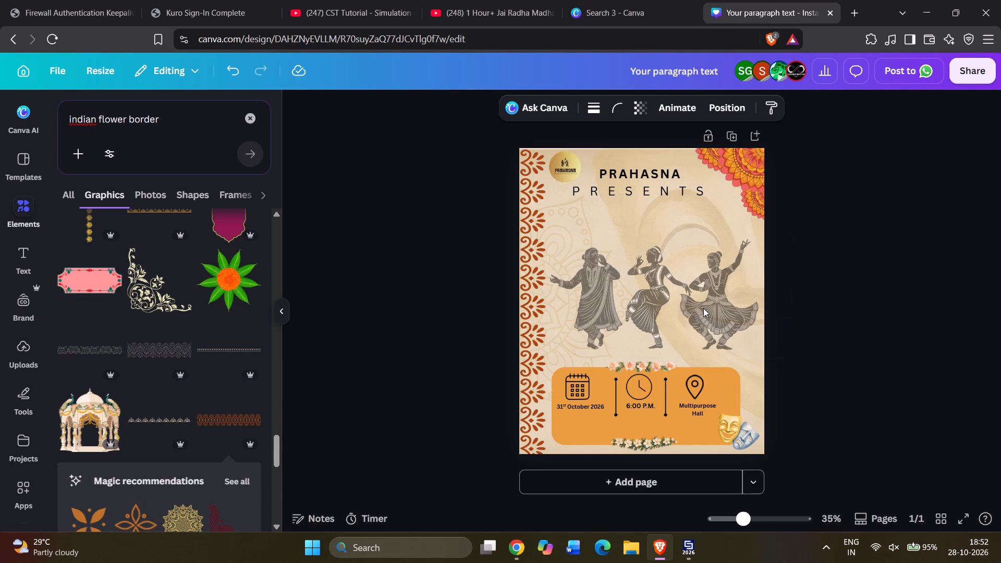
key("Left")
key("Left")
key("Left")
key("Left")
key("Left")
key("Left")
key("Down")
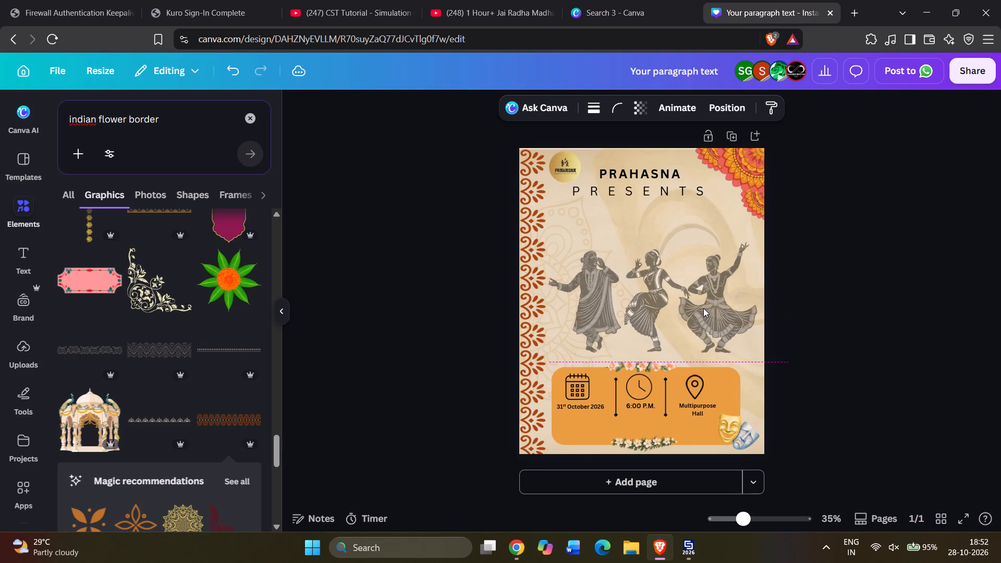
key("Up")
left_click(871, 310)
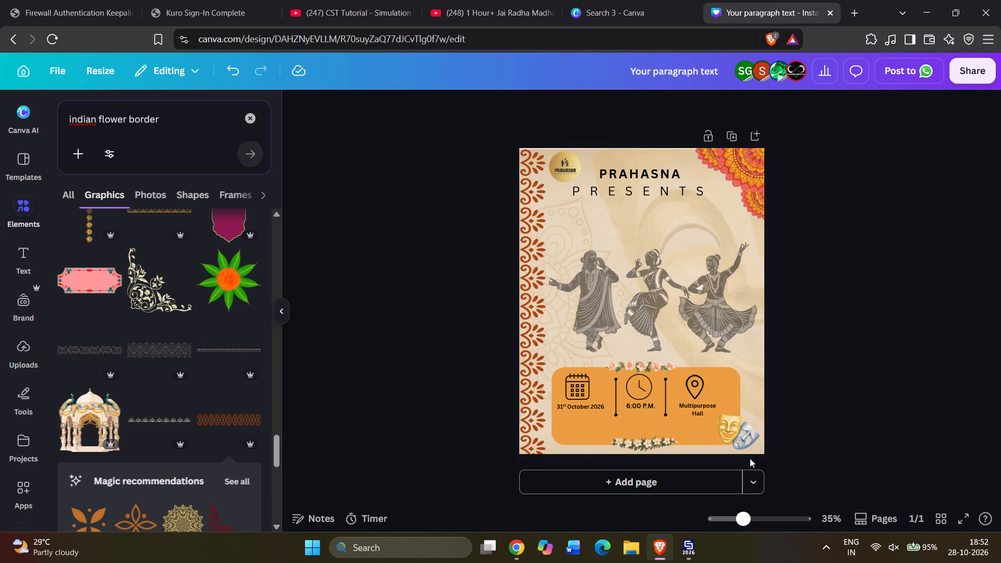
Scale down the grouped orange event details box slightly from its lower-right corner, then select its orange background shape.
left_click(687, 427)
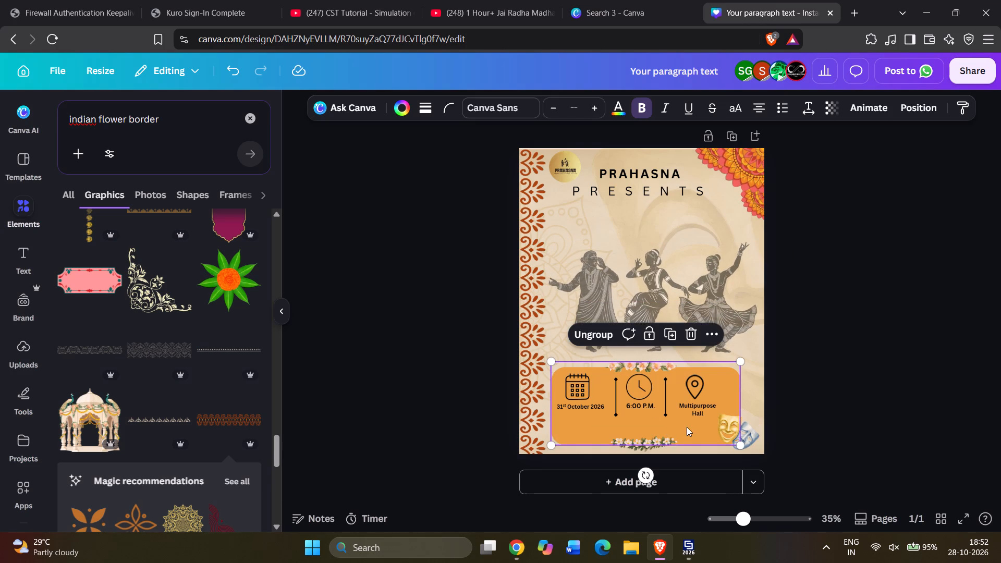
left_click_drag(737, 442, 733, 420)
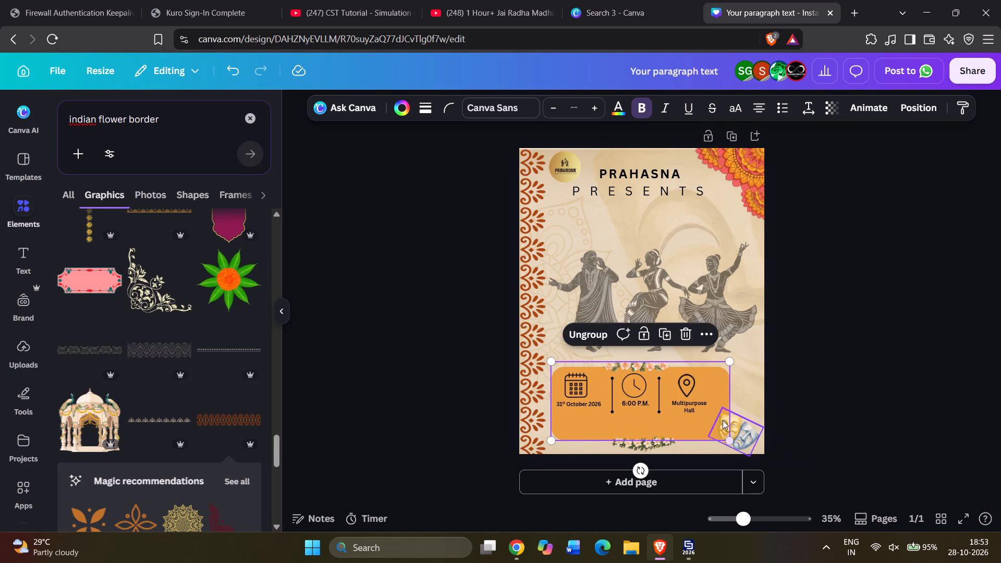
left_click(706, 421)
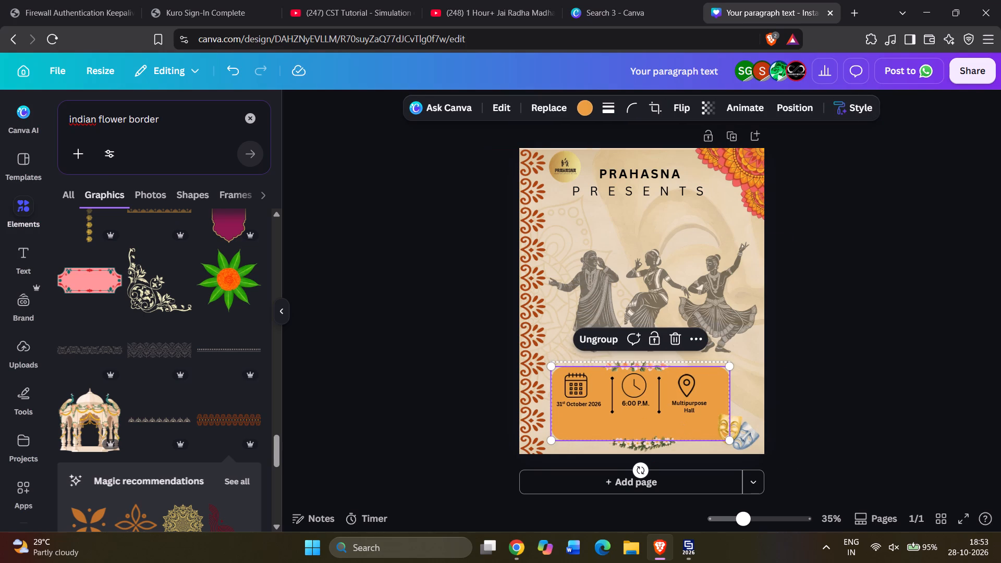
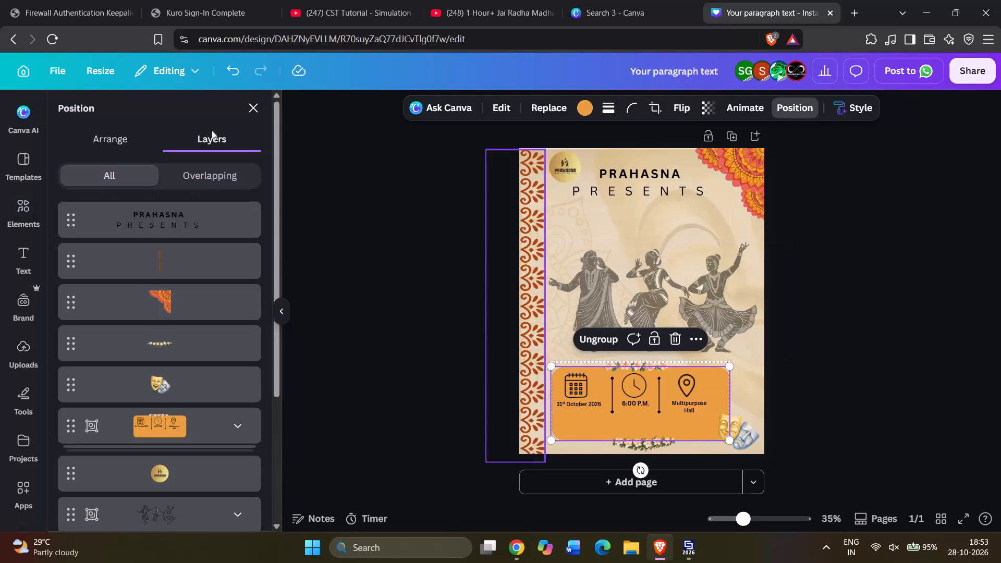
Delete the orange background rectangle from the grouped event details, keeping the date, time and venue items.
scroll(168, 403, "down", 2)
scroll(156, 348, "up", 1)
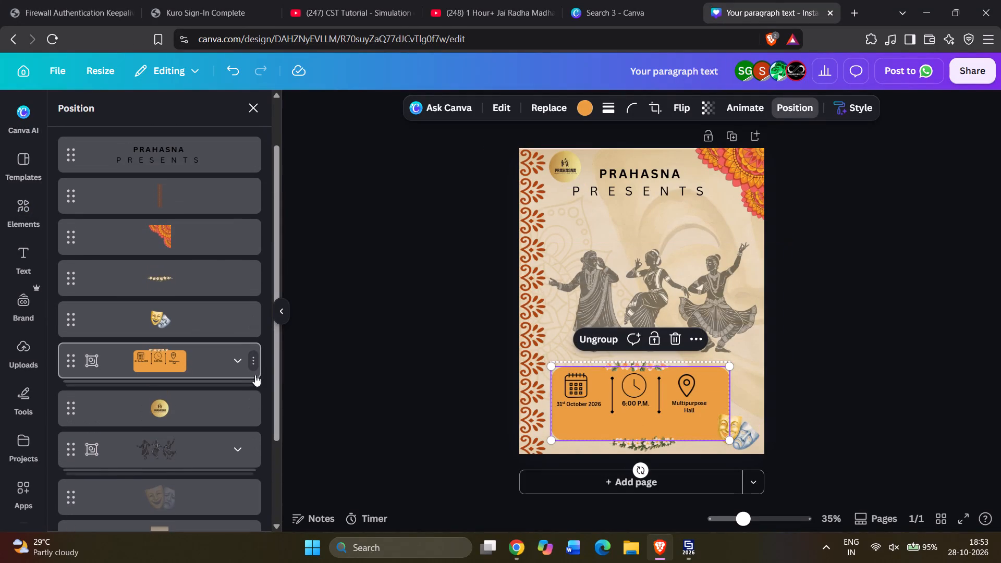
left_click(237, 365)
scroll(198, 406, "down", 2)
scroll(175, 497, "down", 3)
left_click(174, 433)
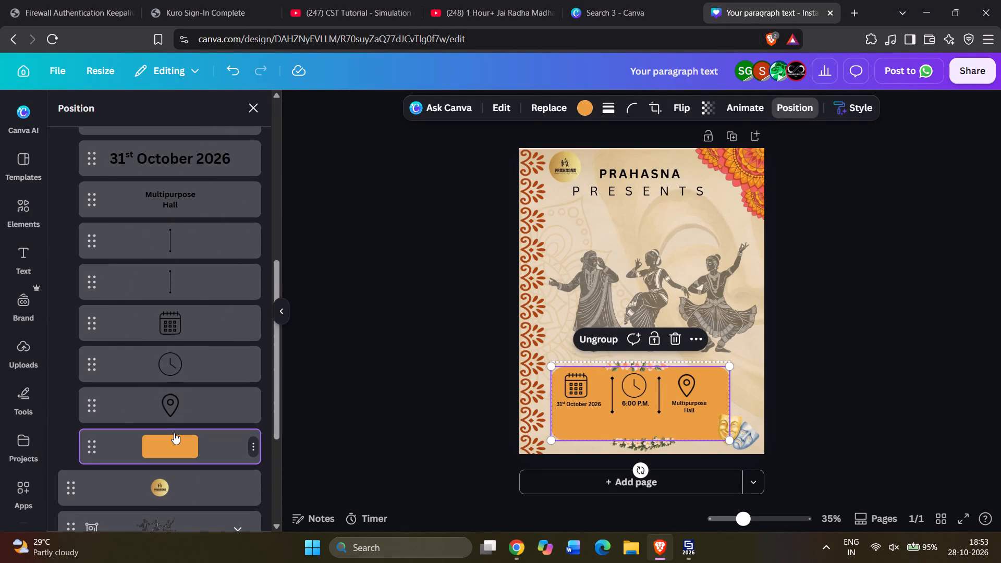
key("Delete")
scroll(184, 342, "up", 1)
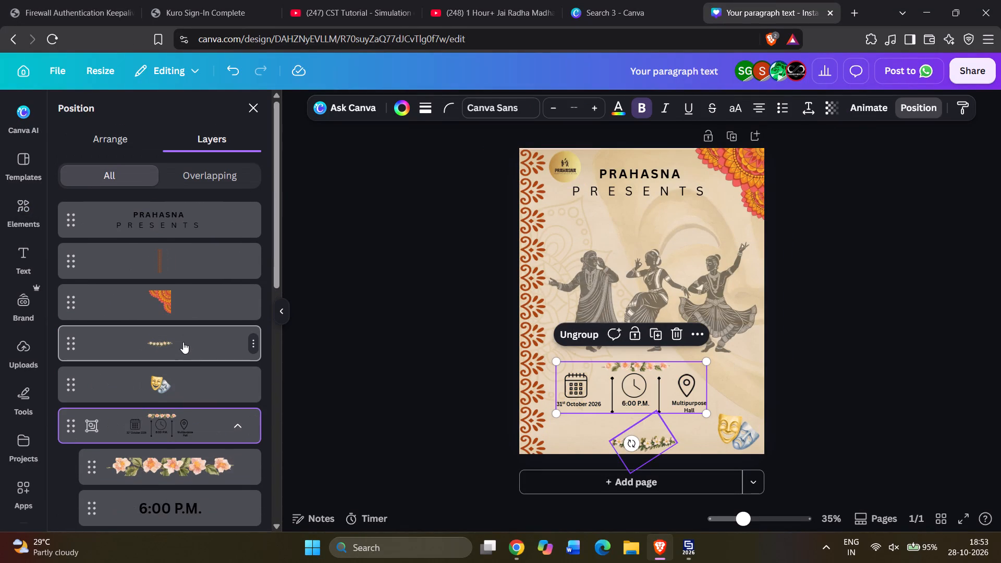
Search the elements for "indian rectangle" and browse the graphics and photos for a new event details background.
left_click(30, 216)
left_click_drag(173, 123, 28, 104)
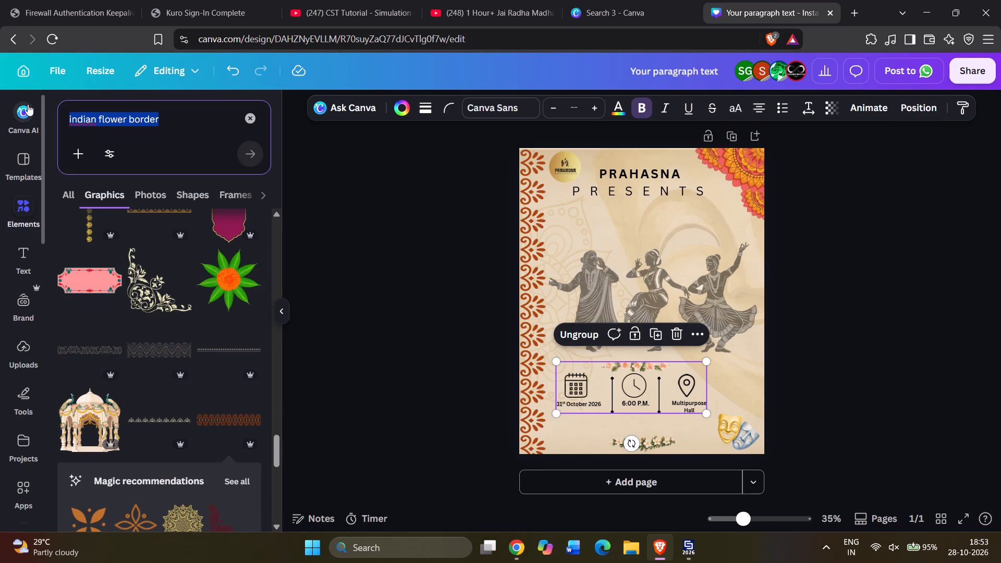
type("indian")
key("space")
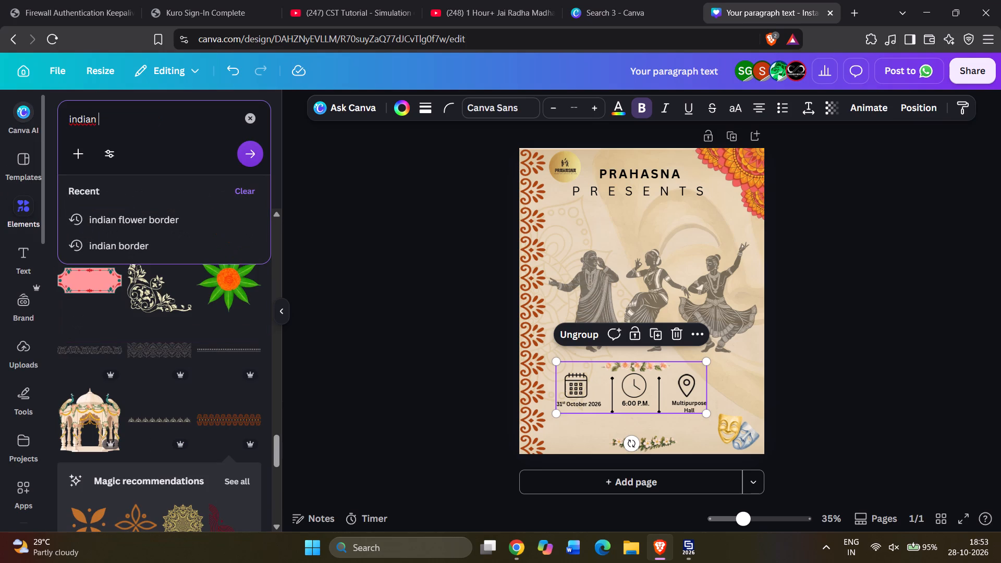
type("rectangle")
key("Return")
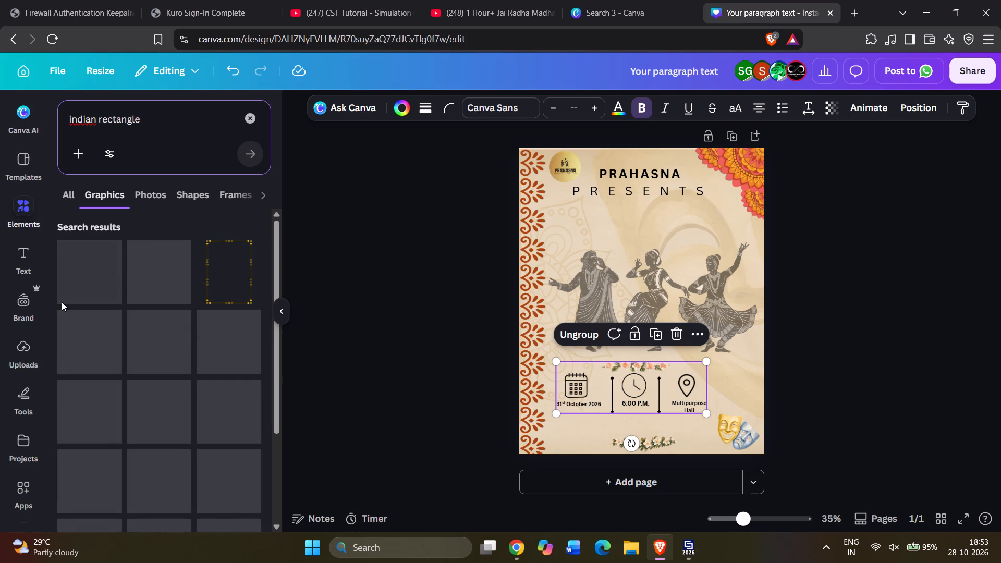
scroll(198, 267, "down", 3)
scroll(195, 285, "up", 4)
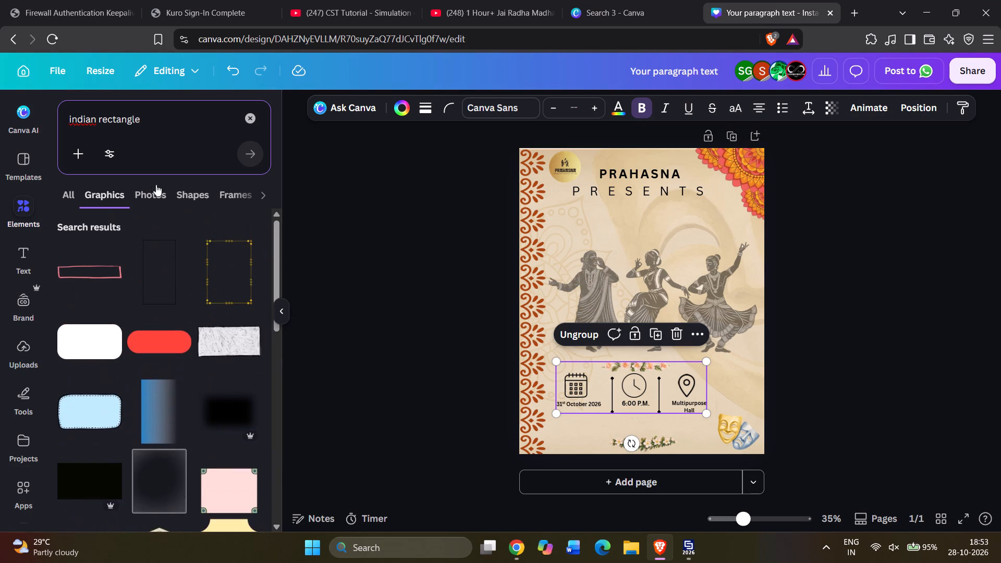
left_click(157, 206)
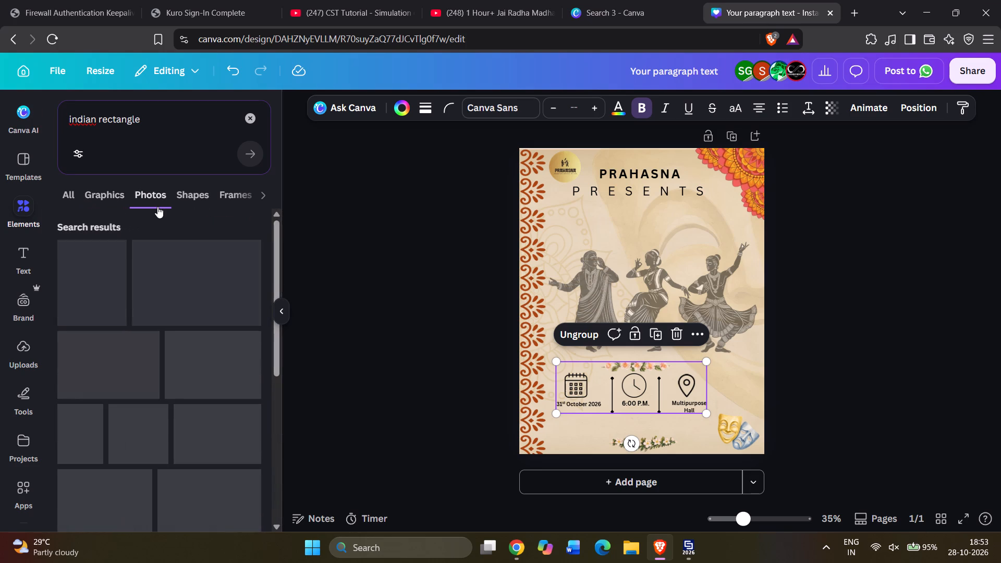
scroll(206, 325, "down", 5)
scroll(206, 335, "up", 4)
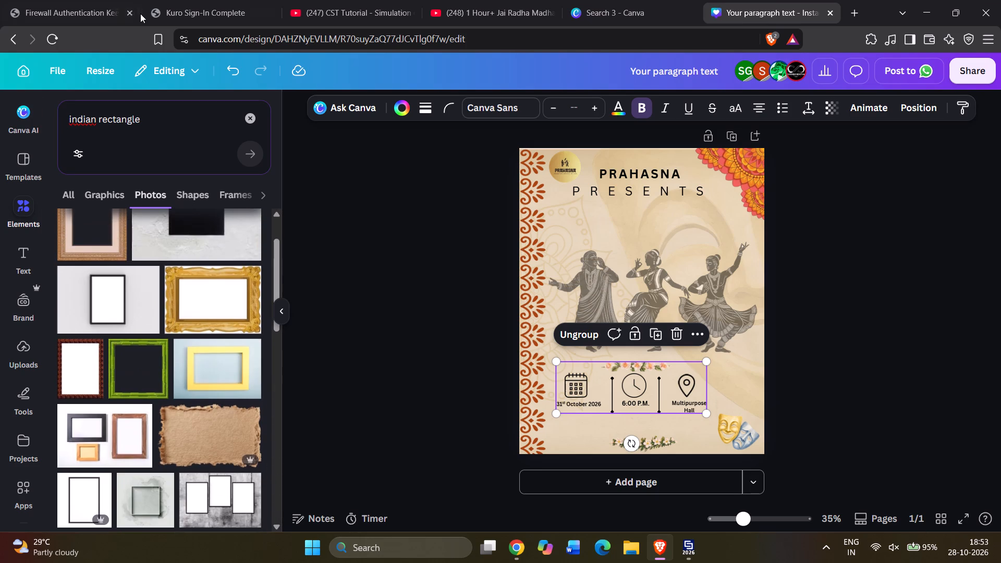
Search the elements for "indian photo frame" and browse the graphics for a decorative background shape.
left_click_drag(147, 124, 33, 121)
type("iin")
key("BackSpace")
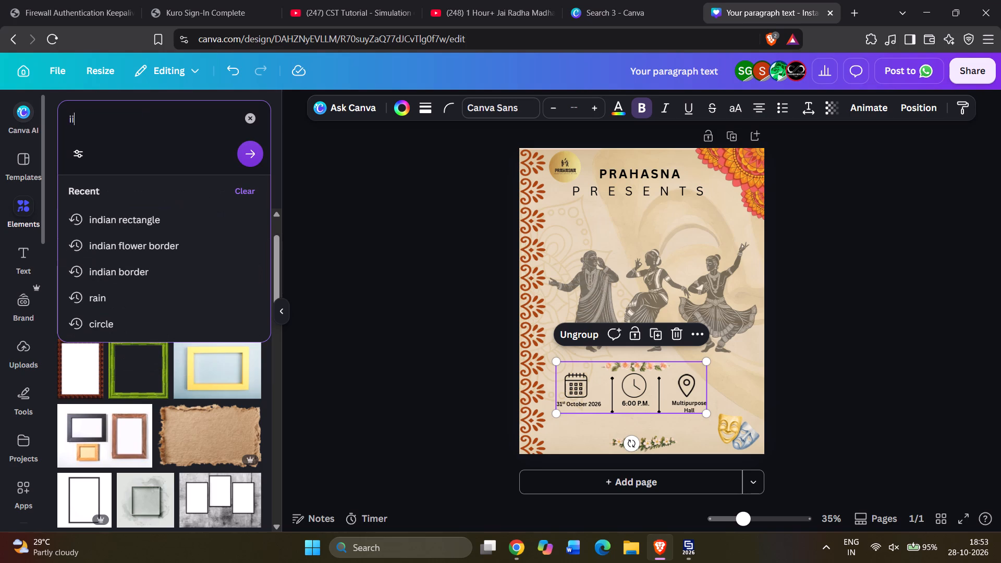
key("BackSpace")
type("bdia")
key("BackSpace")
key("BackSpace")
key("BackSpace")
key("BackSpace")
type("ndian photo frame")
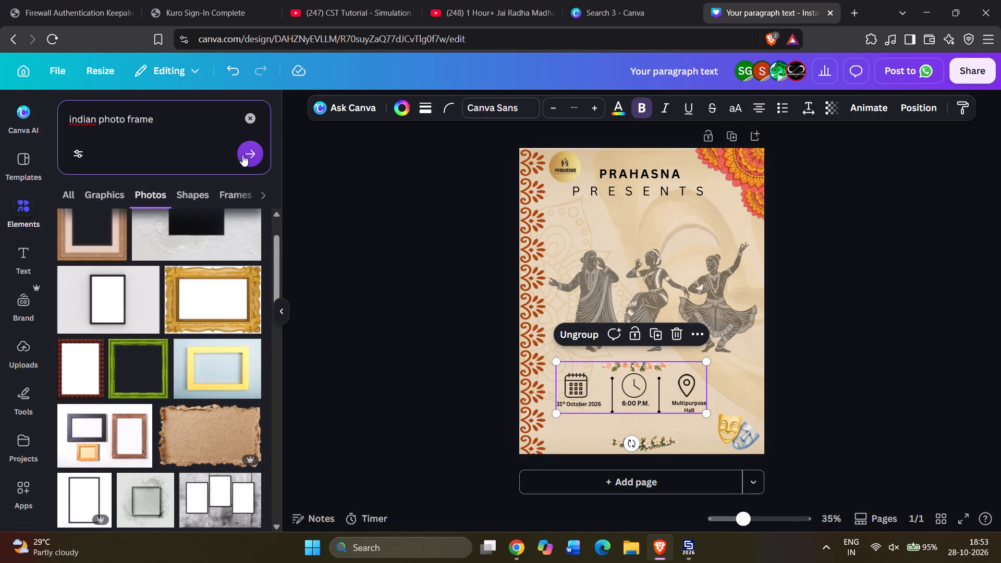
left_click(250, 156)
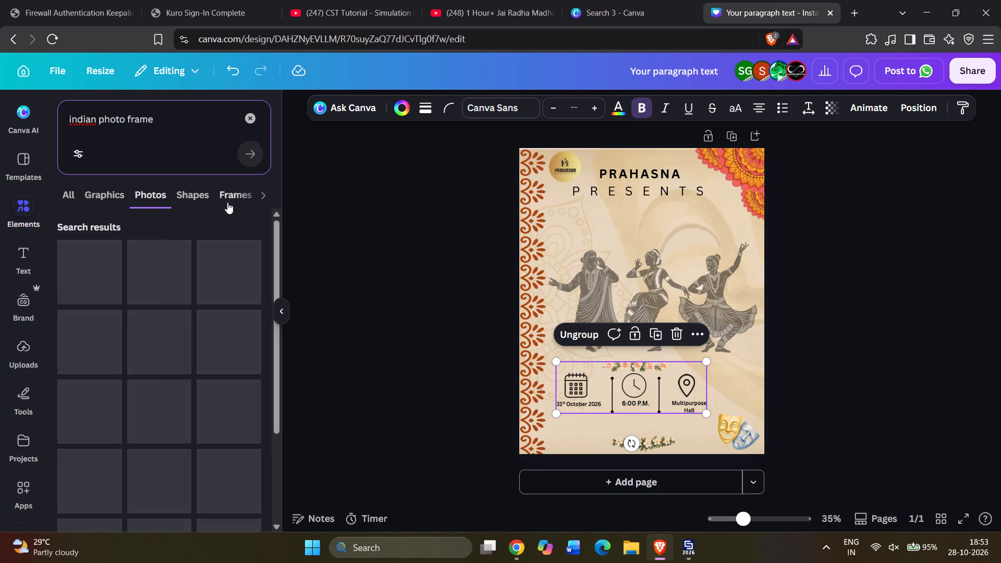
left_click(105, 198)
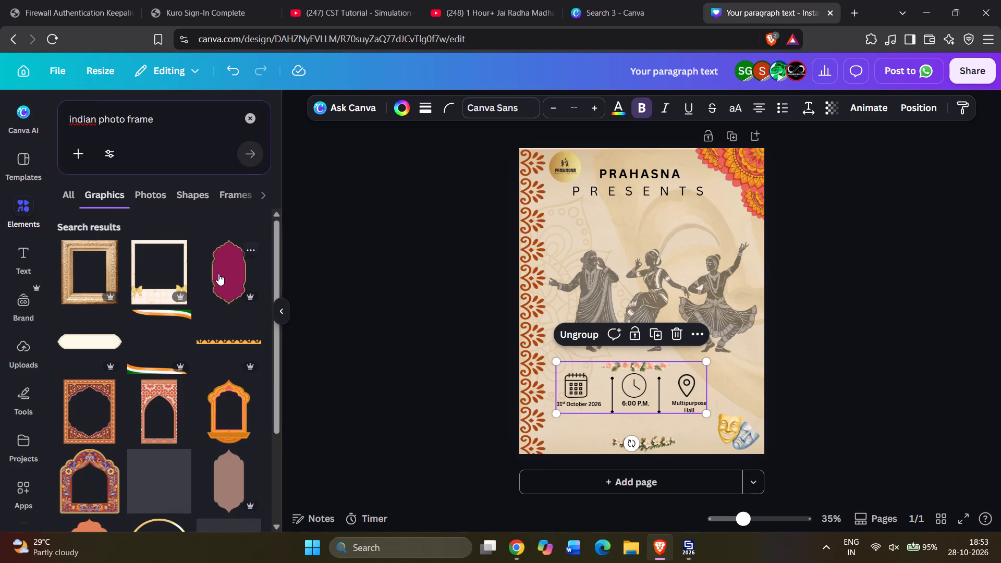
scroll(158, 351, "down", 2)
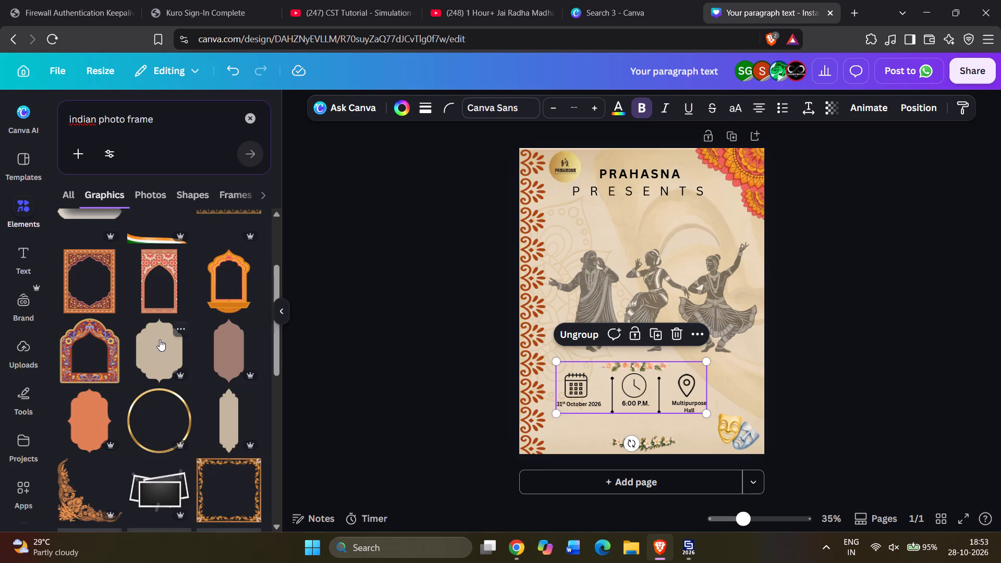
scroll(160, 338, "up", 2)
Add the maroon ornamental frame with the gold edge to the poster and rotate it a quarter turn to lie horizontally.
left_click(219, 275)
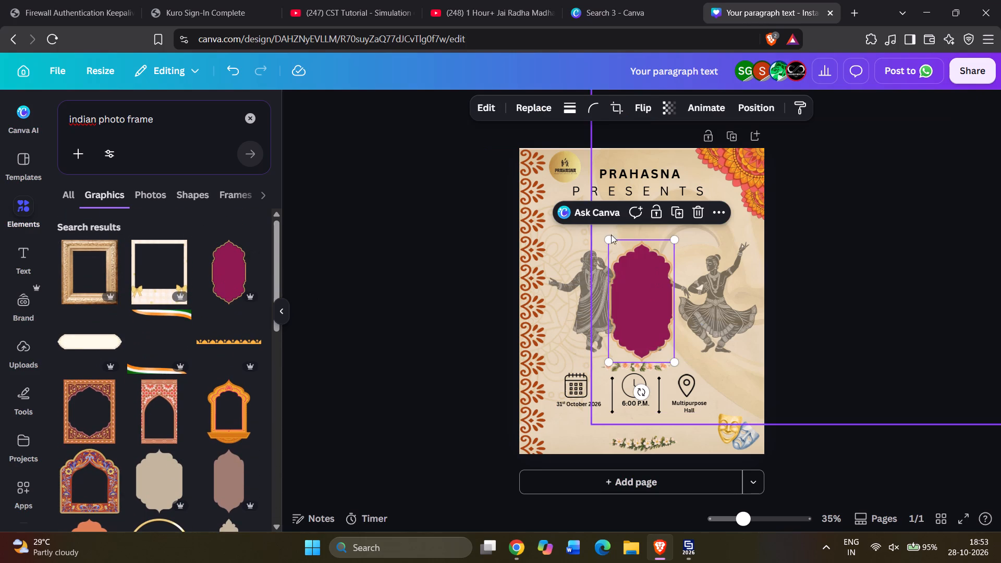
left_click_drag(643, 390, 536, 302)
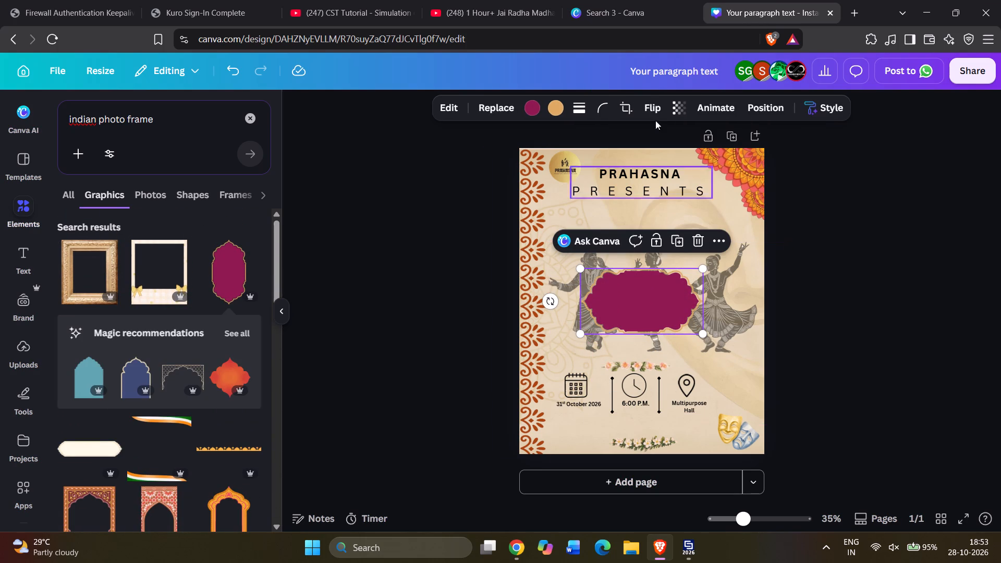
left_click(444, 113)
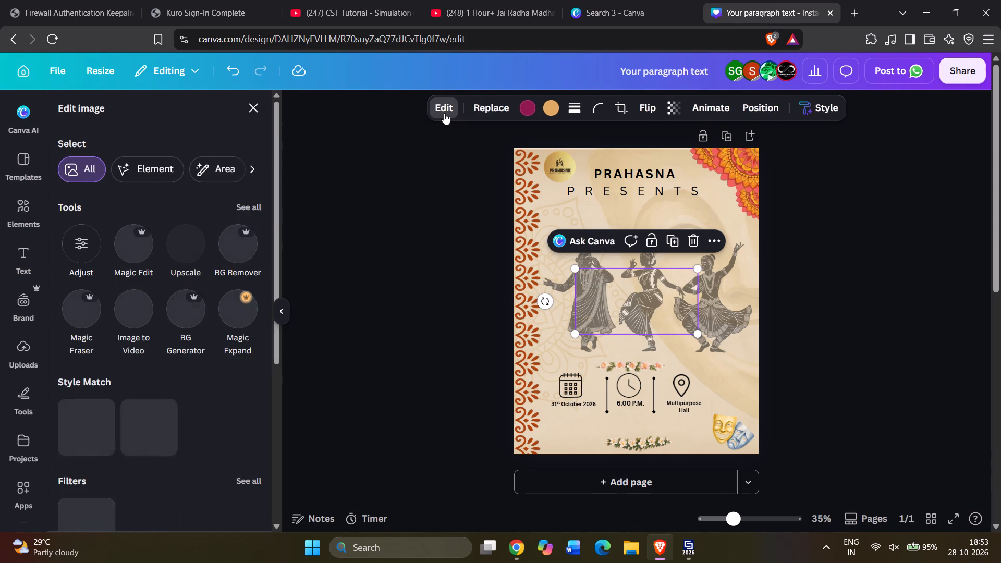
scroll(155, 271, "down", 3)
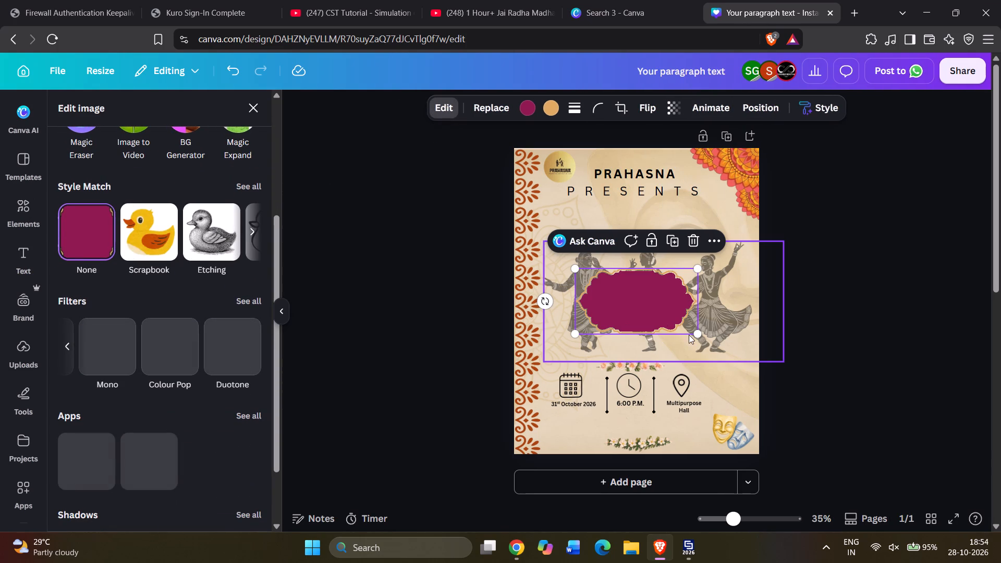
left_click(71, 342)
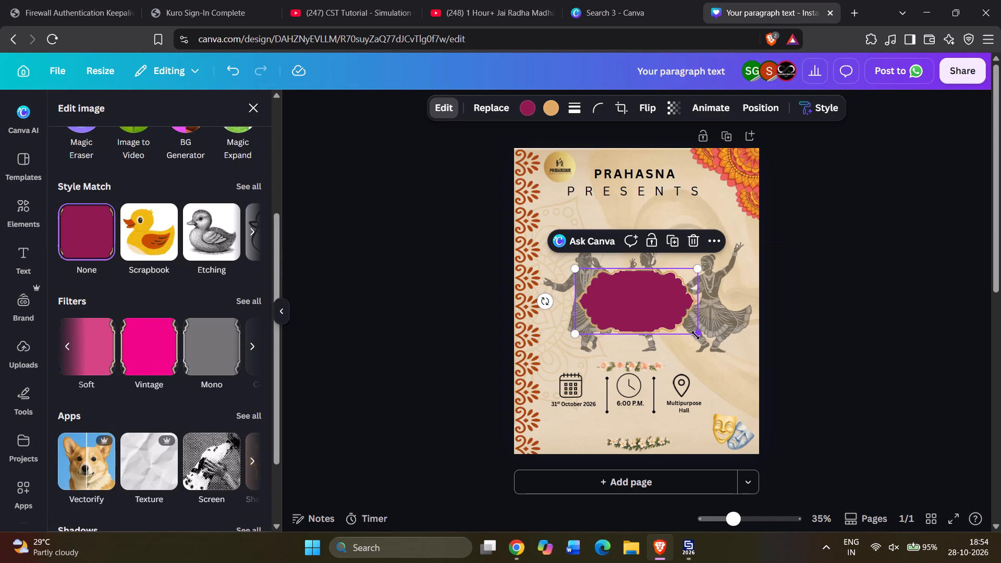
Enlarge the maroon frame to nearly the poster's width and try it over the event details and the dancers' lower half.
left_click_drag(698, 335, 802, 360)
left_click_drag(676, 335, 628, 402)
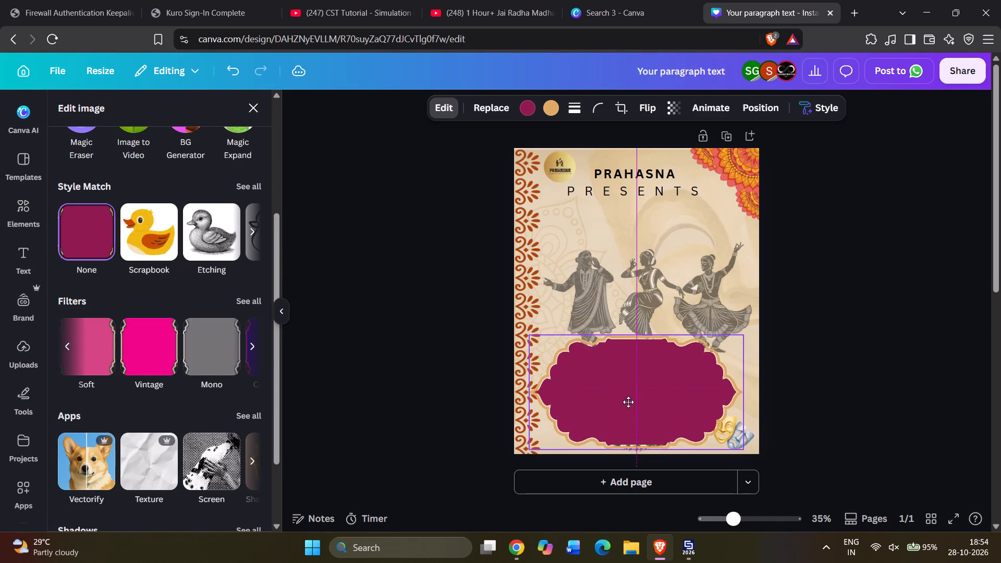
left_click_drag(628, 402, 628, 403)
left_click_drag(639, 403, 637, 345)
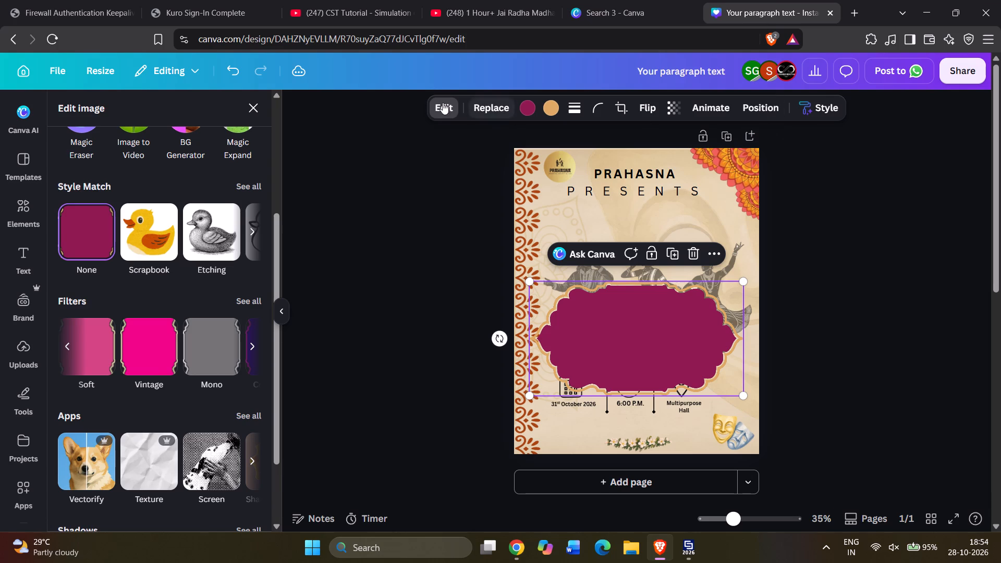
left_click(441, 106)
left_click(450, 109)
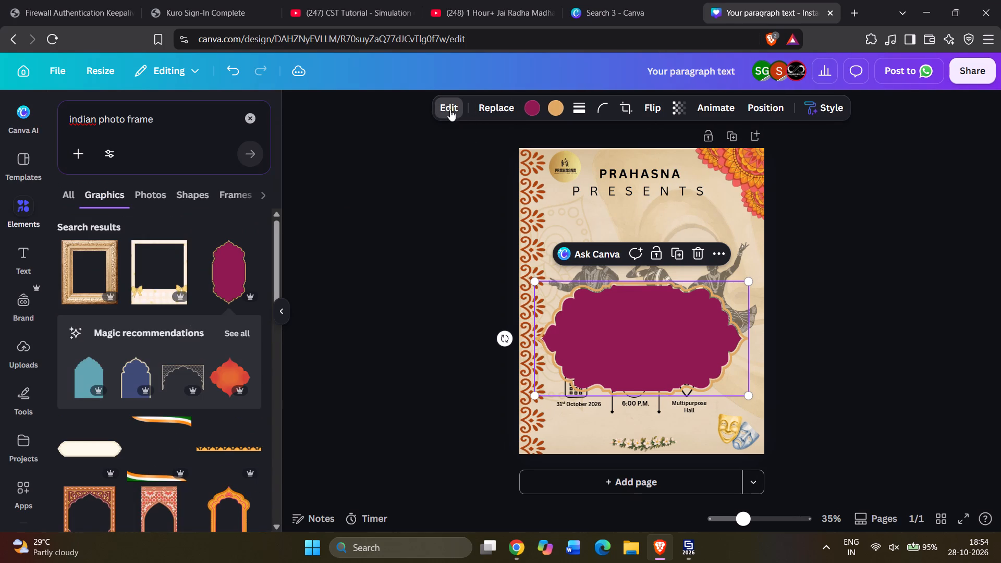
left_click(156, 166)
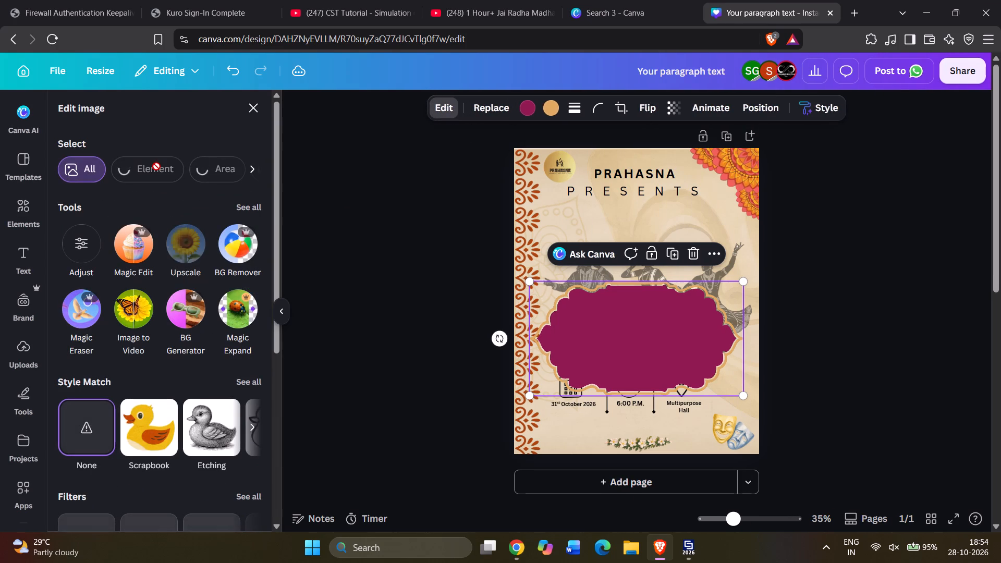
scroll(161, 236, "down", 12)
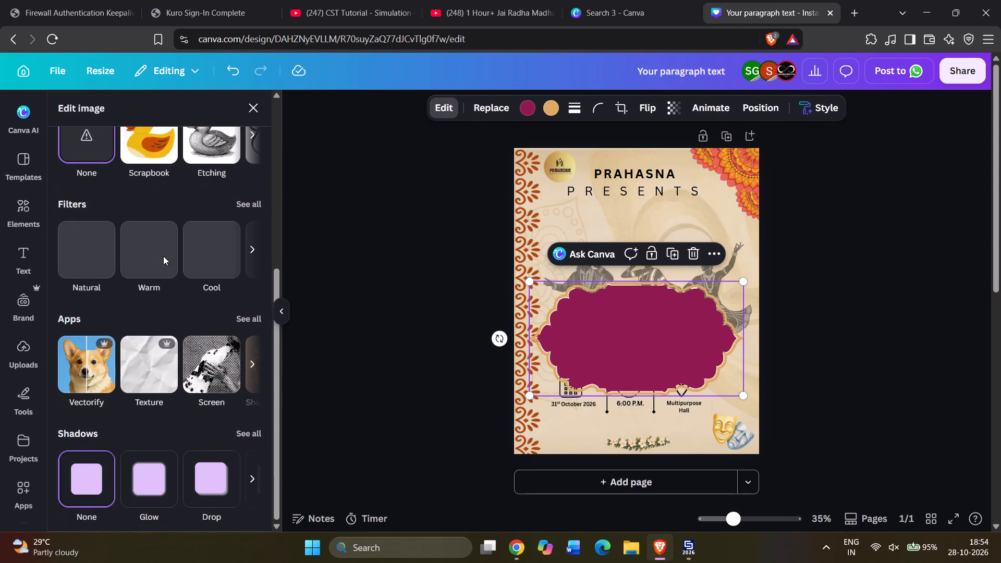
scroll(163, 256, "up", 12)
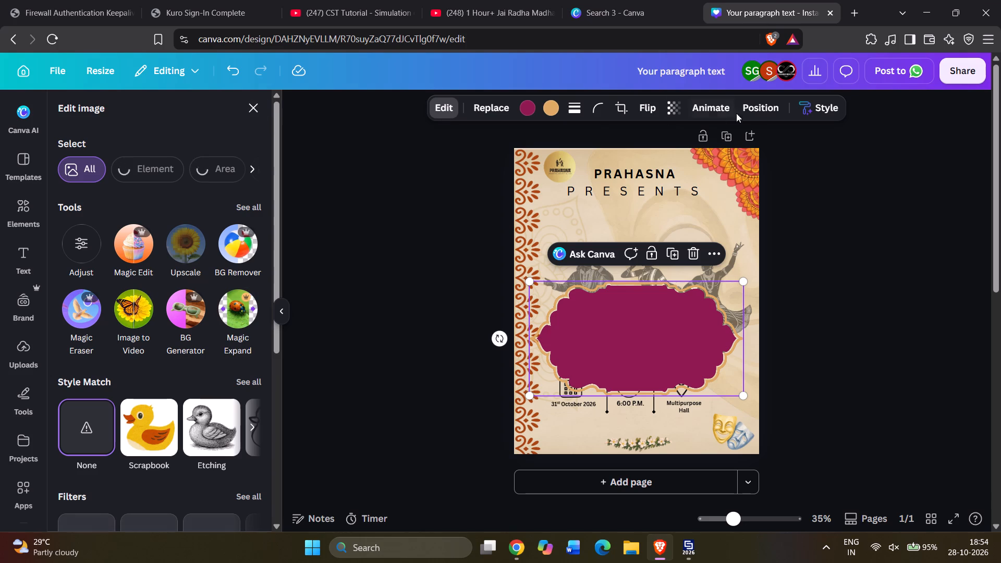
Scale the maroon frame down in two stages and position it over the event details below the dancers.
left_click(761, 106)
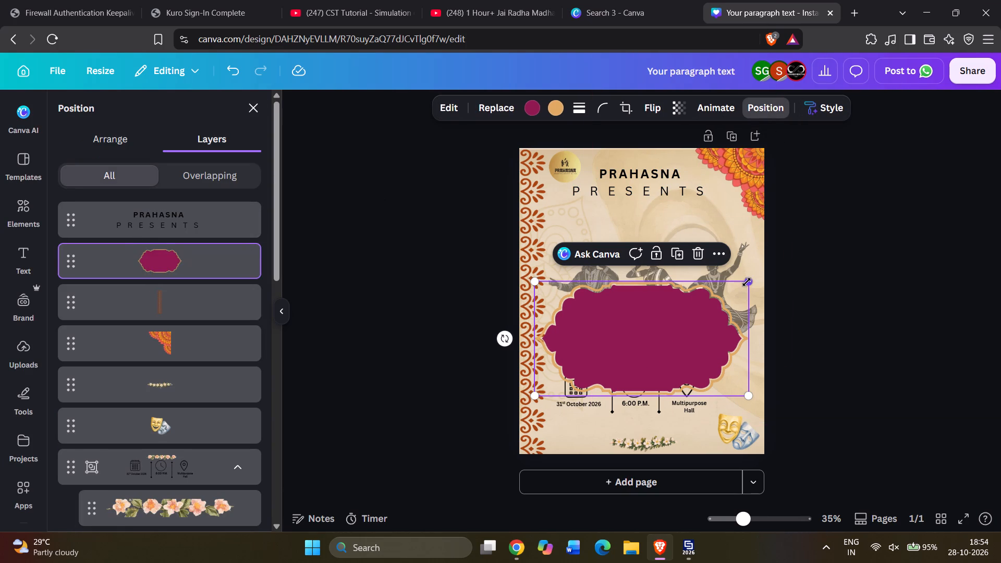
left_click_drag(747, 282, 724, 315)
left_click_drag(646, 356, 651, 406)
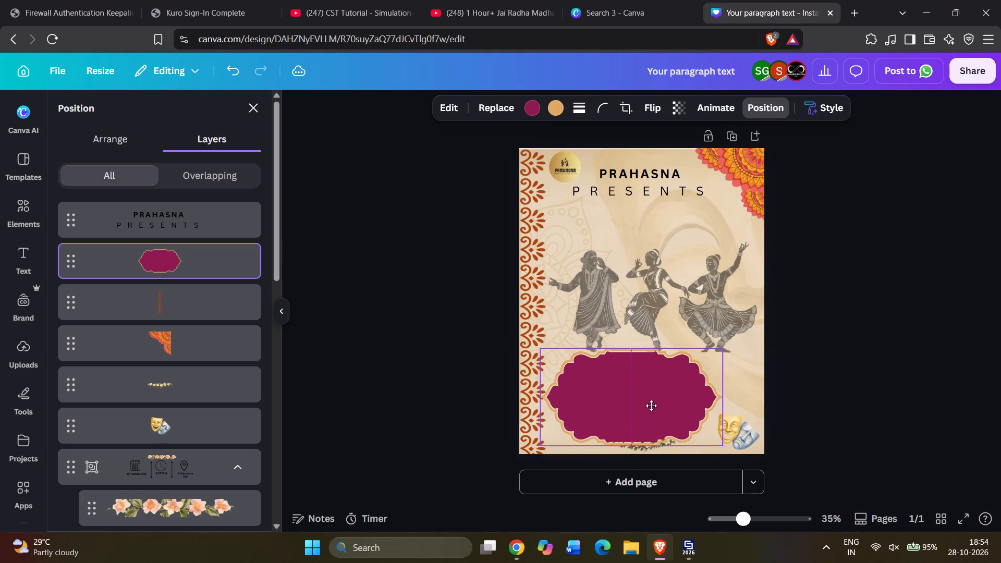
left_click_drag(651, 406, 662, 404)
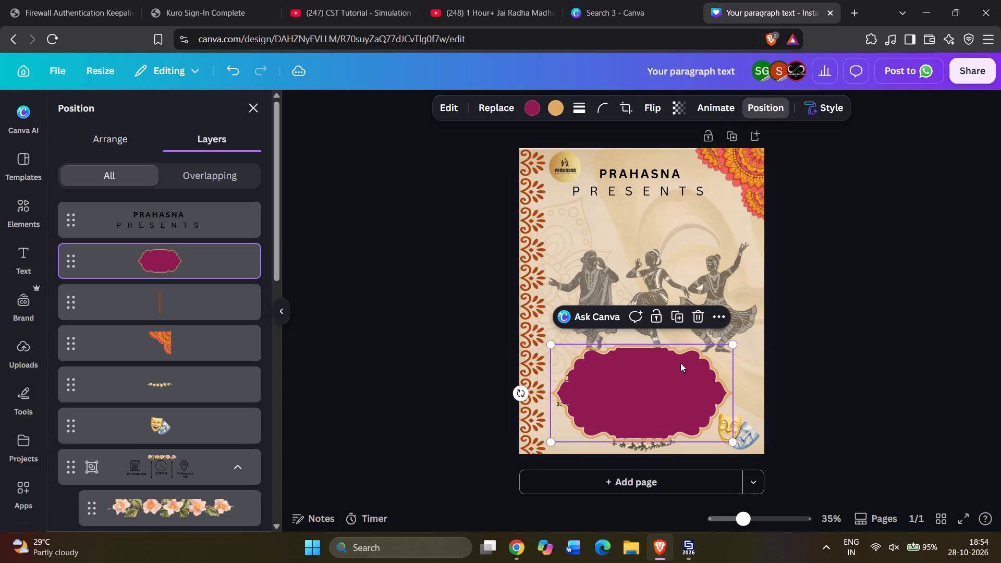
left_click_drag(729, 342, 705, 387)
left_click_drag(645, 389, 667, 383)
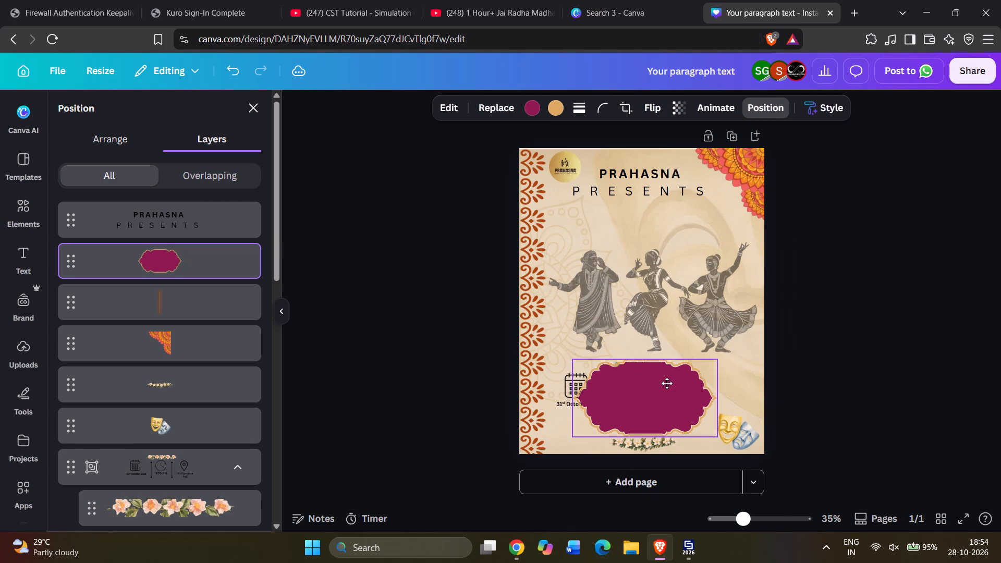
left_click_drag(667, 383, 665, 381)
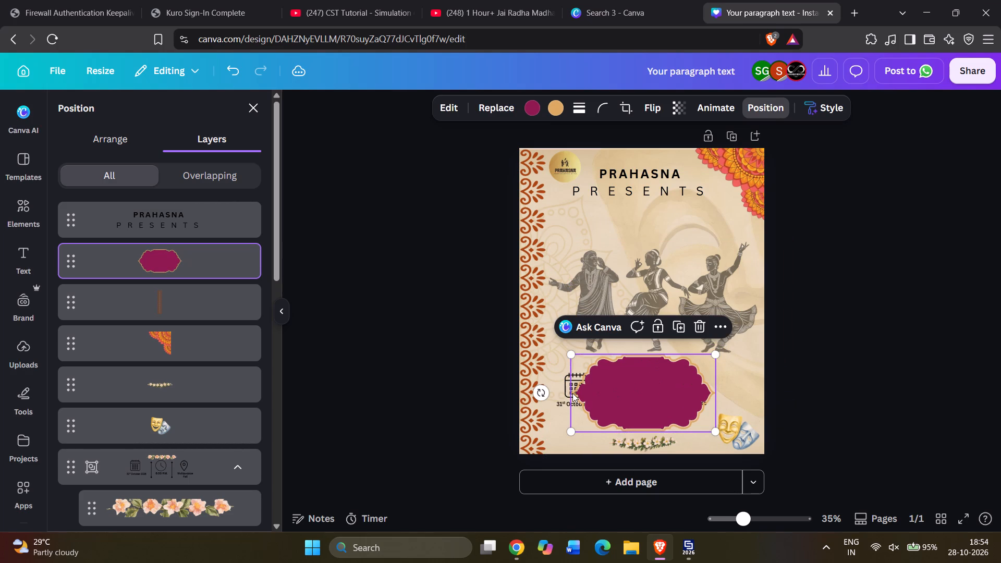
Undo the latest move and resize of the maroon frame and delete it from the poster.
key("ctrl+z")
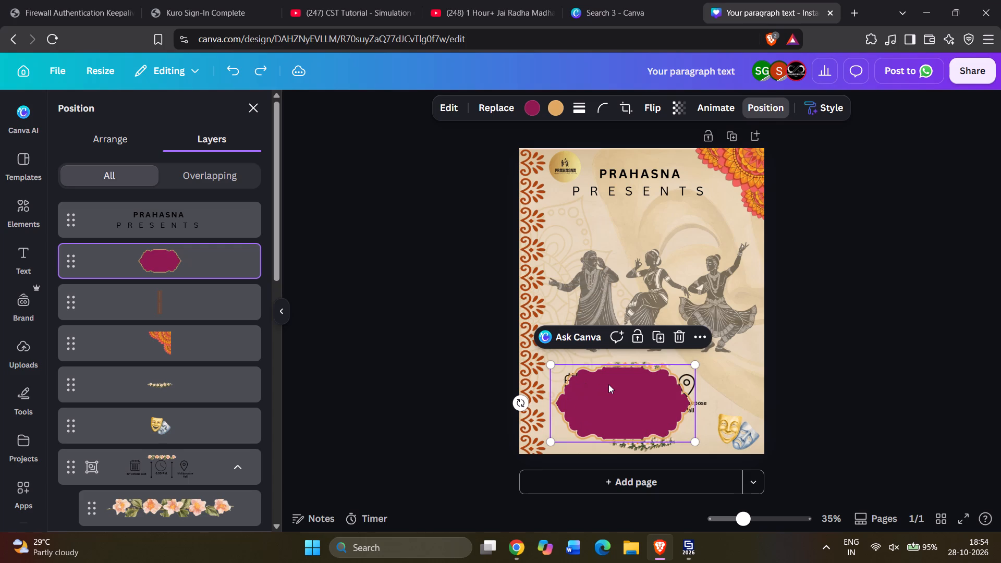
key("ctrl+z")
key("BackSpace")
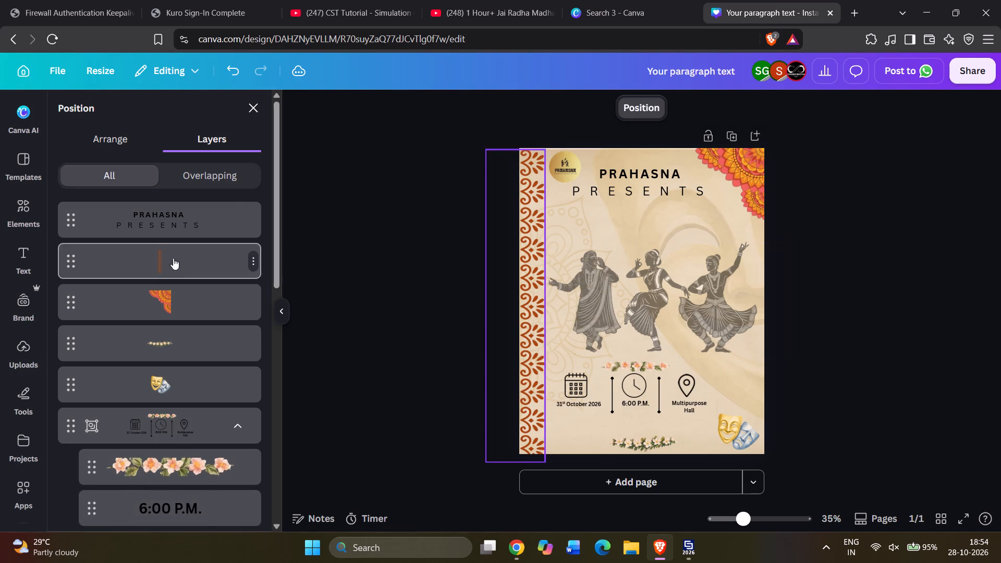
Add the teal scalloped arch from the maroon frame's recommended similar graphics to the poster.
scroll(172, 243, "up", 3)
left_click(36, 158)
left_click(28, 221)
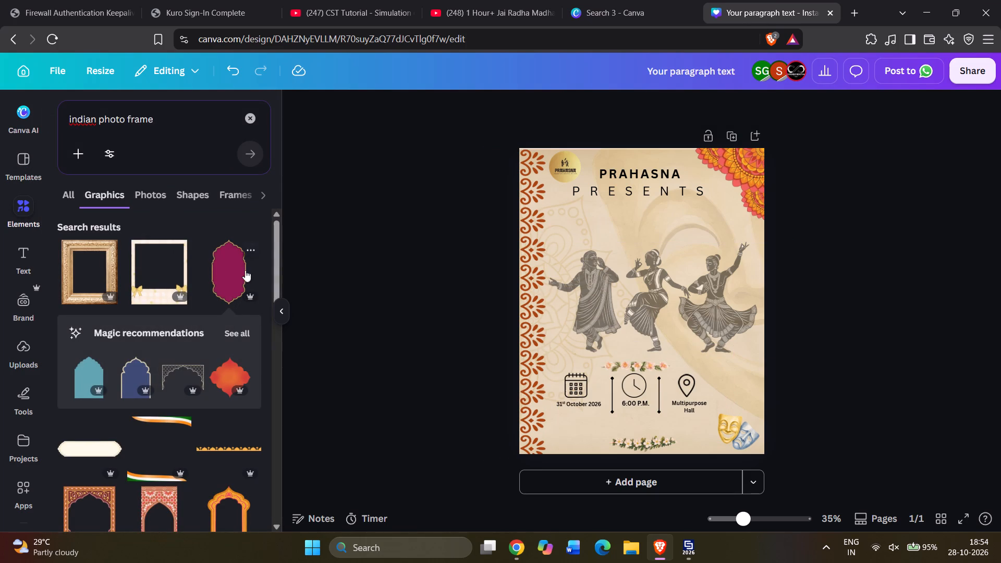
left_click(230, 335)
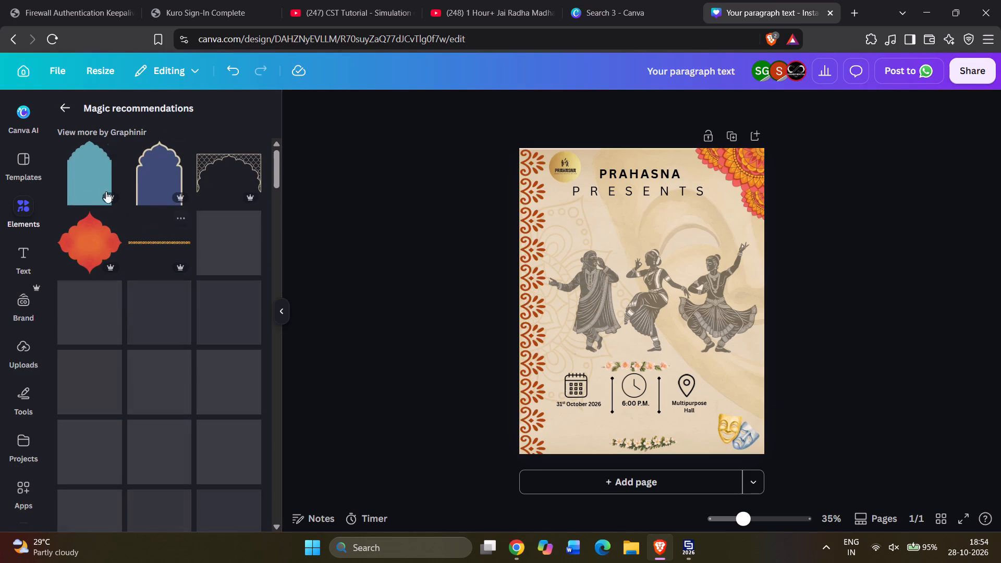
left_click(97, 179)
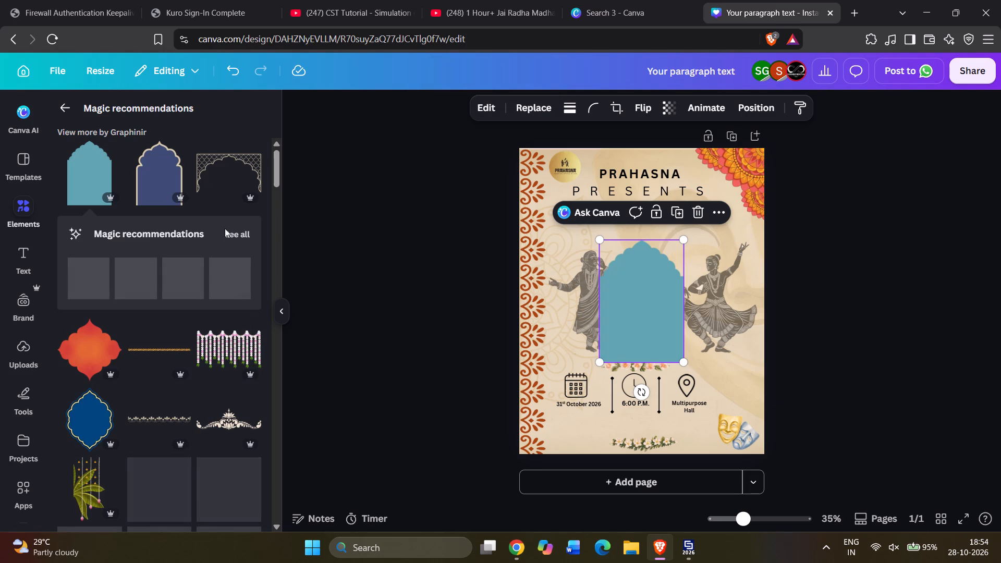
Look through the recommended graphics and the graphic, photo and combined results for "indian photo frame" for other frame options.
scroll(210, 288, "down", 4)
scroll(204, 298, "up", 3)
scroll(204, 298, "down", 3)
scroll(204, 298, "up", 2)
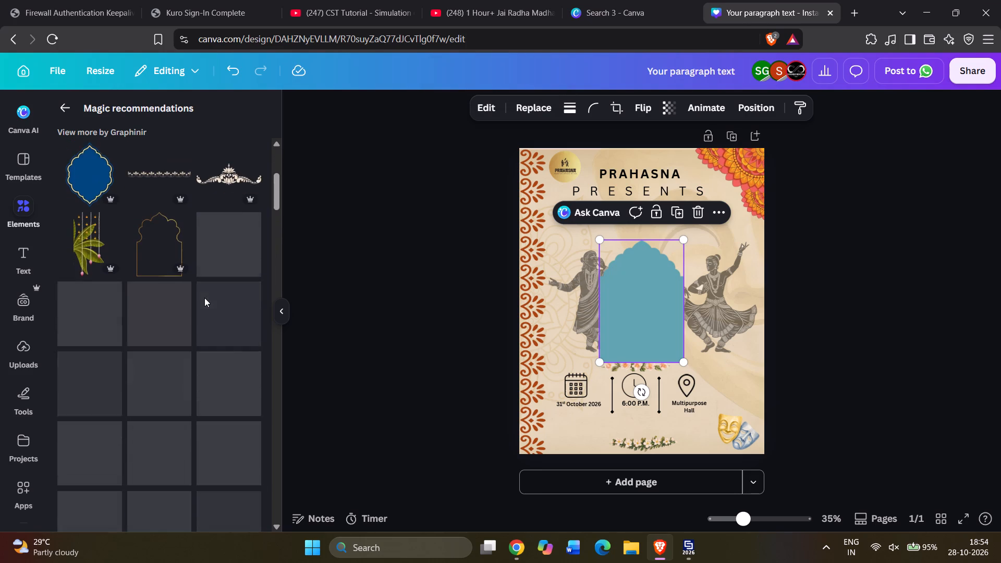
scroll(204, 298, "up", 1)
scroll(204, 298, "down", 4)
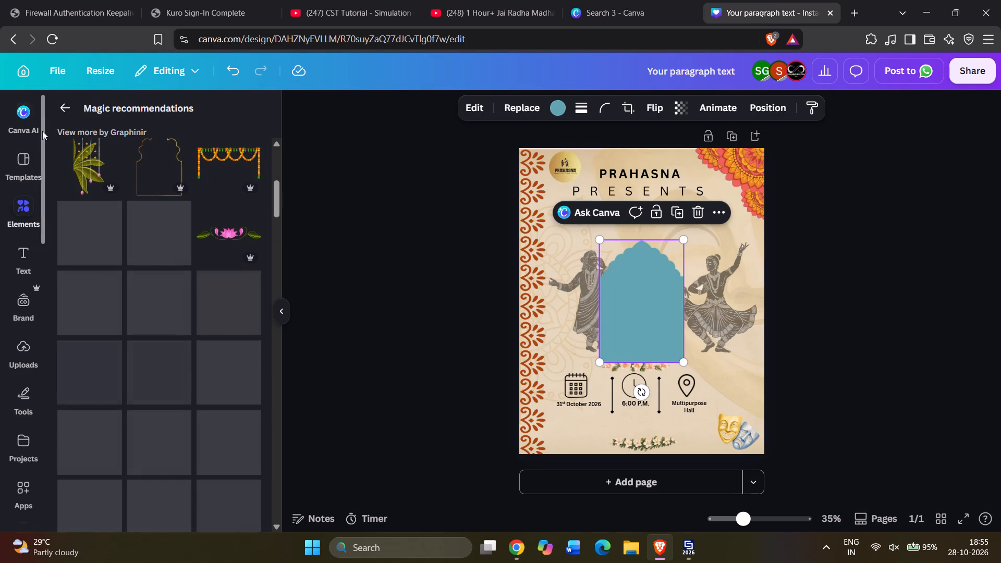
left_click(50, 106)
left_click(56, 106)
scroll(181, 339, "down", 3)
scroll(181, 347, "up", 1)
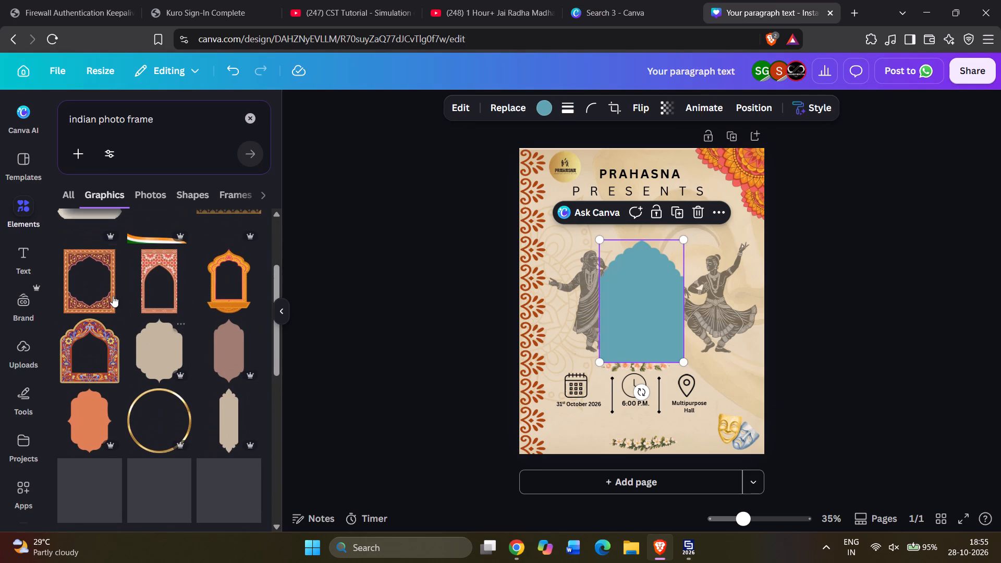
scroll(170, 349, "down", 3)
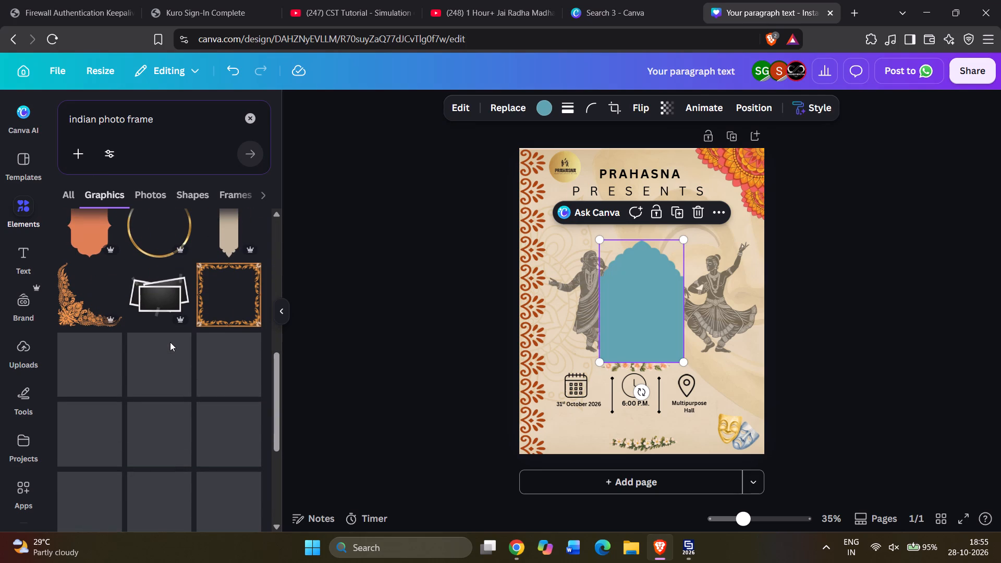
scroll(170, 340, "down", 2)
scroll(170, 339, "up", 12)
left_click(153, 195)
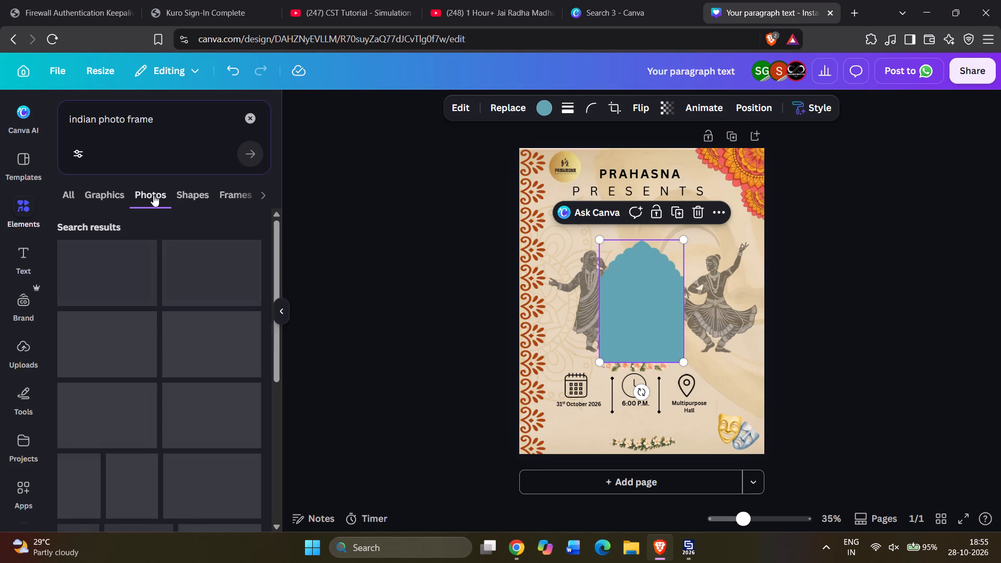
left_click(108, 201)
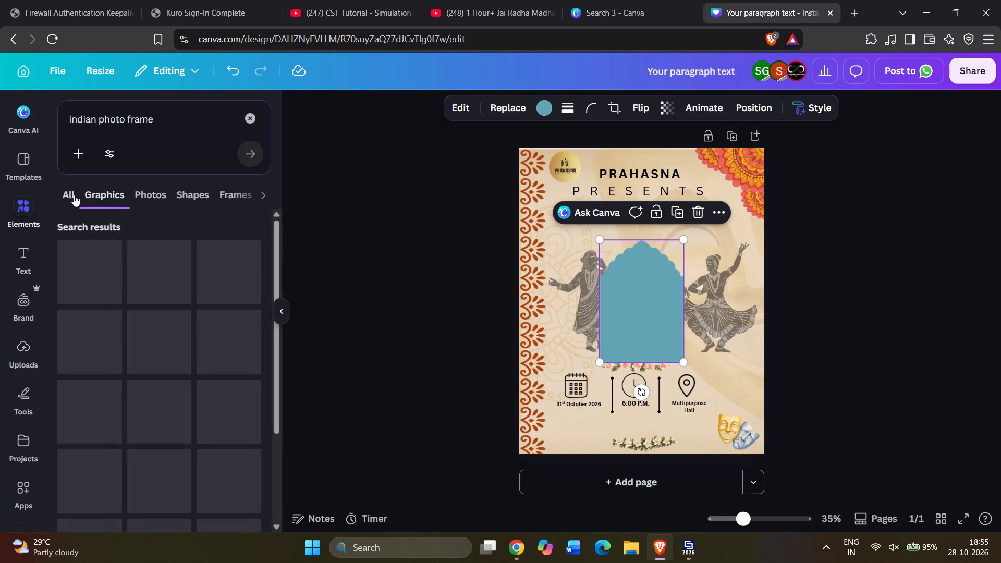
left_click(74, 195)
left_click(883, 550)
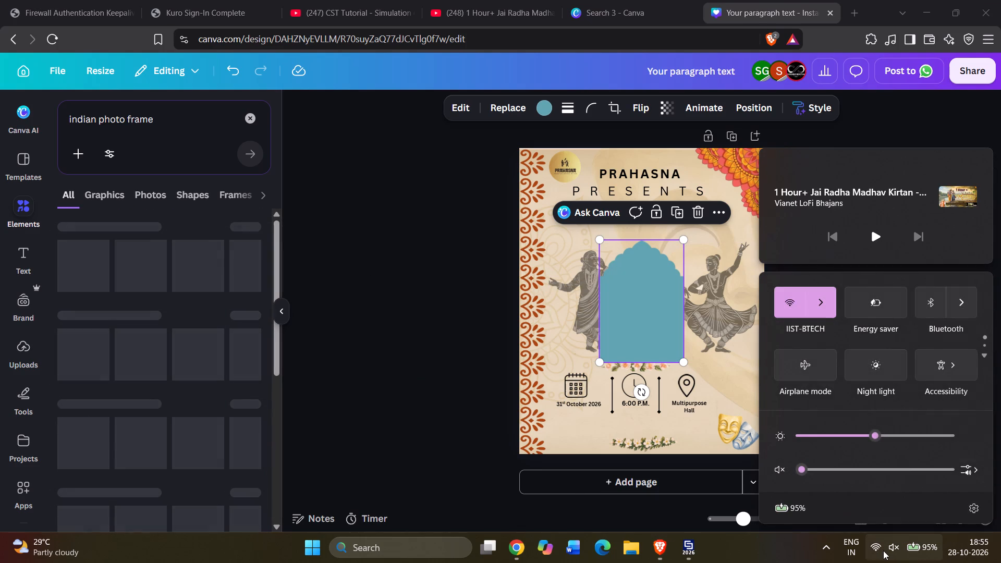
left_click(883, 550)
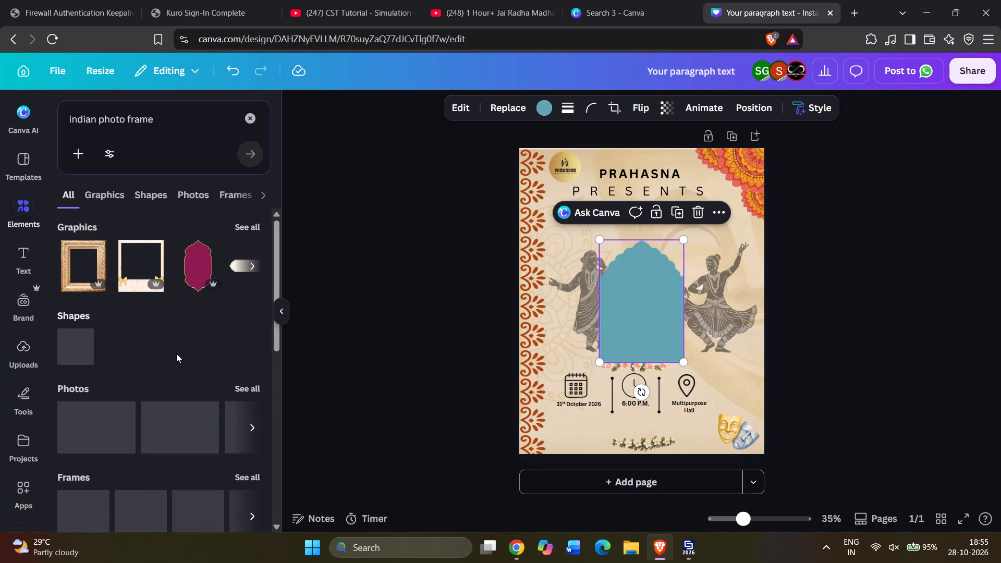
scroll(207, 340, "down", 3)
scroll(207, 340, "up", 2)
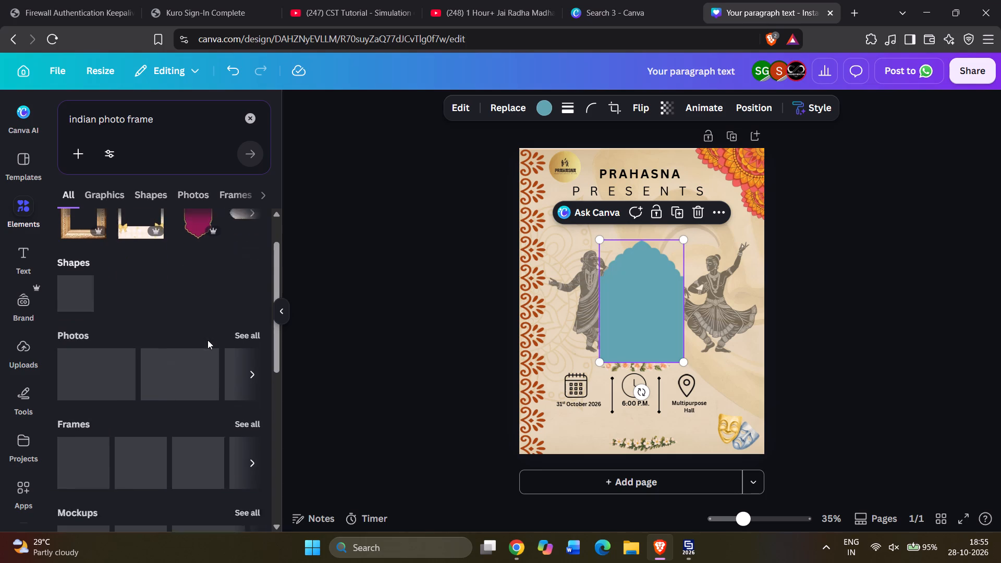
scroll(207, 340, "up", 2)
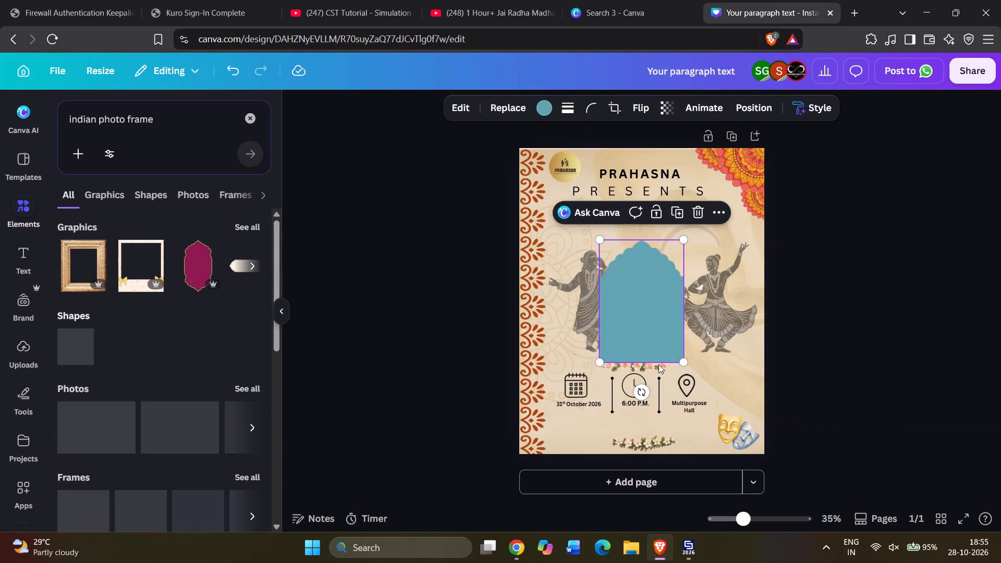
Rotate the teal arch a quarter turn, shrink it to about 261 by 381, and place it over the venue details.
left_click_drag(644, 394, 542, 306)
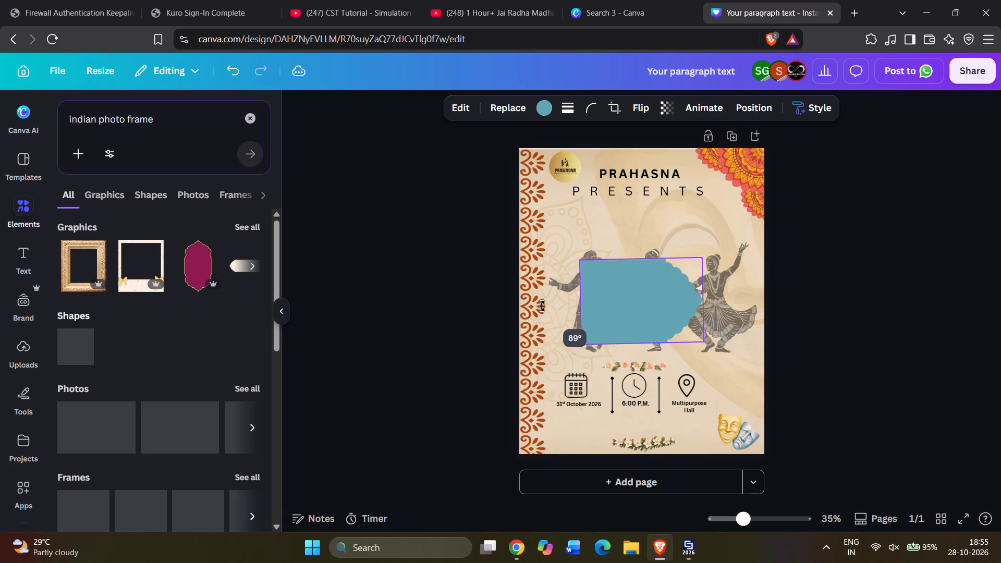
left_click_drag(542, 306, 541, 303)
left_click_drag(628, 300, 670, 387)
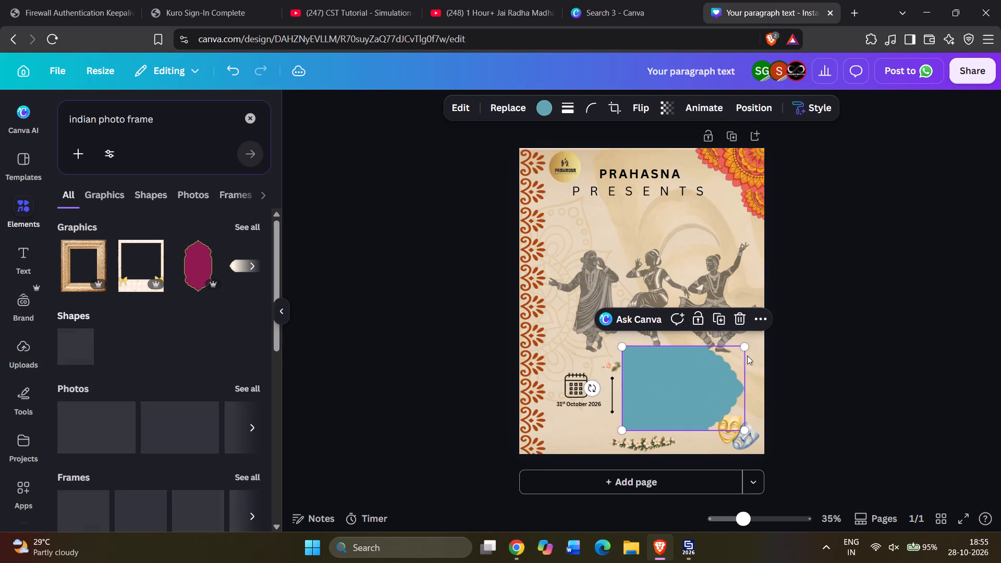
left_click_drag(745, 346, 715, 378)
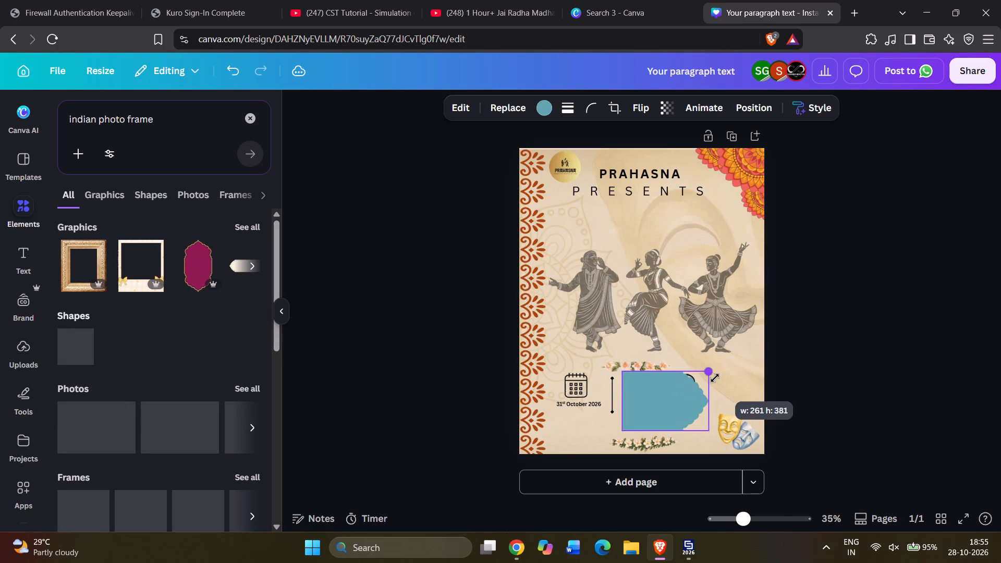
left_click_drag(685, 402, 701, 391)
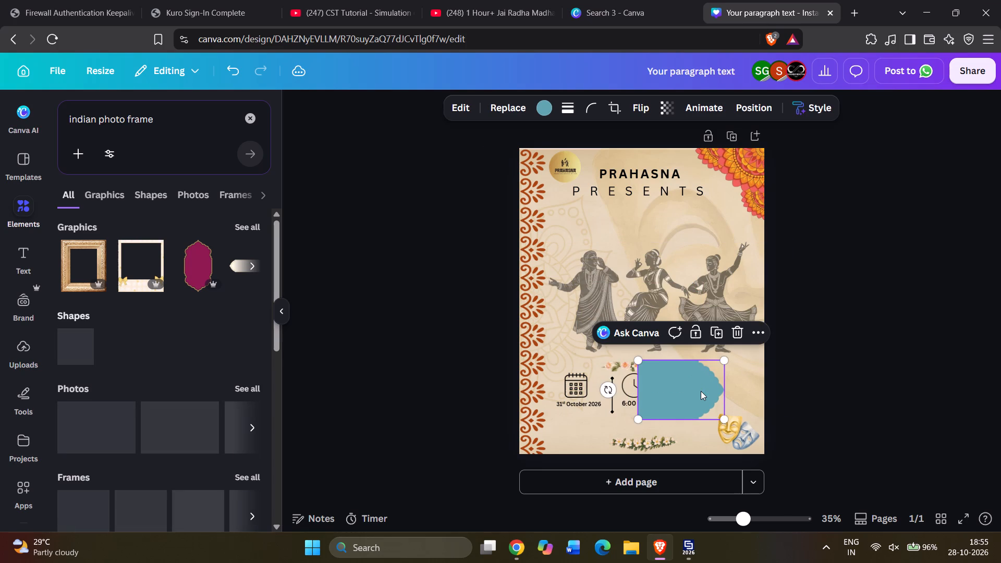
Duplicate the teal arch, place the copy over the date details, and flip it so its scalloped end faces the ornamental side border.
key("ctrl+c")
key("ctrl+v")
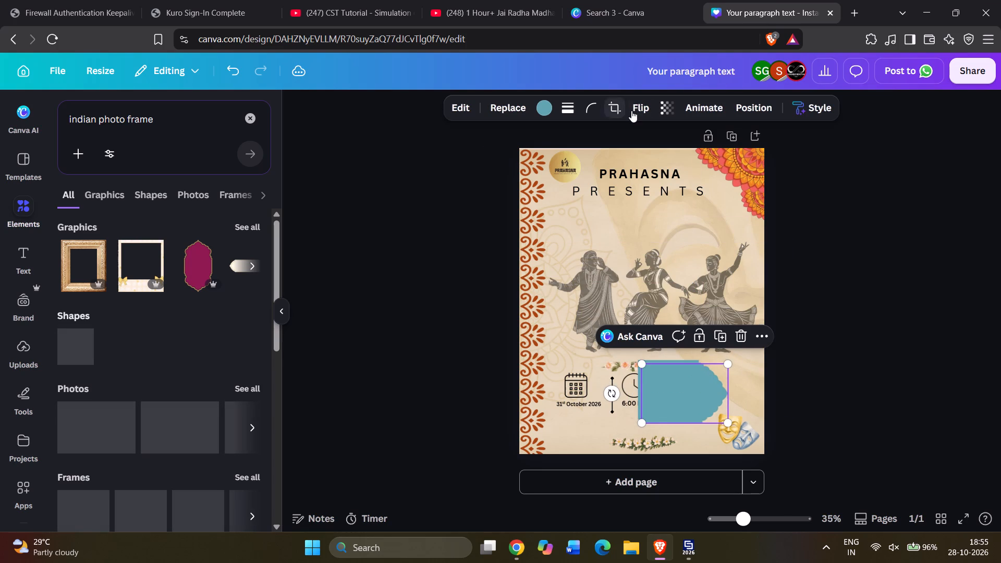
left_click(632, 111)
left_click(637, 144)
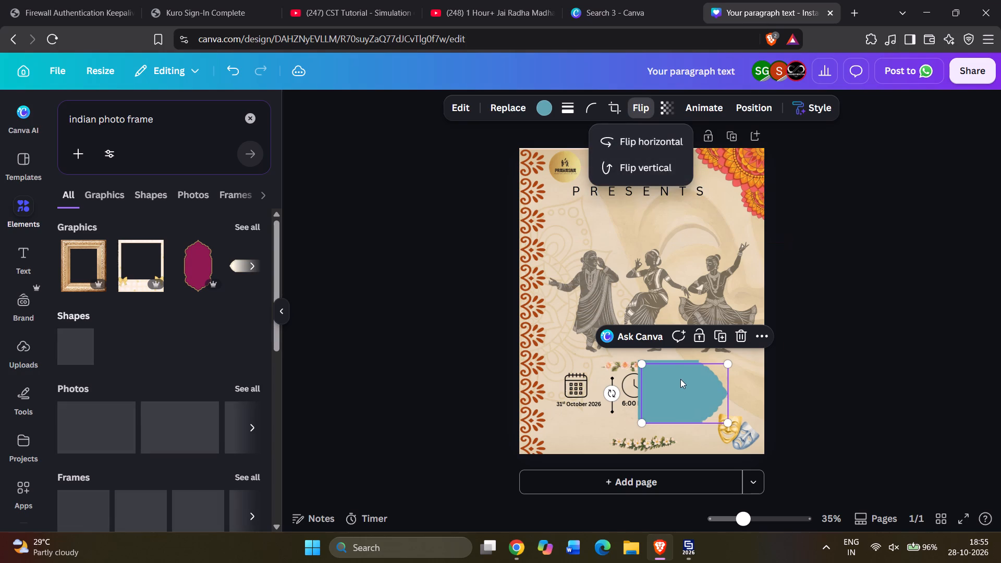
left_click_drag(680, 384, 579, 375)
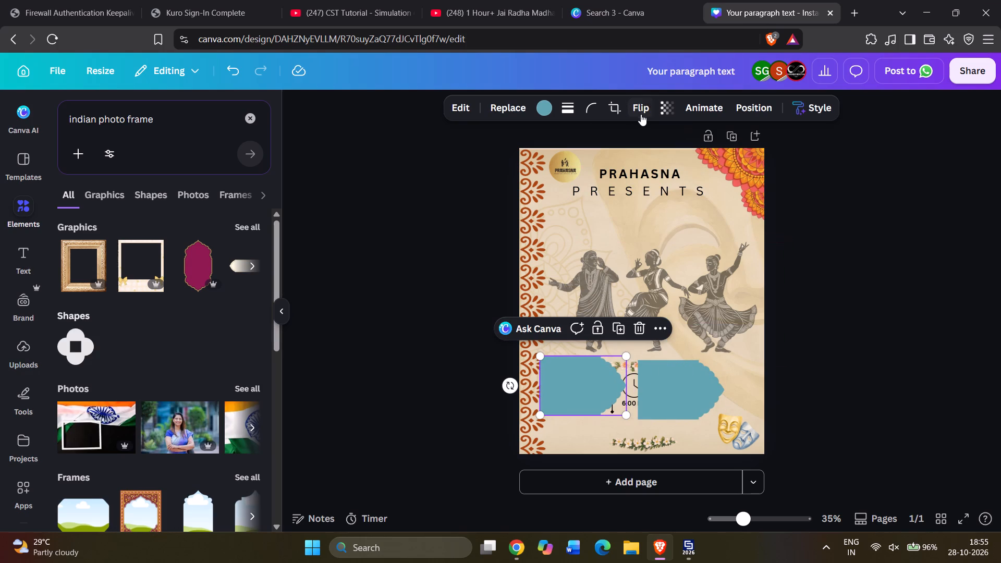
left_click(641, 115)
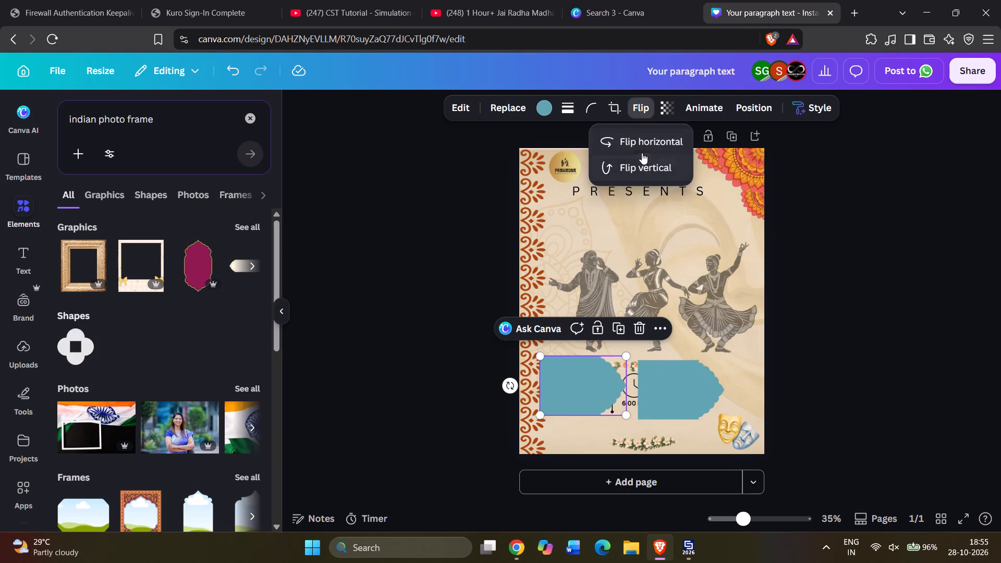
left_click(642, 148)
left_click(637, 163)
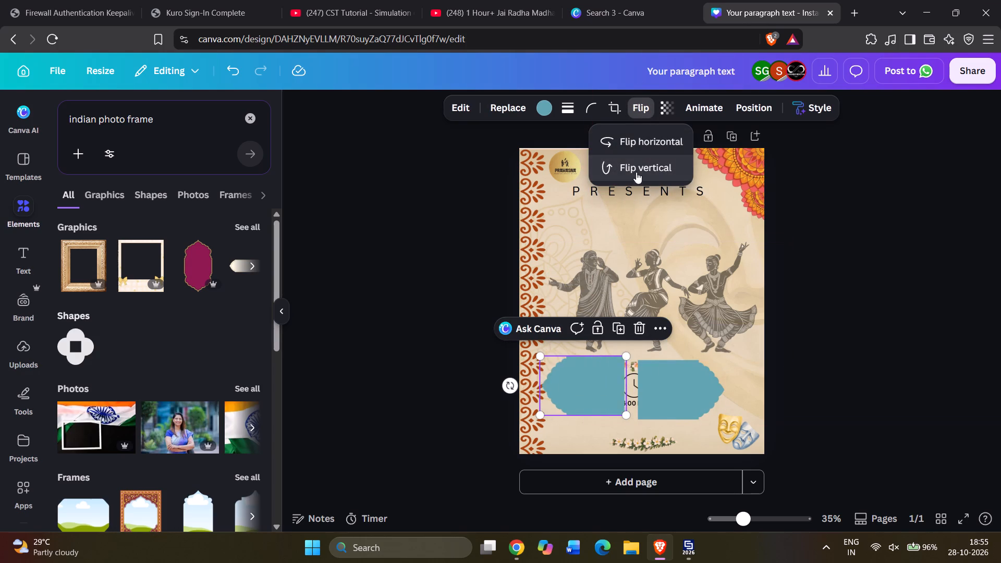
Butt the flipped teal half against the original's flat edge and align their top and bottom edges.
left_click_drag(608, 391, 619, 396)
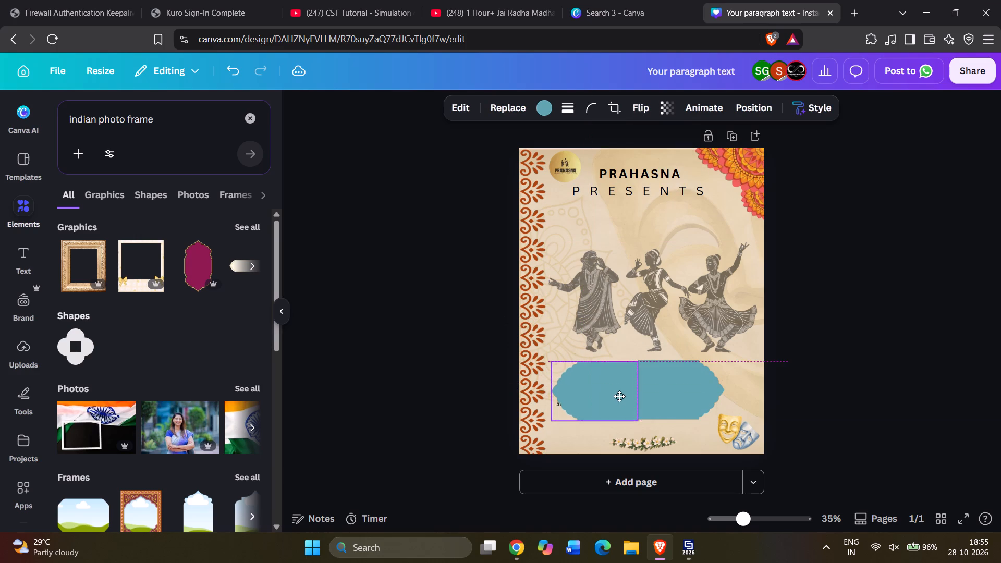
left_click_drag(619, 396, 619, 393)
key("Down")
key("Down")
key("Down")
key("Down")
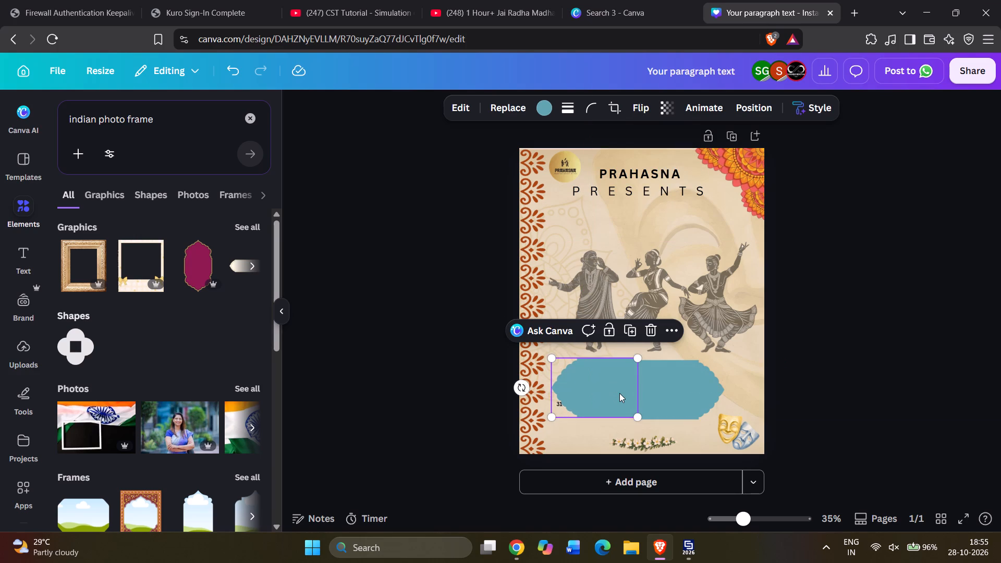
key("Down")
key("Down")
key("Down")
left_click(841, 381)
left_click(592, 380)
left_click(618, 382)
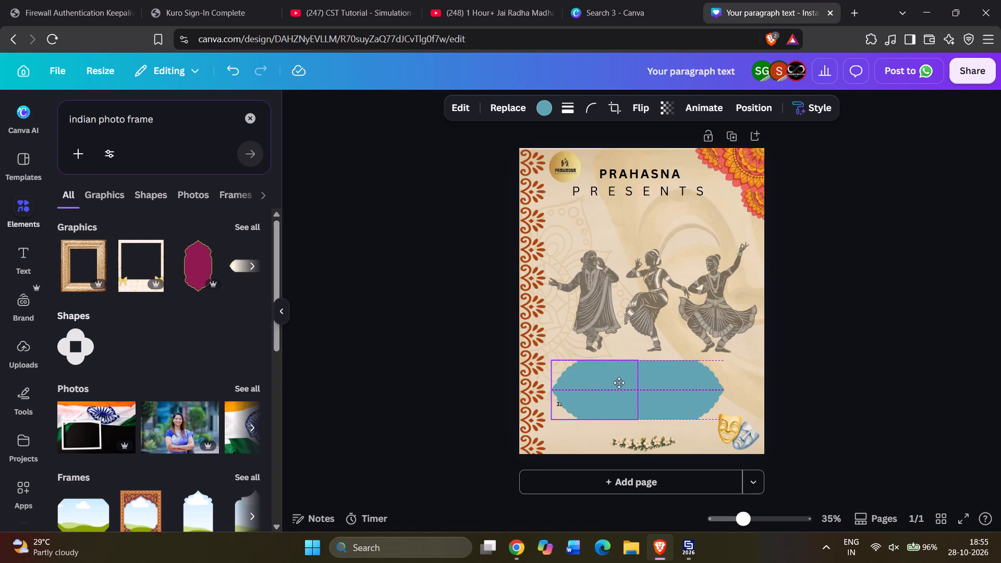
left_click(907, 366)
Nudge the flipped teal half slightly toward the original so the two halves overlap at the seam.
left_click(611, 387)
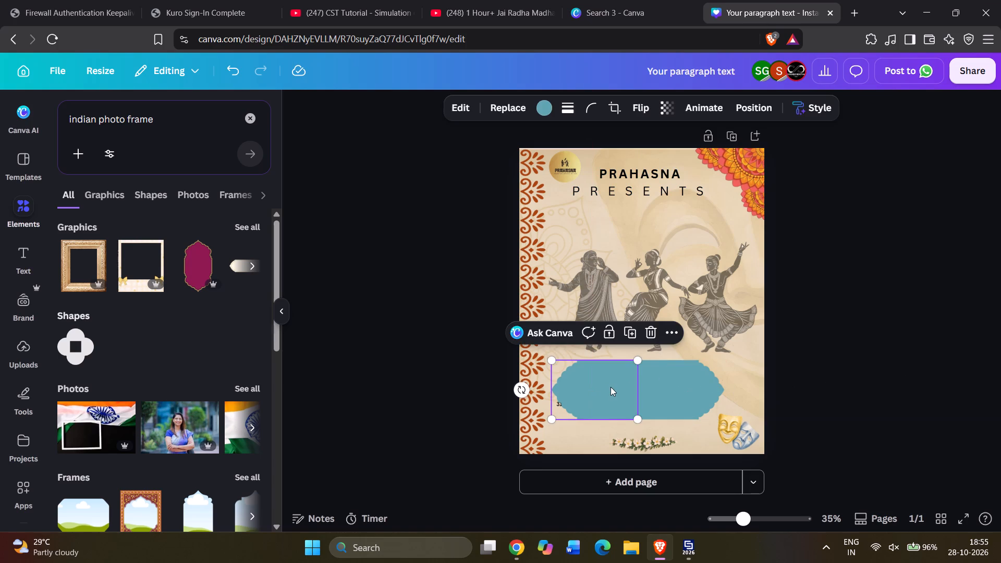
key("Right")
key("Right")
key("Right")
key("Right")
key("Right")
key("Down")
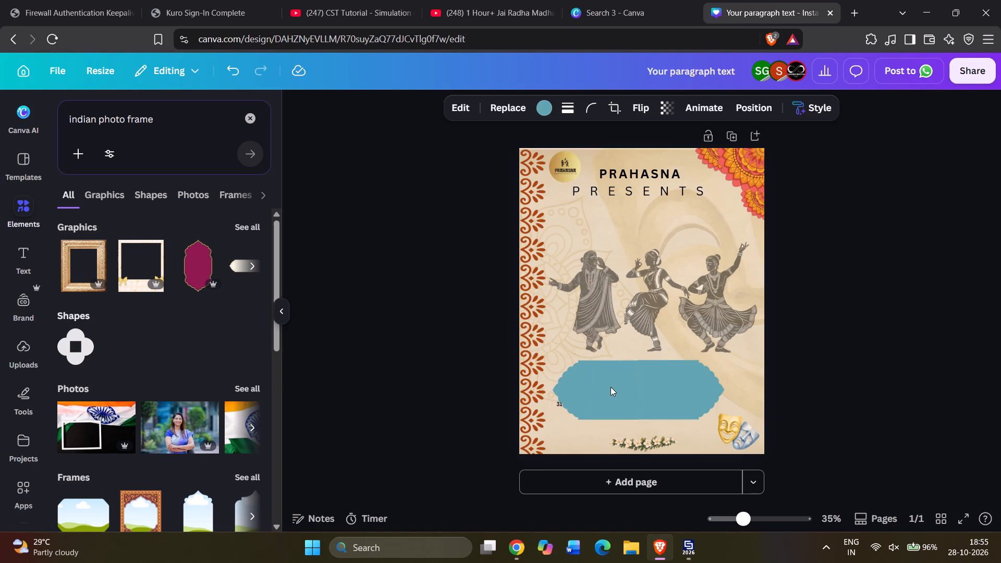
key("Up")
left_click(875, 371)
Select both teal halves and group them into a single frame.
left_click(656, 383)
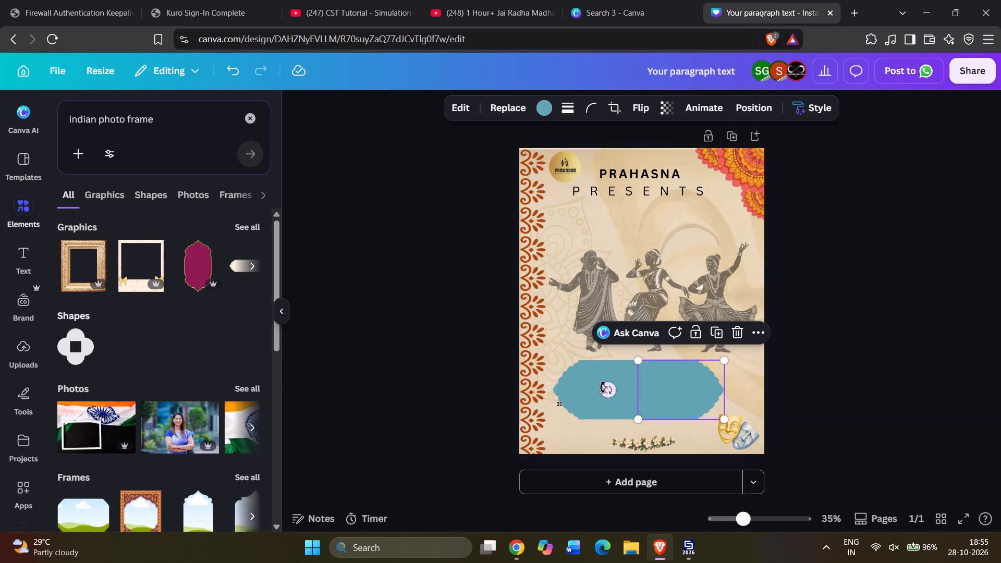
left_click(602, 387, "shift")
left_click(592, 387, "shift")
key("ctrl+g")
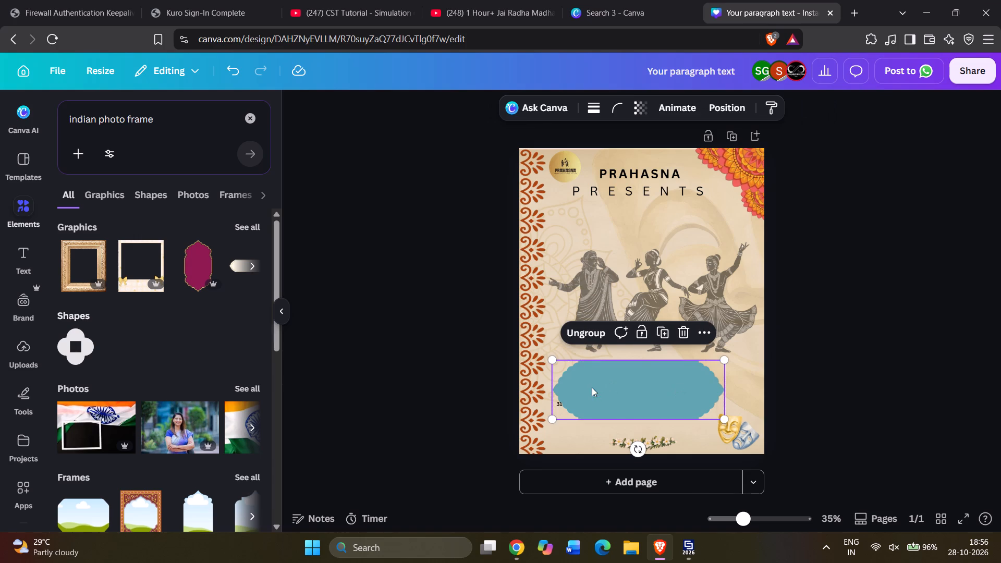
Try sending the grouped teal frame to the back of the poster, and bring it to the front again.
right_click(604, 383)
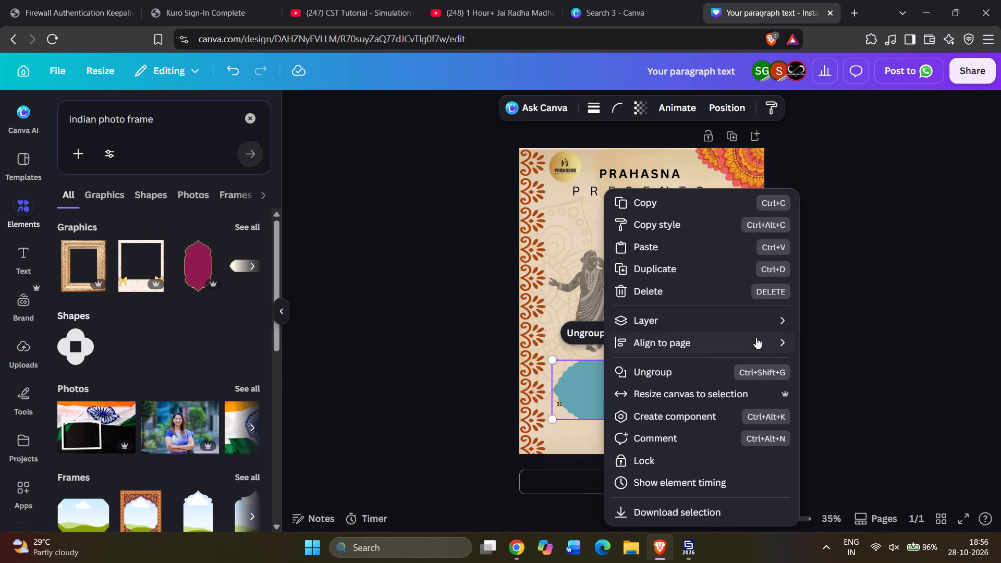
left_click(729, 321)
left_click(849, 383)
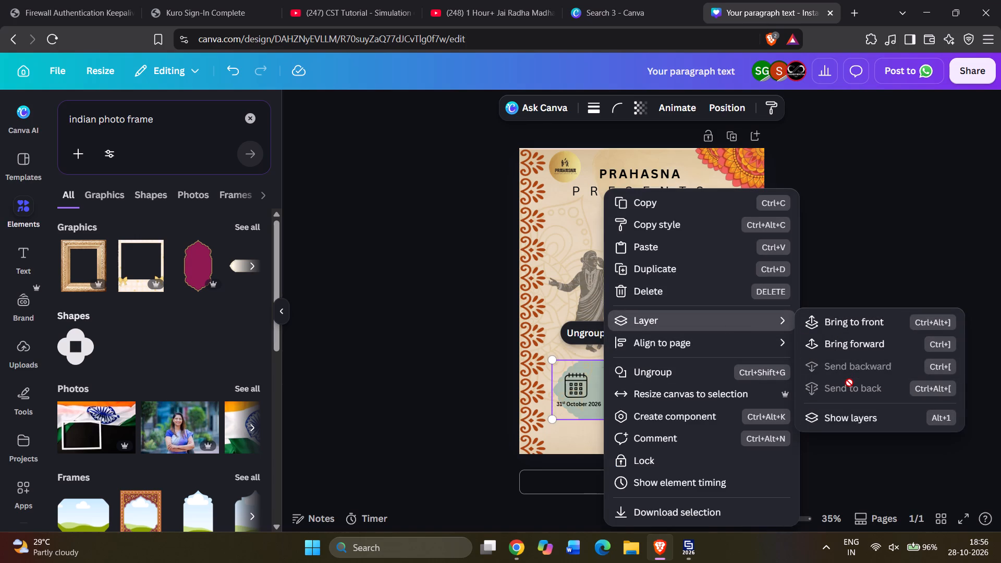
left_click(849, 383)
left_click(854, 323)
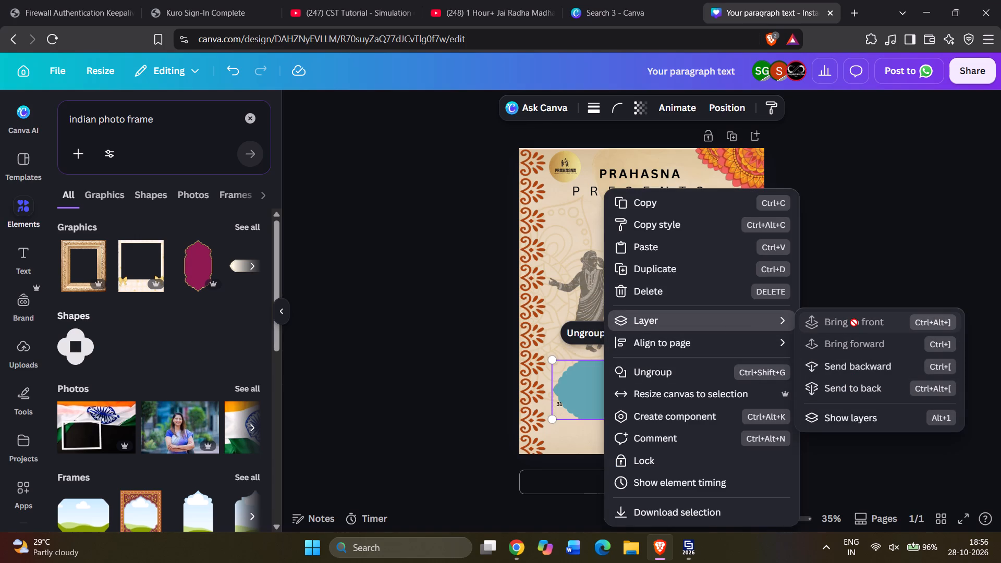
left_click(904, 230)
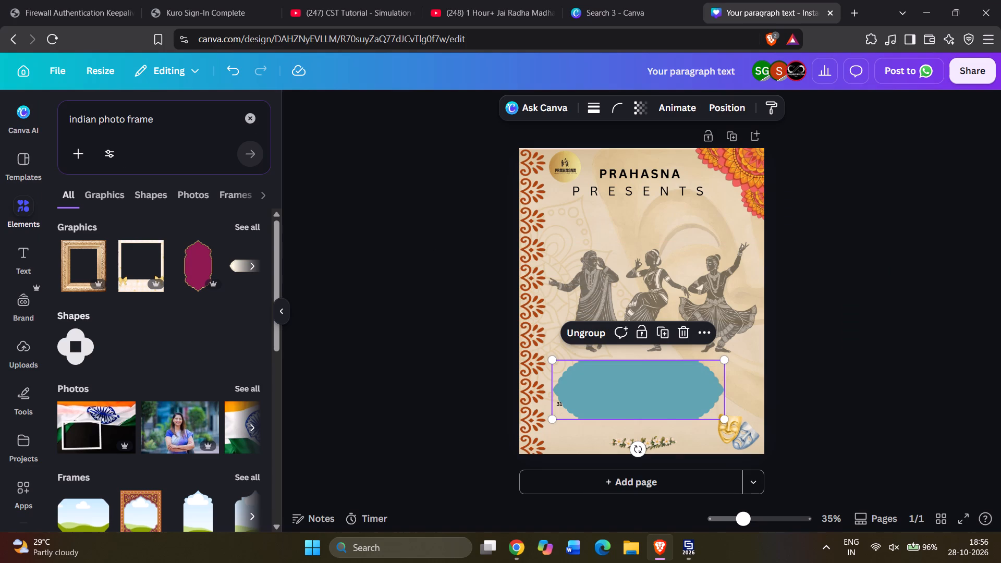
Move the grouped teal frame down the layer order, behind the date, time and venue details and just above the dancers group.
left_click(243, 119)
key("alt+1")
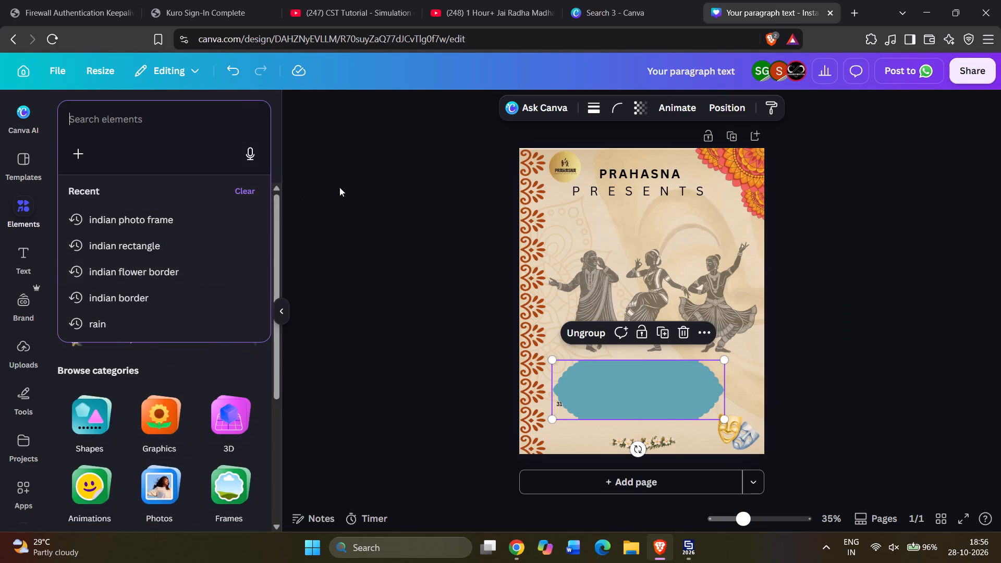
left_click(344, 186)
key("alt+1")
left_click(161, 338)
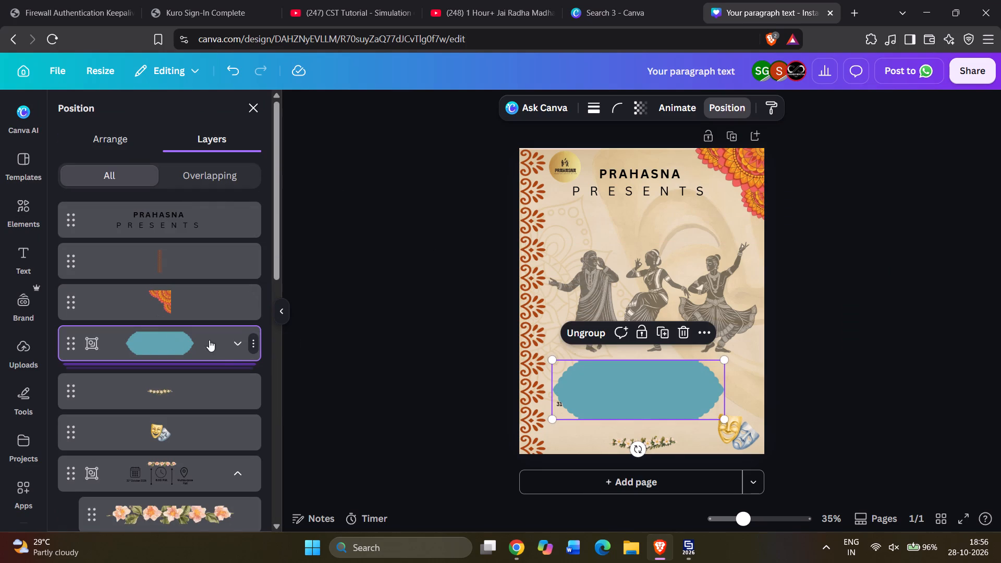
left_click(236, 341)
left_click_drag(182, 341, 184, 260)
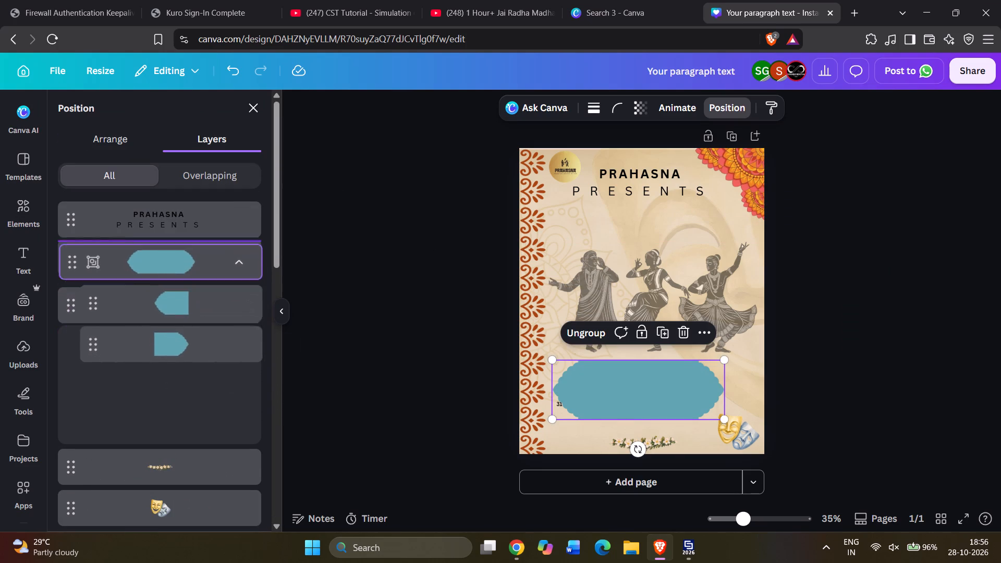
left_click_drag(184, 260, 185, 247)
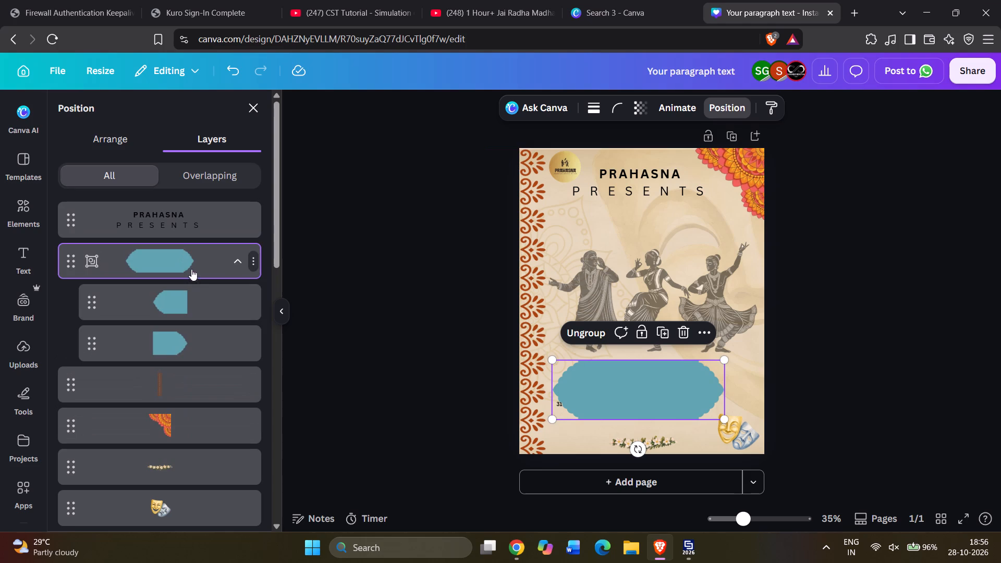
left_click_drag(191, 269, 182, 481)
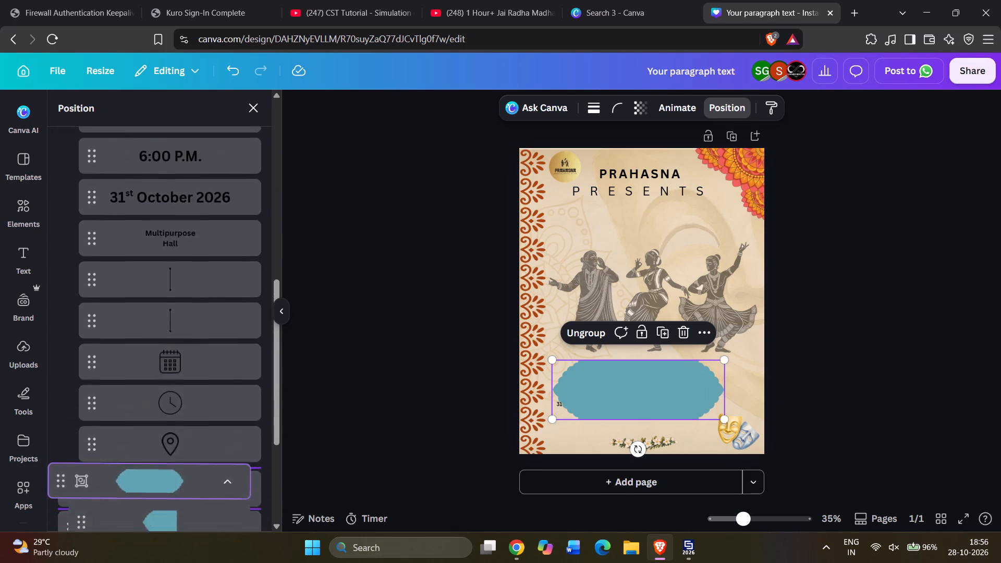
left_click_drag(182, 481, 187, 327)
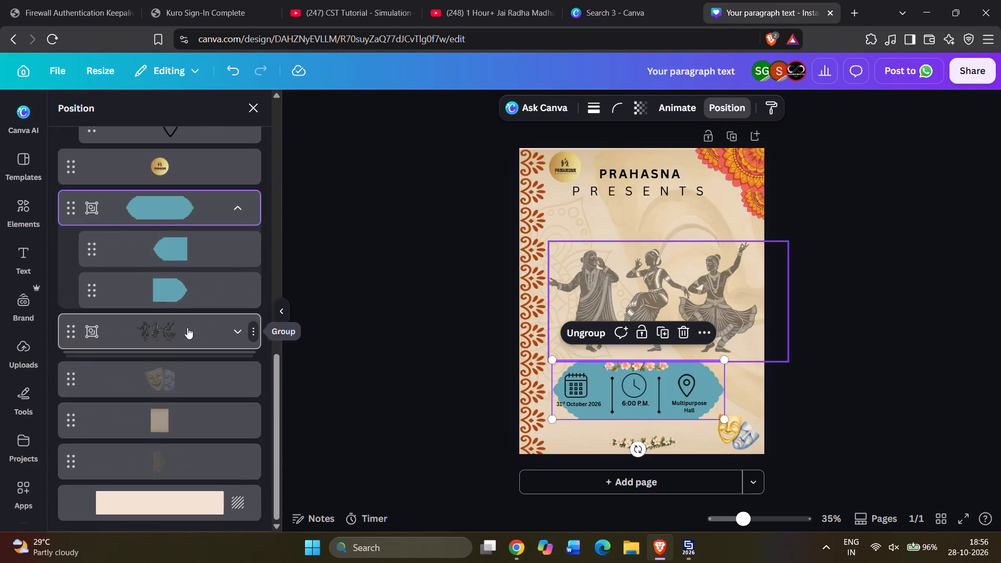
left_click(840, 382)
left_click(971, 387)
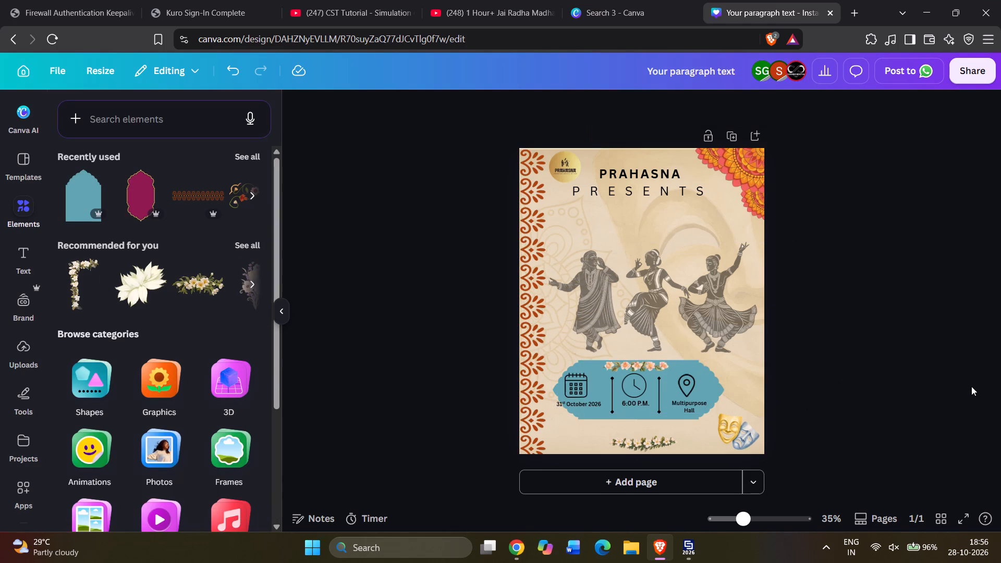
Shrink the event details group slightly and reposition it inside the teal scalloped frame.
scroll(686, 393, "up", 3, "alt")
scroll(686, 393, "up", 3, "ctrl")
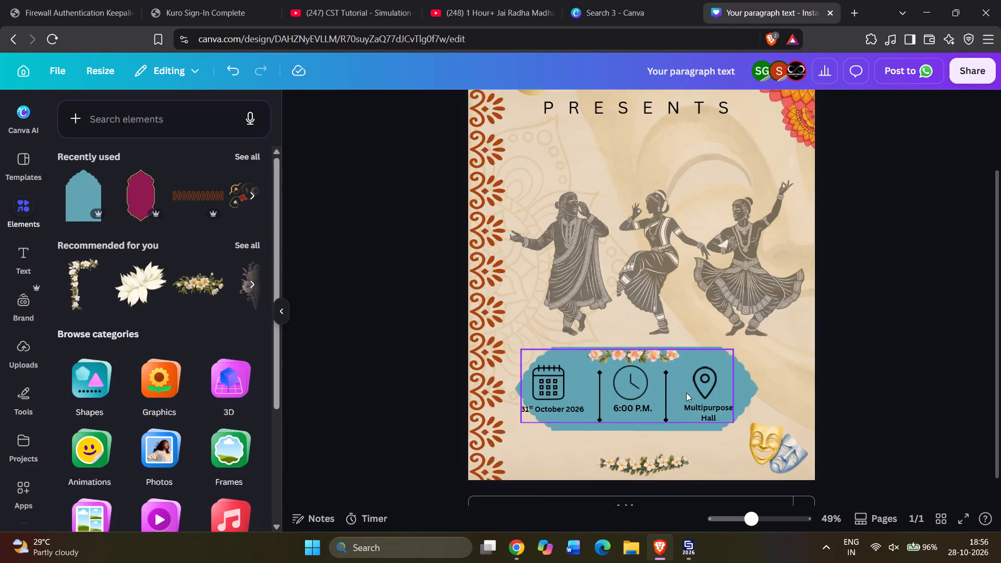
scroll(686, 393, "up", 2, "ctrl")
left_click(507, 379)
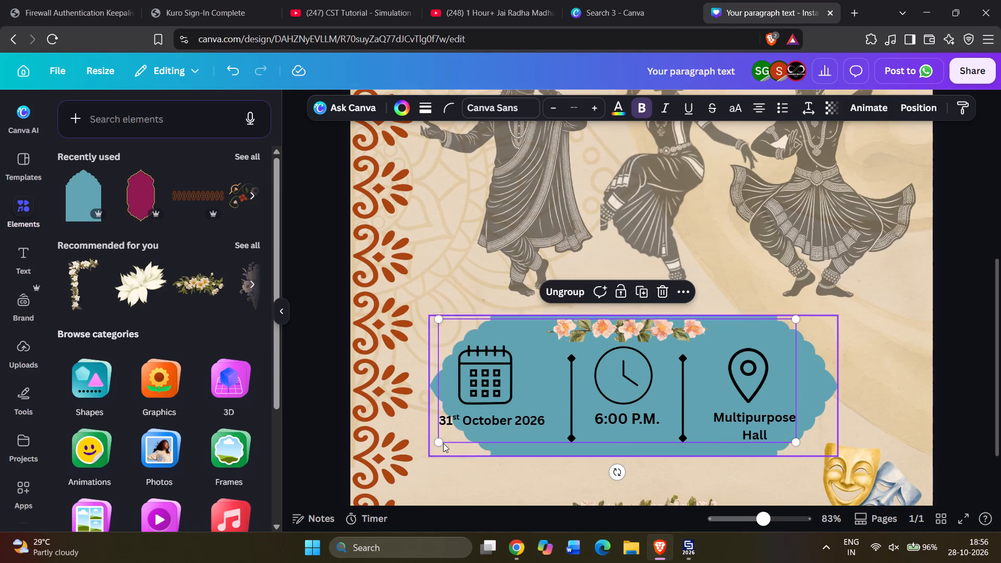
left_click_drag(437, 444, 471, 423)
left_click_drag(683, 374, 680, 368)
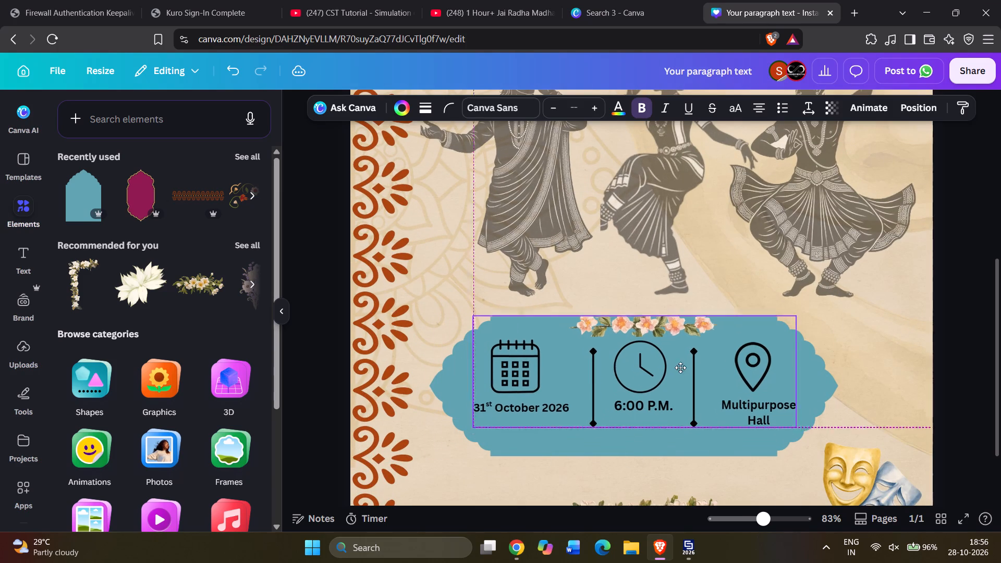
left_click_drag(680, 368, 678, 366)
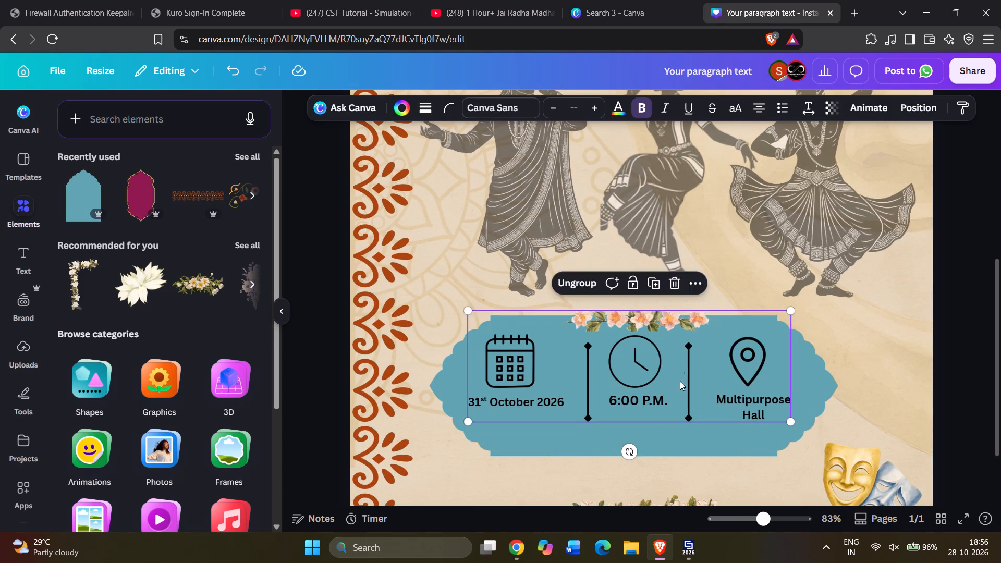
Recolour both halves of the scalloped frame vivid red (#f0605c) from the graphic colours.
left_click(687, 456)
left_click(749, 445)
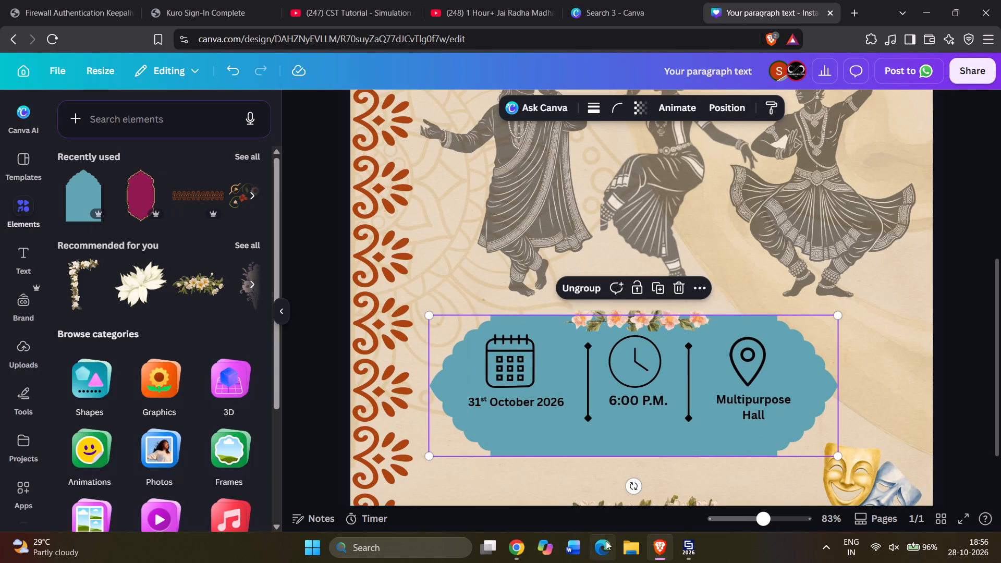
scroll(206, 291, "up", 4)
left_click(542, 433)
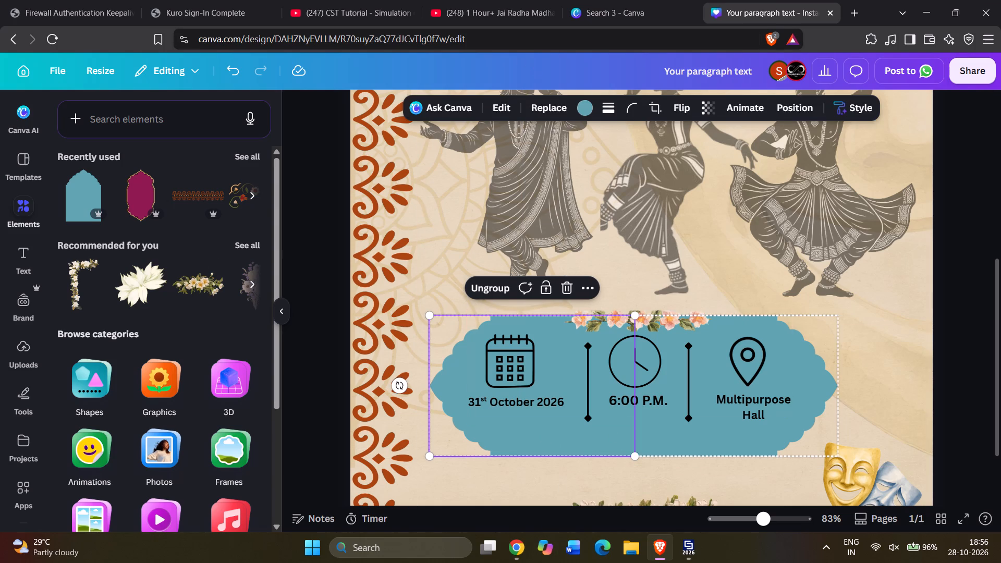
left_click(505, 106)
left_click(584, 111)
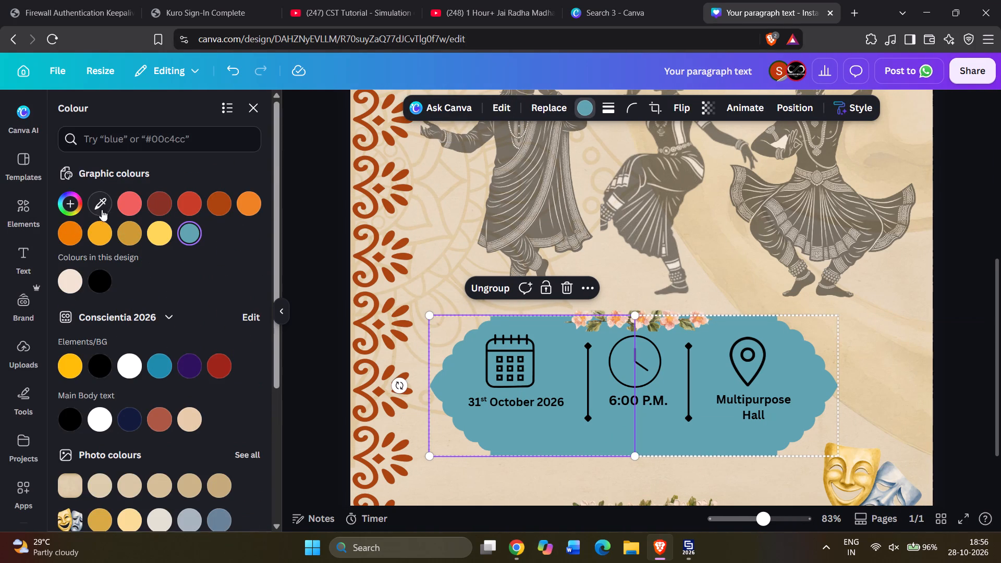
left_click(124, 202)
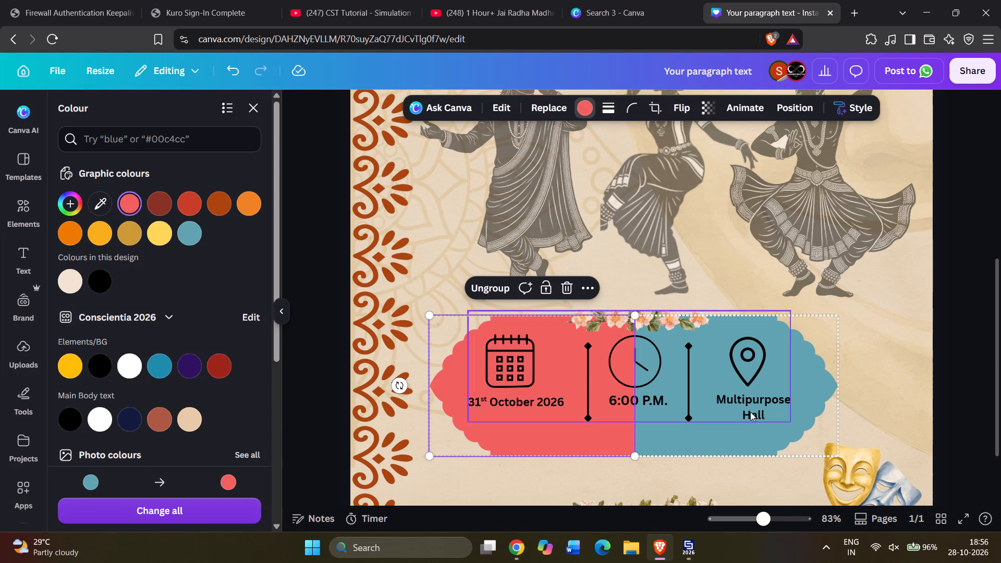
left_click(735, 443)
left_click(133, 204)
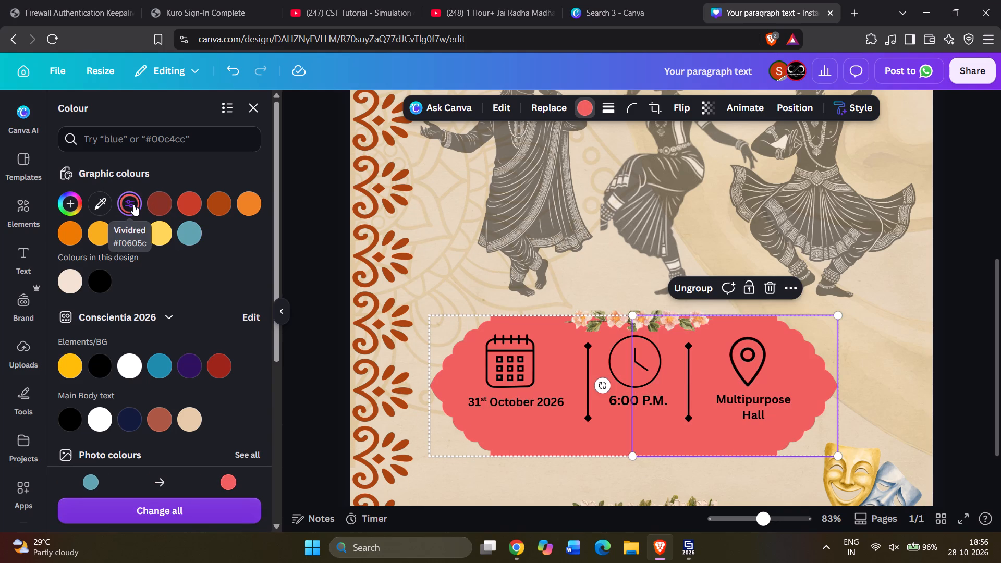
Recolour both halves of the scalloped frame amber yellow from the graphic colours.
left_click(106, 228)
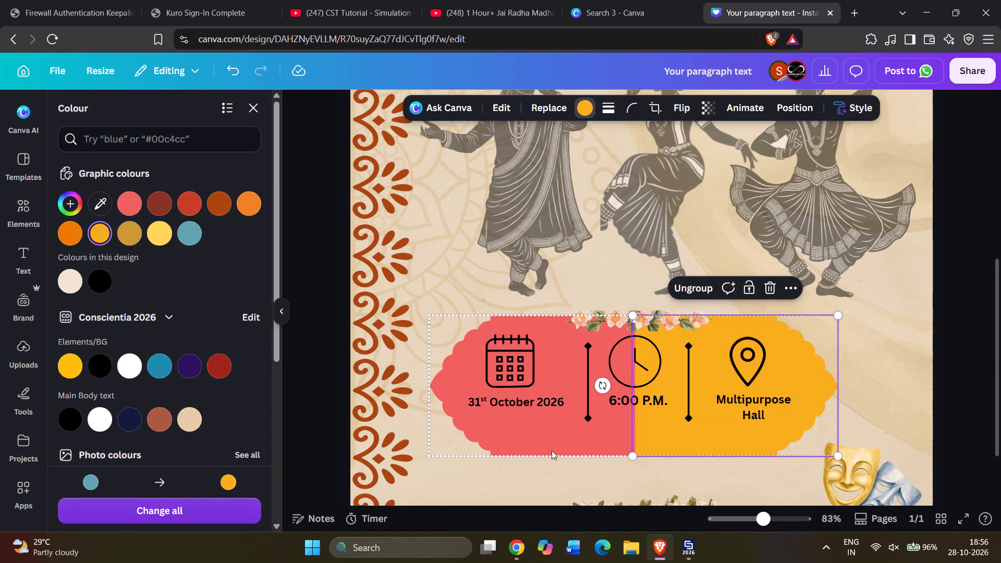
left_click(552, 450)
left_click(107, 228)
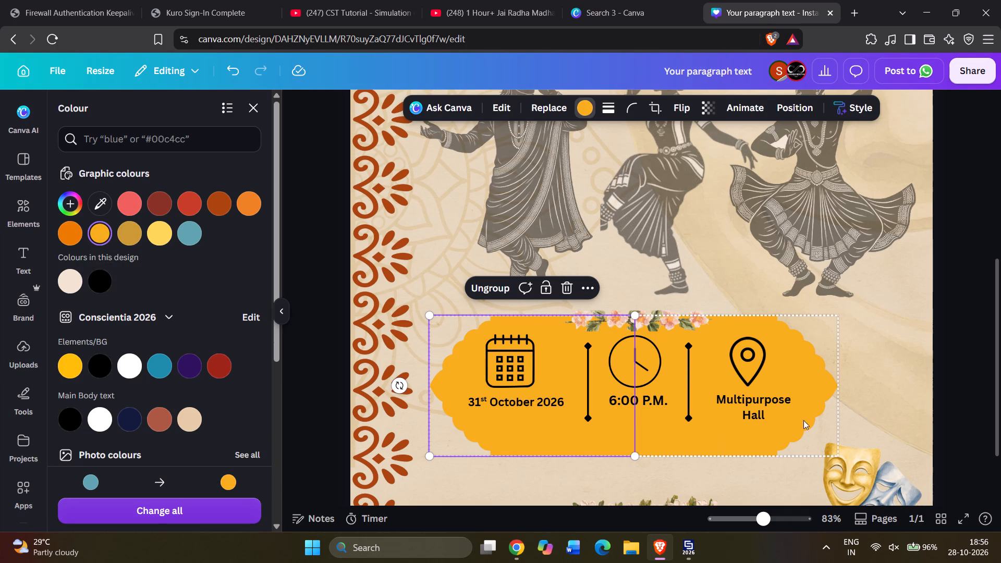
left_click(690, 439, "shift")
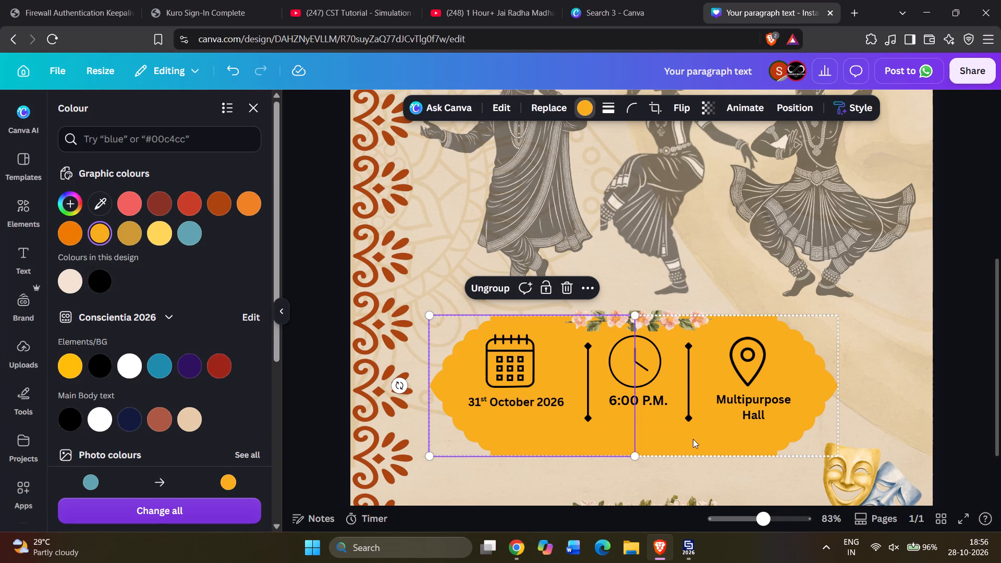
left_click(804, 431)
left_click(930, 358)
Enlarge the grouped scalloped frame slightly and align it to the horizontal centre of the page.
left_click(658, 385)
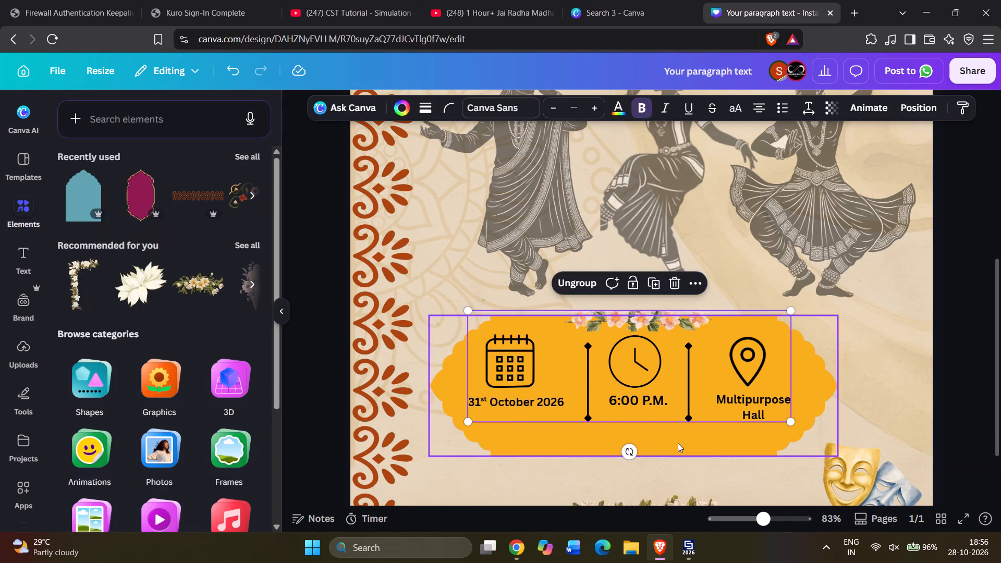
left_click(678, 443)
left_click(731, 439)
left_click_drag(840, 454, 847, 457)
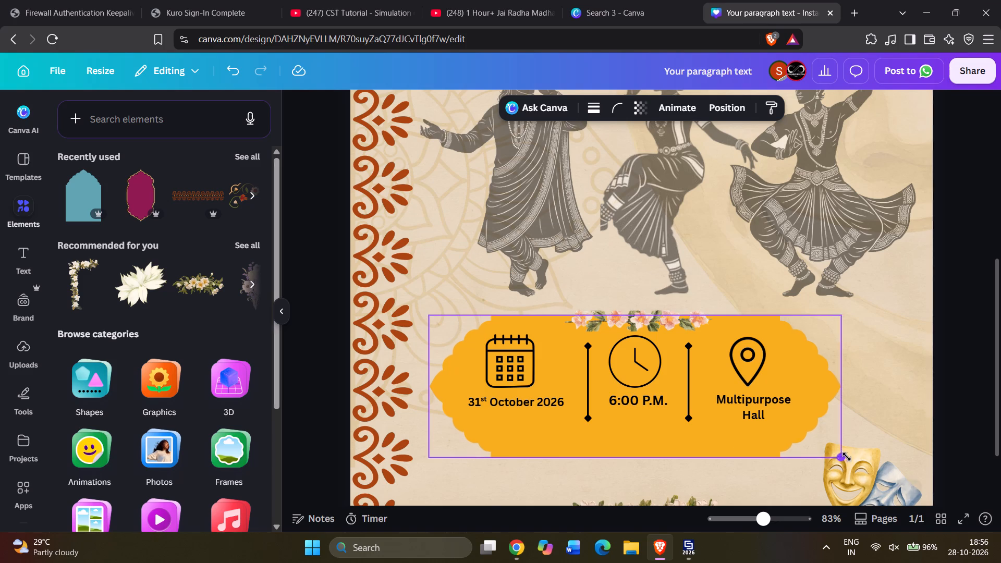
left_click_drag(847, 457, 864, 465)
right_click(815, 424)
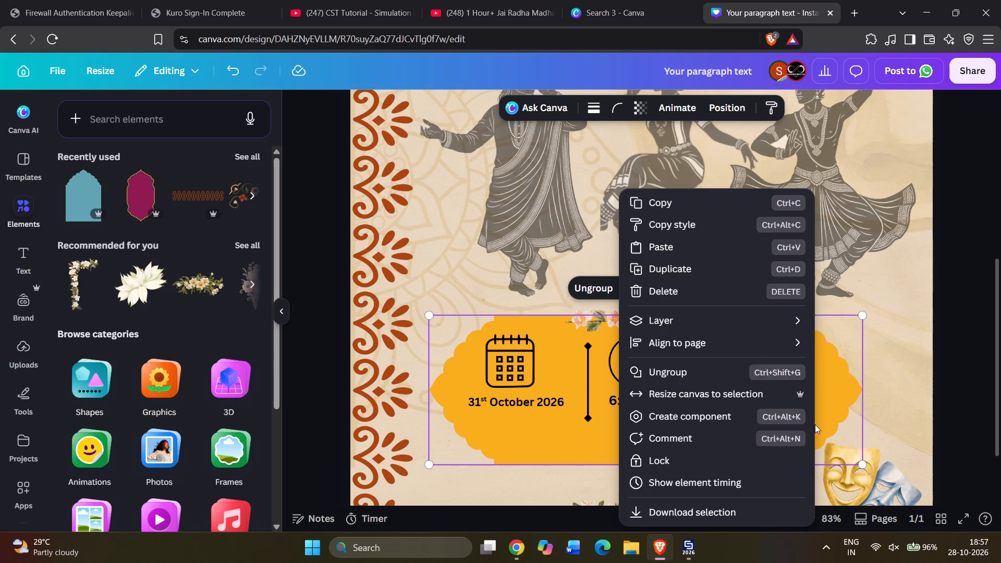
left_click(731, 333)
left_click(759, 343)
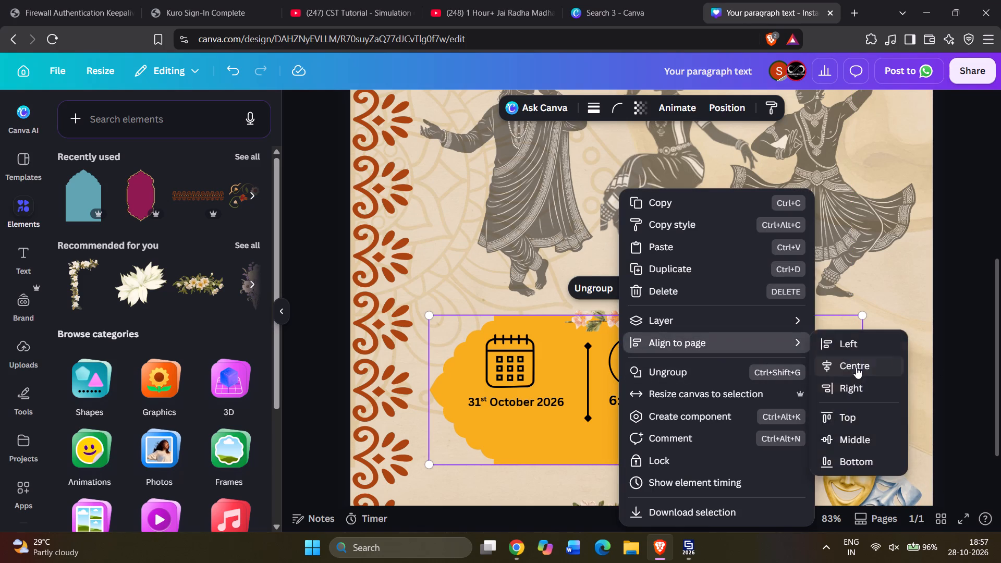
left_click(856, 368)
Move the event details group down inside the yellow frame and align it to the page's horizontal centre.
left_click(701, 372)
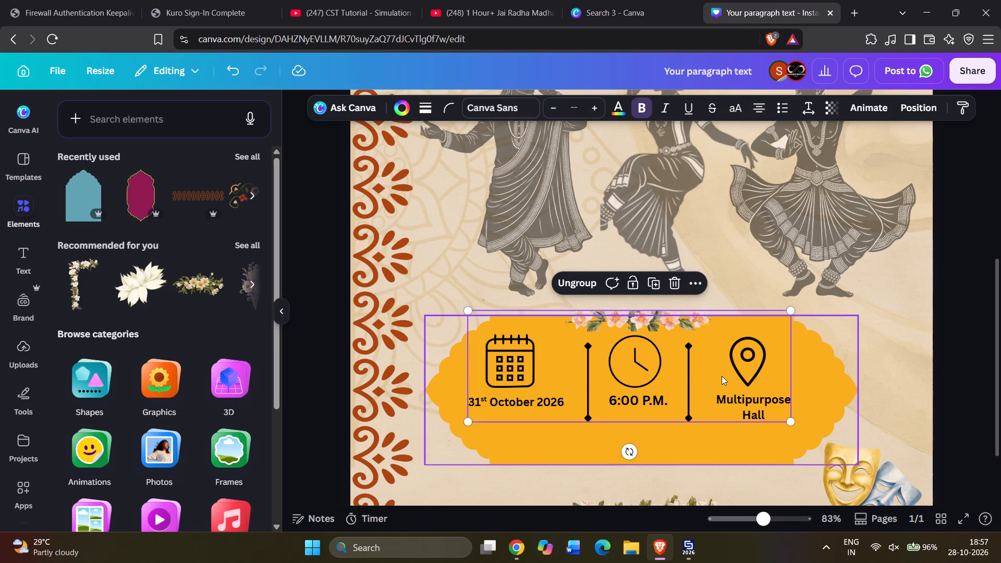
left_click_drag(660, 365, 665, 387)
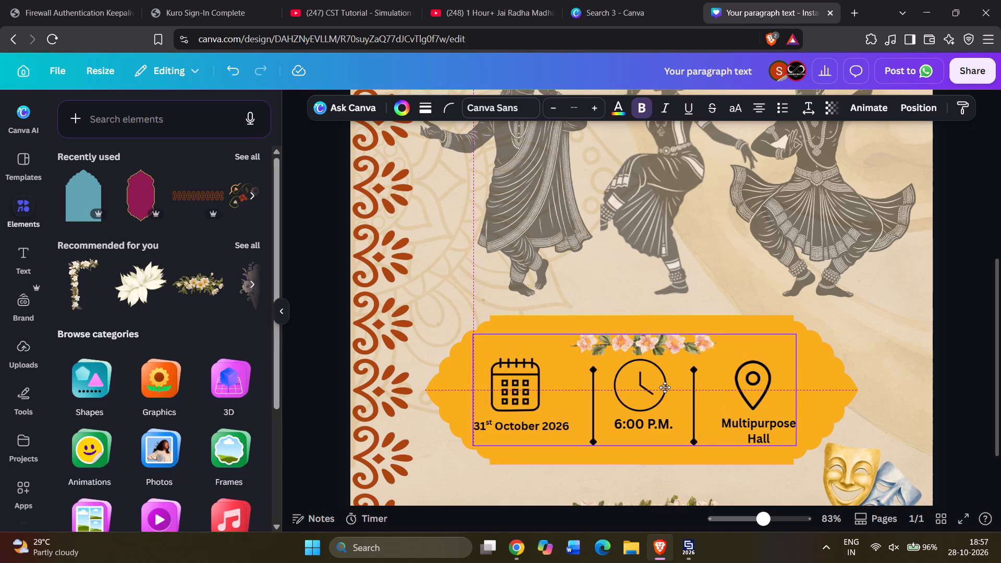
left_click_drag(665, 387, 664, 380)
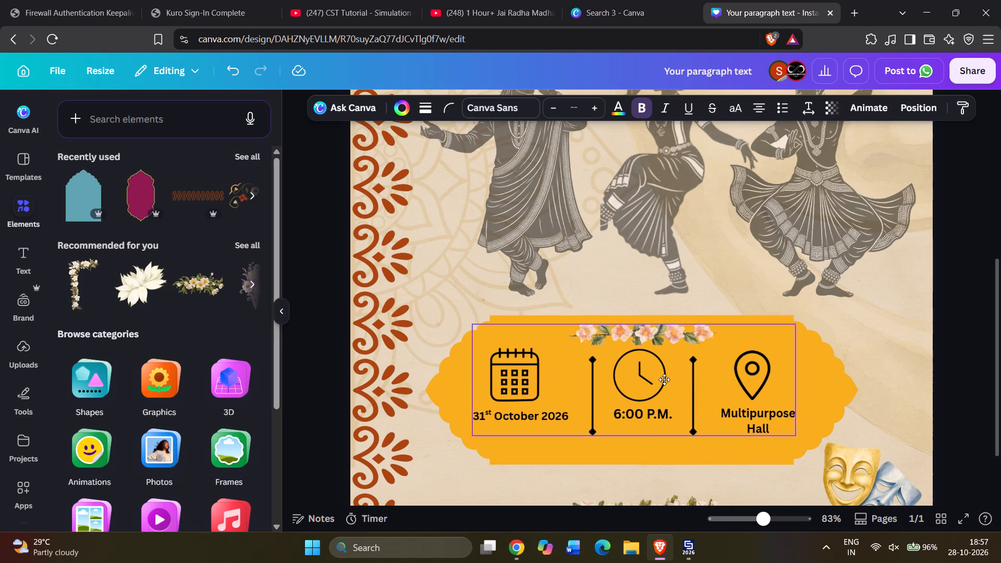
left_click_drag(664, 380, 664, 383)
scroll(771, 367, "down", 2)
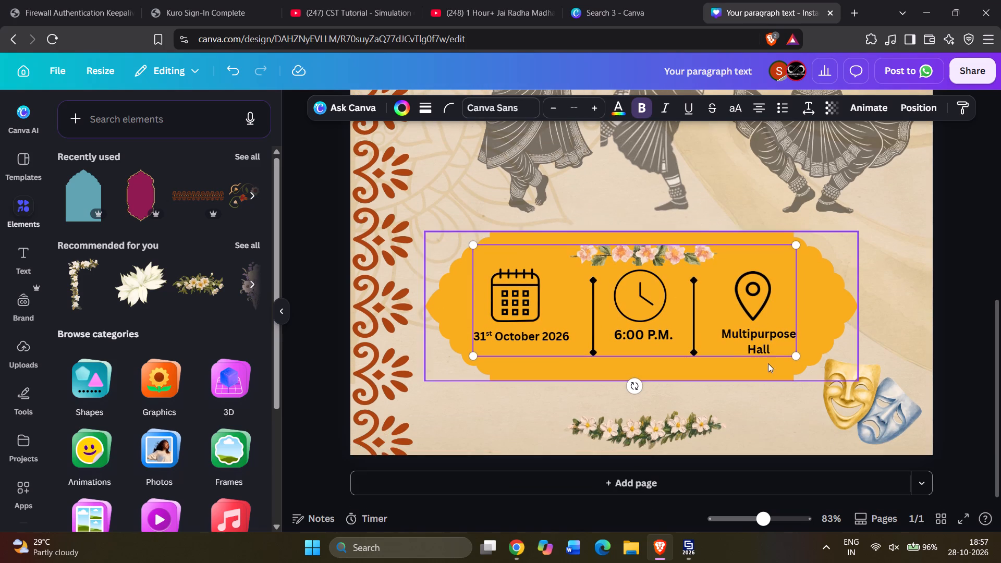
right_click(712, 325)
left_click_drag(776, 261, 775, 281)
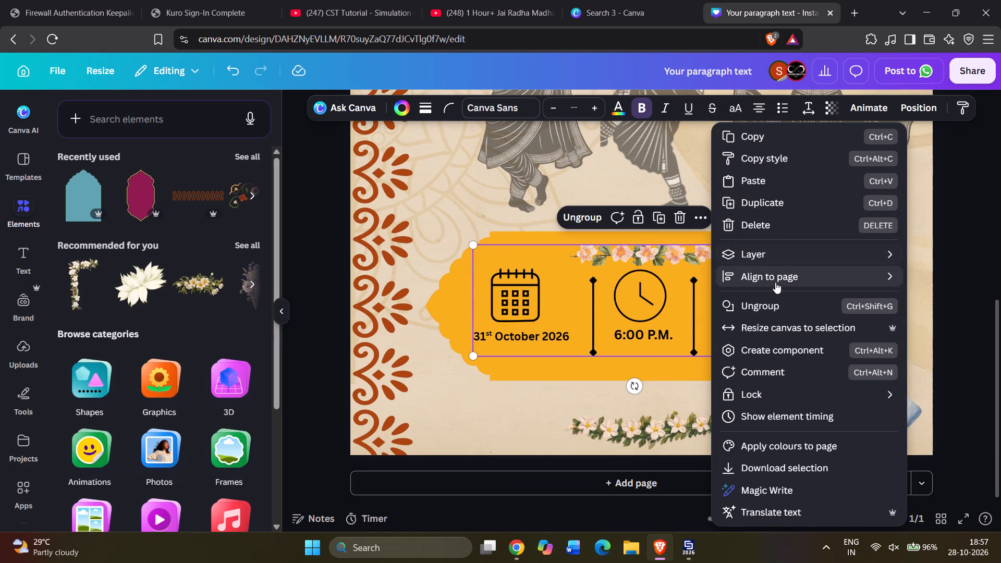
left_click(775, 282)
left_click(664, 304)
Move the lower flower garland up onto the bottom edge of the yellow frame.
left_click(665, 430)
left_click_drag(662, 433, 662, 431)
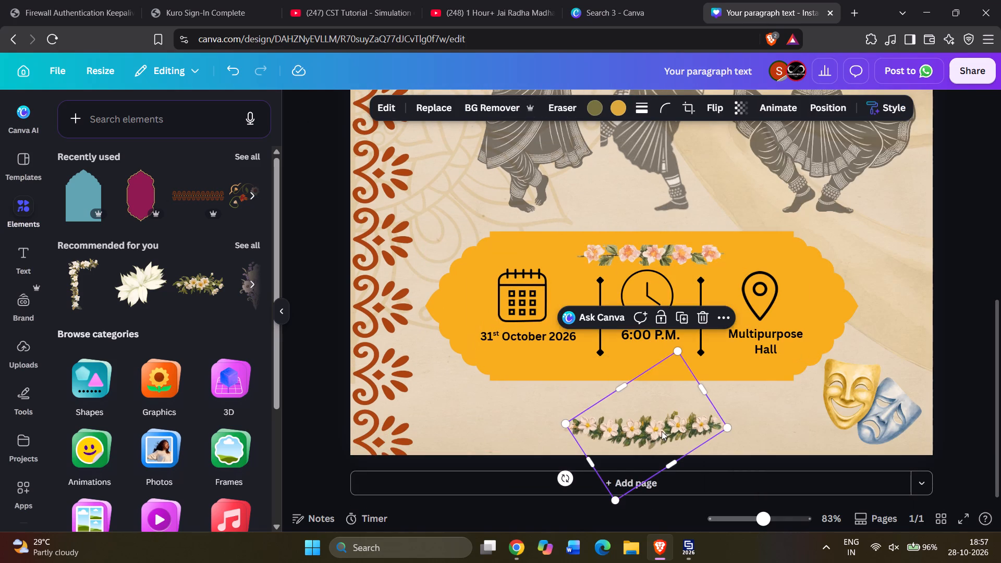
left_click_drag(662, 431, 663, 391)
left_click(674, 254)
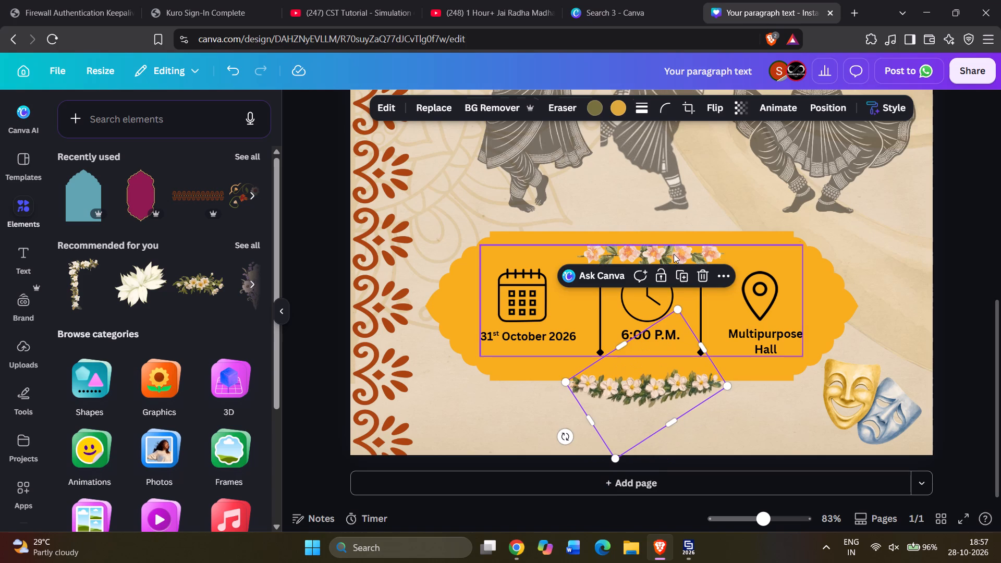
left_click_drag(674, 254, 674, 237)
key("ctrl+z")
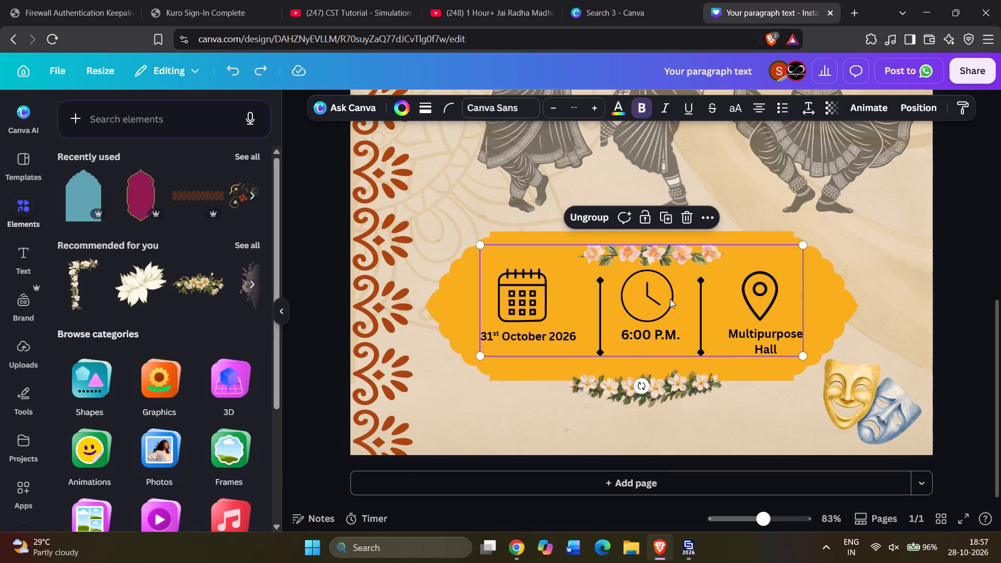
Move only the upper flower garland within the event details group up onto the yellow frame's top edge.
left_click(667, 260)
left_click_drag(670, 253, 667, 230)
Move the theatre masks up and inward so they overlap the lower-right corner of the yellow frame.
left_click(888, 445)
left_click_drag(882, 422, 859, 403)
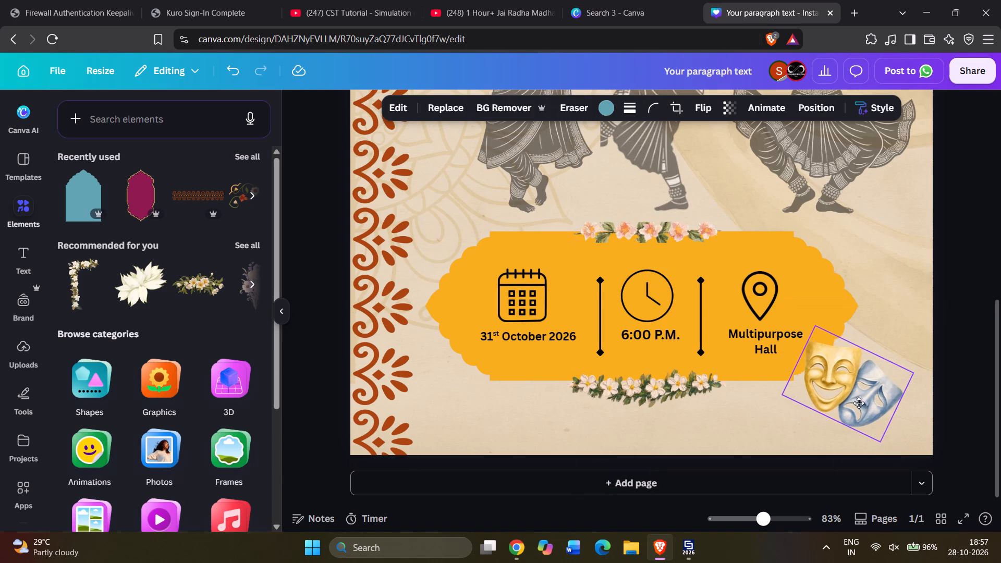
left_click_drag(859, 403, 857, 402)
left_click(955, 322)
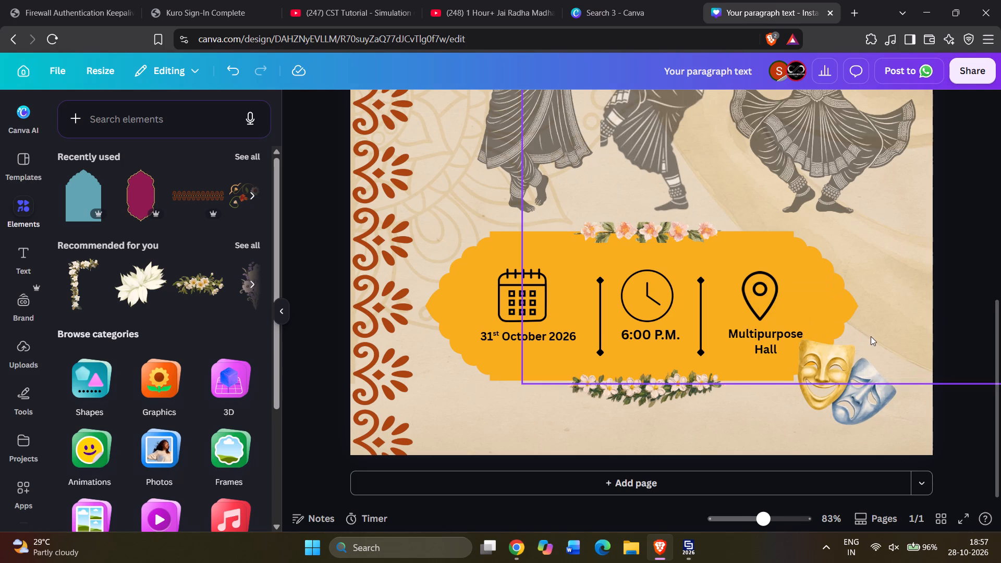
scroll(845, 332, "down", 4, "ctrl")
scroll(781, 315, "down", 1, "ctrl")
scroll(665, 230, "down", 1, "ctrl")
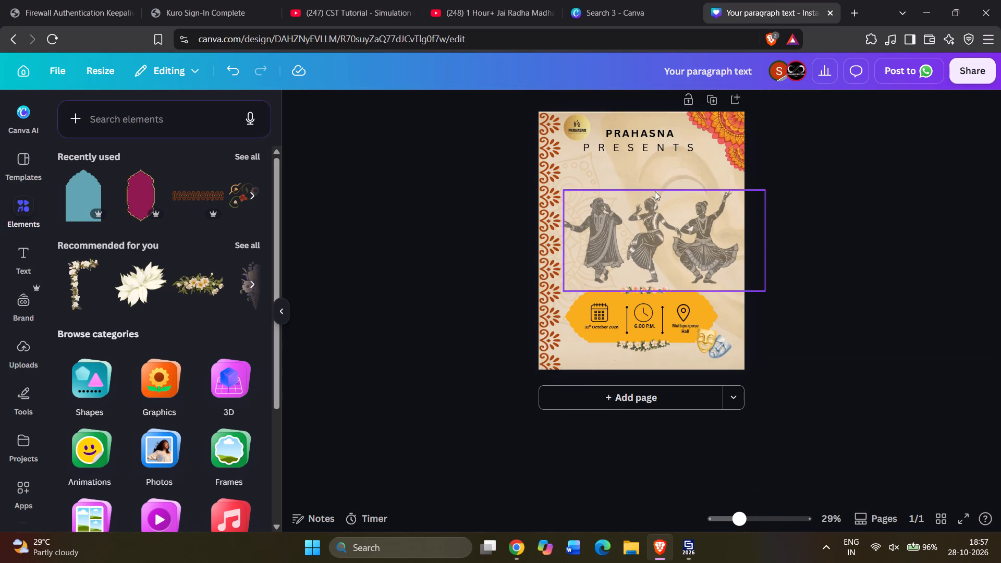
Set the poster's PNG download size multiplier to 1.875, giving 2,025 × 2,531 px.
scroll(742, 216, "up", 1, "ctrl")
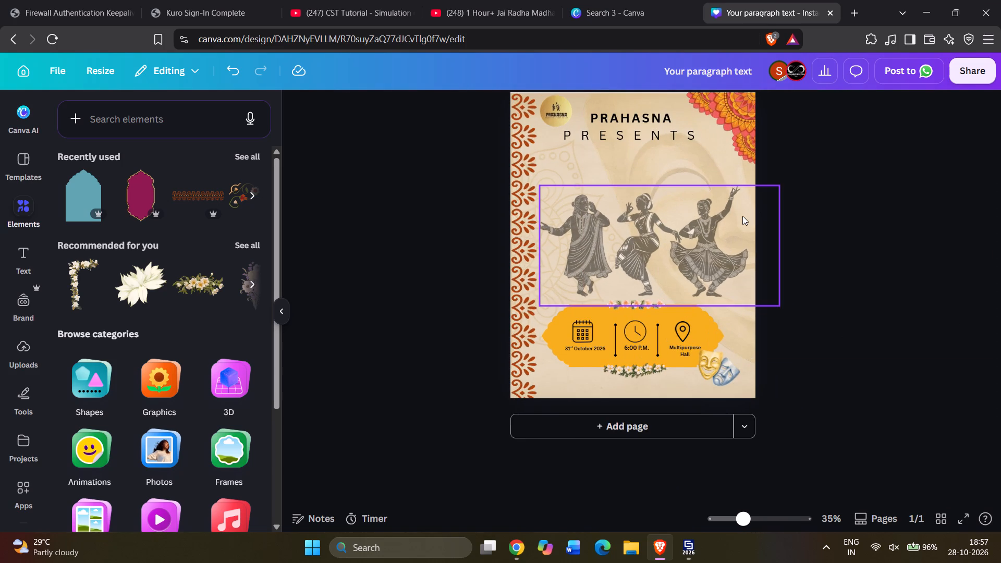
scroll(811, 384, "up", 1)
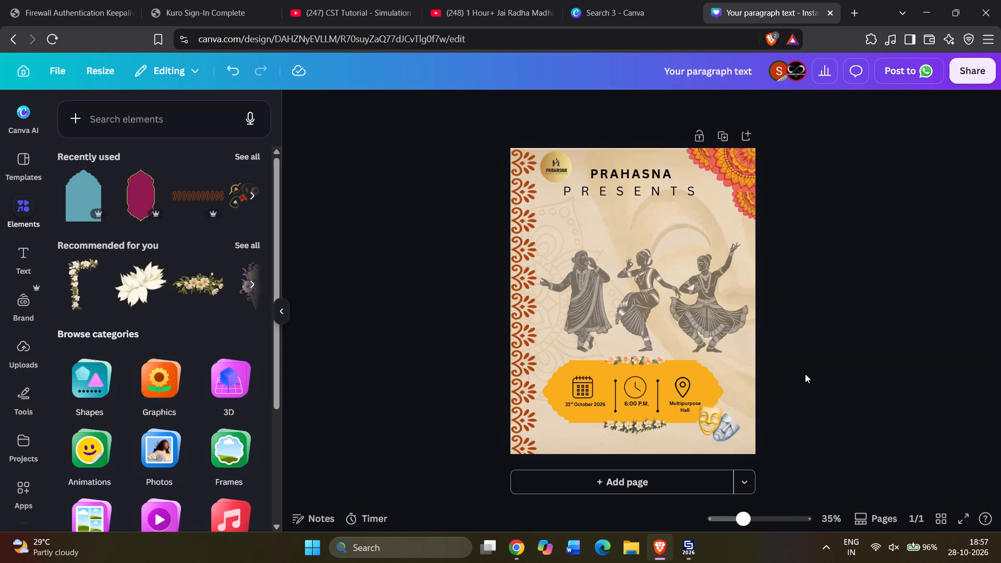
left_click(989, 71)
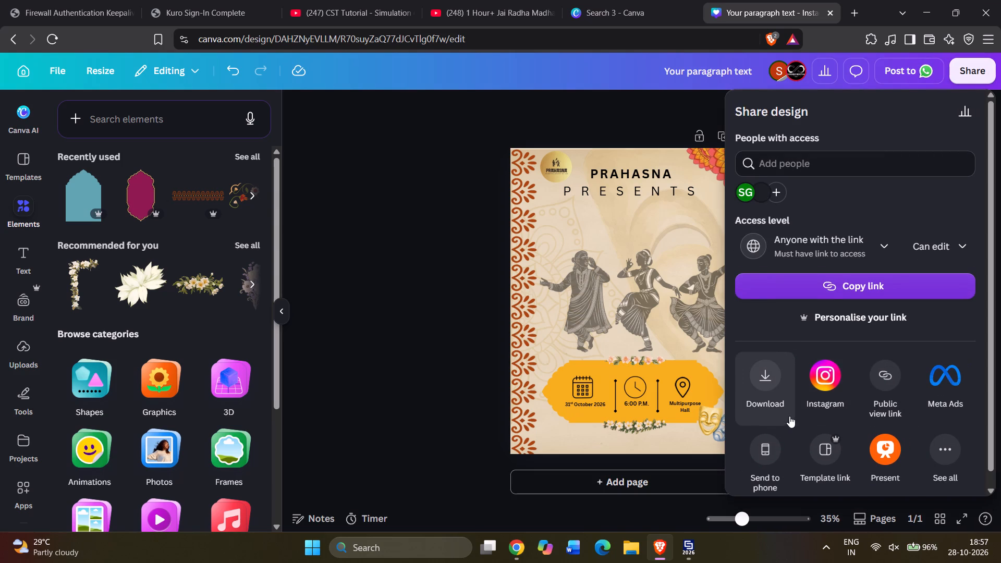
left_click(757, 384)
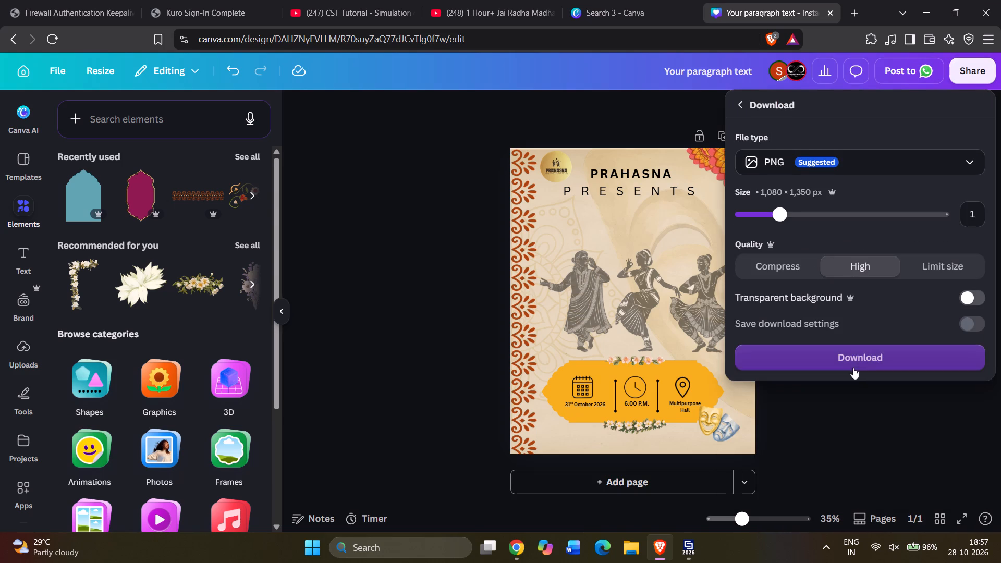
left_click_drag(779, 214, 843, 224)
key("ctrl+z")
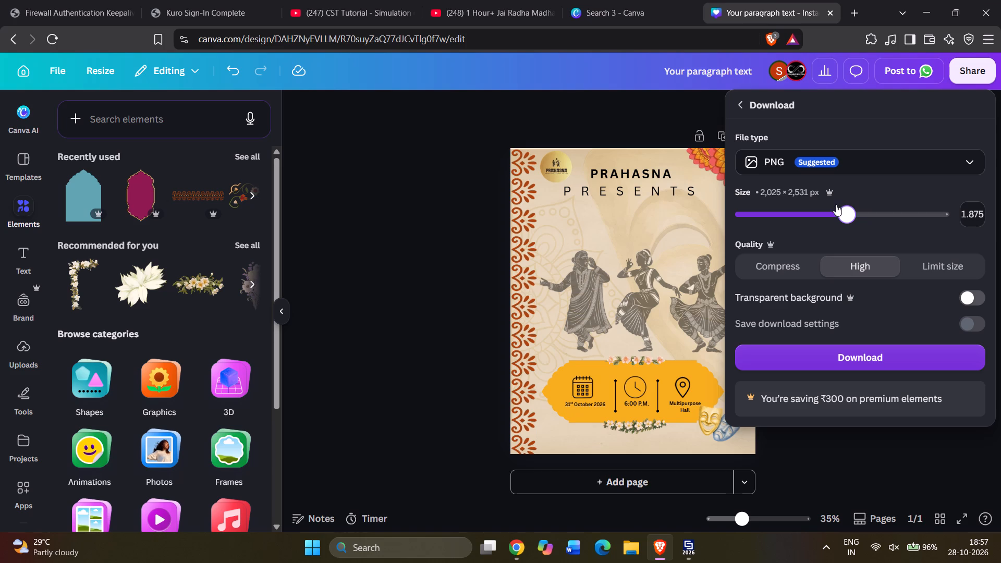
left_click(837, 482)
Download the poster with PNG as the file type, keeping the enlarged size setting.
left_click(935, 74)
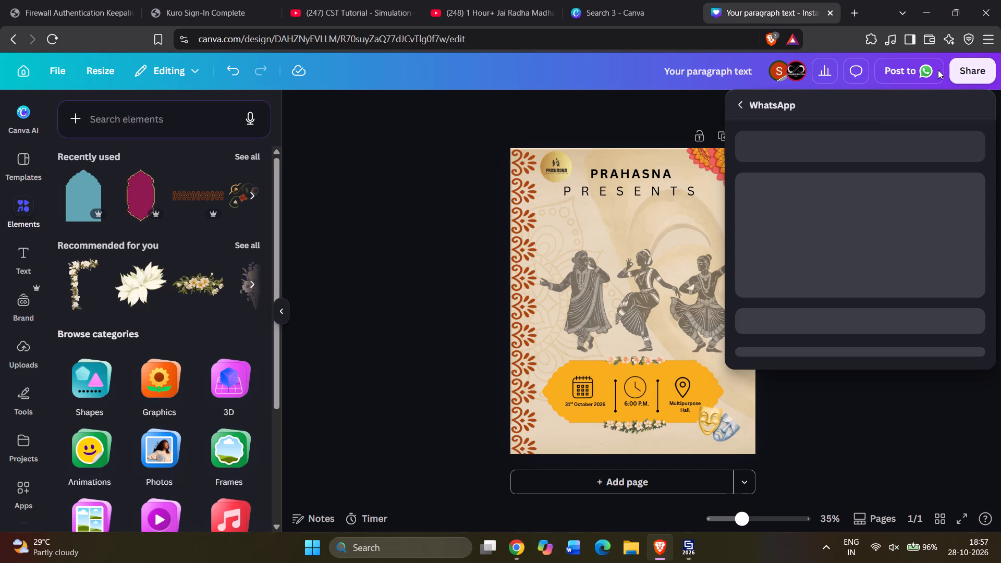
left_click(966, 64)
left_click(968, 70)
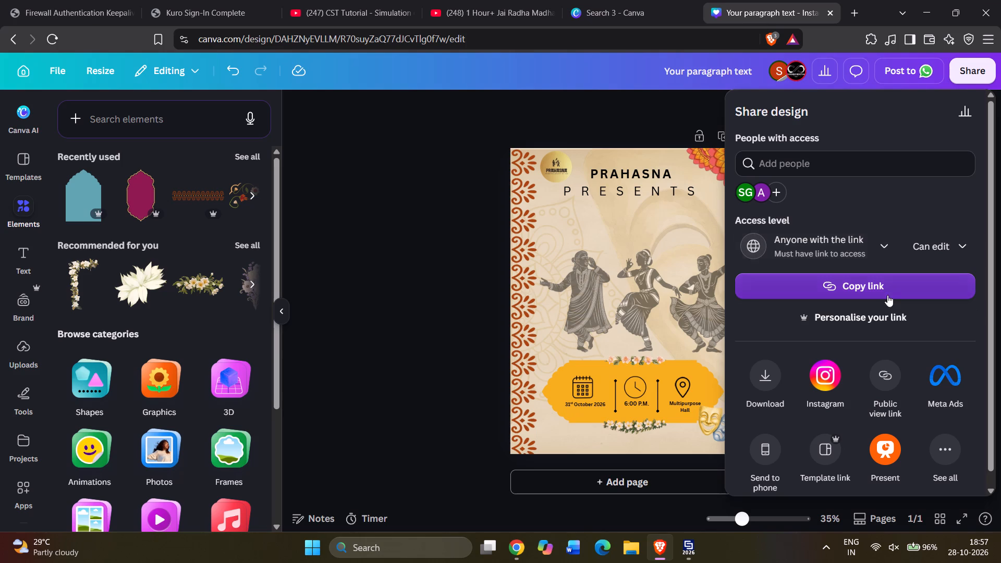
left_click(774, 387)
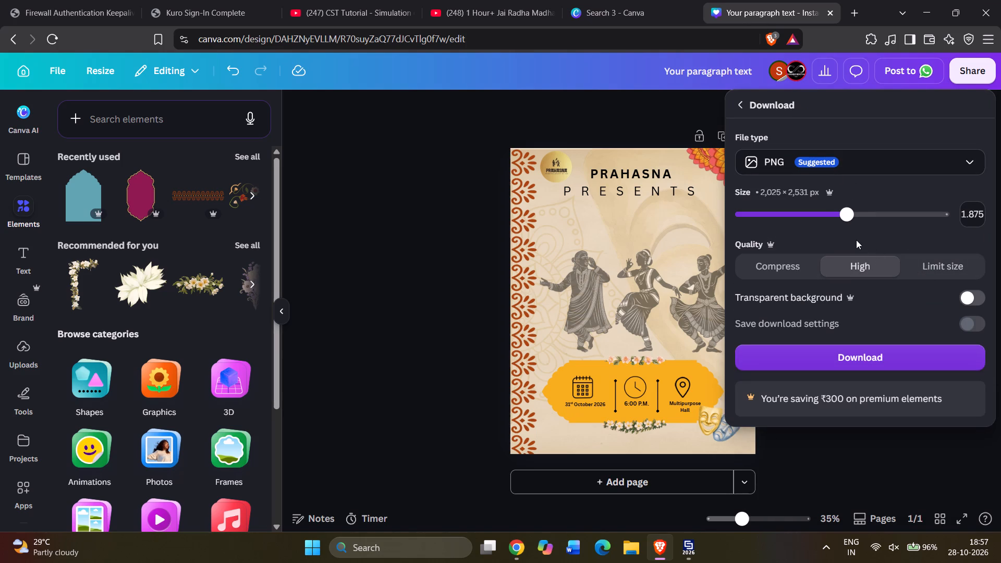
left_click(866, 164)
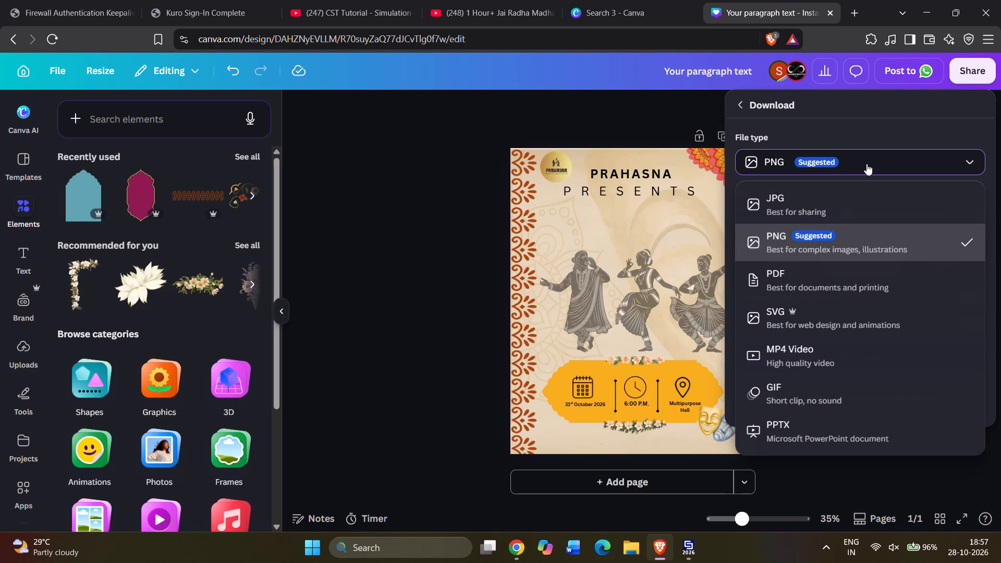
left_click(866, 164)
left_click(866, 164)
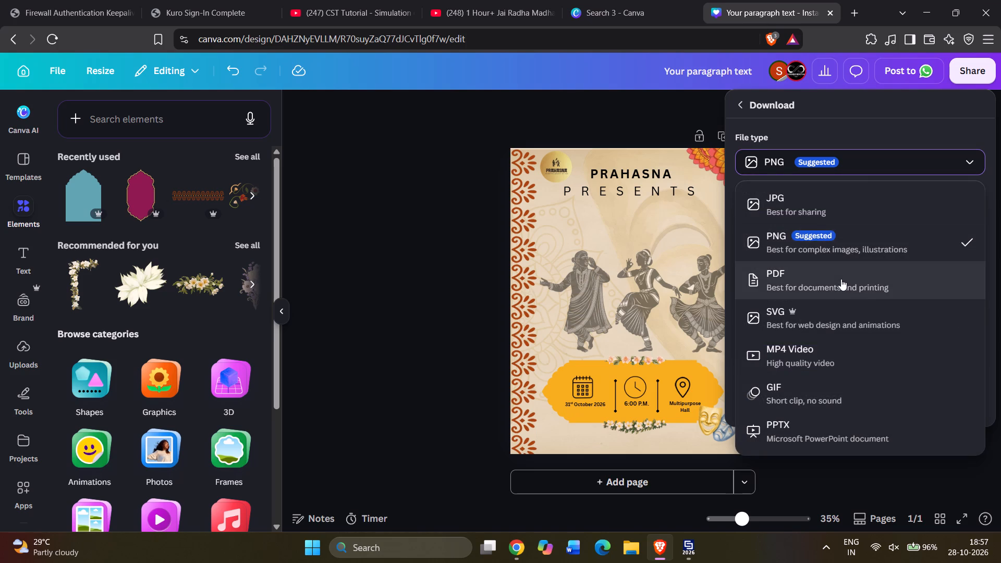
left_click(841, 279)
left_click(841, 158)
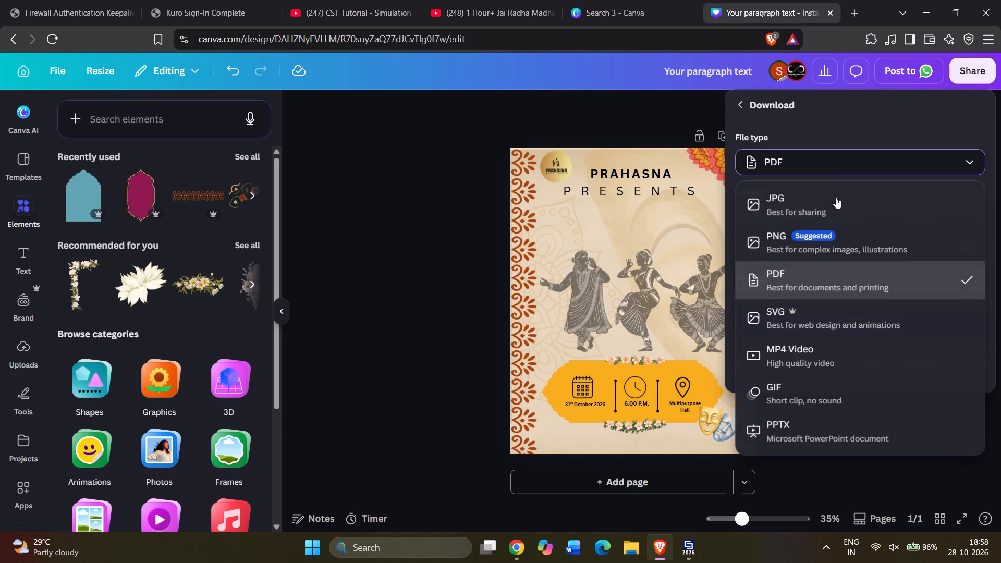
left_click(827, 240)
left_click(884, 353)
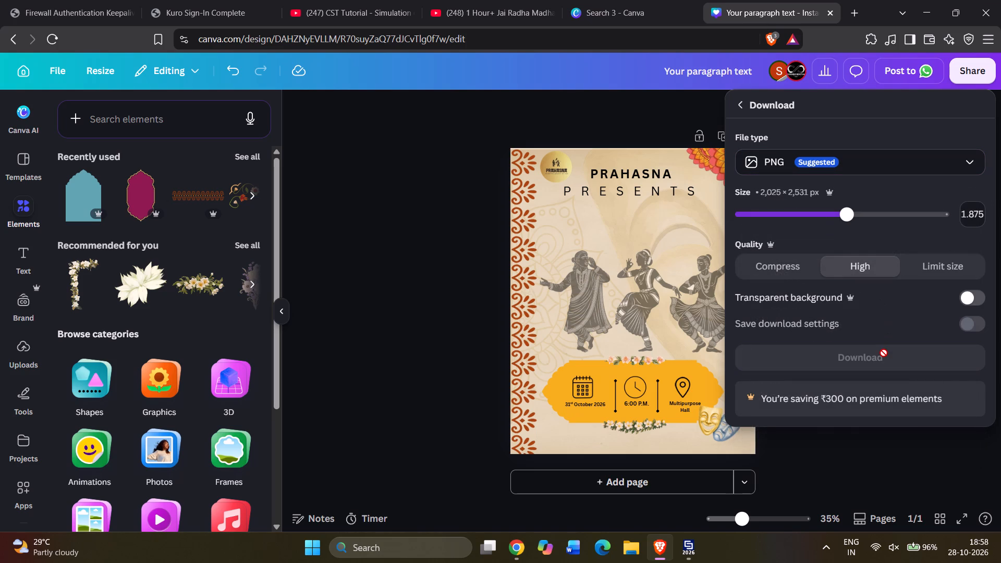
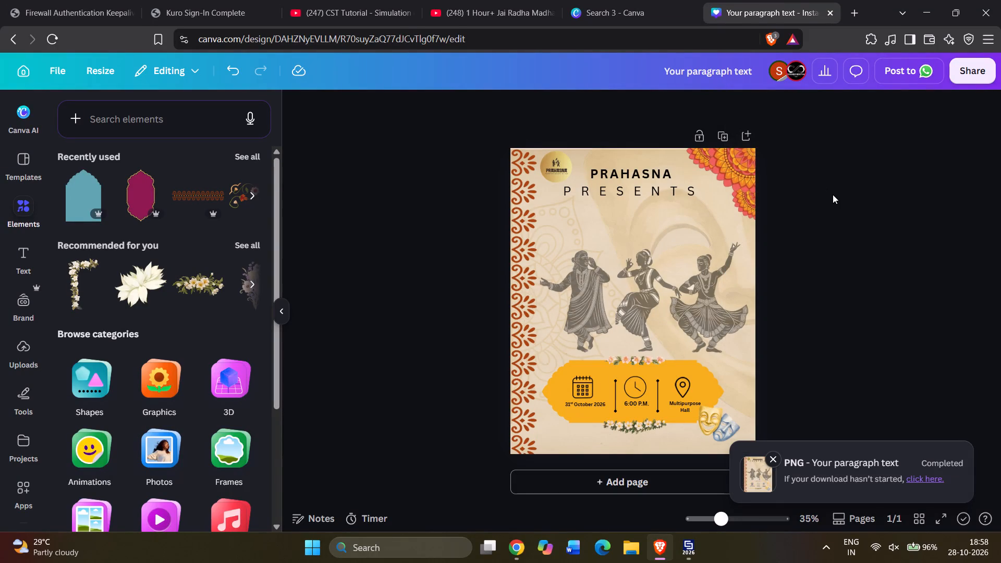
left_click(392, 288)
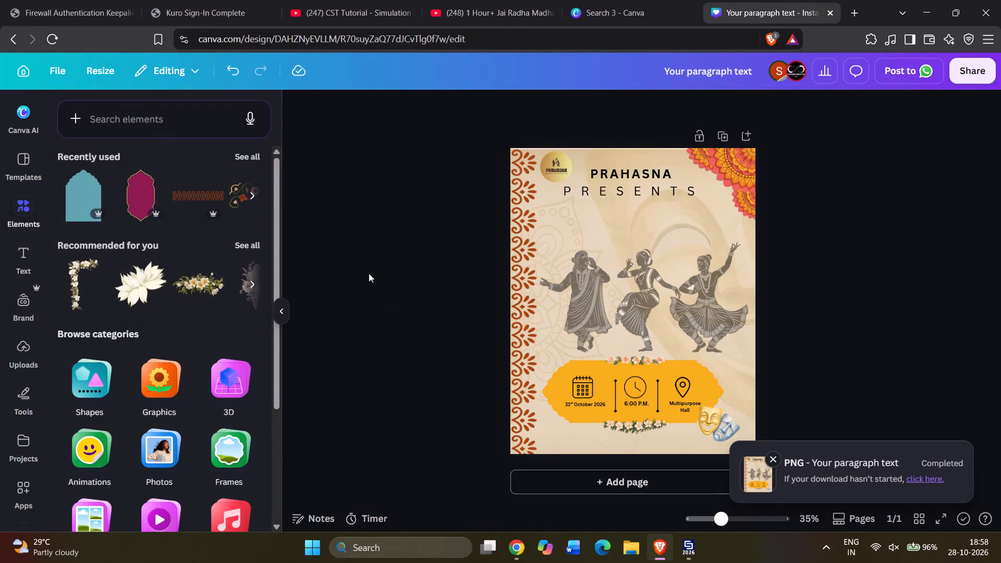
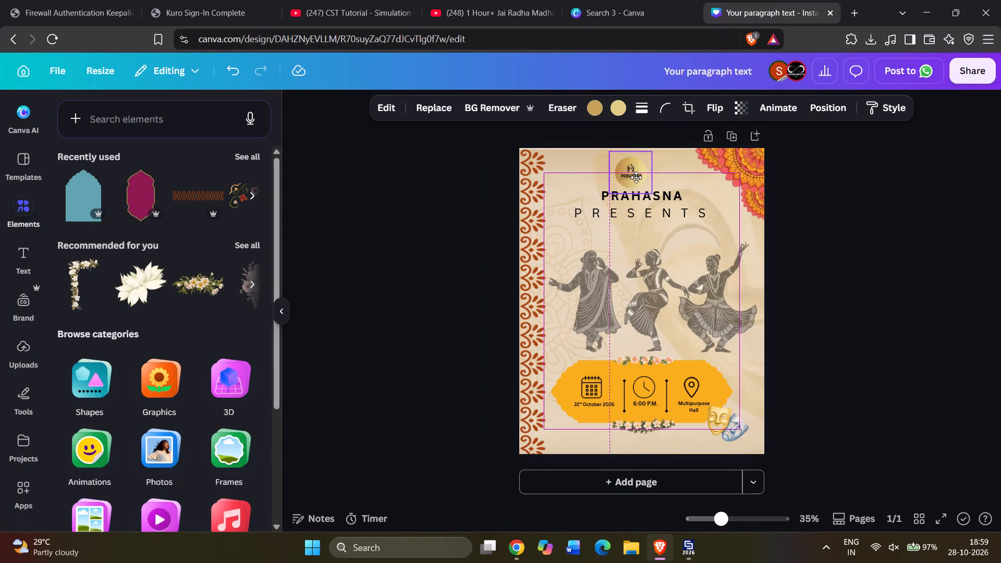
Move the round gold Prahasna logo to the poster's top edge, centred horizontally above the PRAHASNA heading.
left_click_drag(636, 177, 642, 173)
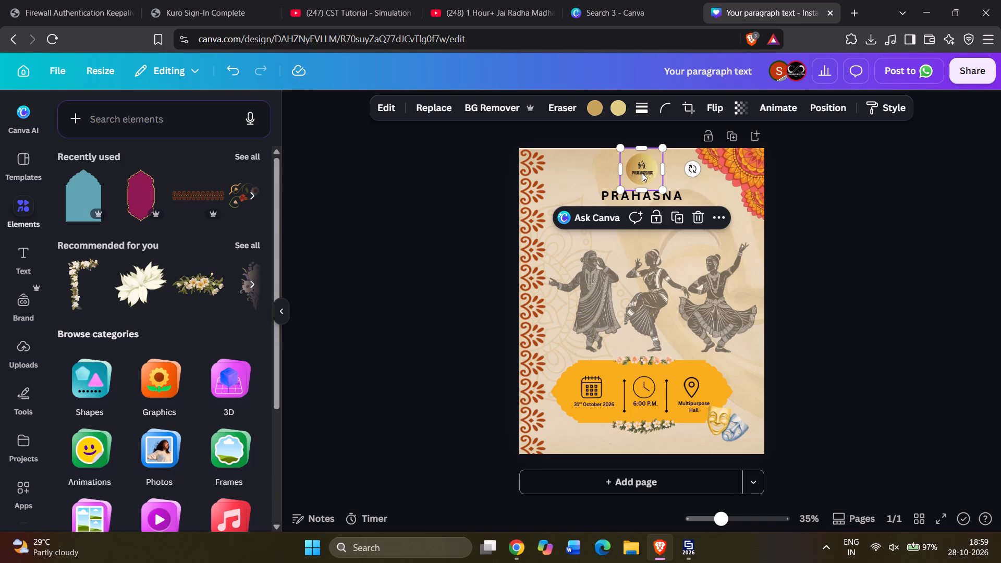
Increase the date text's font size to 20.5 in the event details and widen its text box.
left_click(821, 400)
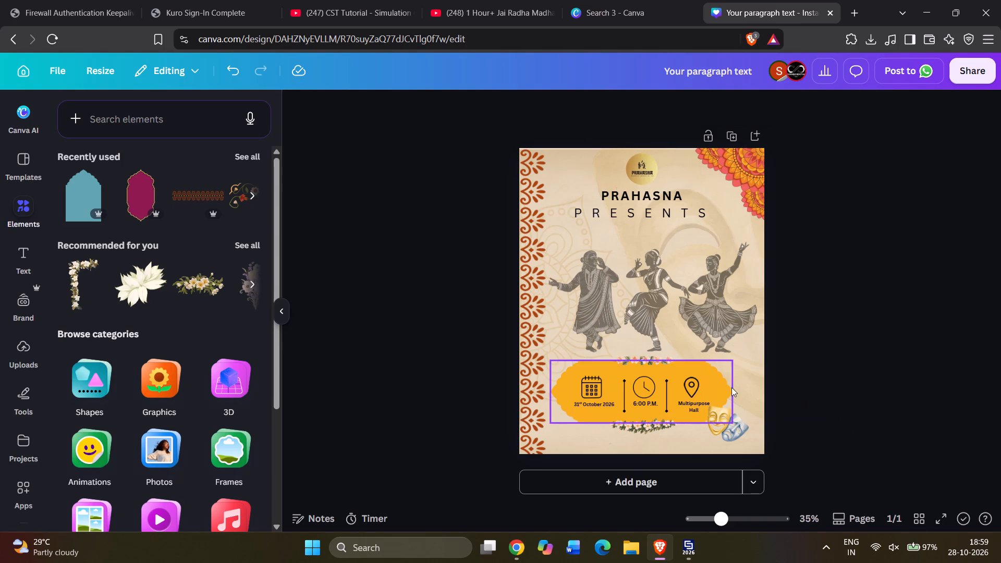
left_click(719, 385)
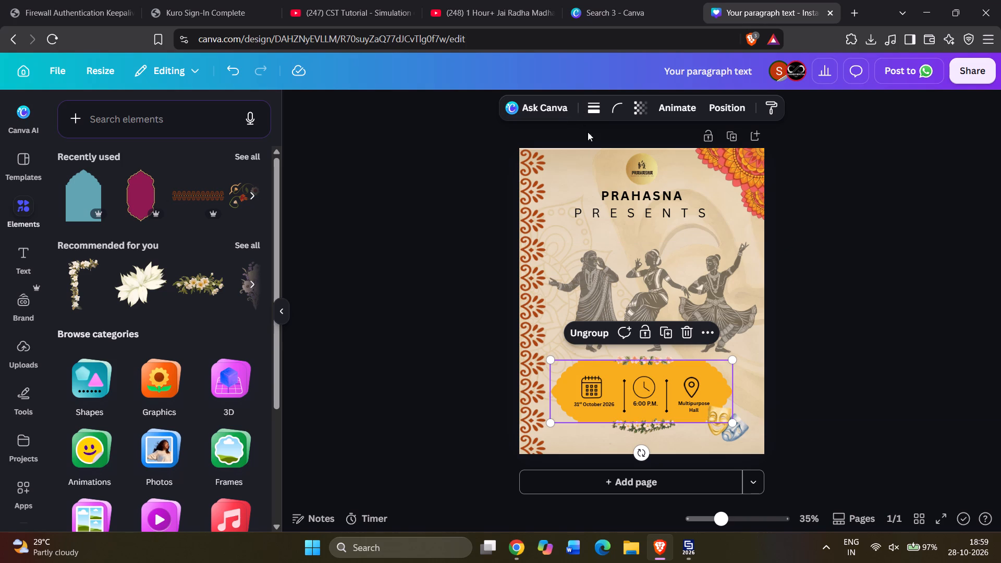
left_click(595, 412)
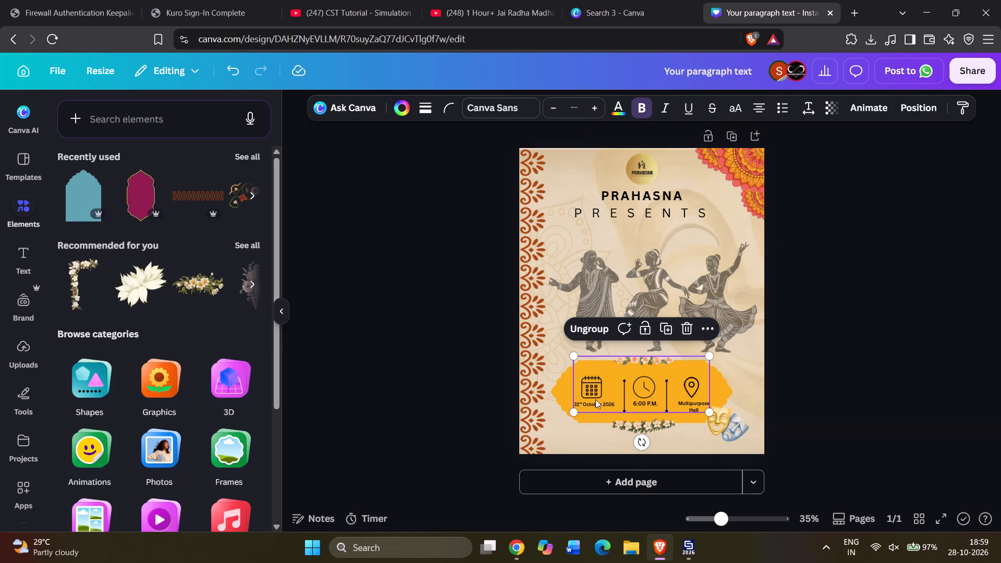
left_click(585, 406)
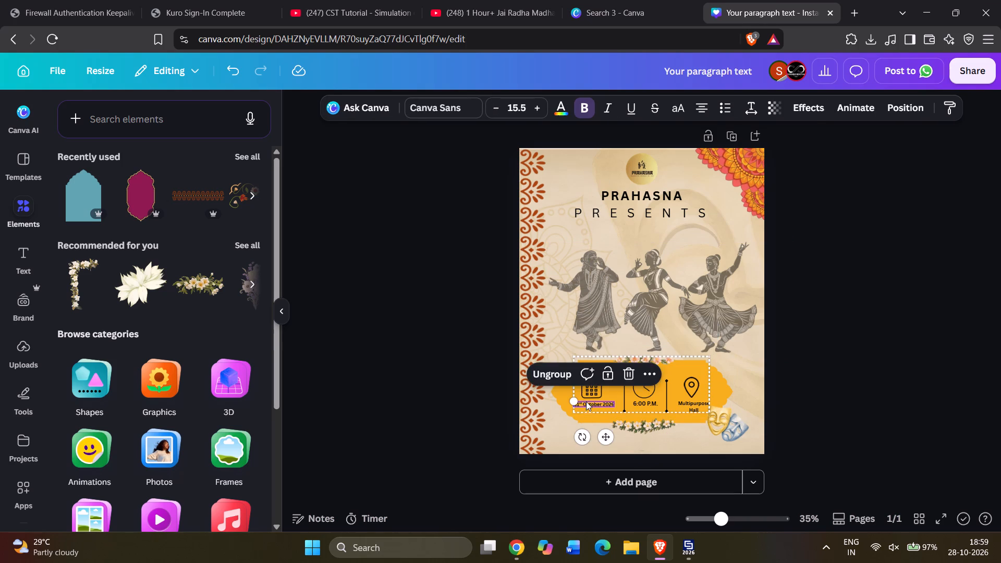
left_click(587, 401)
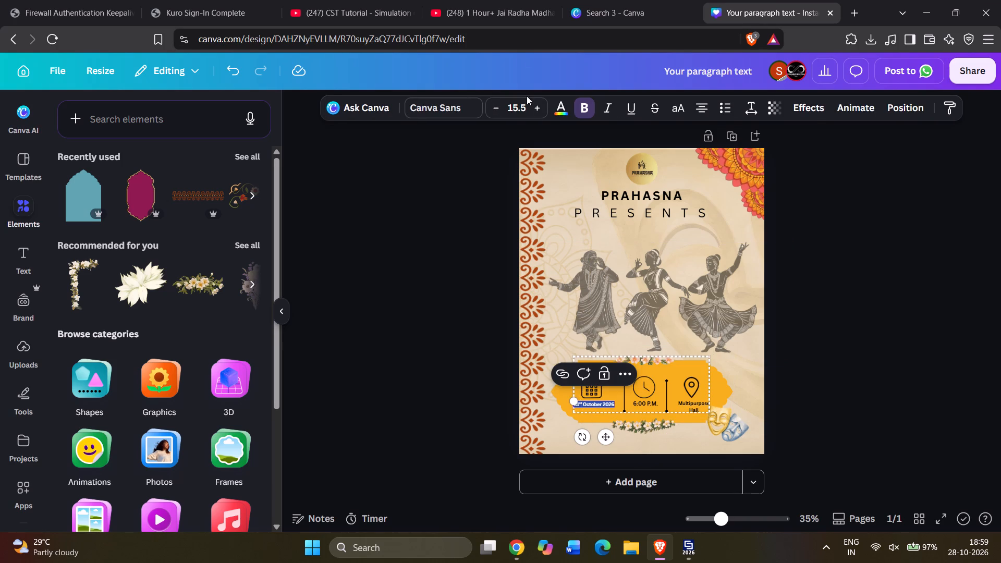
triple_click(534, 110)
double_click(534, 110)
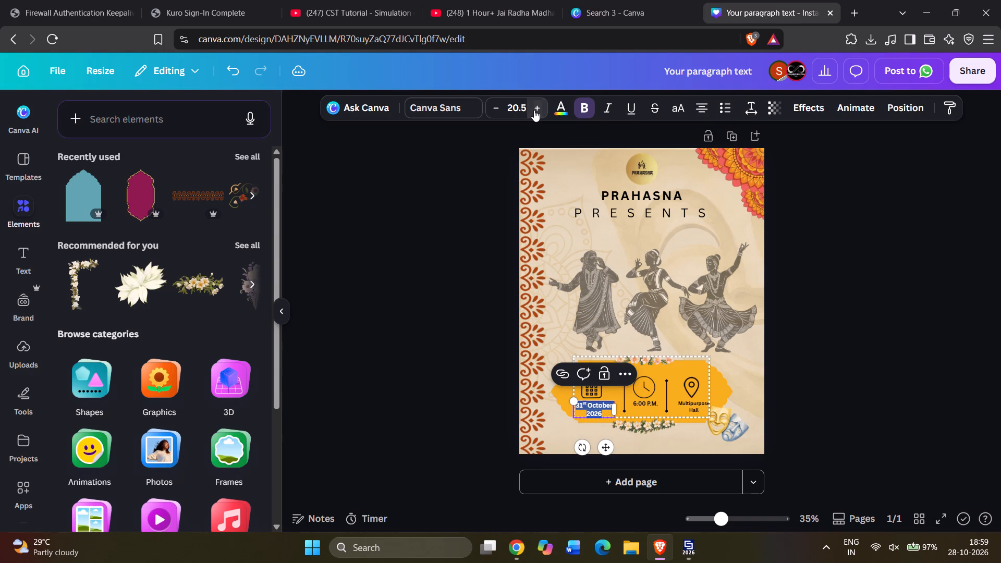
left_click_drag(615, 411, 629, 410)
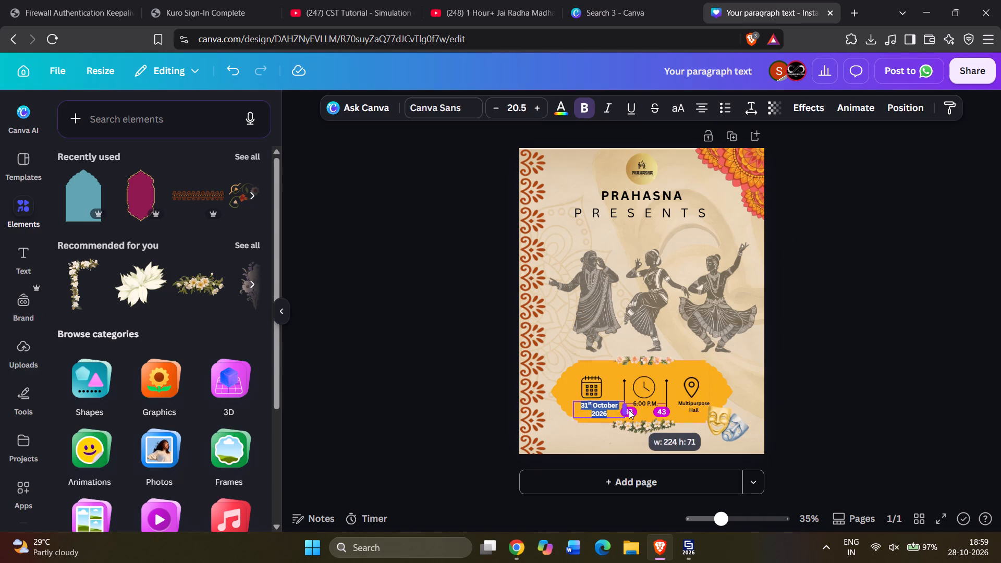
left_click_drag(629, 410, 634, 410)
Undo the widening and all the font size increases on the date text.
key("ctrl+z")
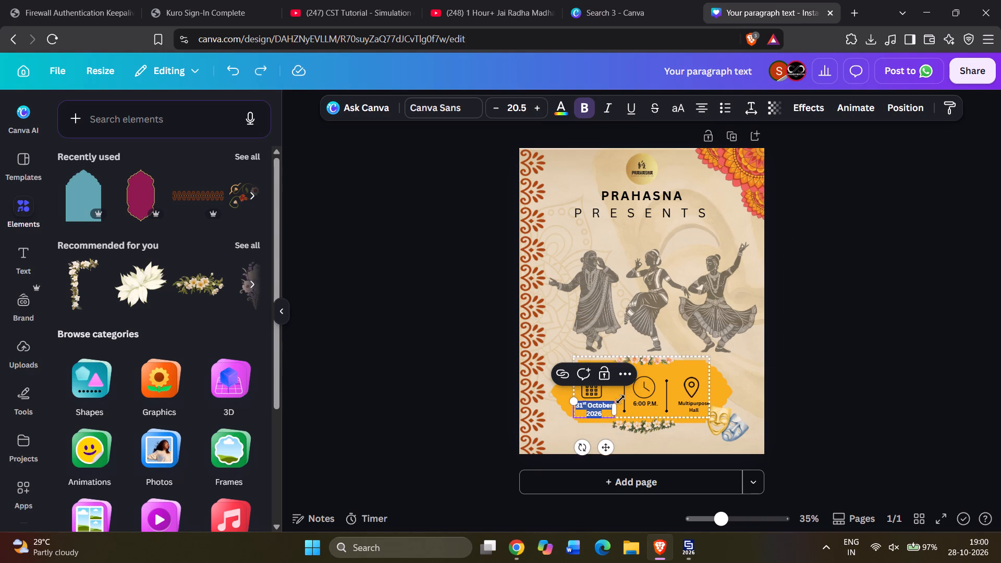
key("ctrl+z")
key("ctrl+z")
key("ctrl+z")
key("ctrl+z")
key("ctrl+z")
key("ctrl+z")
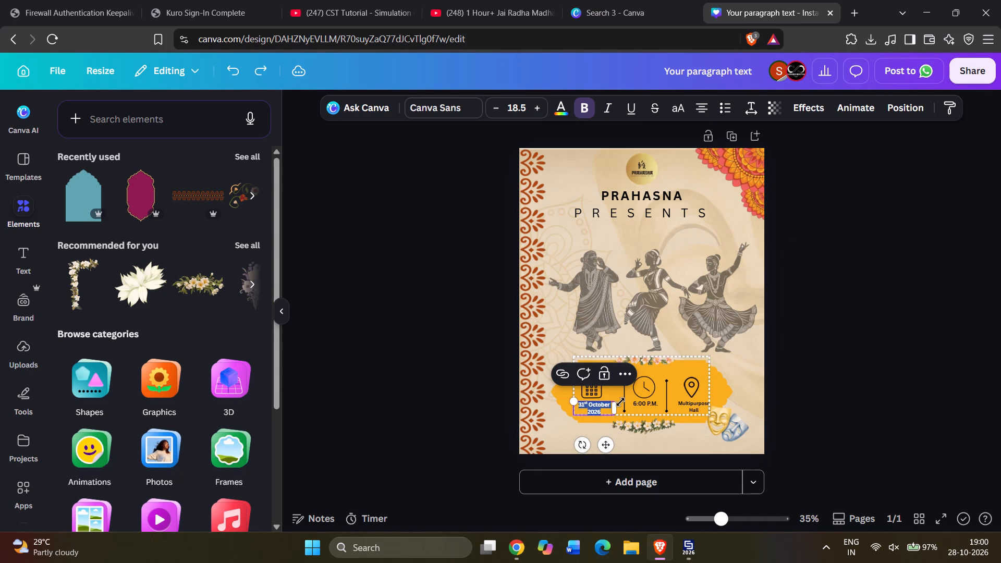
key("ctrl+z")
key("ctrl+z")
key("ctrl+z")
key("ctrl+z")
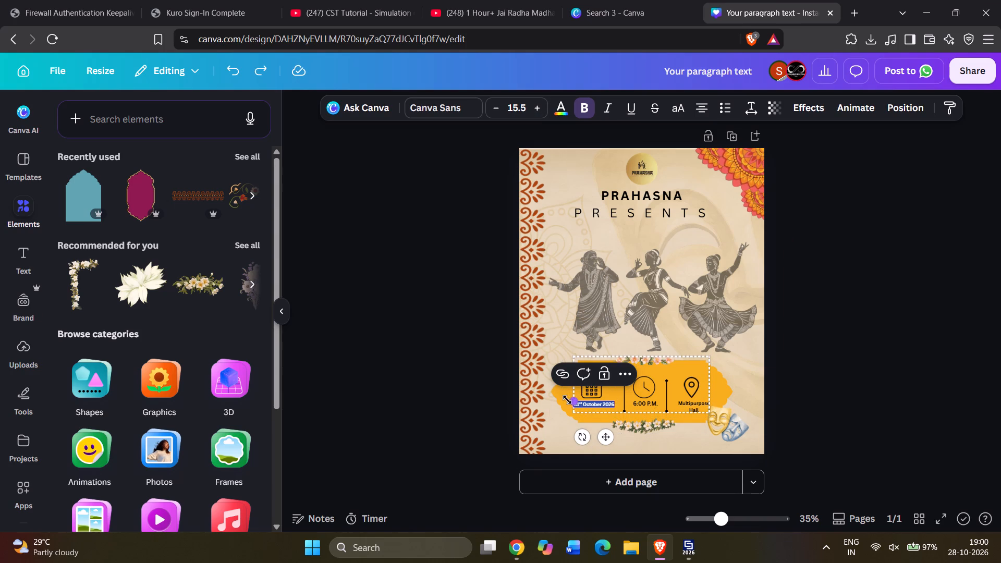
Scale the date text up to size 22 on a single line and centre it beneath the calendar icon.
left_click_drag(576, 402, 559, 395)
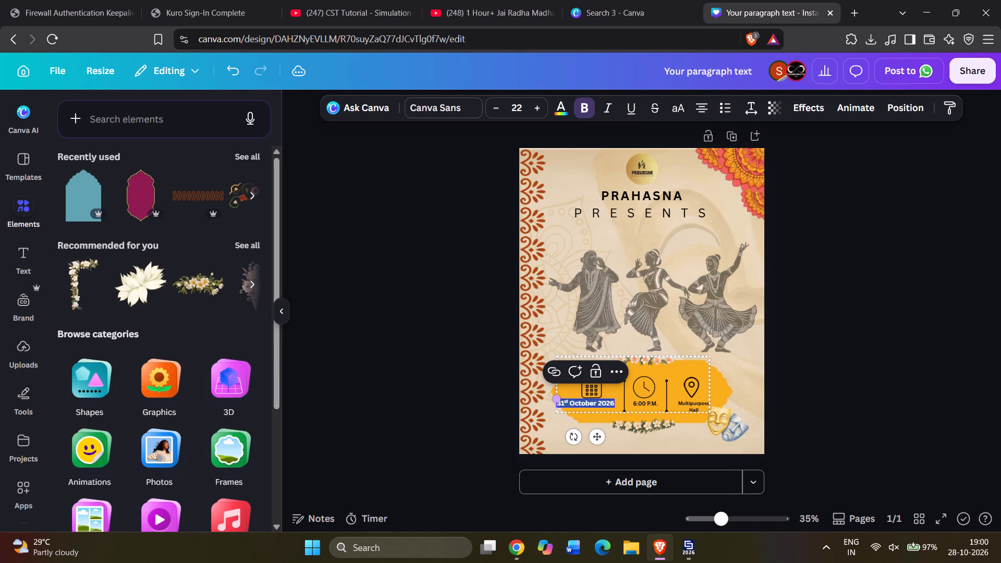
scroll(651, 434, "up", 3, "ctrl")
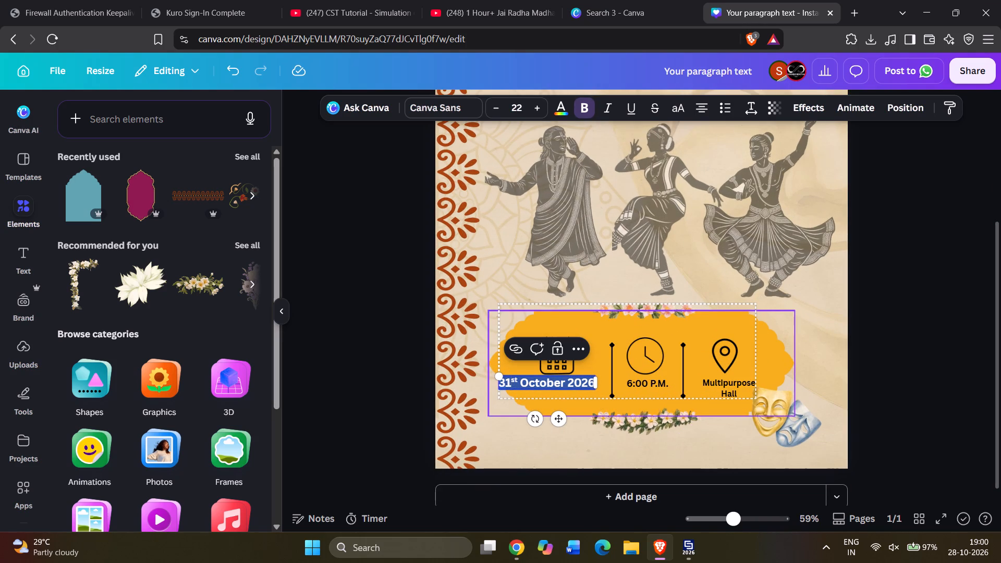
left_click_drag(560, 421, 570, 425)
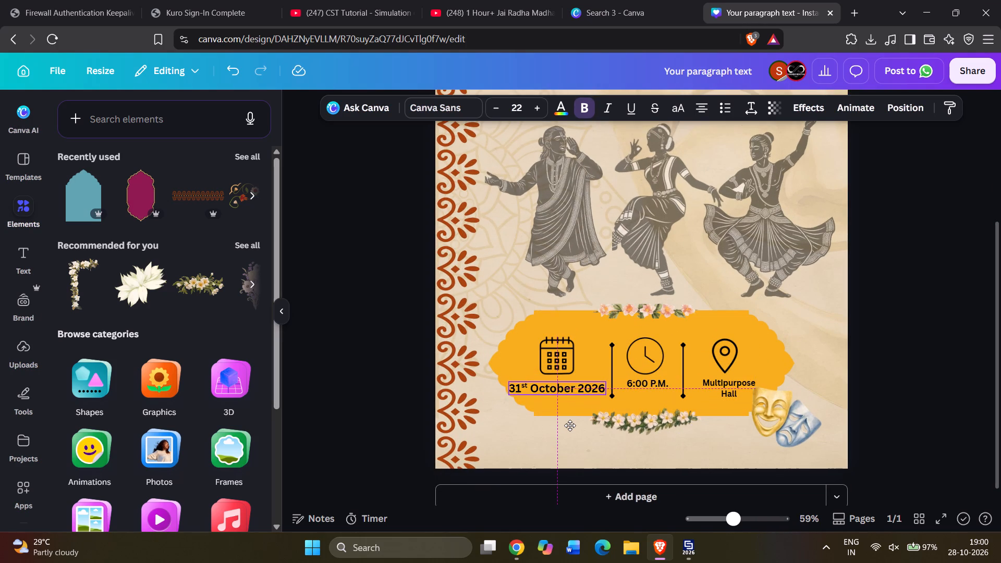
left_click_drag(570, 425, 572, 424)
Set the 6:00 P.M. text to font size 22 and widen its text box so it fits on one line.
left_click(638, 382)
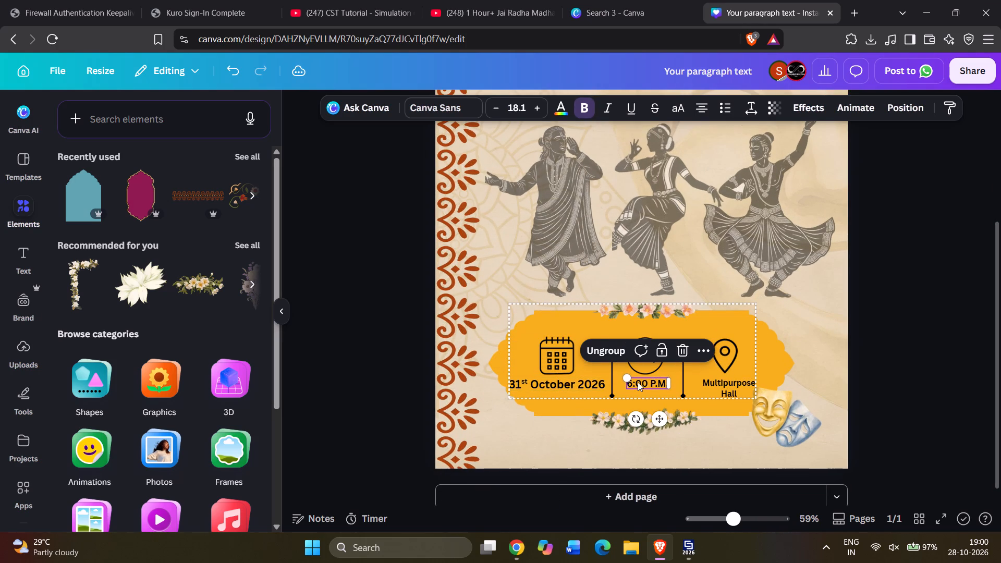
left_click(553, 386)
left_click(644, 384)
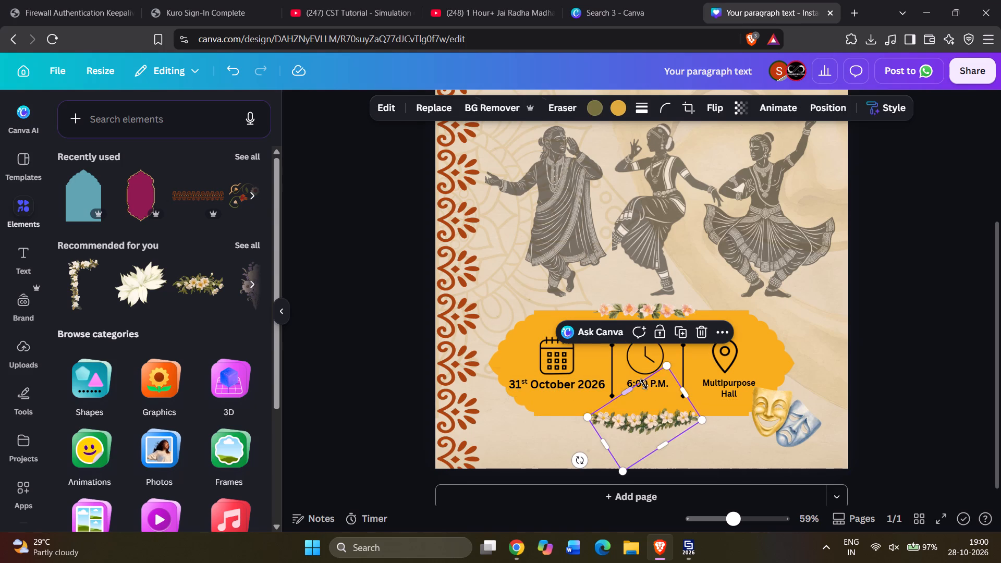
left_click(655, 384)
triple_click(655, 380)
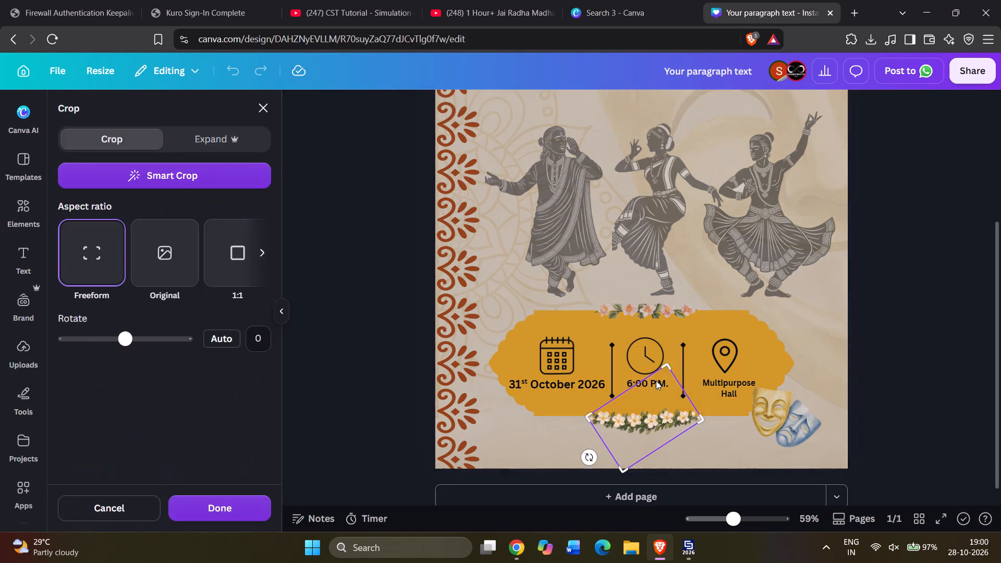
left_click(620, 376)
double_click(629, 382)
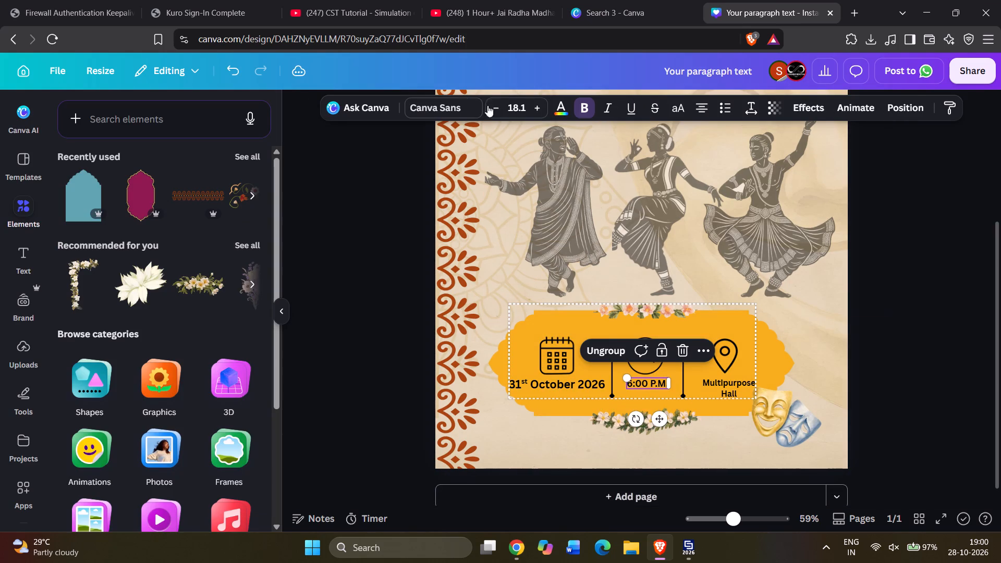
left_click(511, 113)
type("22")
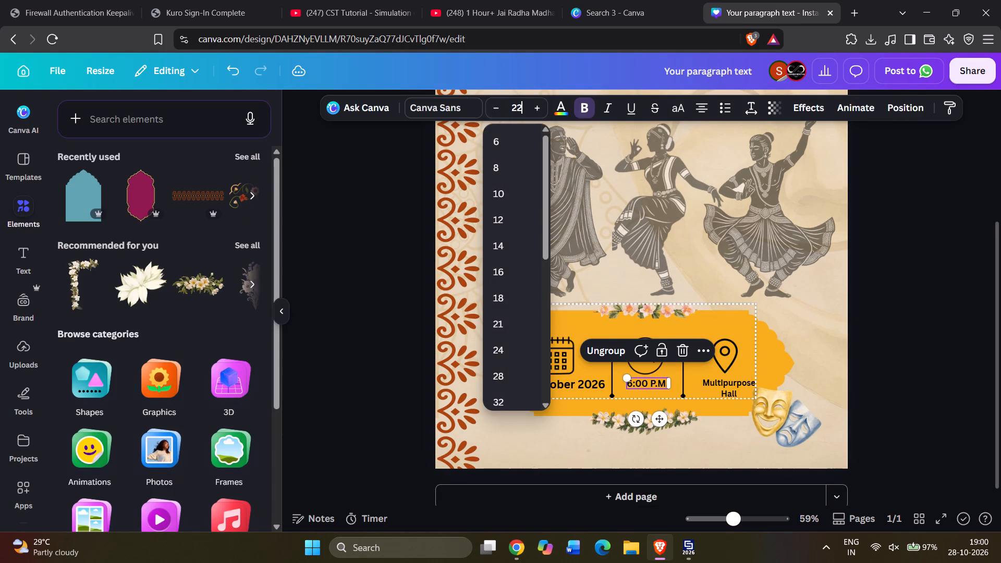
key("Return")
left_click_drag(669, 393, 688, 394)
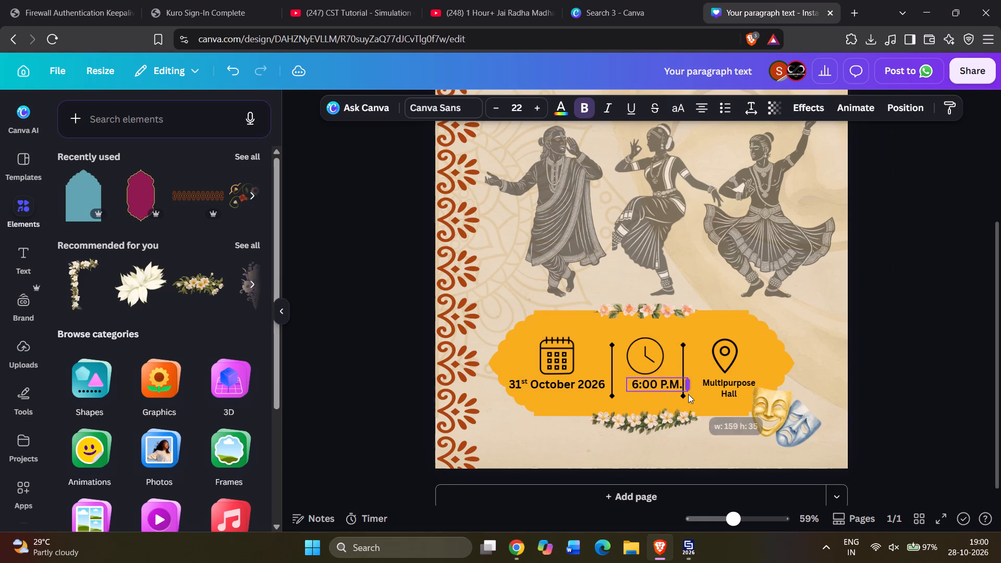
left_click_drag(688, 394, 692, 394)
Set the Multipurpose Hall text to font size 22 and widen its box so "Multipurpose" fits on one line.
double_click(727, 389)
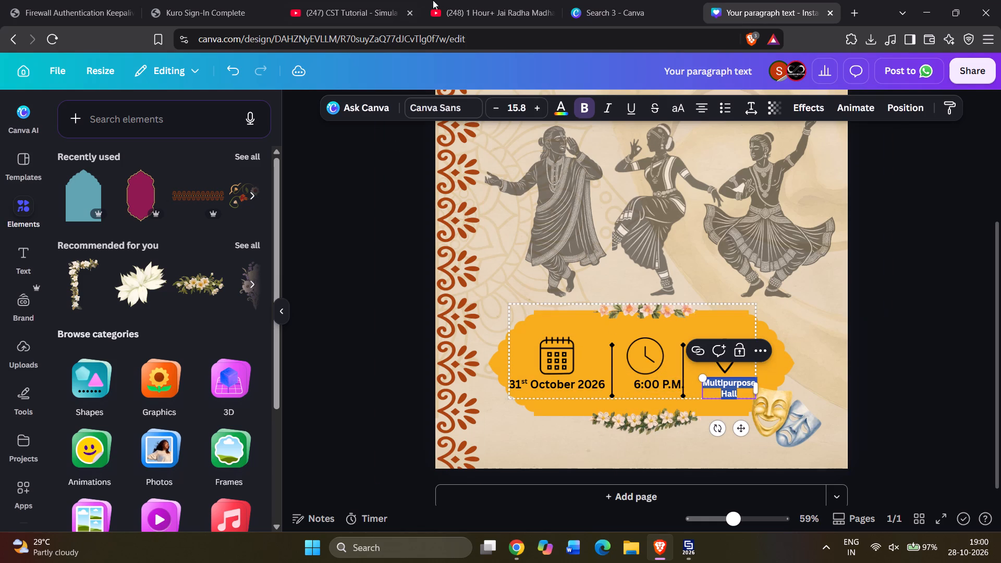
left_click(518, 114)
type("22")
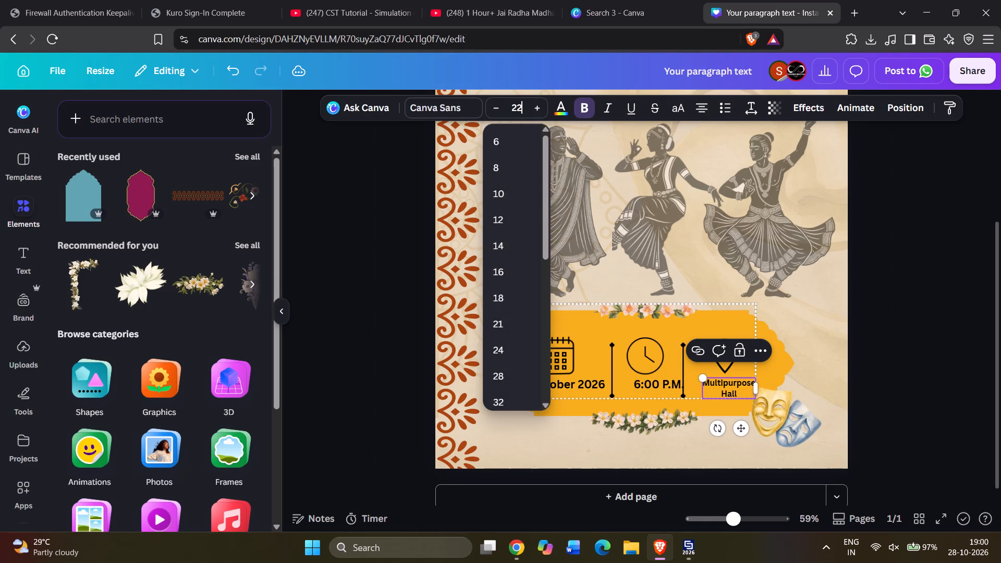
key("Return")
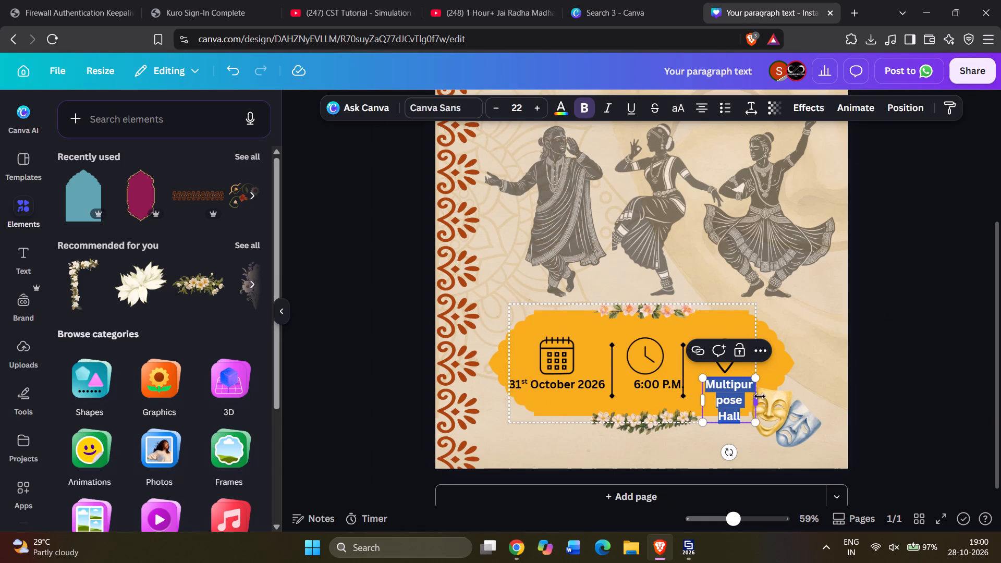
left_click_drag(760, 396, 785, 400)
left_click(878, 375)
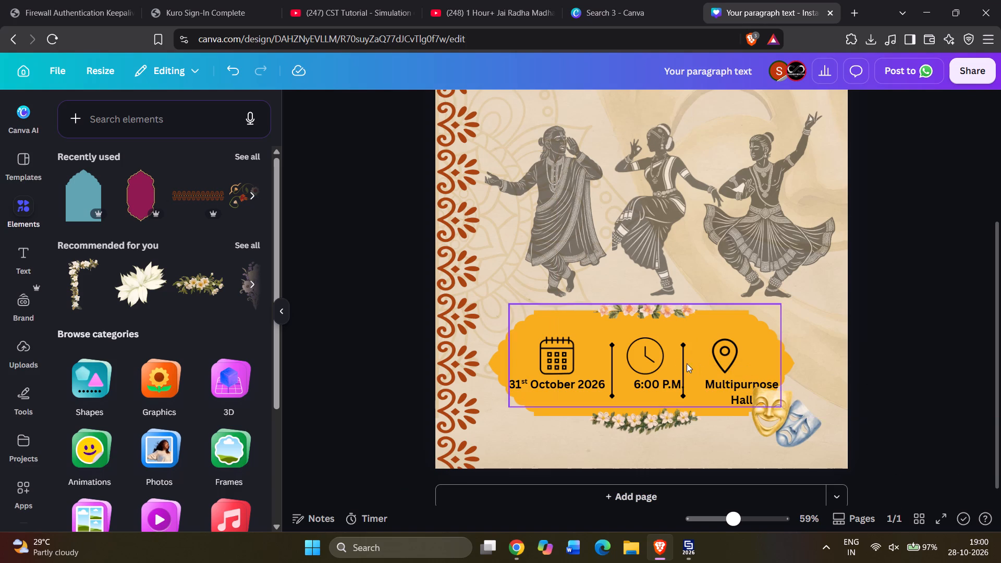
Select the calendar icon inside the event details group through the layer list and enlarge it slightly up and outward.
left_click(562, 386)
left_click(566, 386)
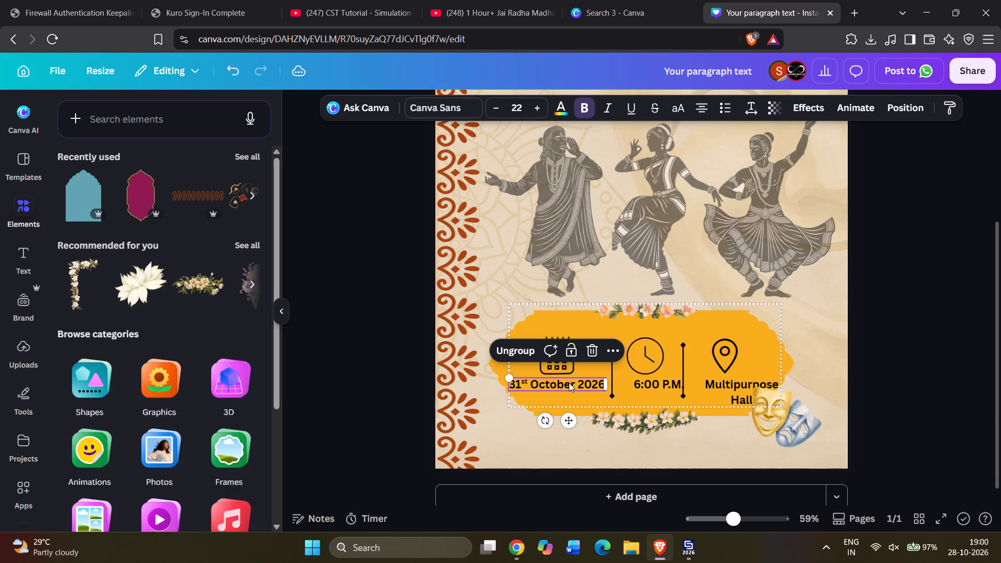
key("alt+1")
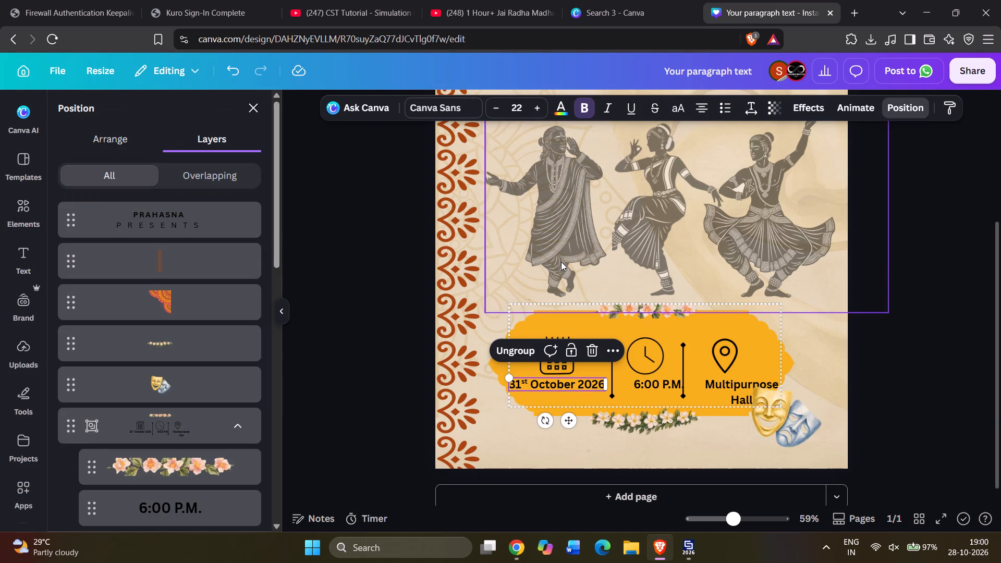
scroll(189, 397, "down", 2)
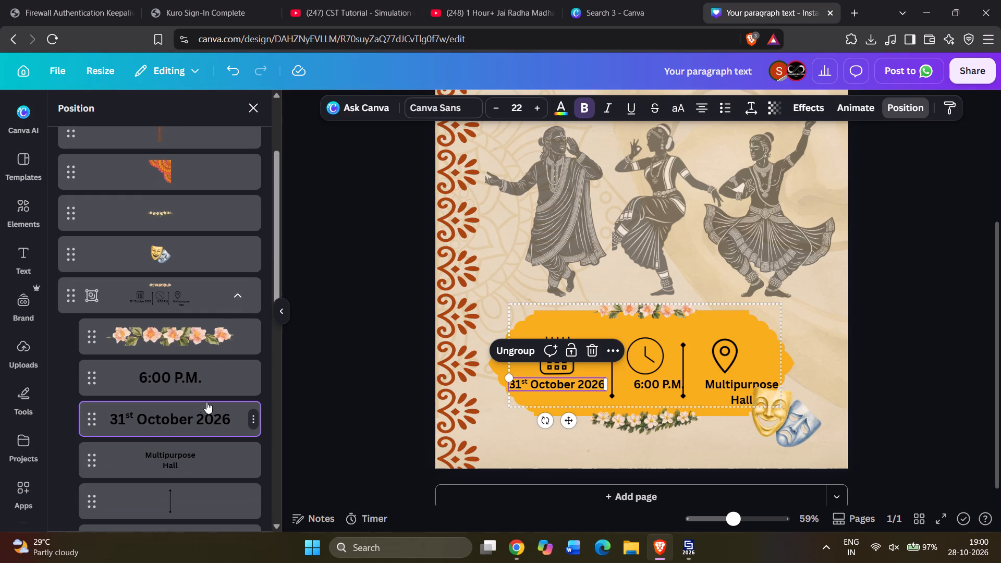
scroll(138, 439, "down", 3)
left_click(162, 401)
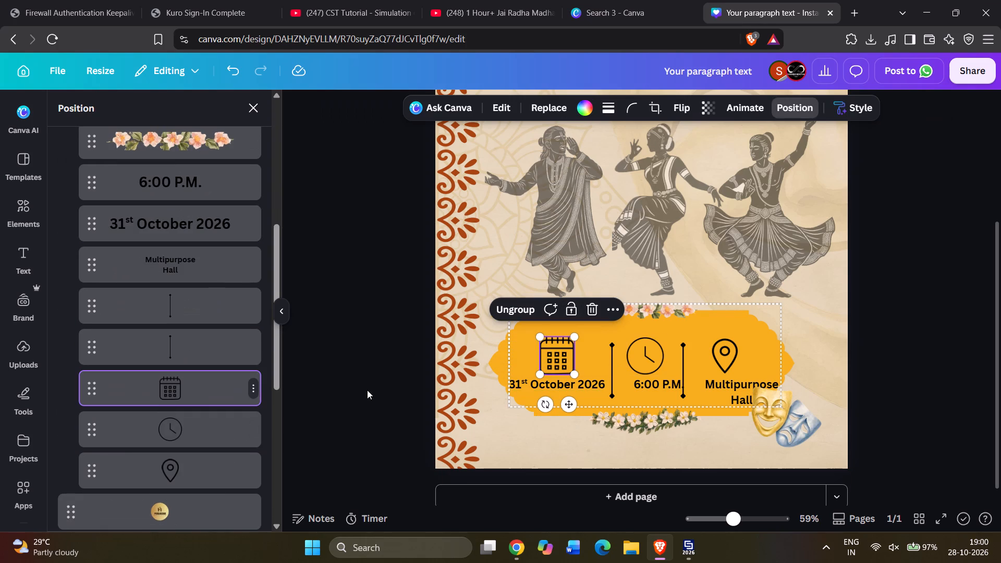
left_click_drag(536, 336, 529, 327)
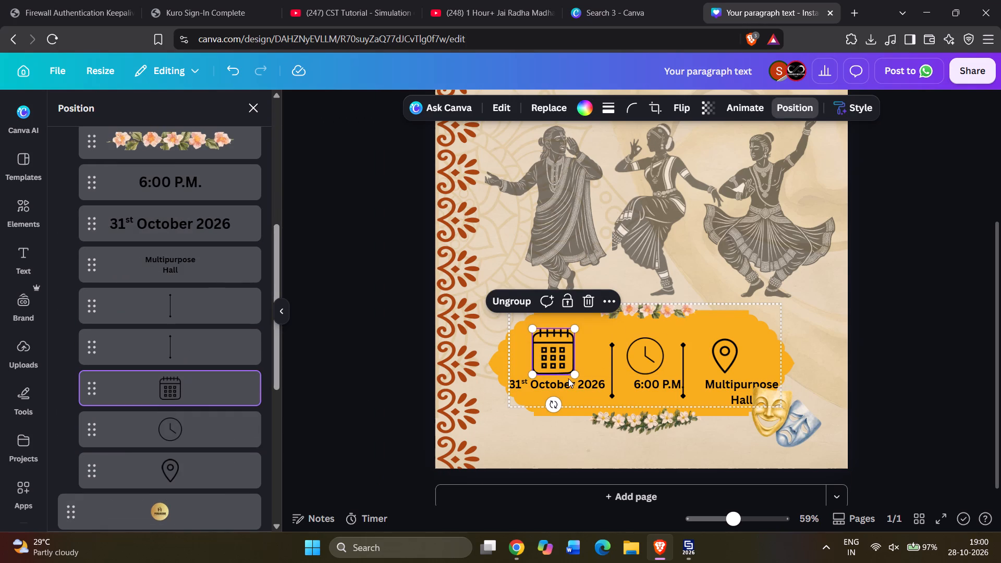
Enlarge the clock and location pin icons to about the same height as the calendar icon.
left_click(175, 437)
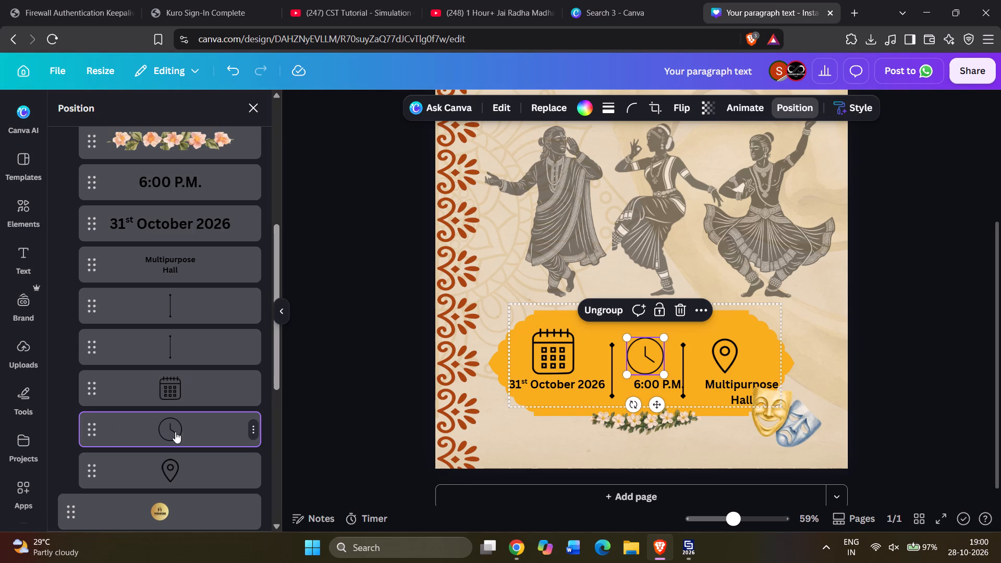
left_click_drag(626, 340, 615, 333)
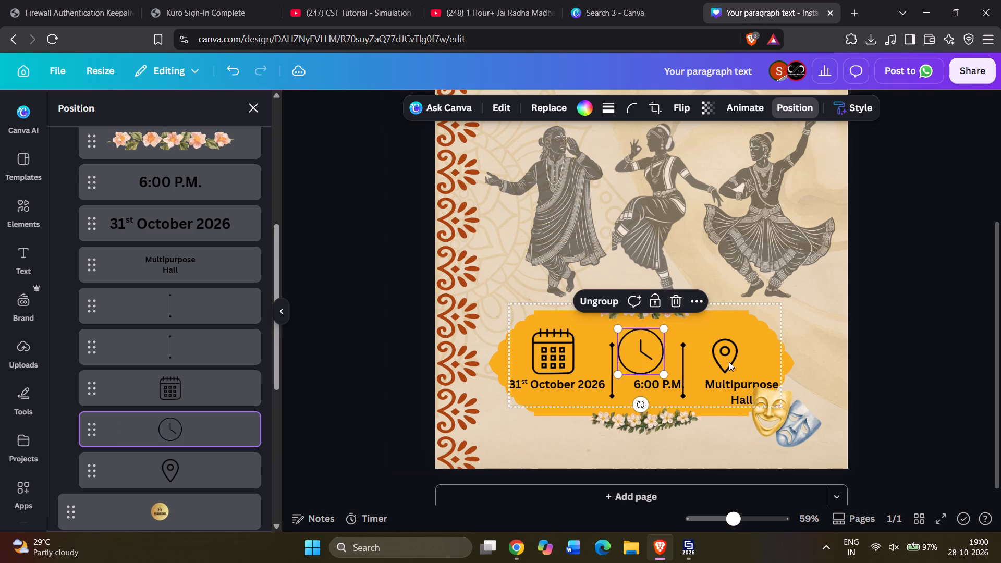
left_click(729, 362)
left_click_drag(708, 338, 698, 332)
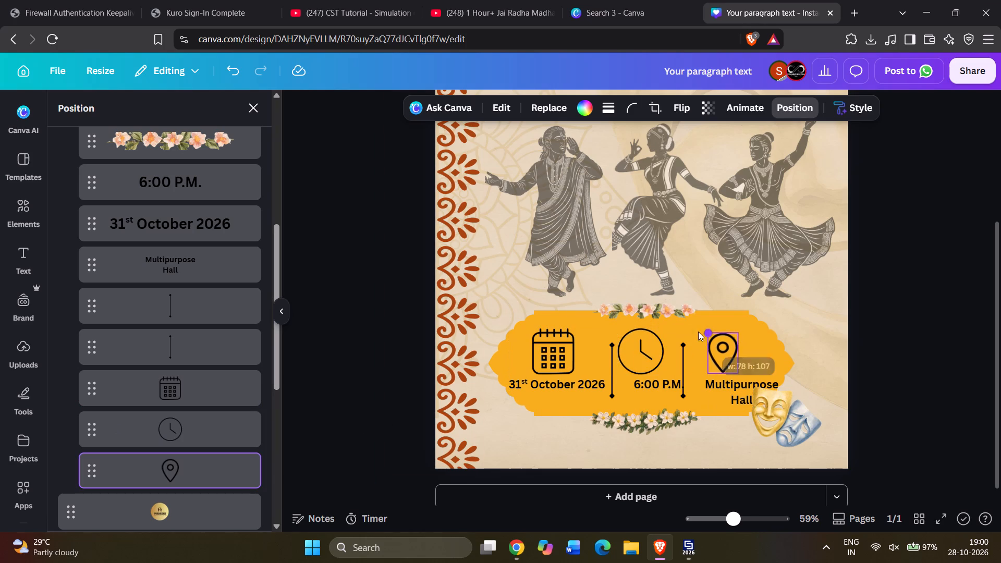
left_click_drag(698, 332, 695, 330)
Move the Multipurpose Hall text sideways so it sits beneath the location pin, clear of the masks.
left_click(737, 387)
left_click_drag(742, 385, 728, 385)
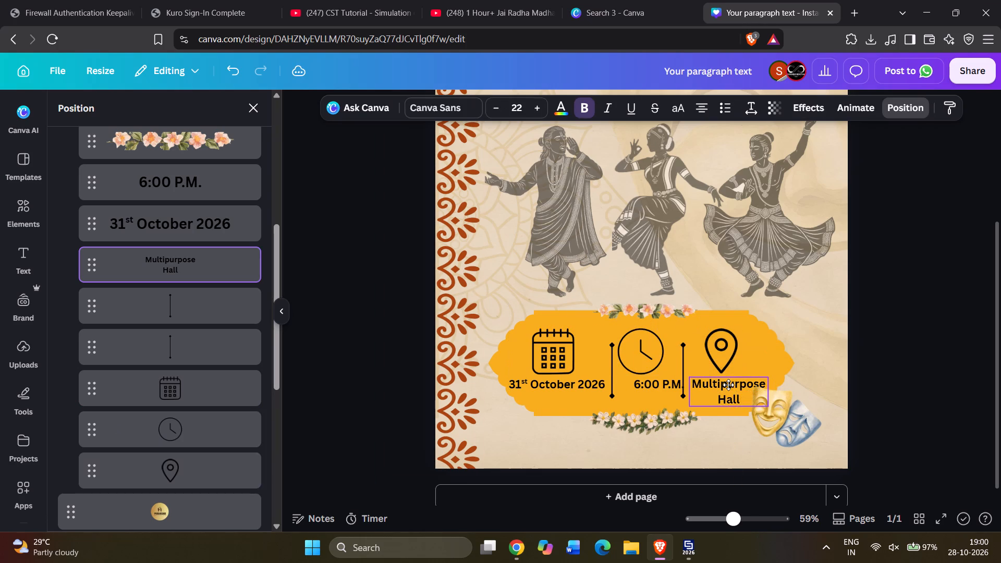
left_click_drag(728, 385, 726, 385)
Extend both vertical divider lines upward to the tops of the enlarged icons, about 181 long.
left_click(613, 365)
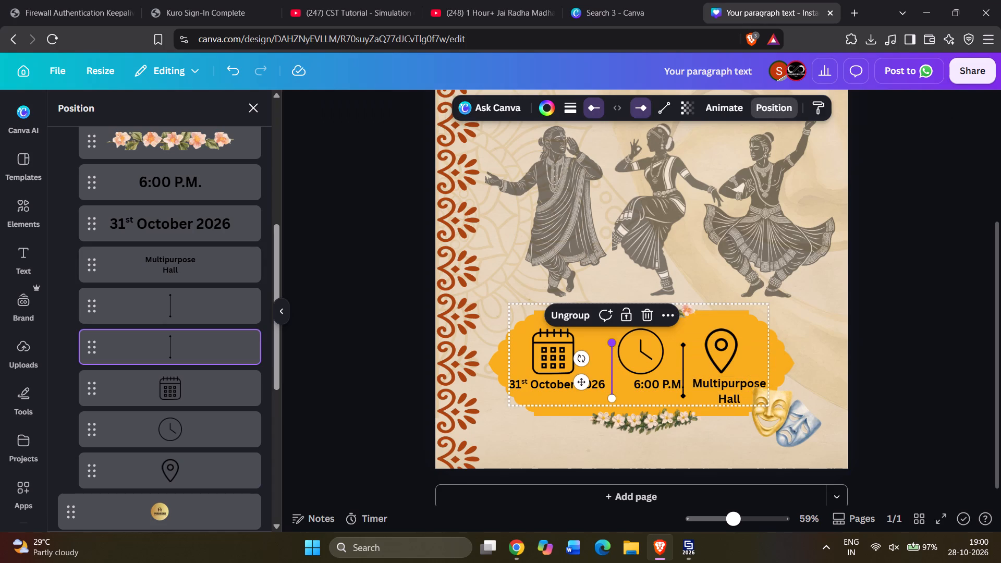
left_click_drag(611, 342, 611, 328)
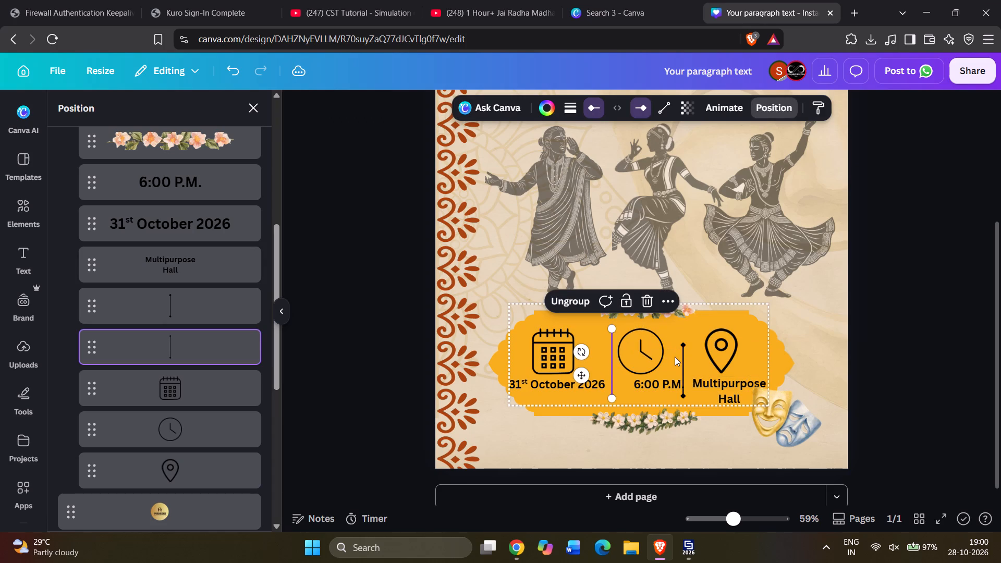
left_click(680, 356)
left_click_drag(684, 345, 683, 328)
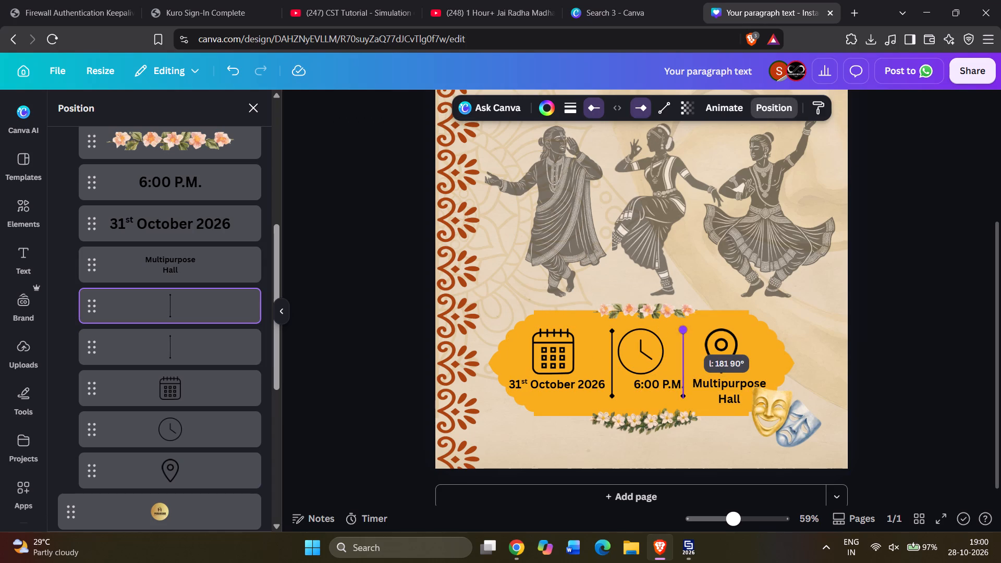
Lower the top end of the second divider line slightly and shift the line sideways, clear of the 6:00 P.M. text.
left_click_drag(683, 328, 685, 332)
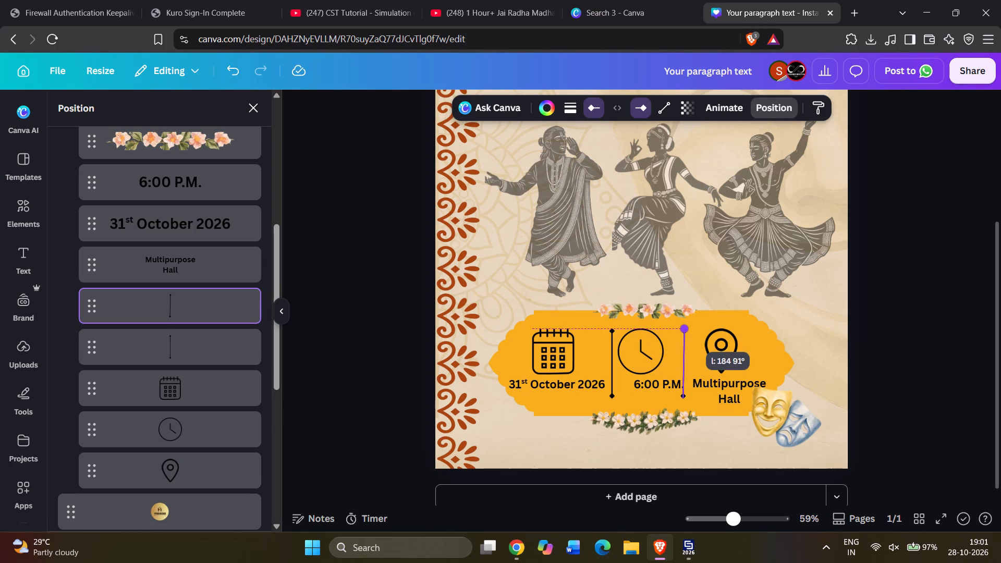
left_click_drag(685, 332, 685, 334)
left_click(683, 351)
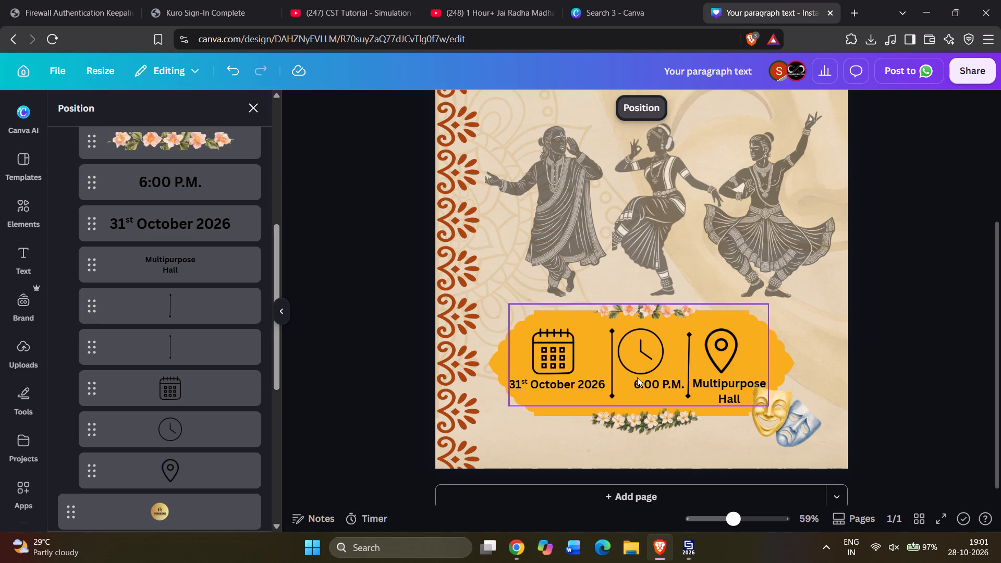
Enlarge the yellow frame slightly and reposition it so it stays roughly centred behind the event details.
left_click(563, 409)
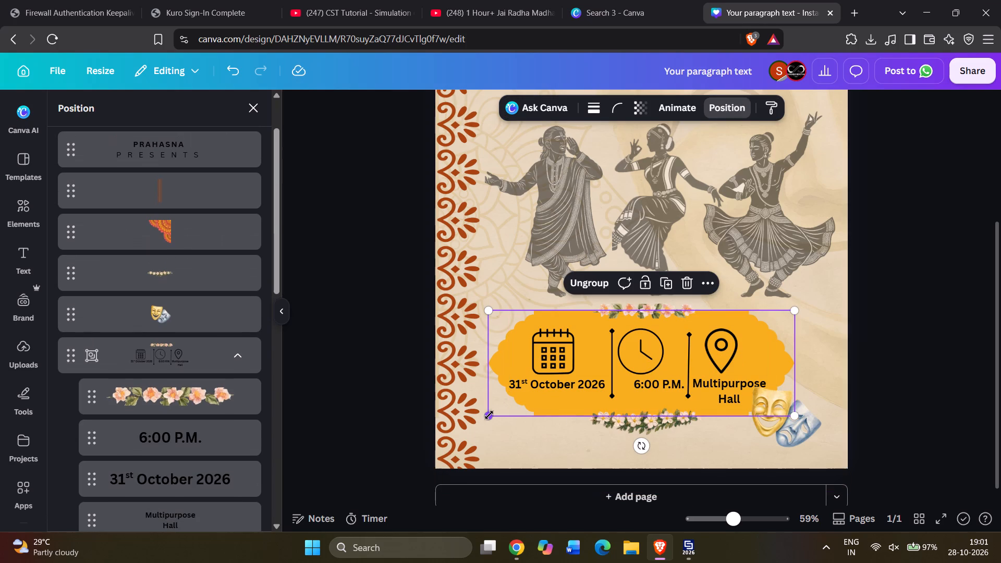
left_click_drag(489, 415, 479, 425)
left_click_drag(550, 401, 574, 401)
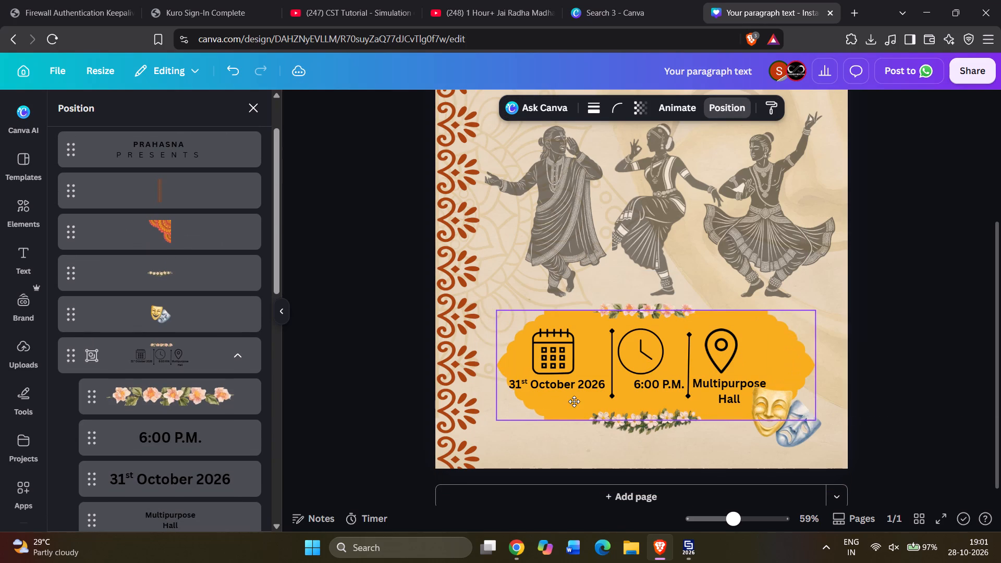
left_click_drag(574, 401, 560, 403)
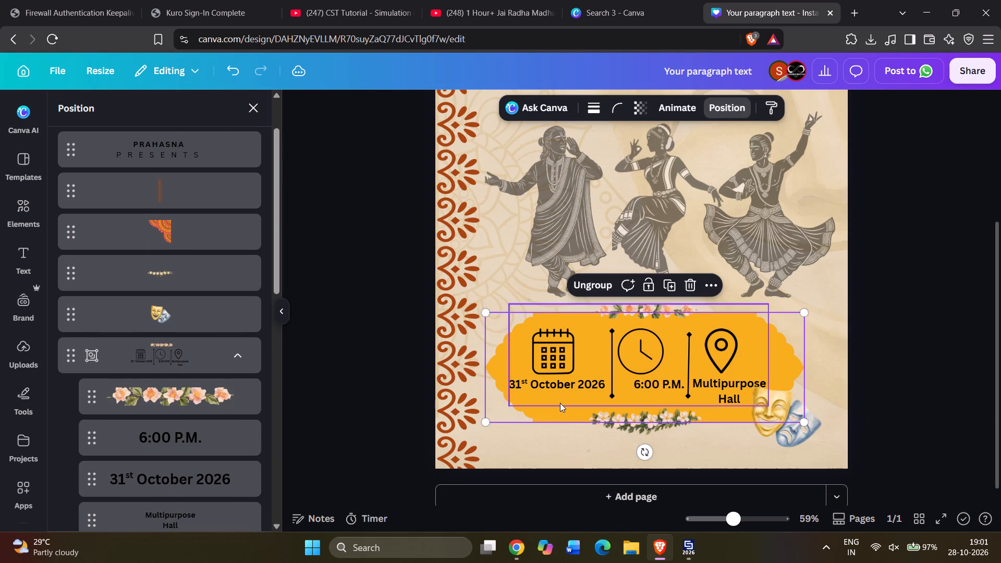
Enlarge the round Prahasna logo slightly and keep it centred above the PRAHASNA PRESENTS title.
scroll(627, 291, "up", 3)
left_click(654, 193)
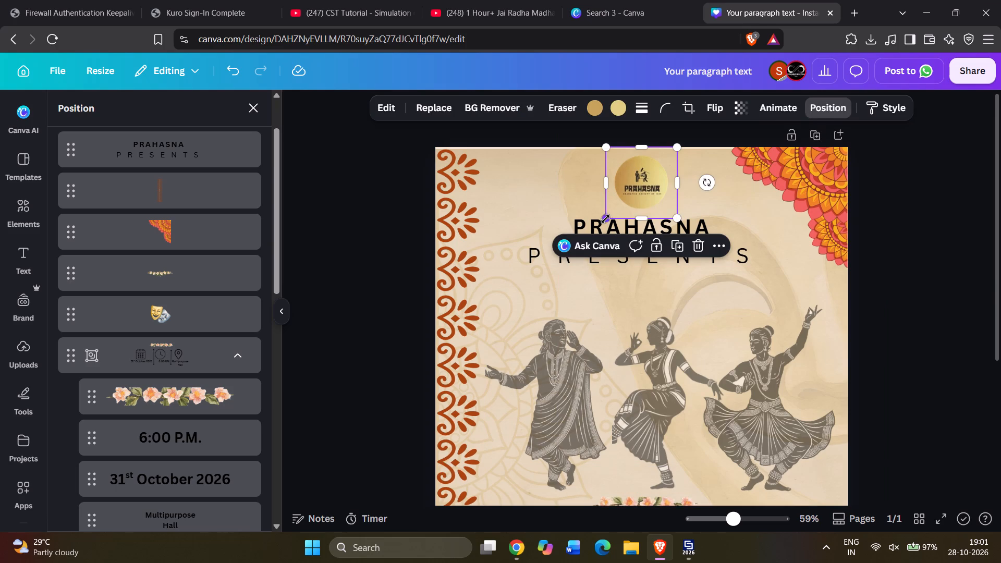
left_click_drag(605, 220, 593, 233)
left_click_drag(631, 188, 637, 184)
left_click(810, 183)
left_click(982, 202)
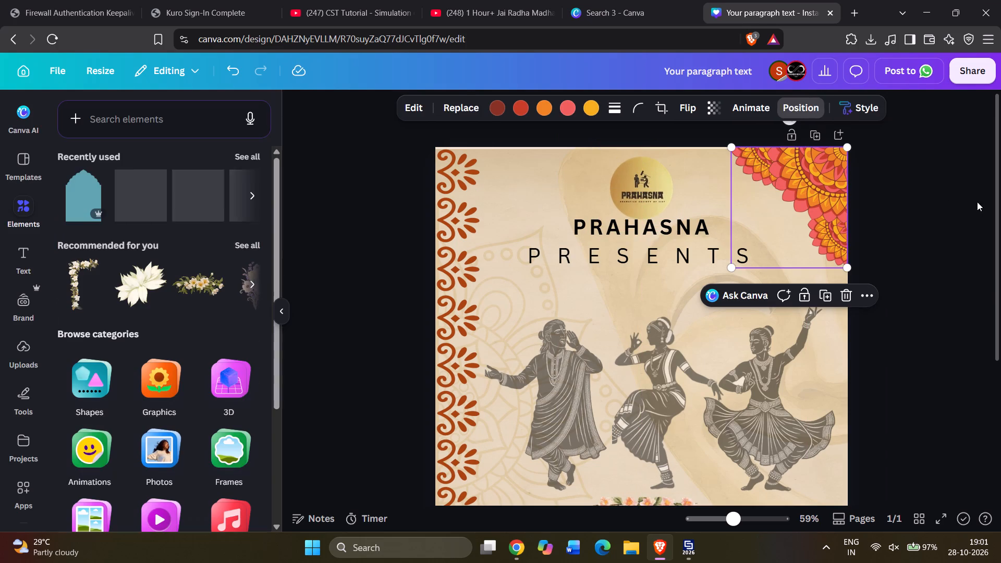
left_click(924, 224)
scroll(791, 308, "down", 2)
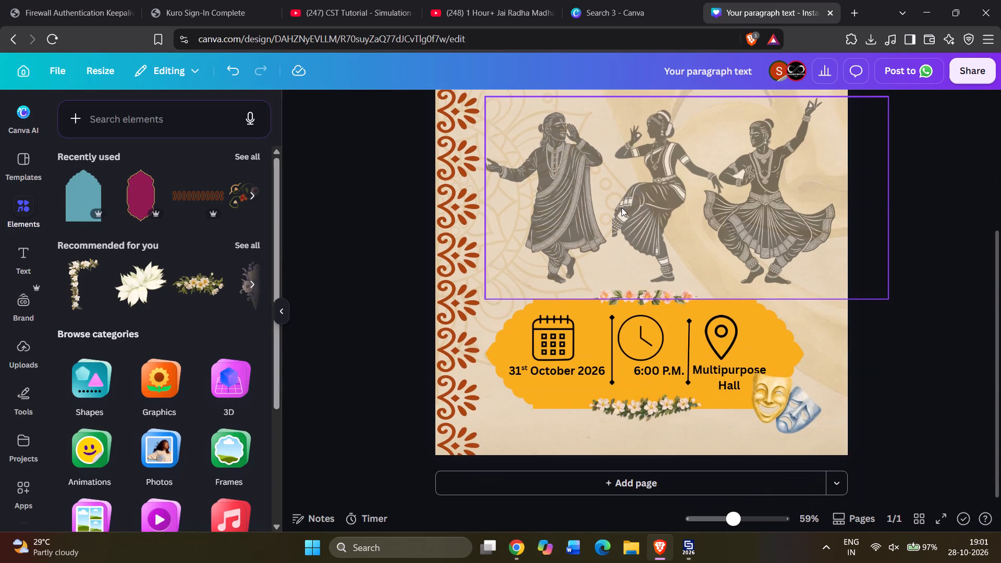
Check the dancers group's transparency setting and the individual figures inside the group.
left_click(621, 207)
scroll(853, 205, "up", 2)
left_click(642, 102)
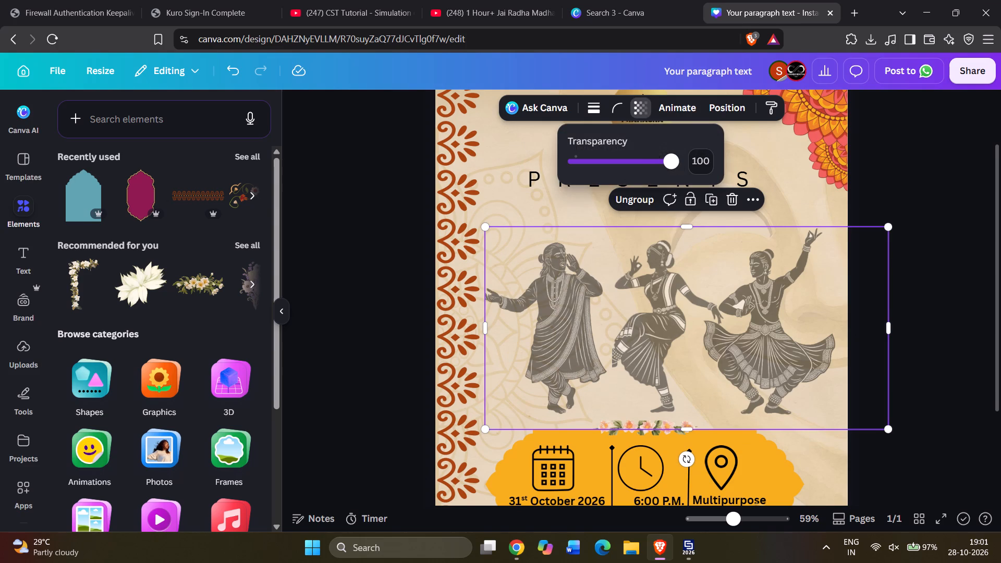
left_click(581, 298)
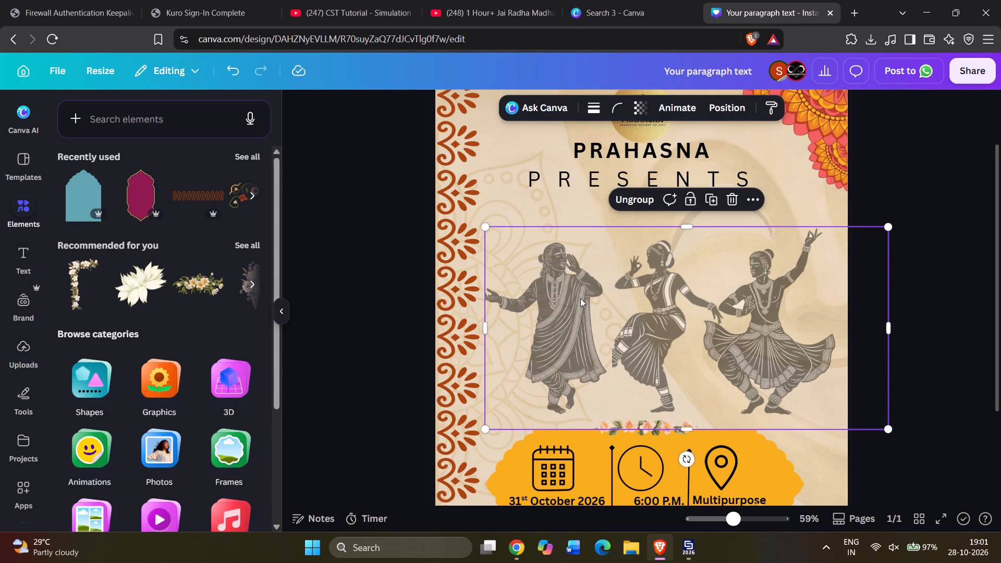
left_click(580, 298)
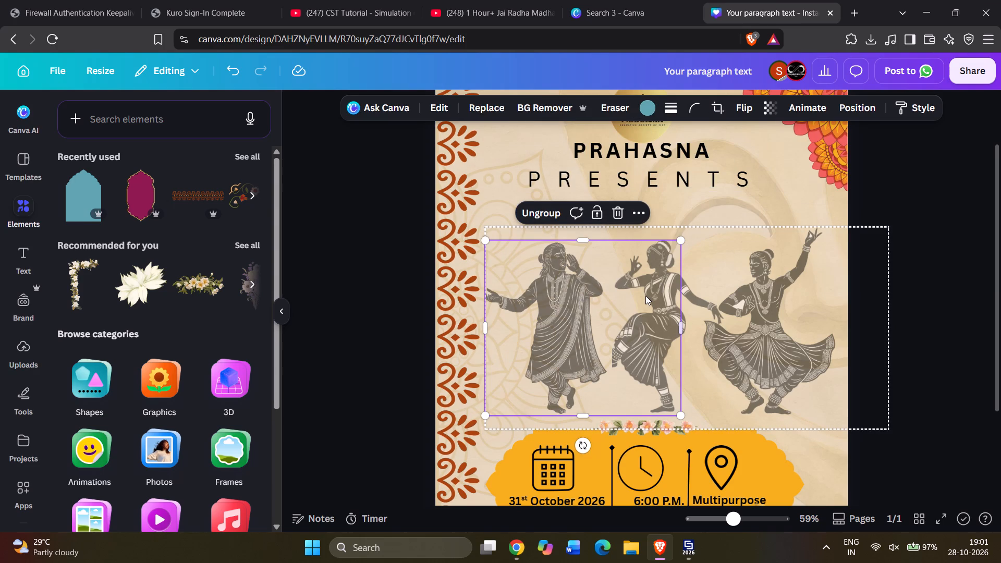
double_click(645, 296, "ctrl")
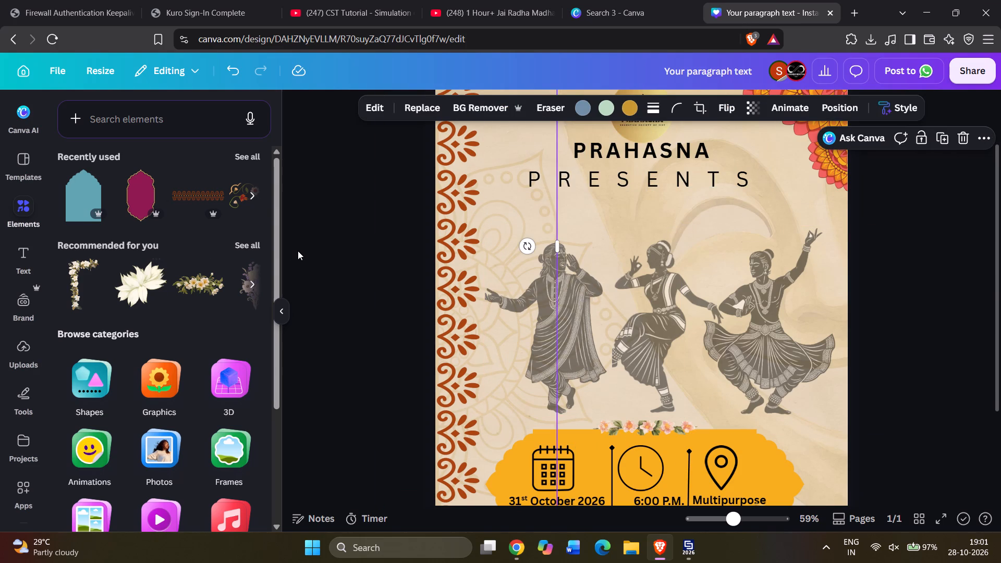
Look through the design's layers for the yellow frame group and select it.
key("alt+1")
scroll(170, 344, "down", 7)
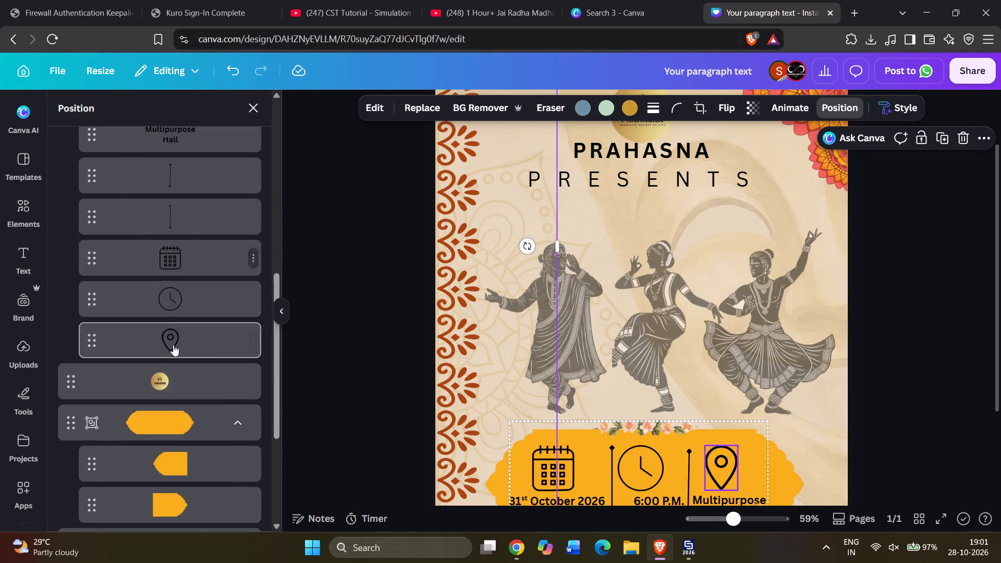
scroll(174, 345, "down", 4)
scroll(172, 394, "down", 3)
scroll(173, 389, "up", 10)
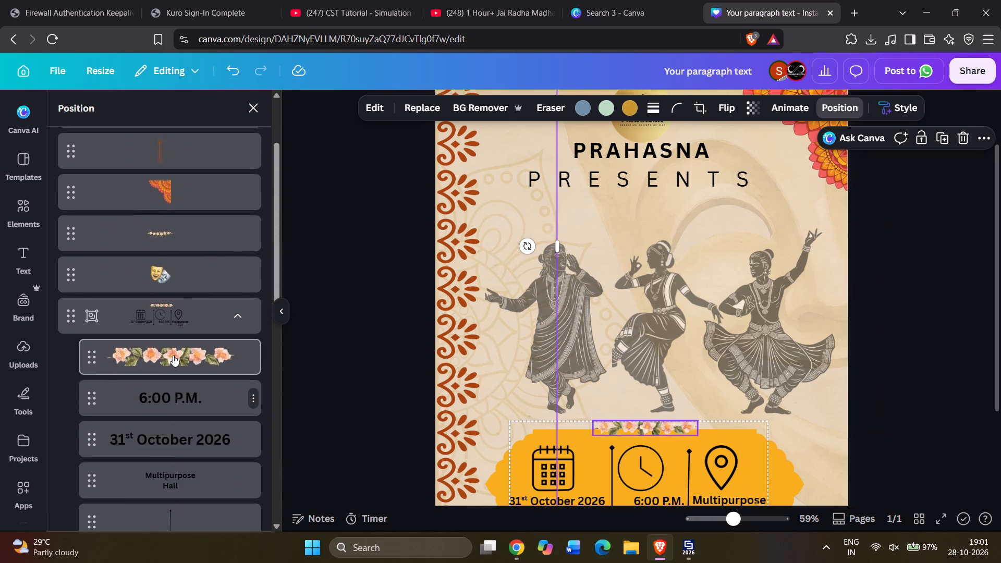
scroll(173, 355, "up", 5)
scroll(174, 337, "down", 8)
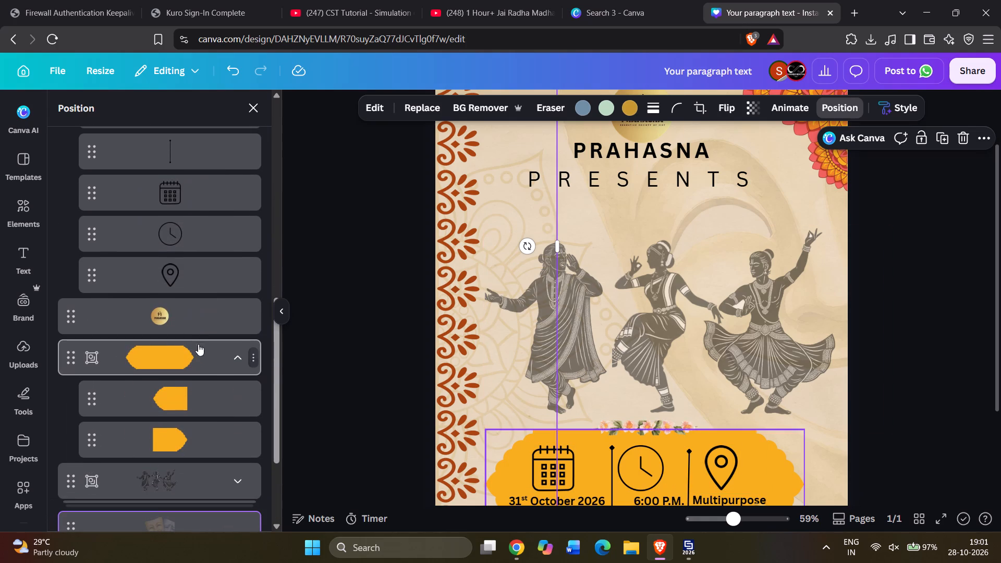
left_click(214, 349)
left_click(214, 349)
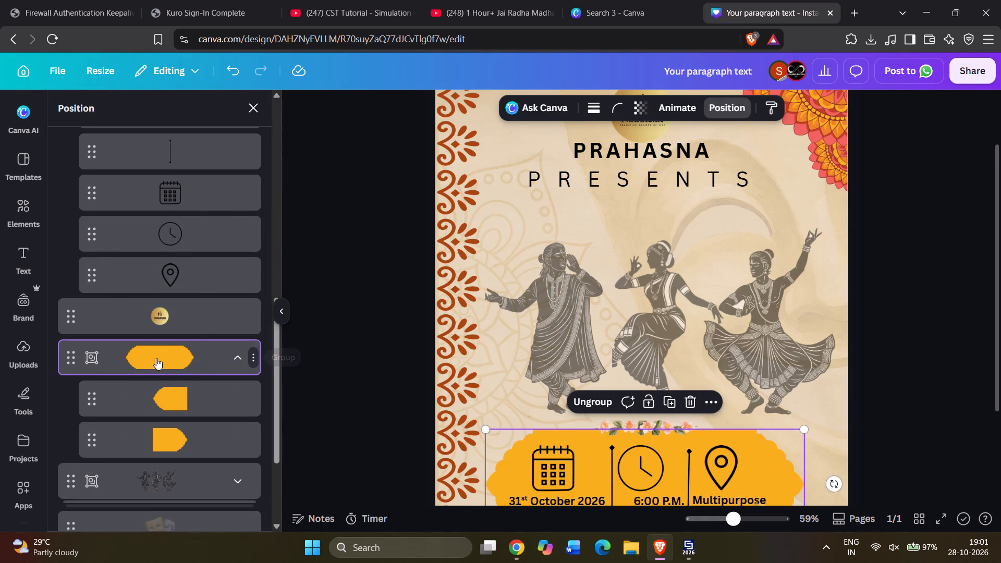
Select the left half of the yellow frame inside its group and open its colour choices.
double_click(583, 463)
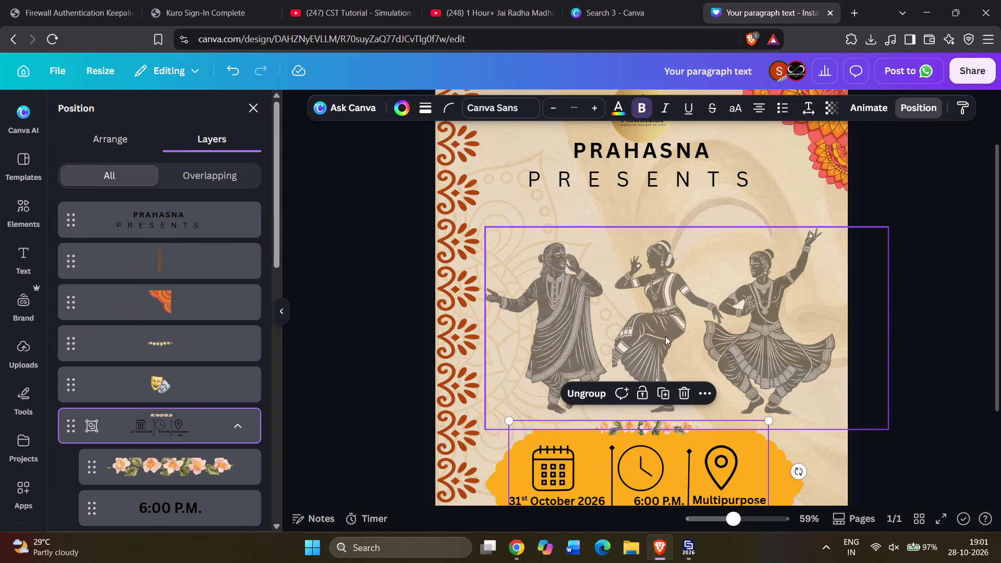
left_click(577, 470)
scroll(629, 433, "down", 2)
left_click(569, 402)
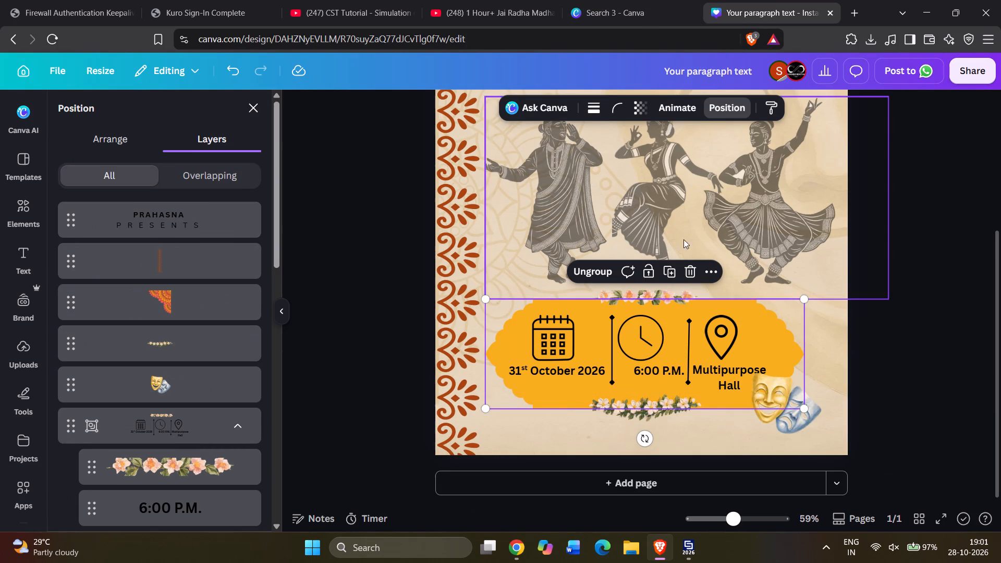
left_click(556, 396)
scroll(171, 285, "down", 3)
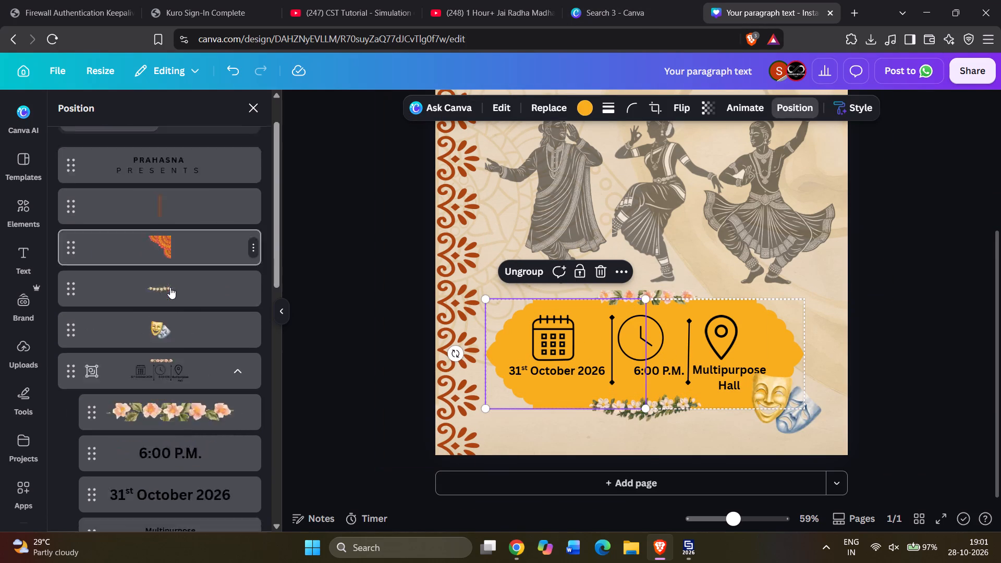
scroll(170, 287, "down", 7)
left_click(182, 268)
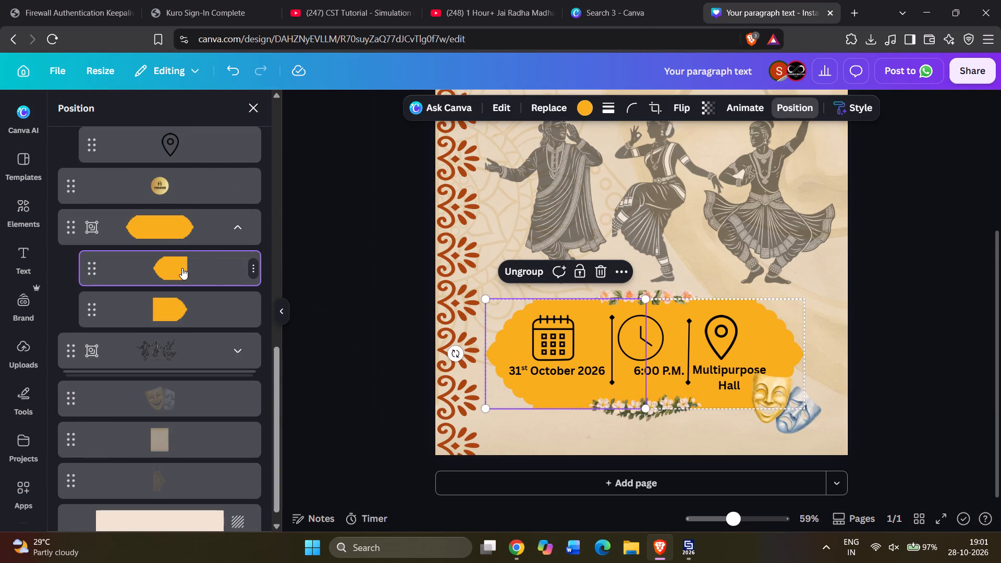
left_click(201, 311, "shift")
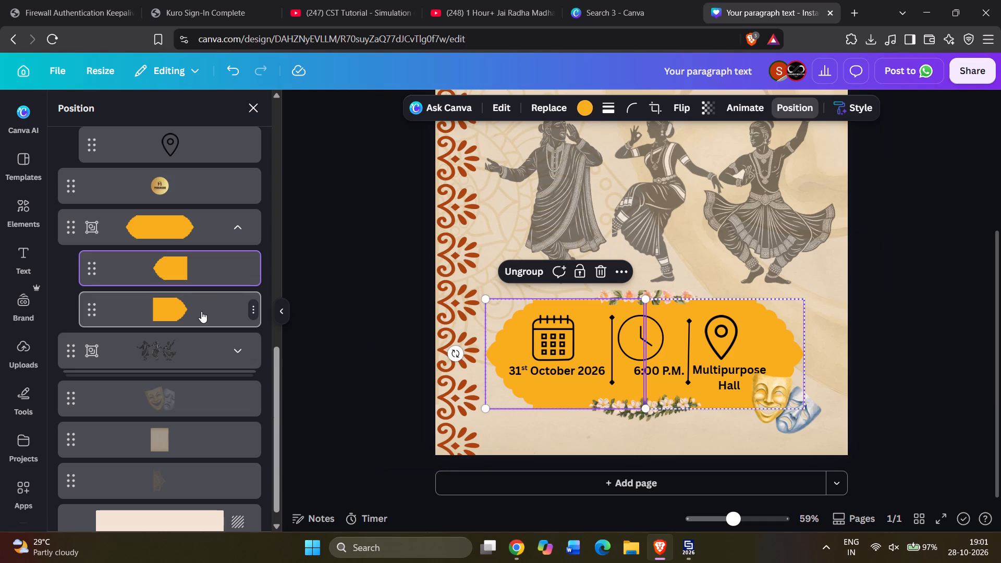
left_click(182, 304, "ctrl")
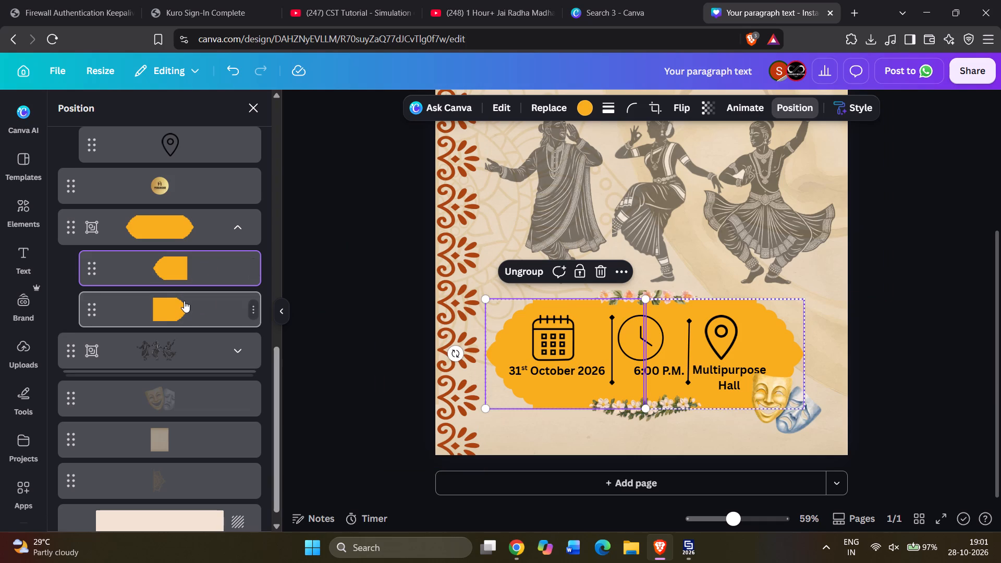
left_click(184, 301)
left_click(174, 229)
left_click(171, 271)
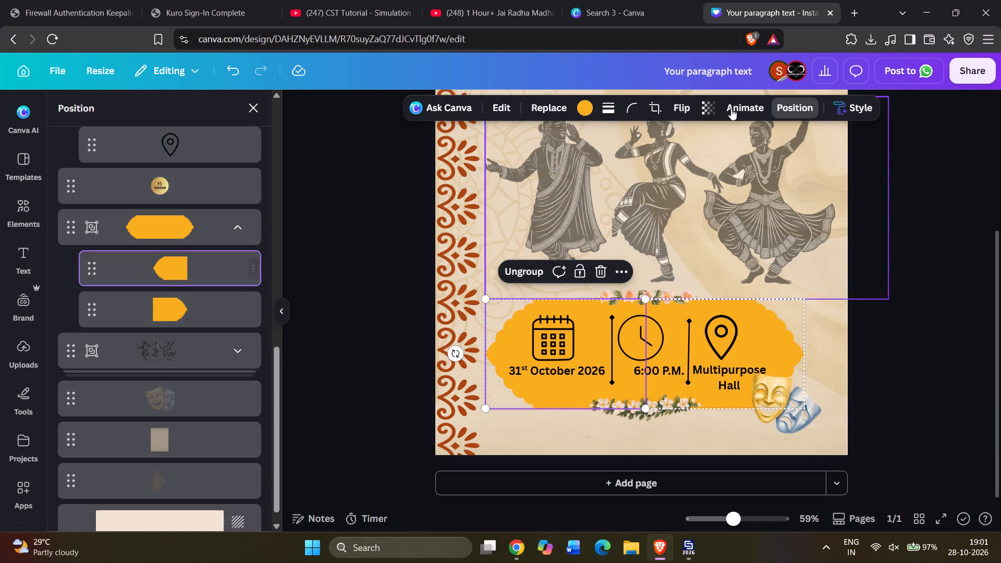
left_click(583, 113)
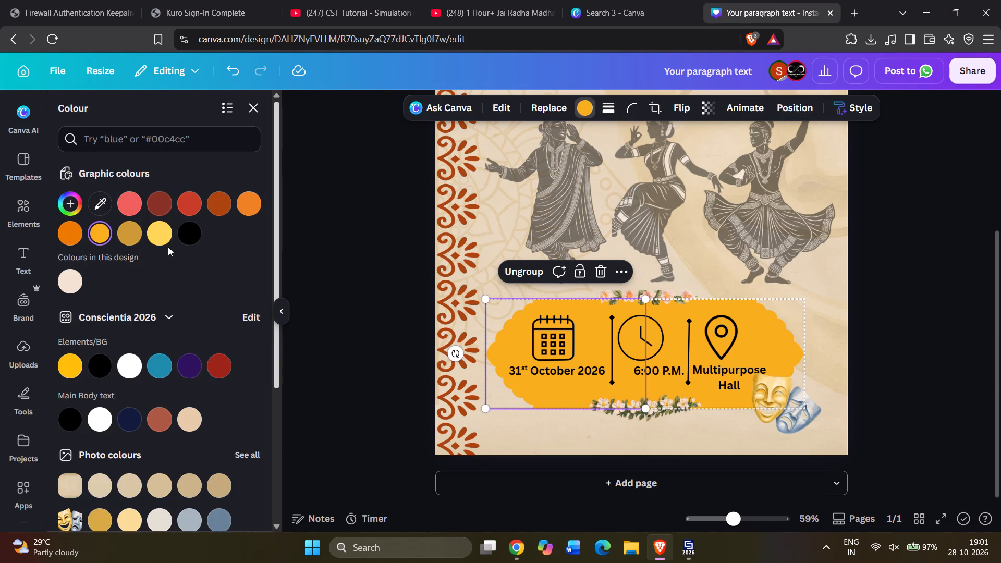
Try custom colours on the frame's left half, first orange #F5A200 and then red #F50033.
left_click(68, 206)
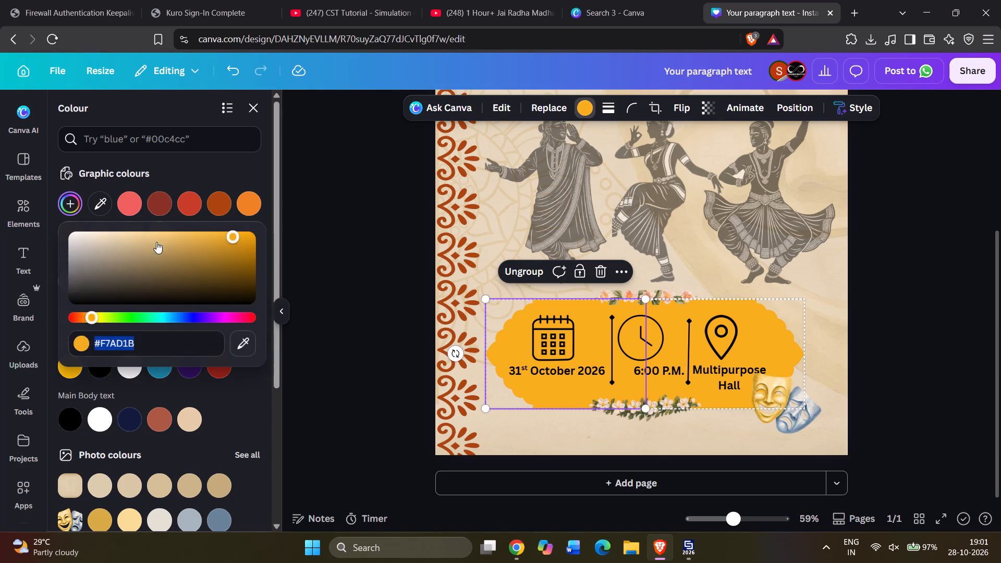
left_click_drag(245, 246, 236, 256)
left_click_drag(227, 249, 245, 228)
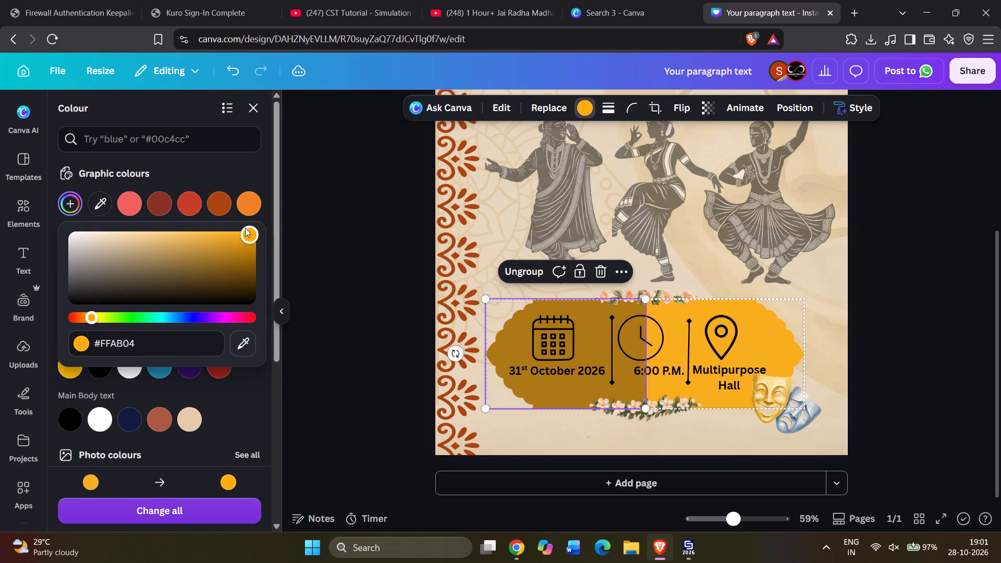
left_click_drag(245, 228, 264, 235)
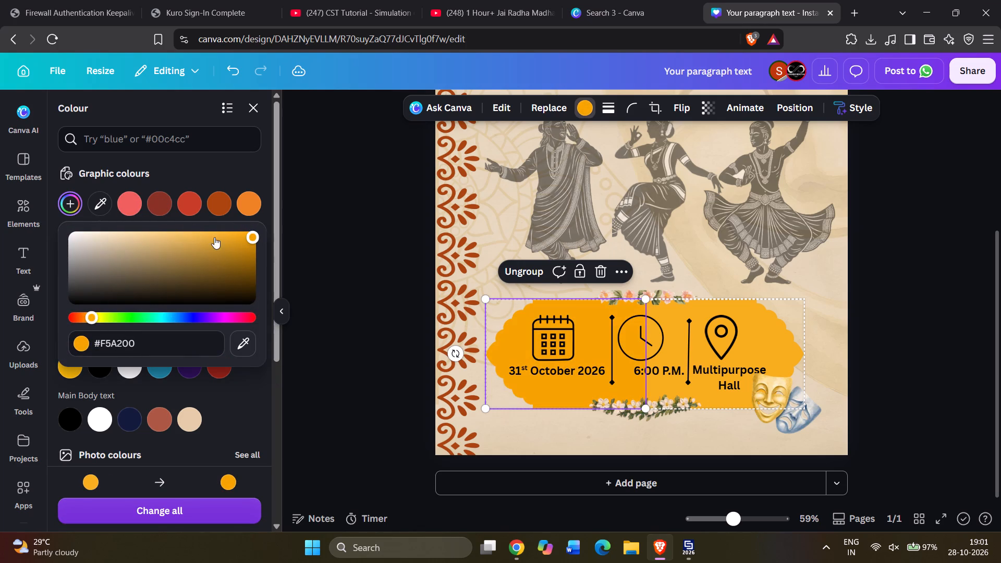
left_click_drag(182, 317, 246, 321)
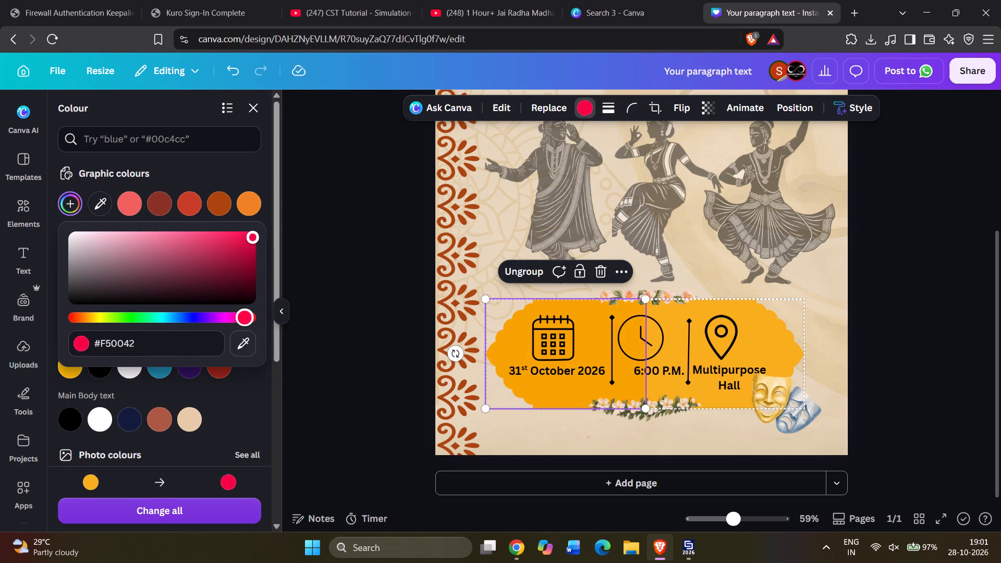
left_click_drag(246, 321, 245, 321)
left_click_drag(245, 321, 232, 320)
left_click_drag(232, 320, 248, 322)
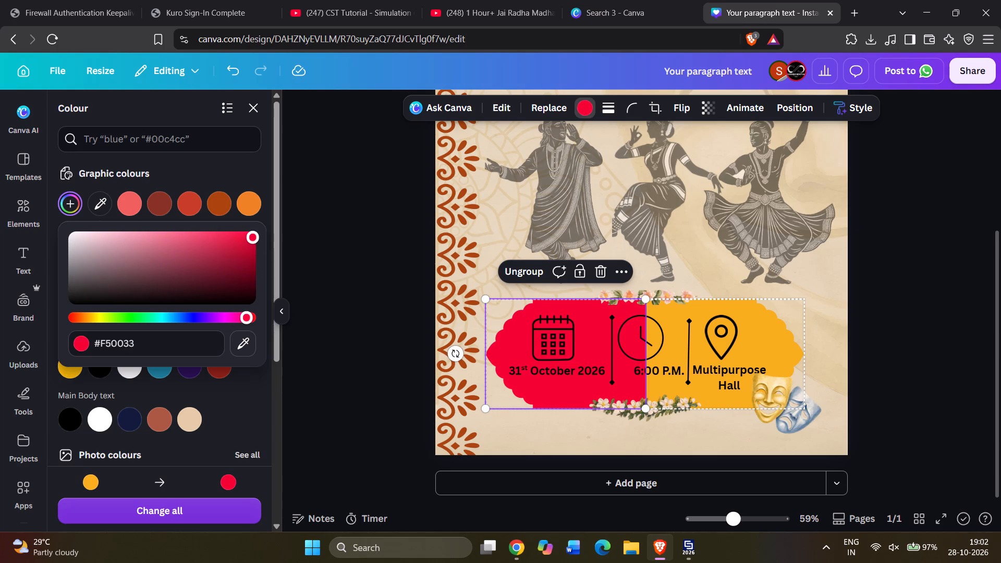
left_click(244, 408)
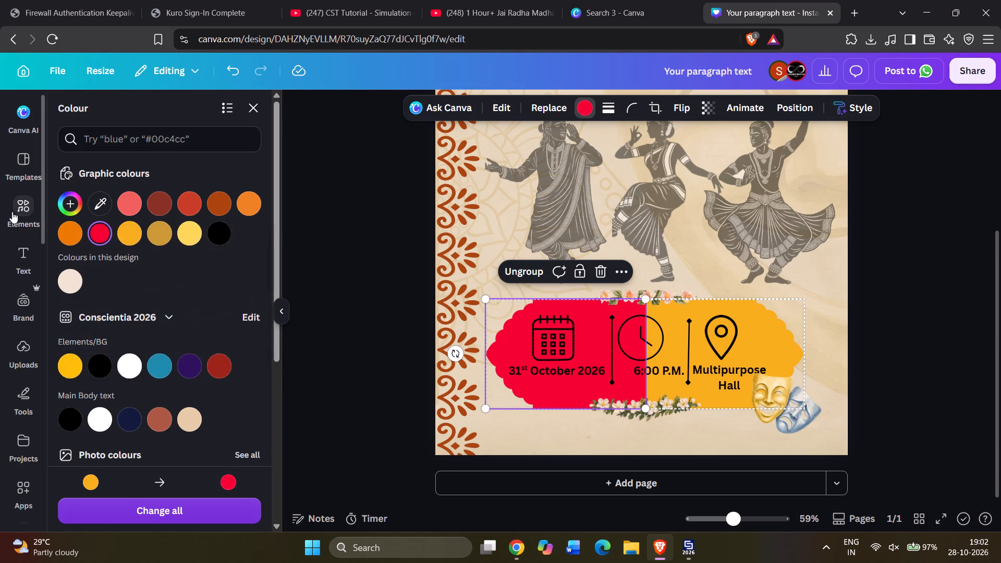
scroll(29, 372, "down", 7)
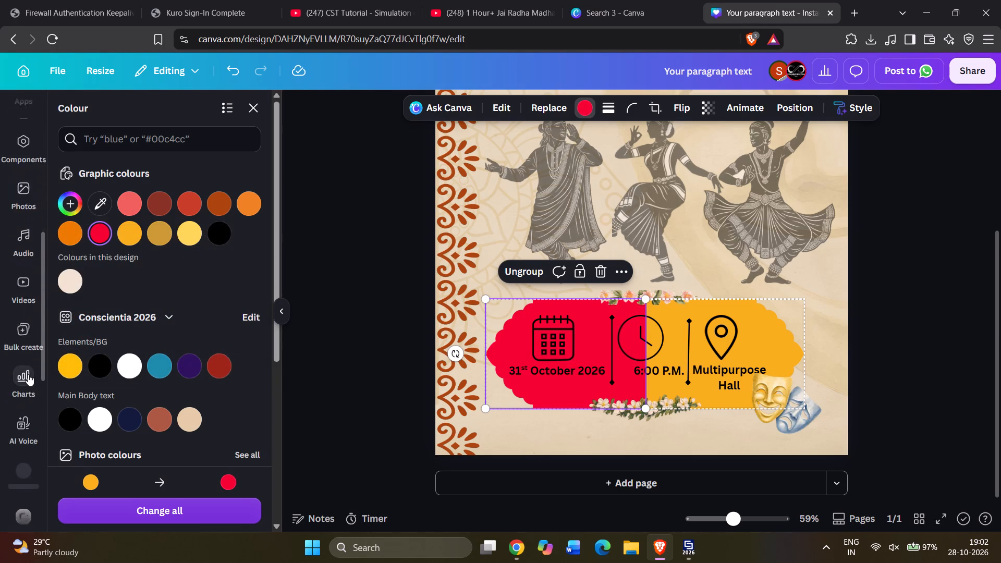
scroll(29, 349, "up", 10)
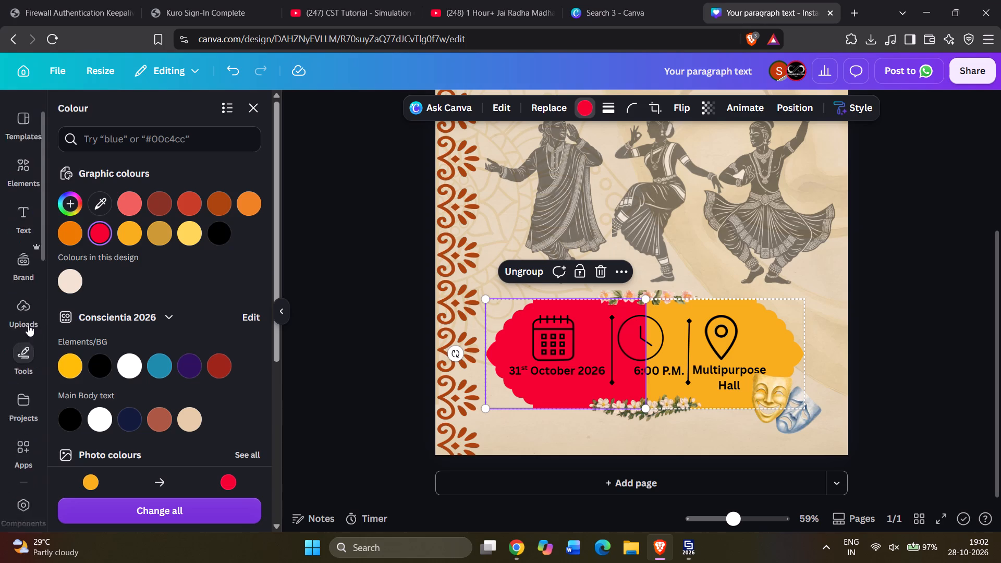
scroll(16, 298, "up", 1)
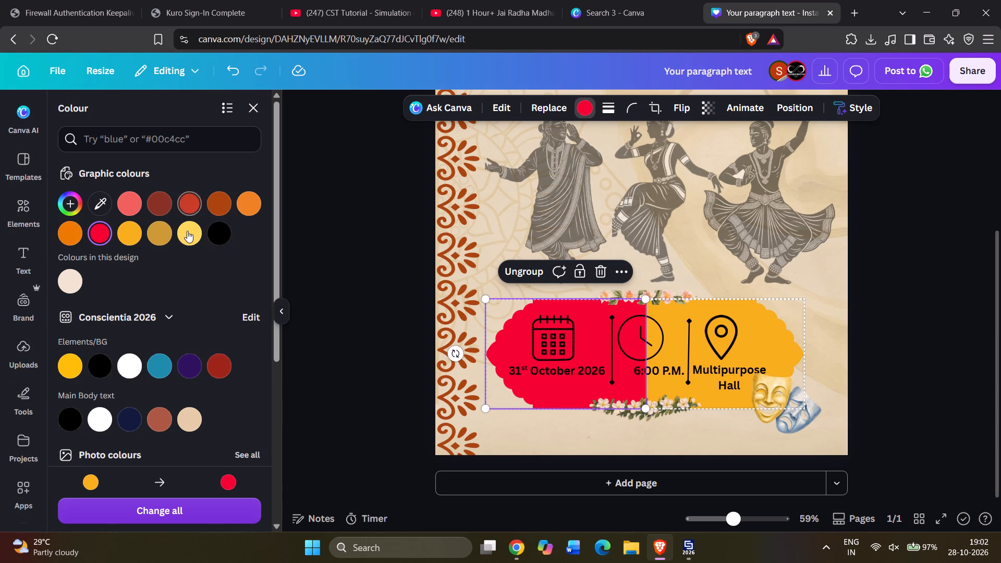
Try the Conscientia 2026 red on the frame's left half, then recolour it with the dark red from the graphic colours.
left_click(216, 364)
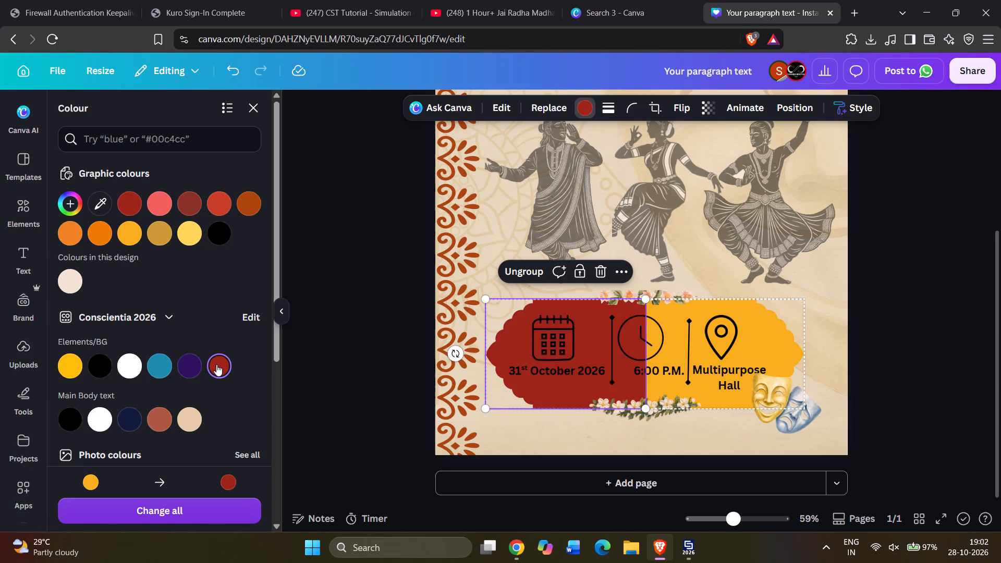
left_click(185, 203)
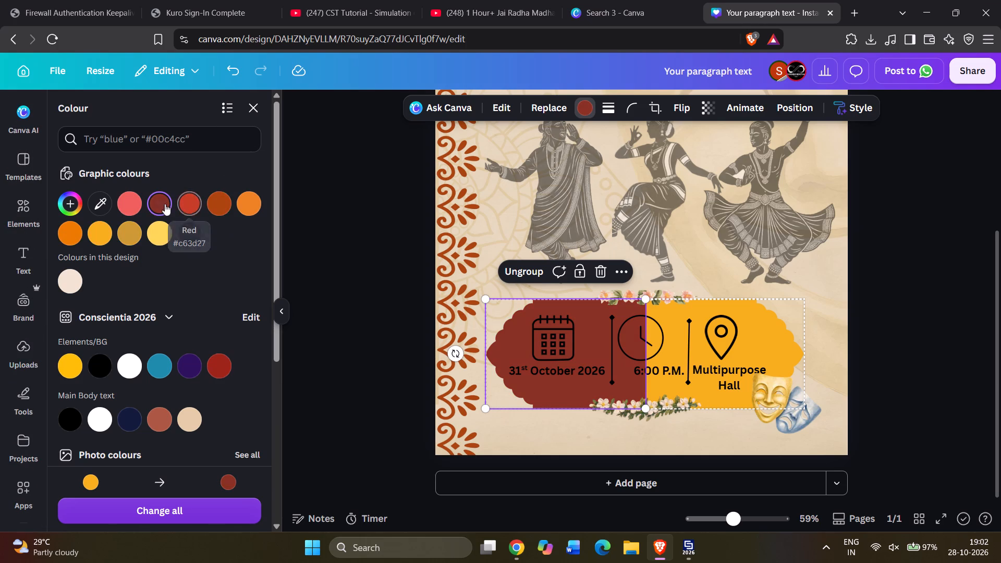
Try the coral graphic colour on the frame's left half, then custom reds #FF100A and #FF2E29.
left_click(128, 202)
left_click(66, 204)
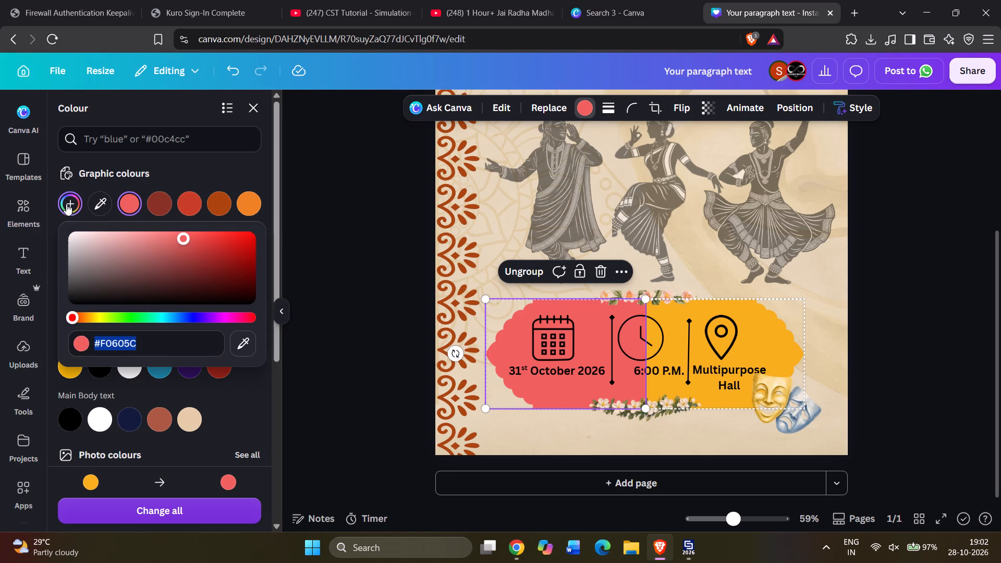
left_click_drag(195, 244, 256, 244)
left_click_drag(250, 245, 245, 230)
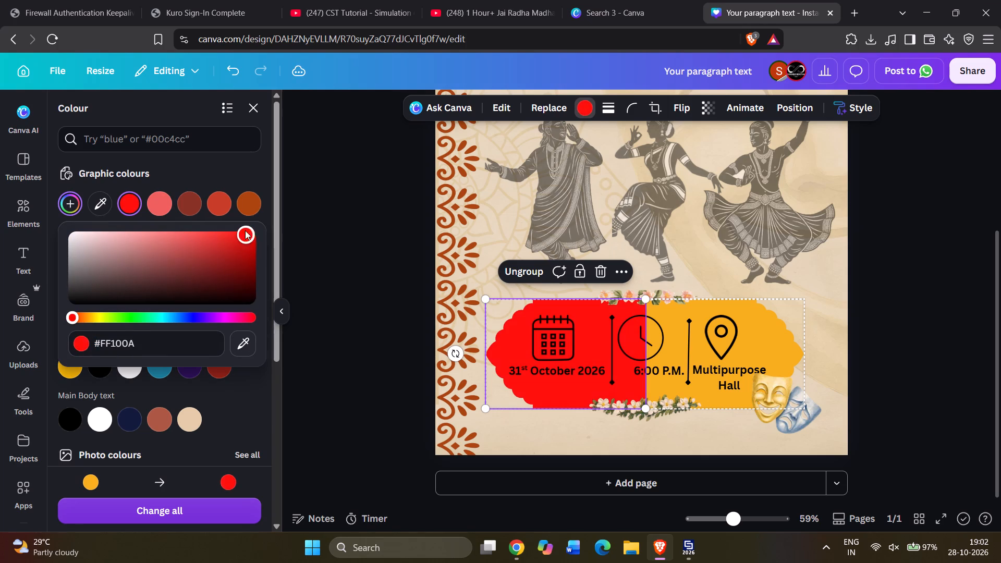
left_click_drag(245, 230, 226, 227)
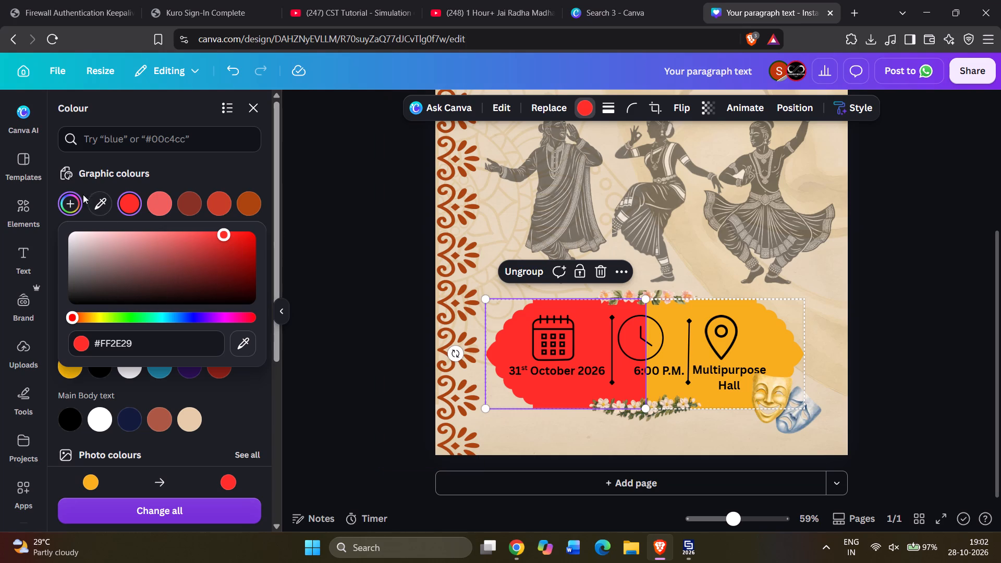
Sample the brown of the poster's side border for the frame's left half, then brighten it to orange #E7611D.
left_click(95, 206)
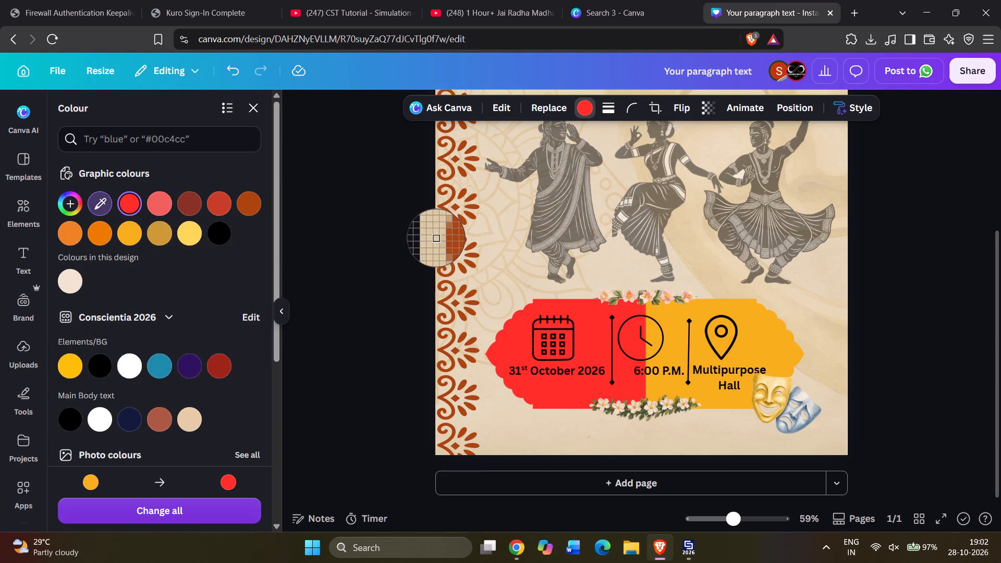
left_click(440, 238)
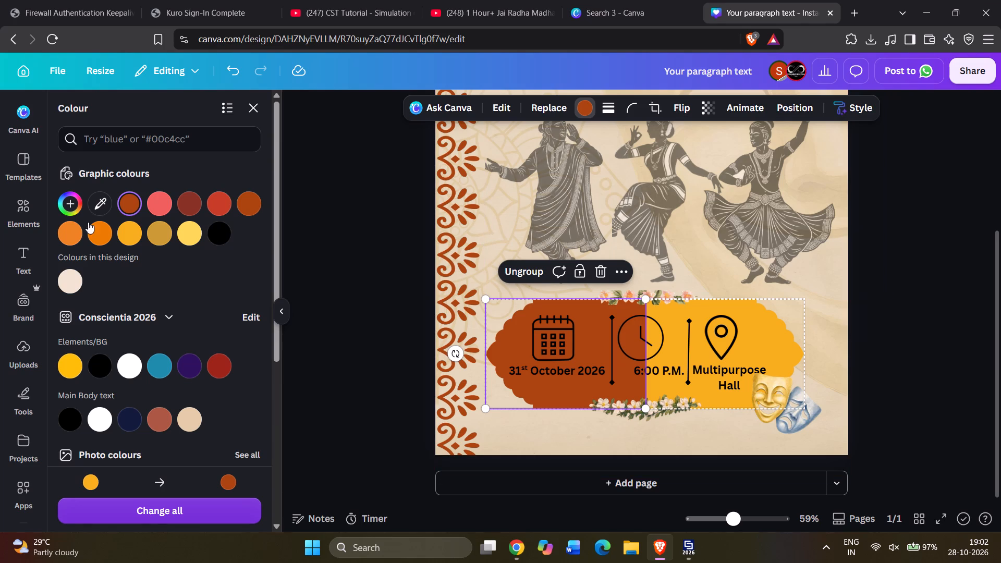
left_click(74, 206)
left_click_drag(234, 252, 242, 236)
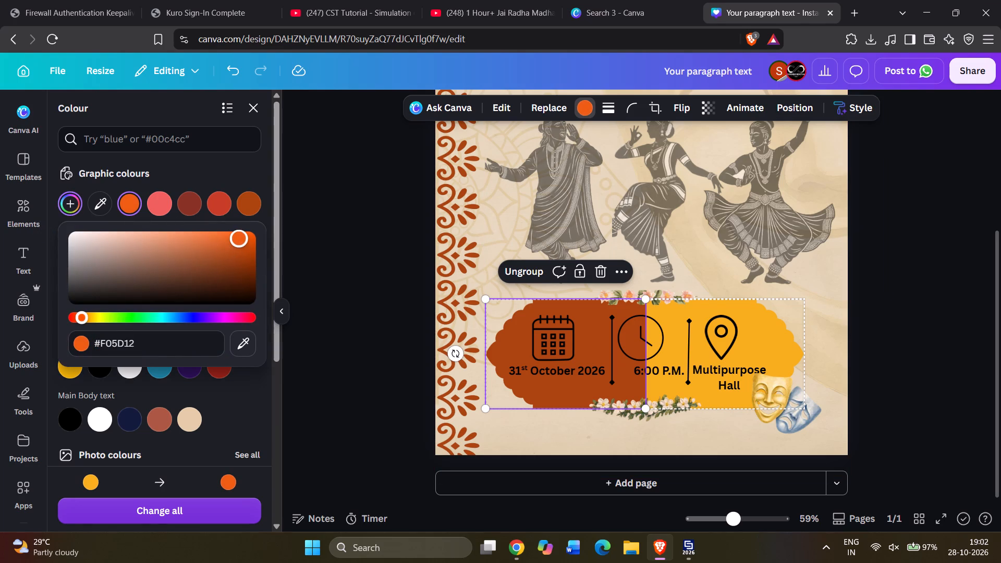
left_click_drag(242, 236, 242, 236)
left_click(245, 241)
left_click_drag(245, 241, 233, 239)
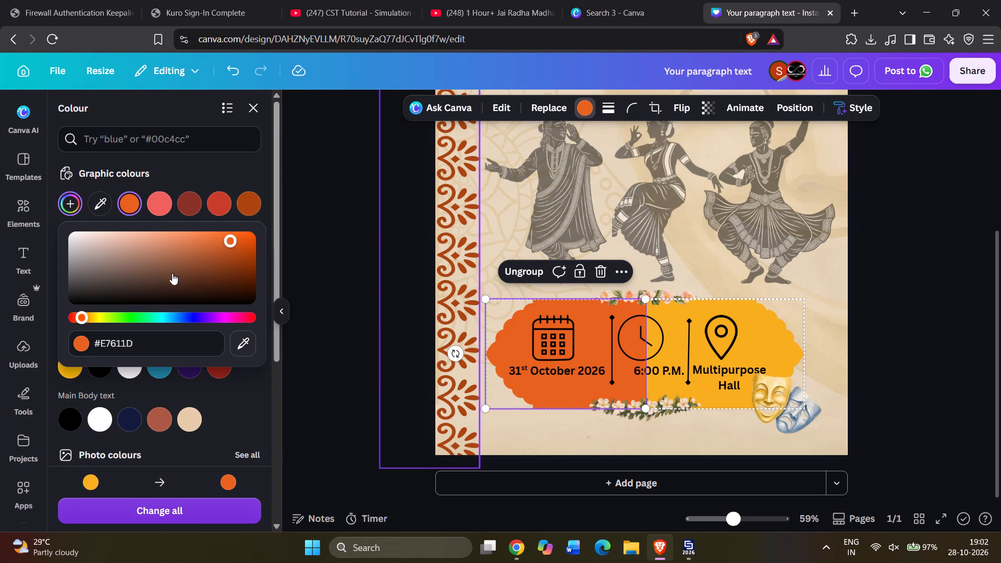
Sample the right half's yellow for the frame's left half, adjust it to custom #FFB729, and deselect the frame.
left_click(105, 202)
left_click(761, 326)
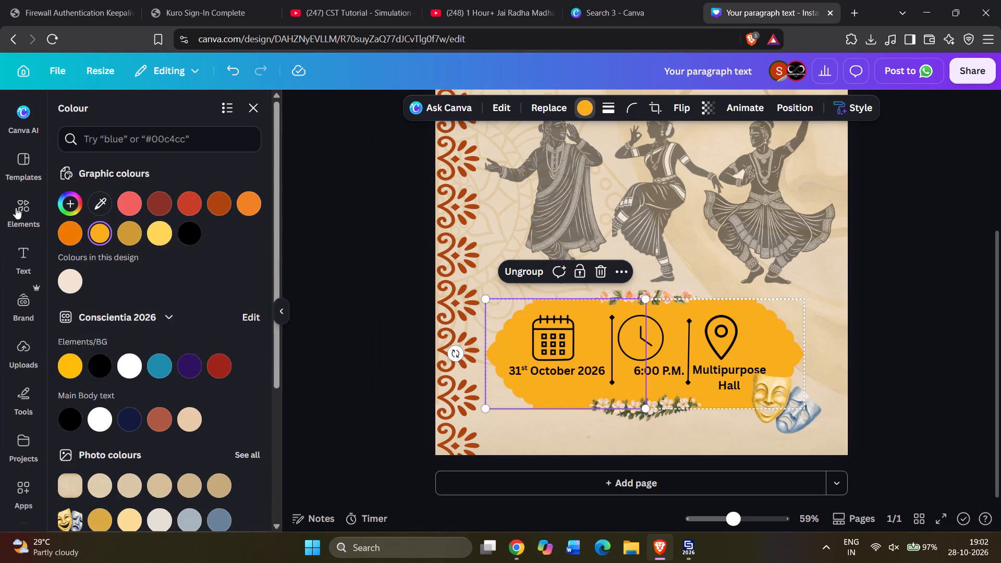
left_click(74, 211)
left_click_drag(231, 240, 223, 230)
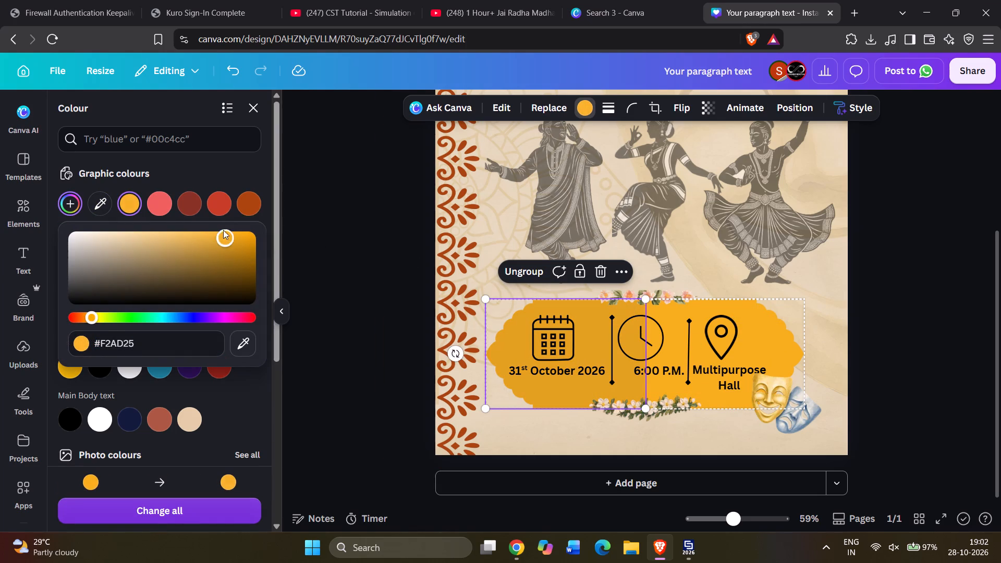
left_click_drag(223, 230, 219, 211)
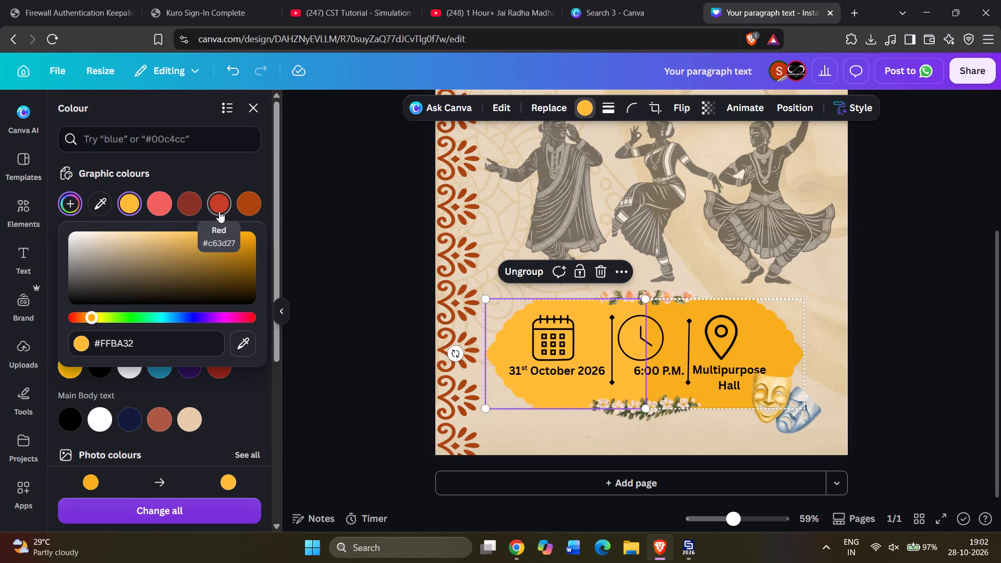
left_click_drag(219, 211, 239, 211)
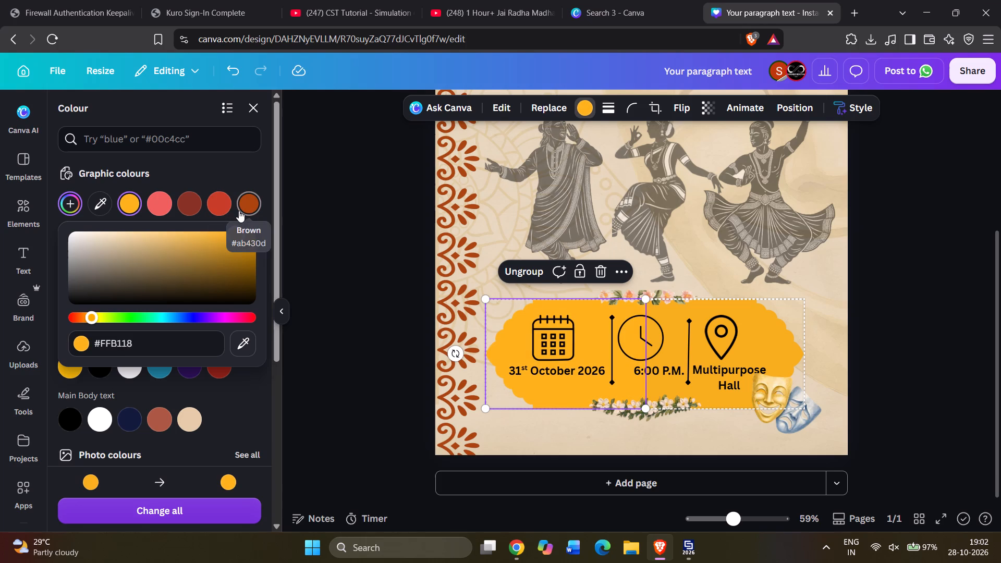
left_click_drag(239, 211, 272, 221)
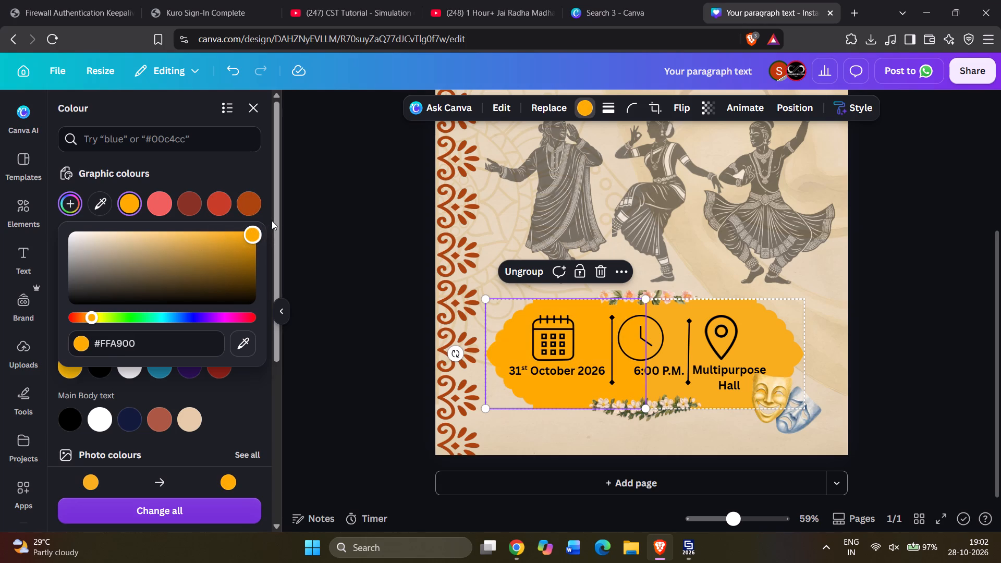
left_click_drag(272, 221, 226, 219)
scroll(740, 276, "down", 1)
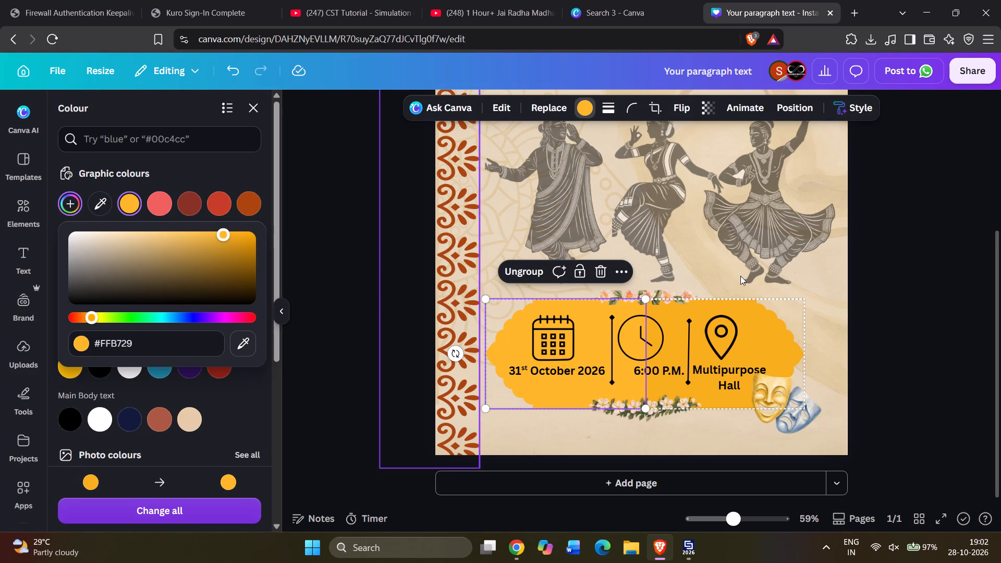
scroll(740, 276, "down", 1)
left_click(939, 352)
scroll(805, 287, "down", 1)
left_click(913, 340)
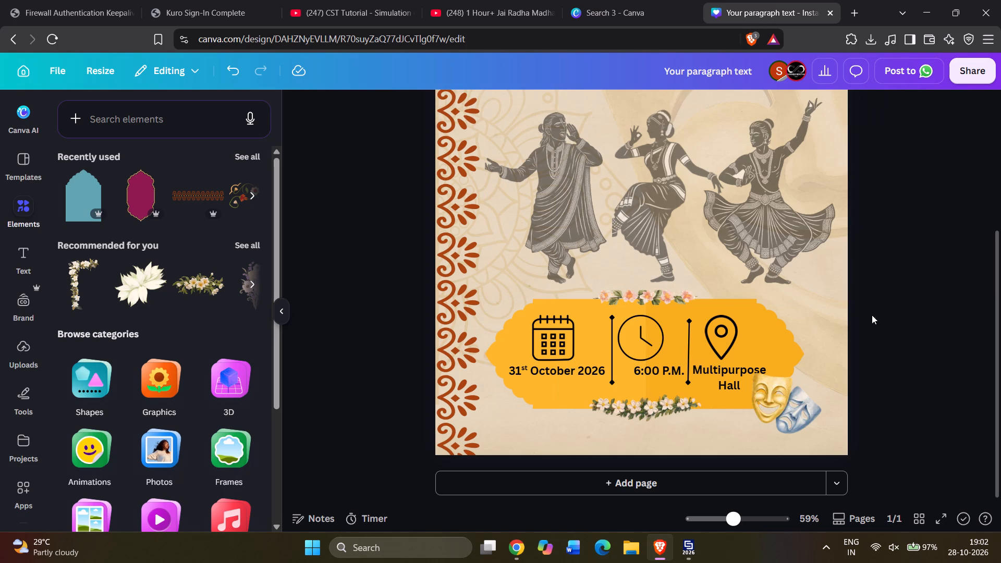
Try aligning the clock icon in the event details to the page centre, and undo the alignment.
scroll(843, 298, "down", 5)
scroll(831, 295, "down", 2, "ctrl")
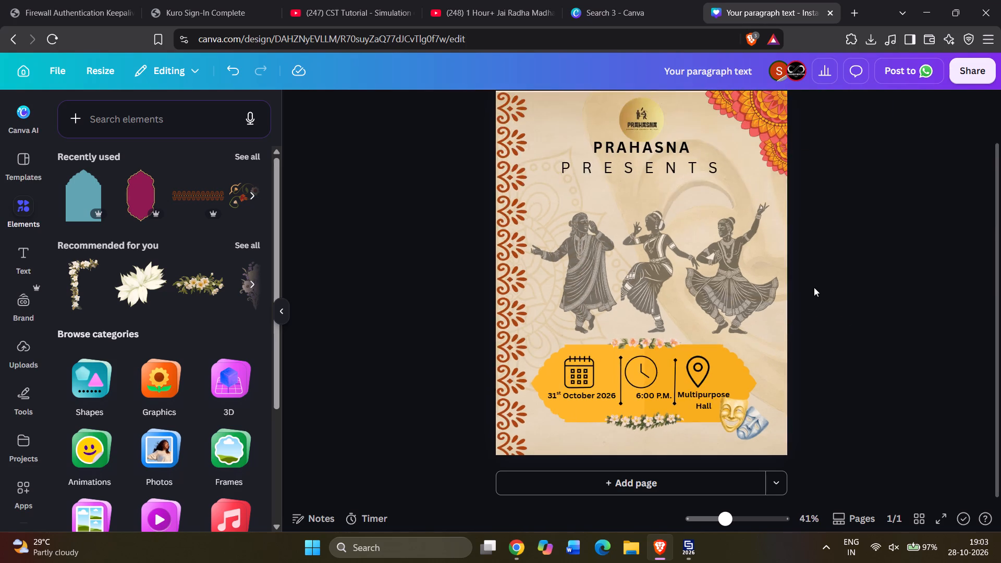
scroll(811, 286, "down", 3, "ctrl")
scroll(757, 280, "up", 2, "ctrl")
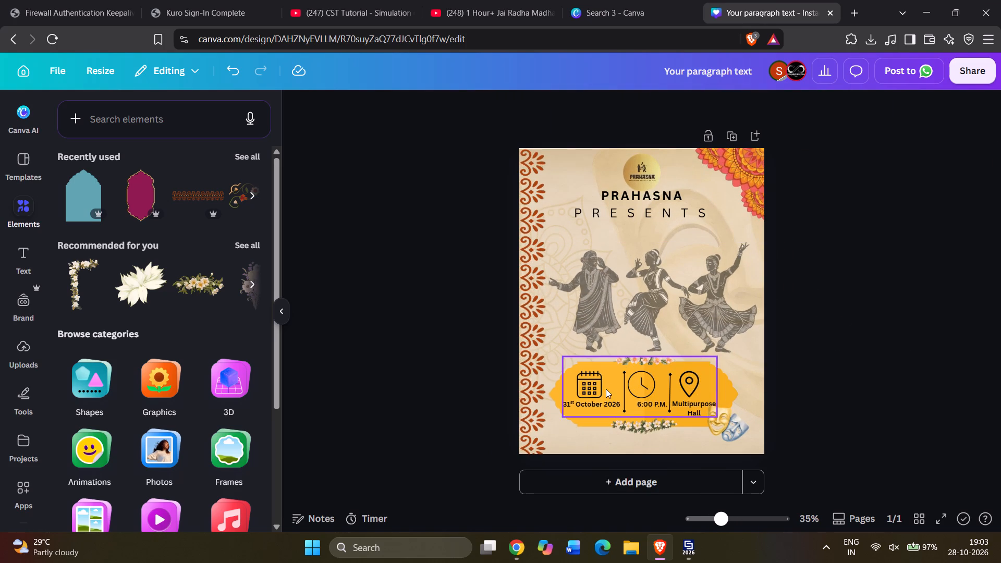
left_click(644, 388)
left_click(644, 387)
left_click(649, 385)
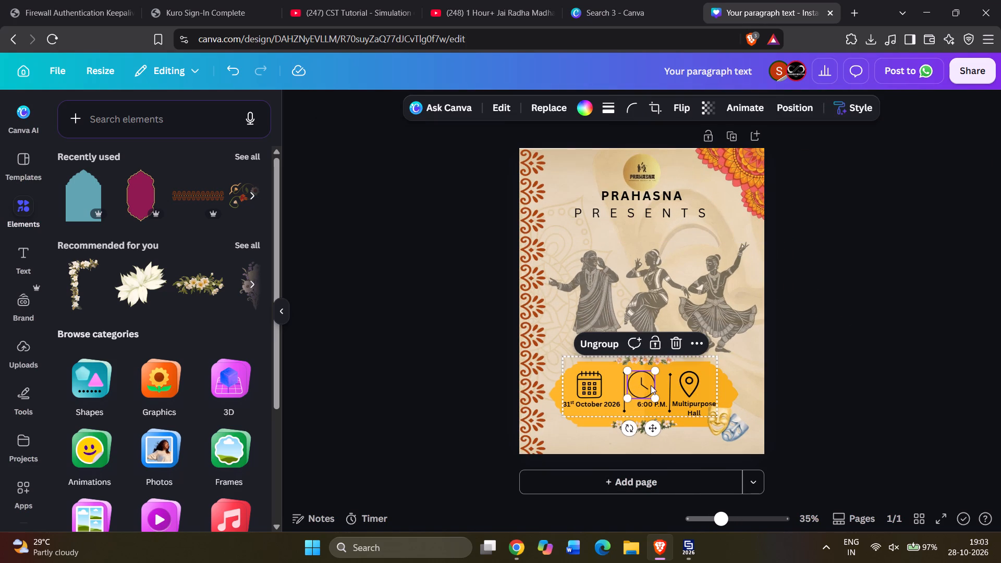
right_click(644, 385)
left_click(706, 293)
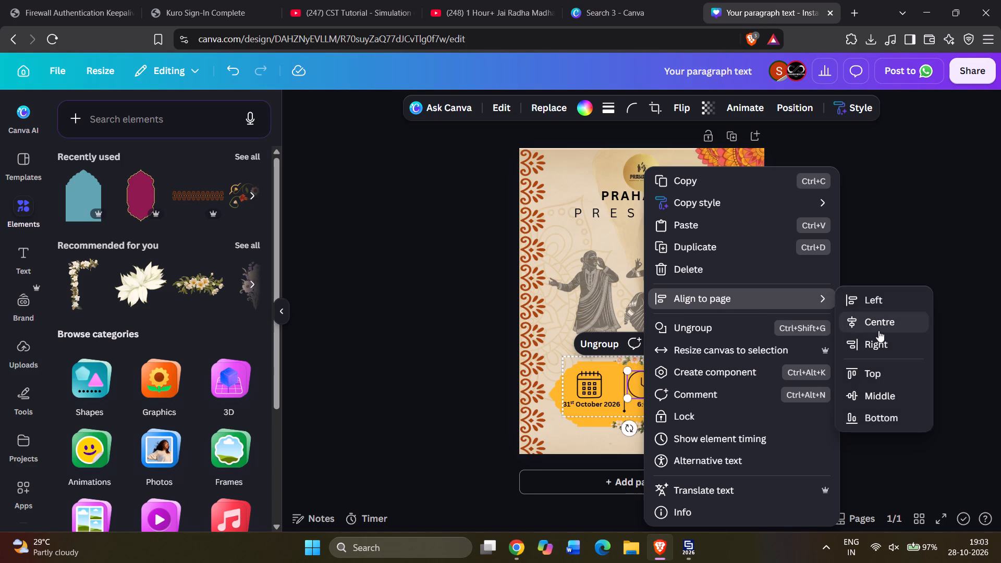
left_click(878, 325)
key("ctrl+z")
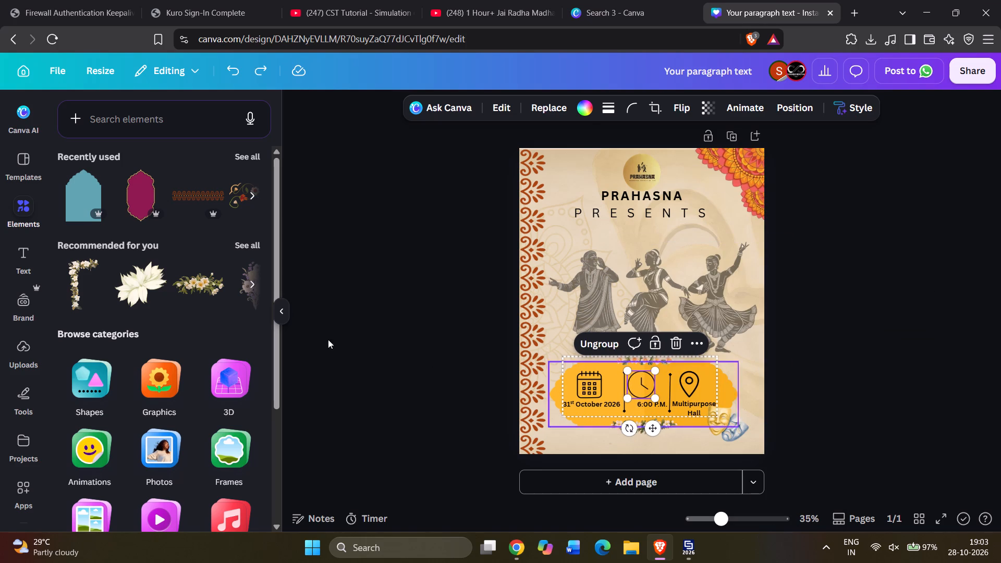
Find the clock icon among the event details group's layers and align it to the page centre.
key("alt+1")
scroll(177, 300, "down", 3)
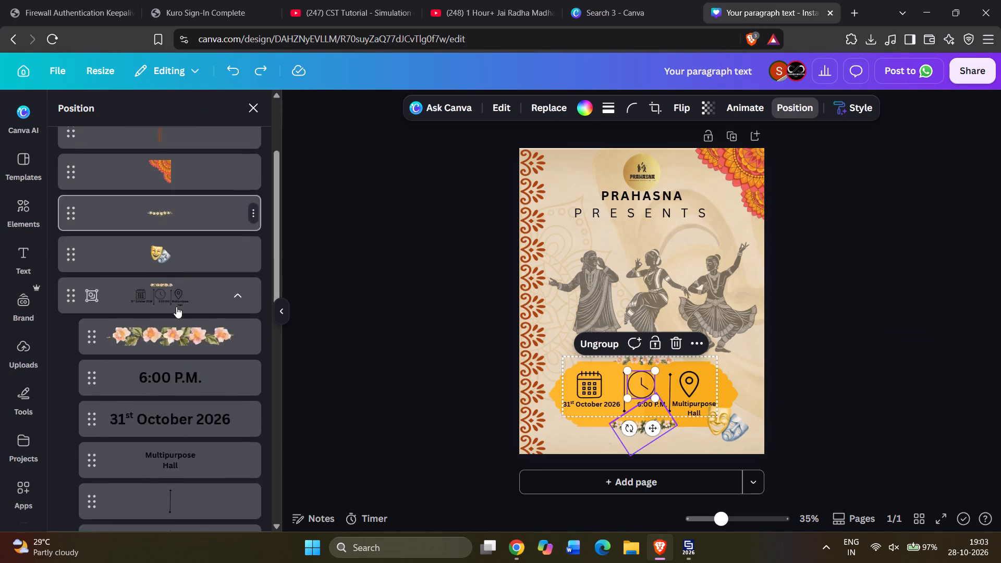
scroll(176, 307, "down", 5)
left_click(190, 239)
double_click(190, 239)
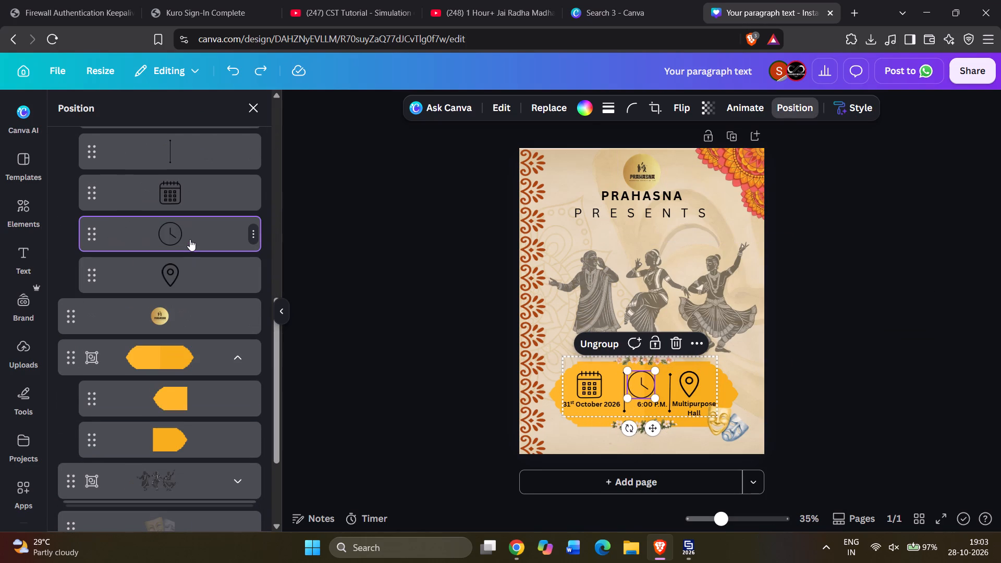
right_click(190, 239)
left_click(270, 312)
left_click(270, 306)
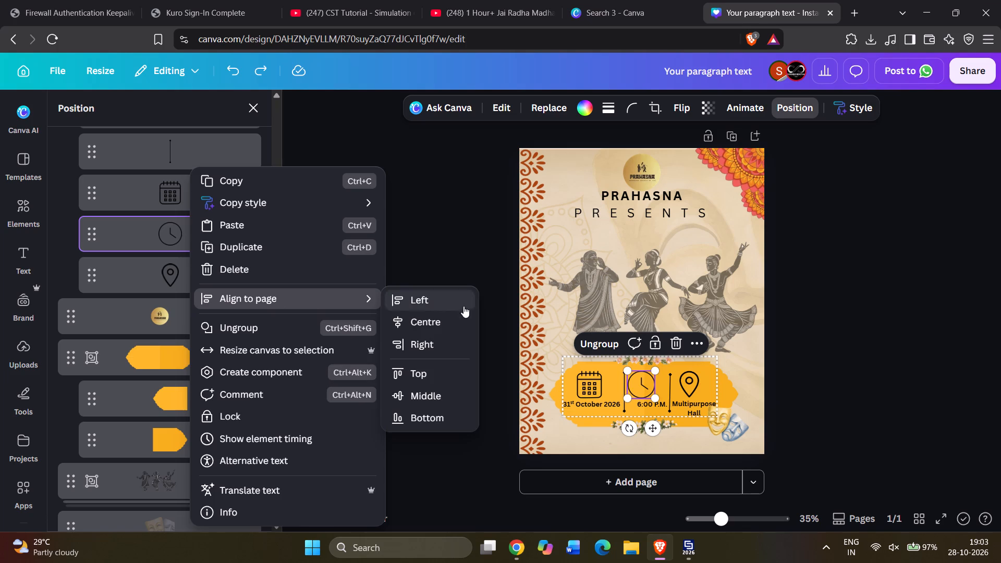
left_click(447, 327)
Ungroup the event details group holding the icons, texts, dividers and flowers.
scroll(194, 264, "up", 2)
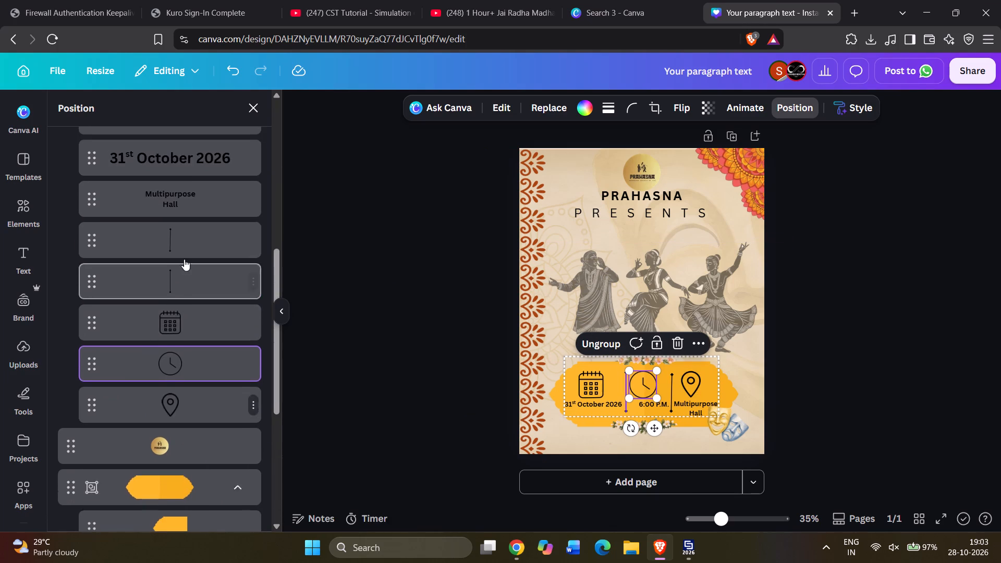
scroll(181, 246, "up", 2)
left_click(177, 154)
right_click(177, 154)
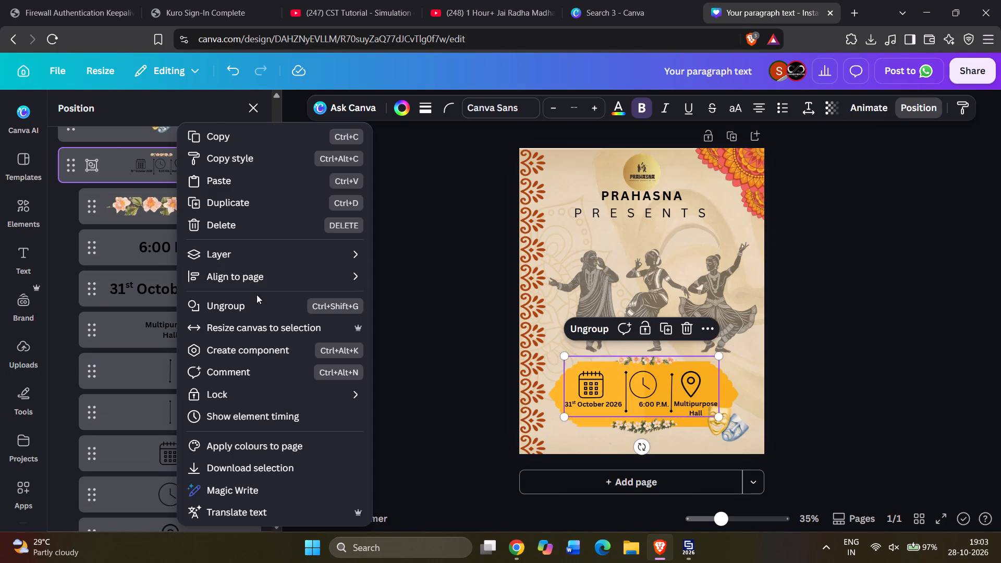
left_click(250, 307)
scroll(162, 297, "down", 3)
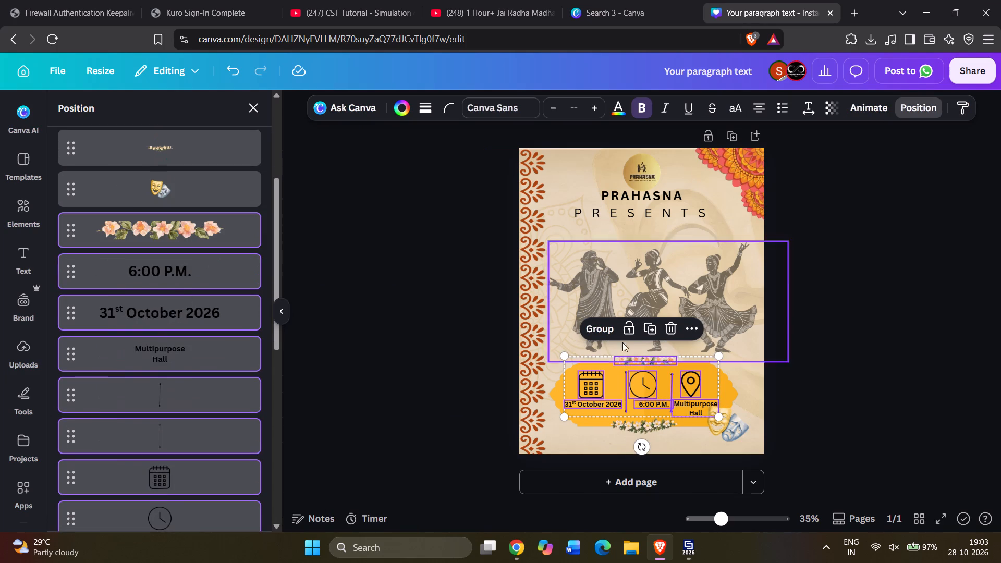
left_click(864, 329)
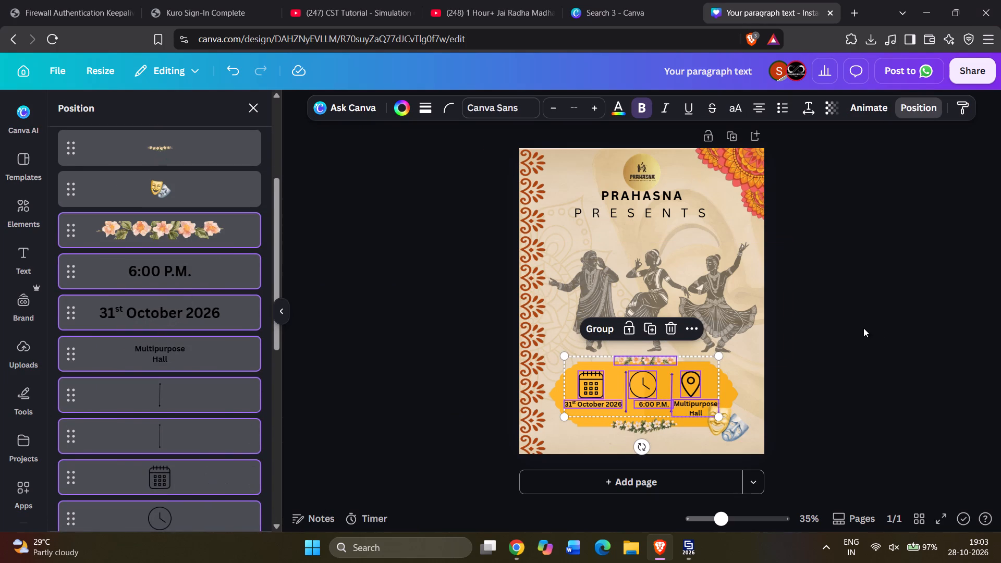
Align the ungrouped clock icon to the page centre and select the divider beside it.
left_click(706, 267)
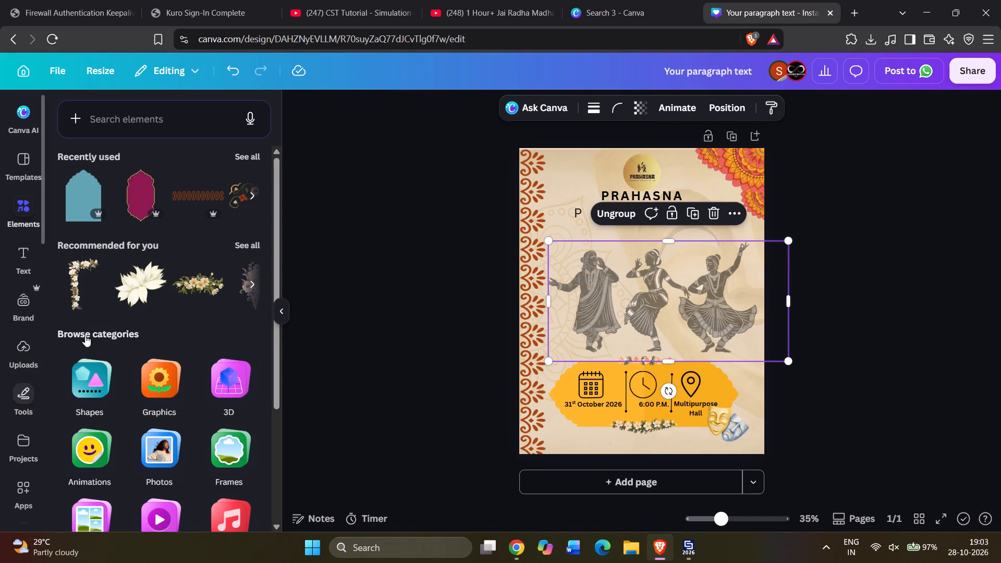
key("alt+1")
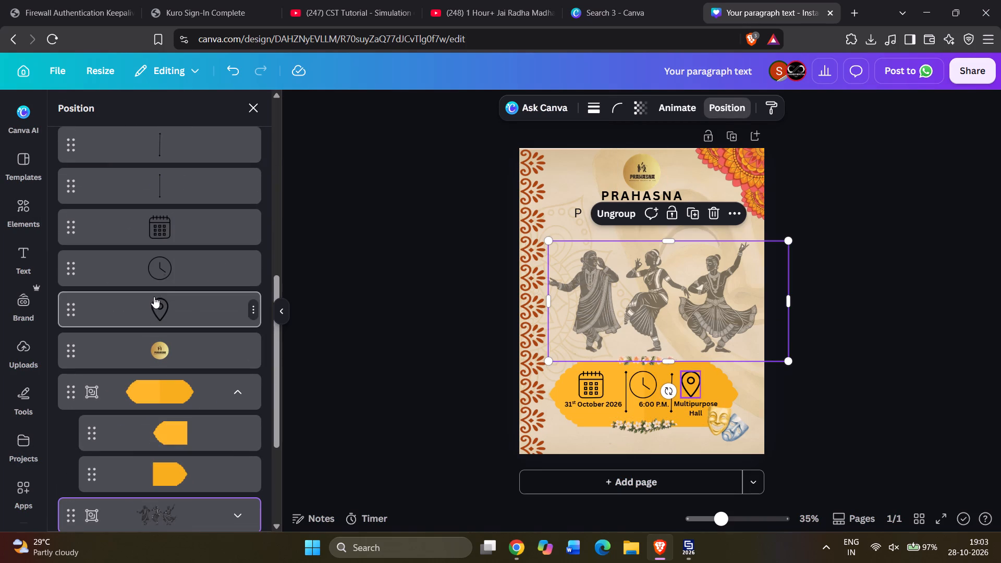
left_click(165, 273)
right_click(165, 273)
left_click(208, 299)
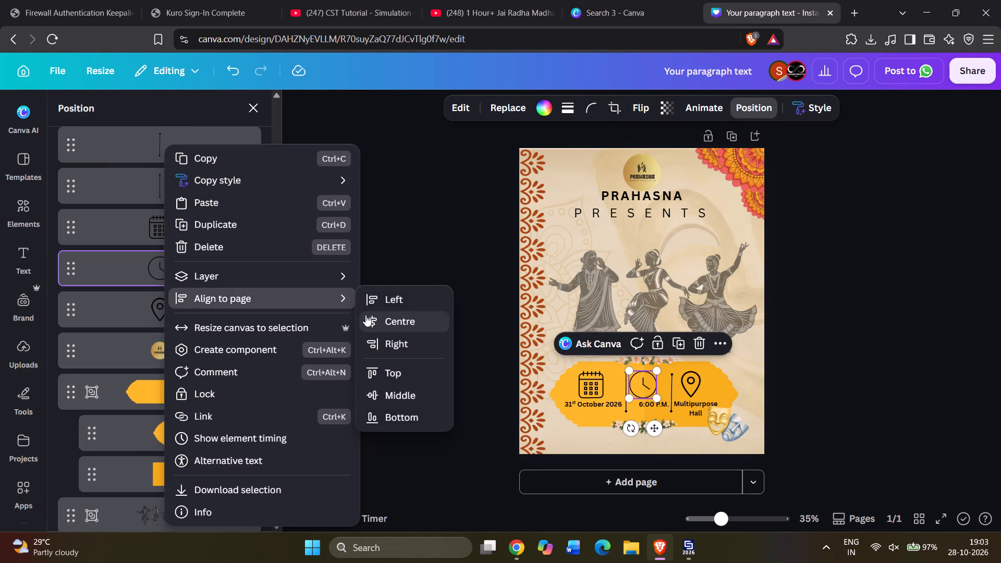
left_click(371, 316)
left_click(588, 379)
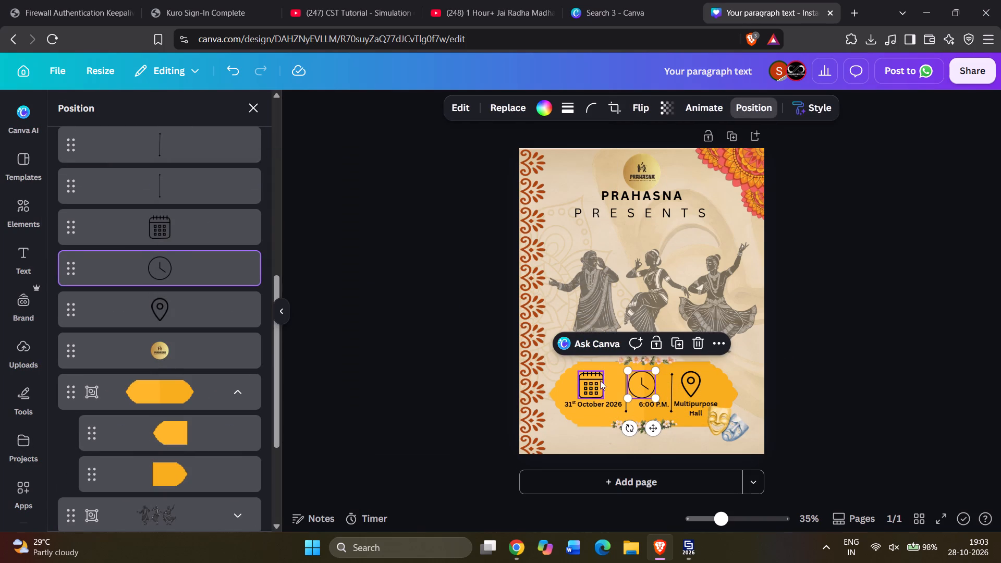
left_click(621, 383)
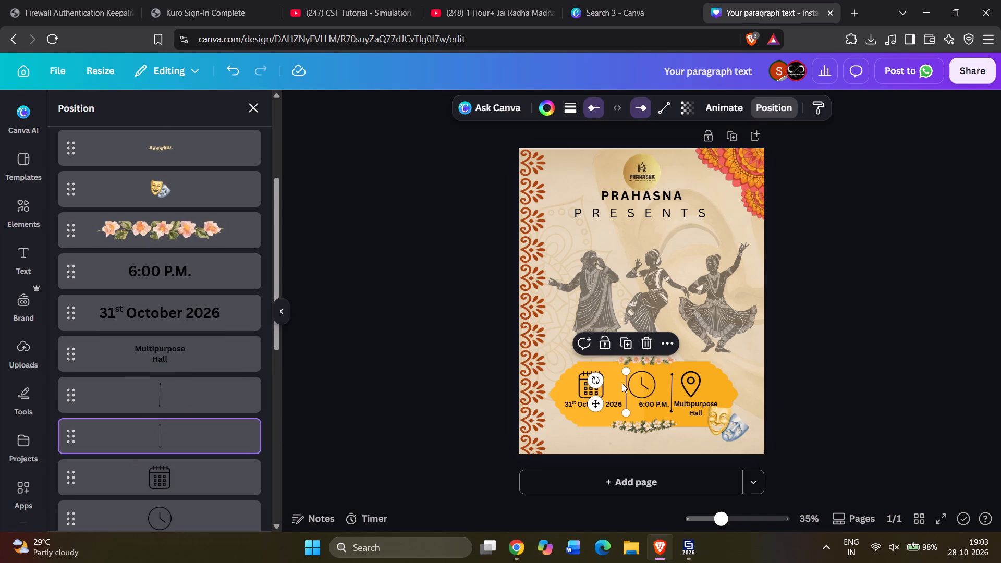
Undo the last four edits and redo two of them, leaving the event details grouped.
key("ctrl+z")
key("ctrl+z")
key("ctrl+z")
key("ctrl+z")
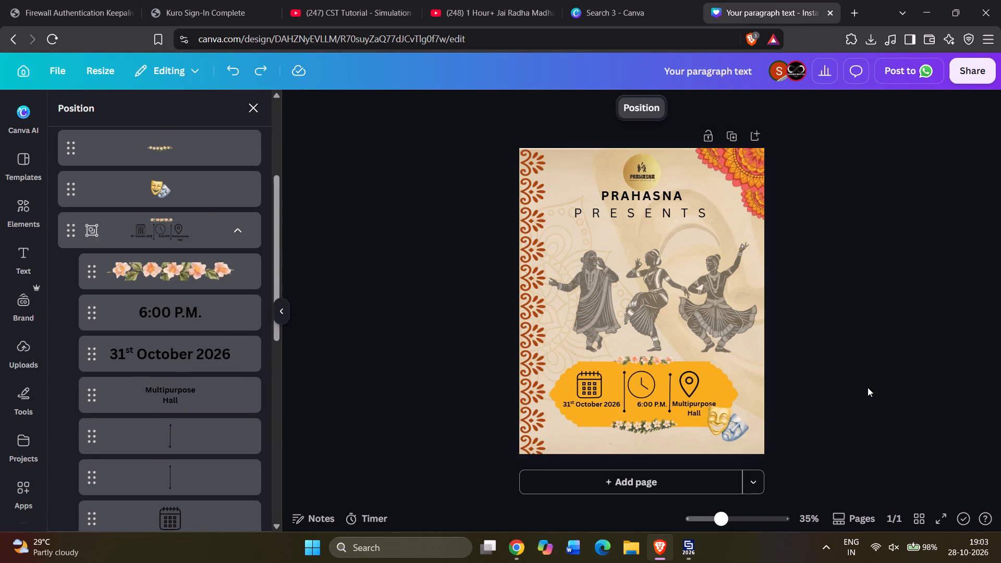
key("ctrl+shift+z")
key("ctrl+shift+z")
Centre the clock icon above 6:00 P.M. and the location pin above Multipurpose Hall within the event details group.
left_click(652, 384)
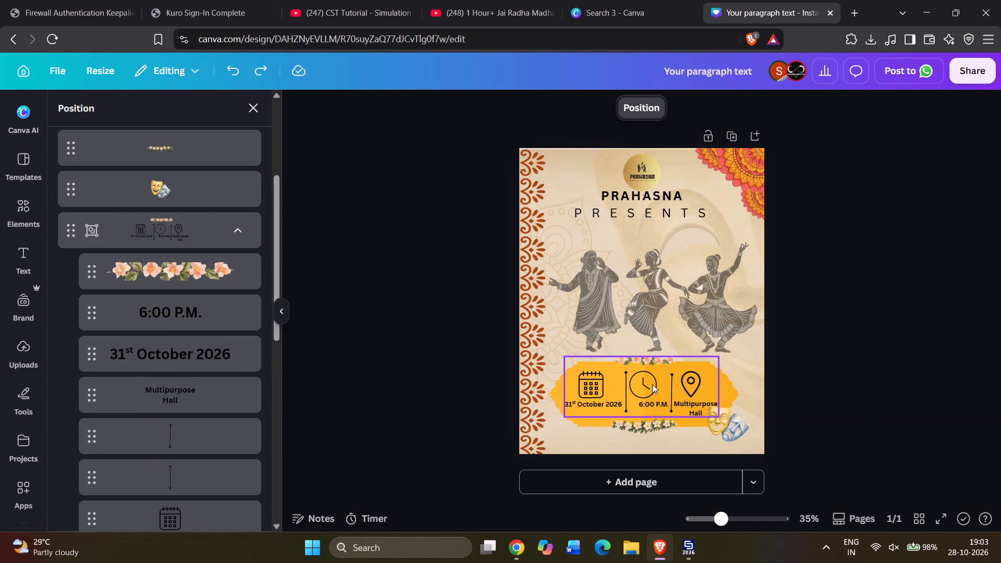
left_click(652, 384)
left_click_drag(651, 385, 660, 385)
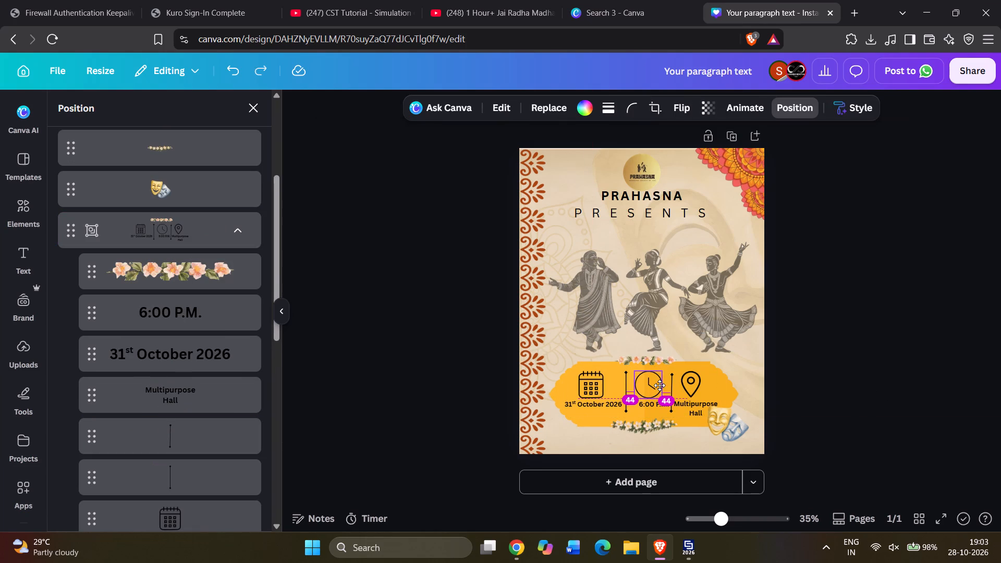
left_click_drag(660, 385, 660, 386)
left_click(690, 386)
left_click_drag(692, 386, 698, 385)
left_click(825, 375)
left_click(825, 375)
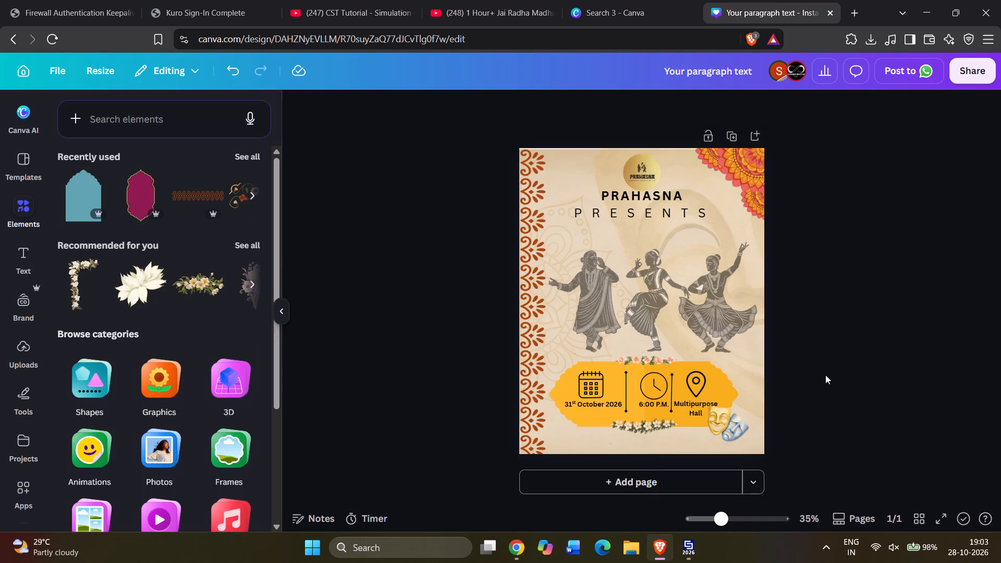
Nudge the PRAHASNA PRESENTS heading slightly down, away from the logo.
left_click(653, 193)
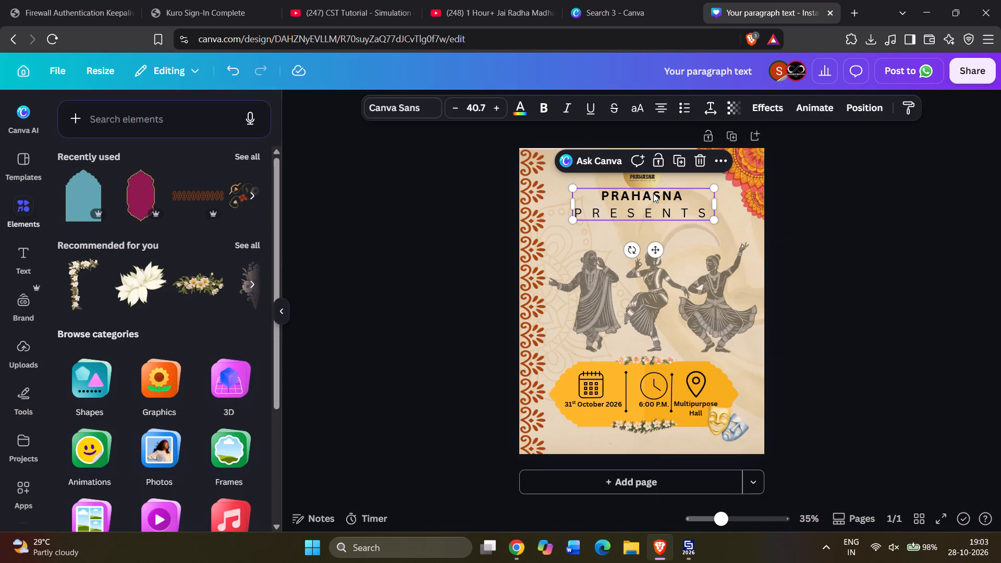
key("Down")
key("Down")
key("Down")
key("Down")
key("Down")
key("Down")
key("Down")
key("Down")
key("Down")
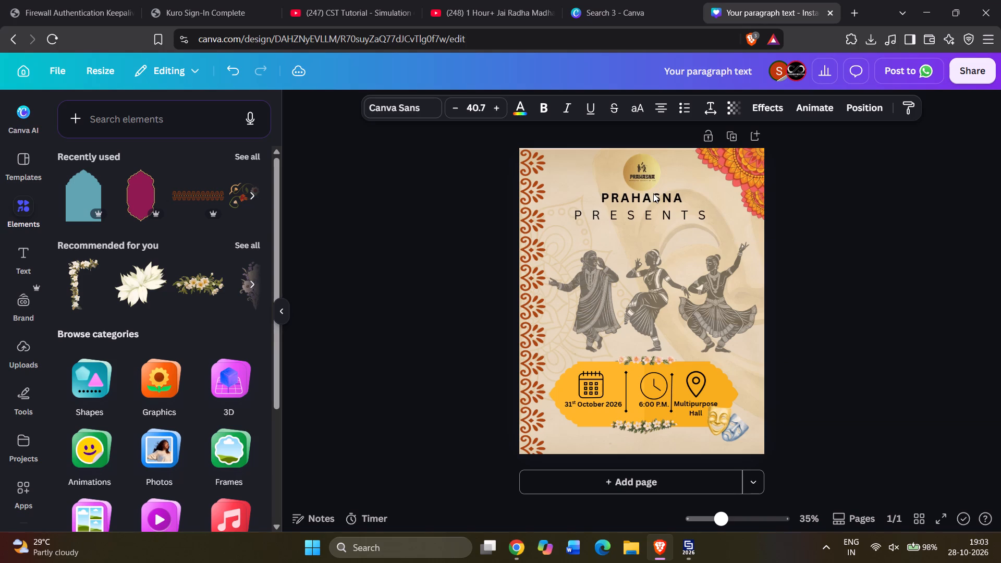
left_click(881, 223)
Look through the recently used elements with the floral corner ornament selected.
left_click(746, 178)
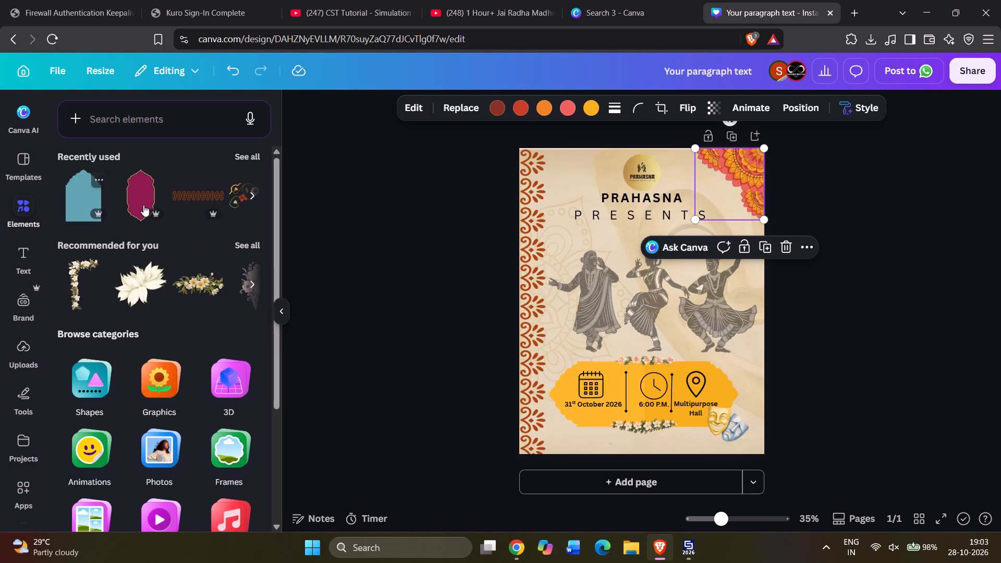
scroll(165, 231, "up", 3)
left_click(243, 195)
left_click(243, 195)
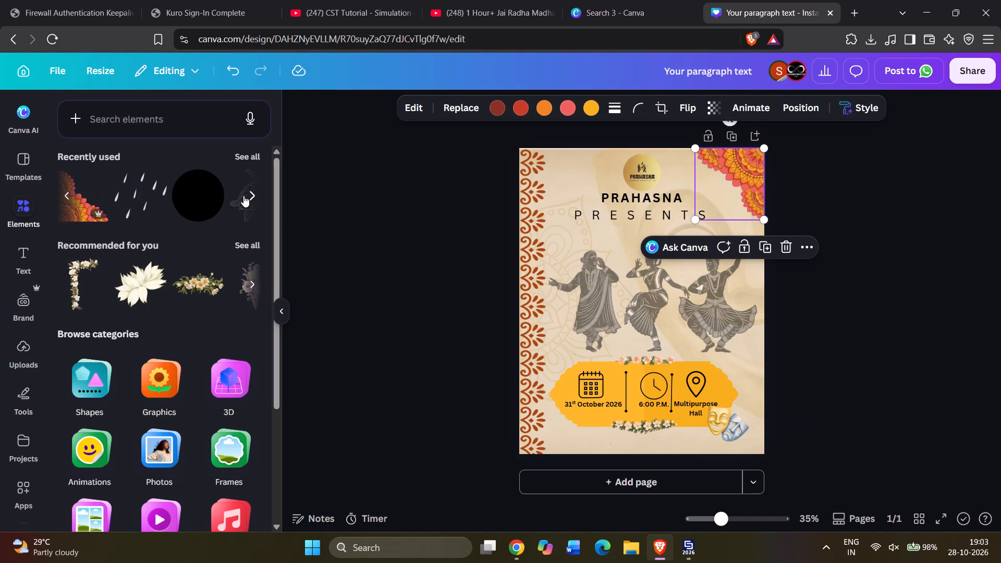
left_click(252, 196)
left_click(252, 196)
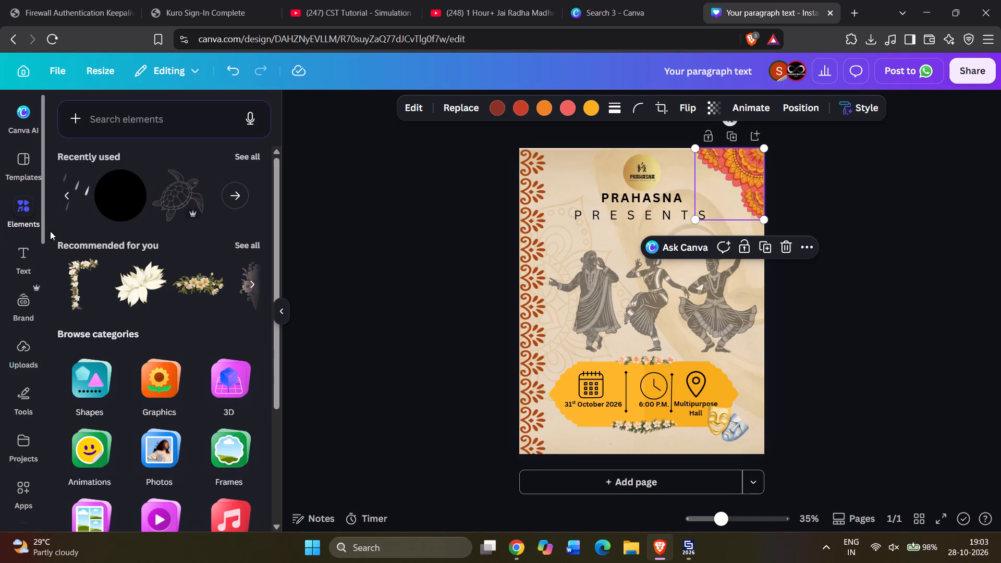
left_click(804, 303)
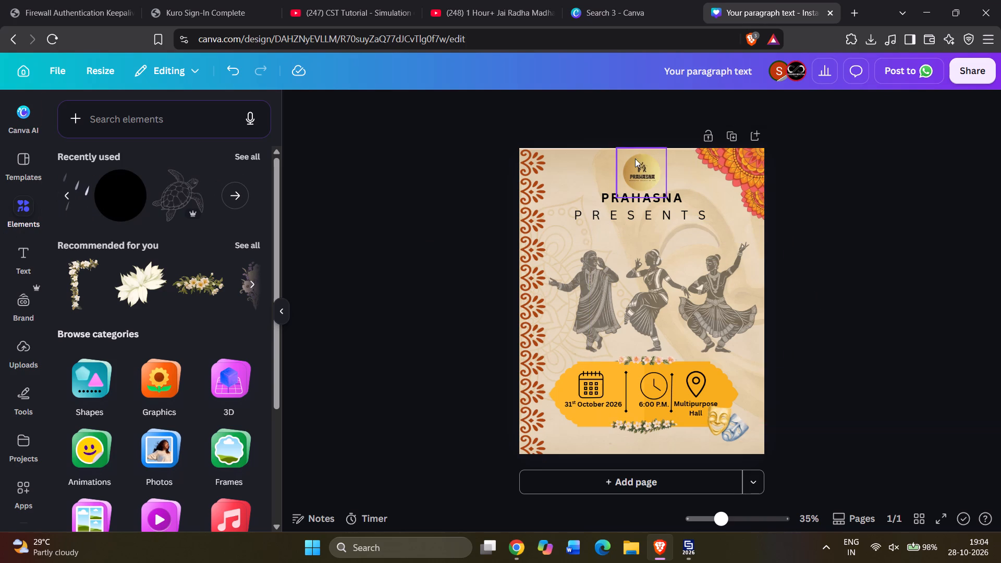
Delete the rust-coloured floral border along the left edge of the poster.
left_click(526, 187)
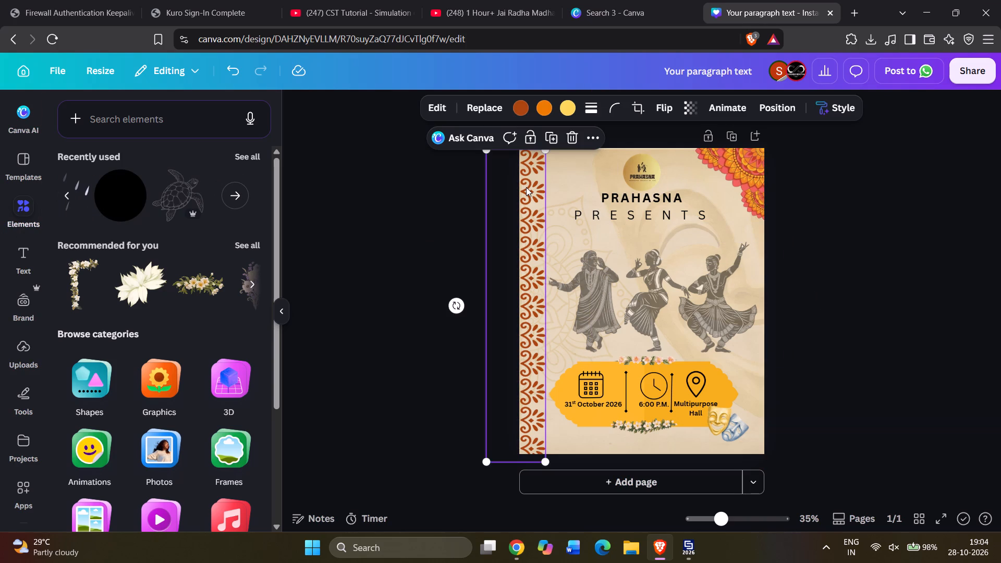
key("BackSpace")
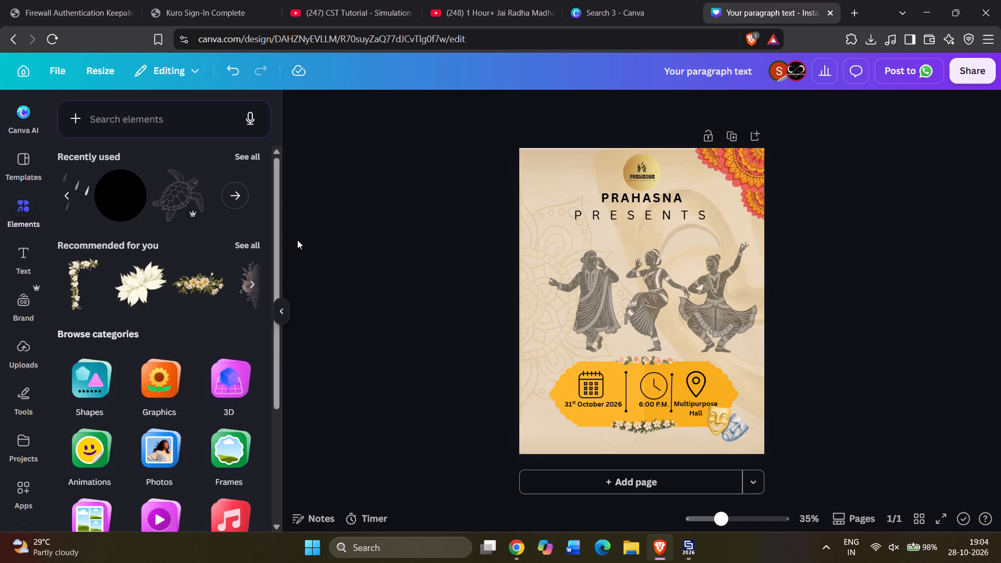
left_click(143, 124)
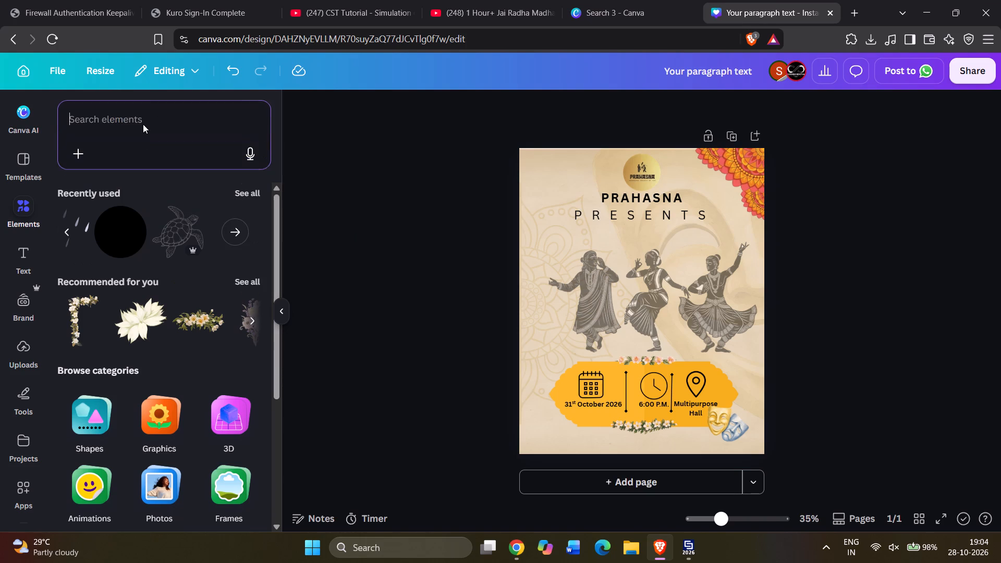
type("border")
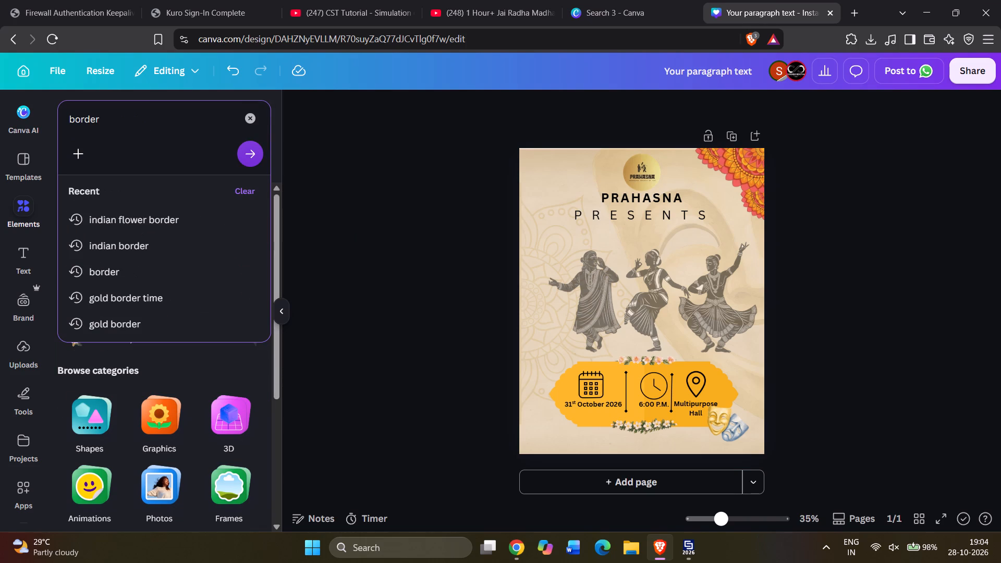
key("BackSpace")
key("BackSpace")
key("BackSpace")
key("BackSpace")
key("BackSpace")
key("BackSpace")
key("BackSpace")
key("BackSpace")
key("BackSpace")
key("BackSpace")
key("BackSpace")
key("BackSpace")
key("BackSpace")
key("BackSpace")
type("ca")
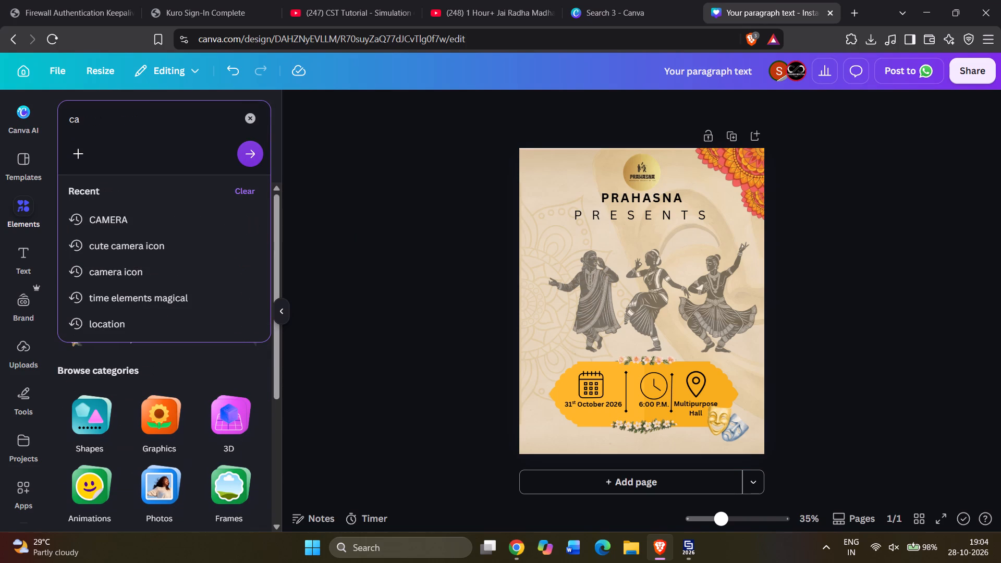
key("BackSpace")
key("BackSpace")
Search the elements for "indian classical border" and show all matching graphics.
type("indain")
key("space")
key("BackSpace")
key("BackSpace")
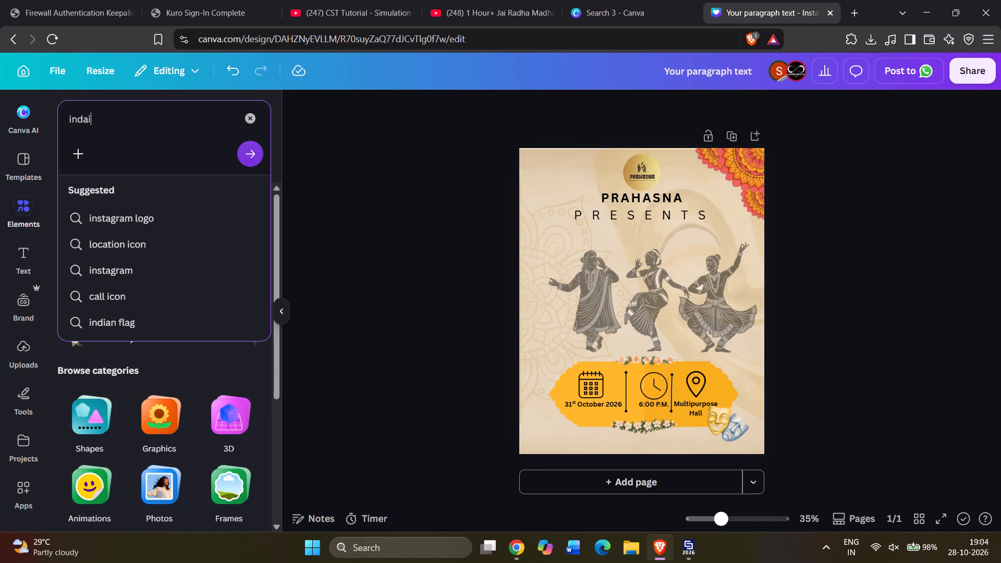
key("BackSpace")
key("BackSpace")
type("ian classical")
key("space")
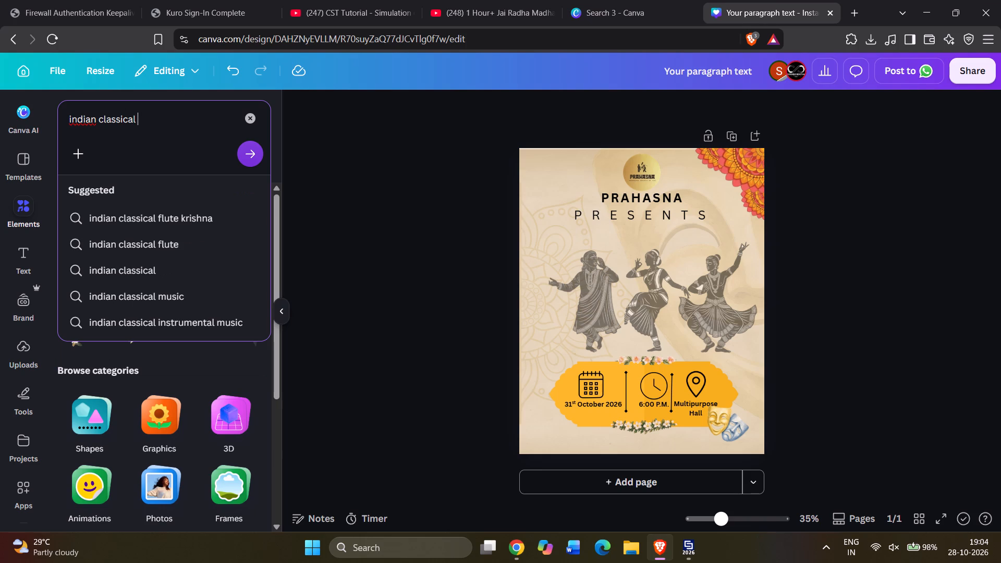
type("bo")
type("rder")
key("Return")
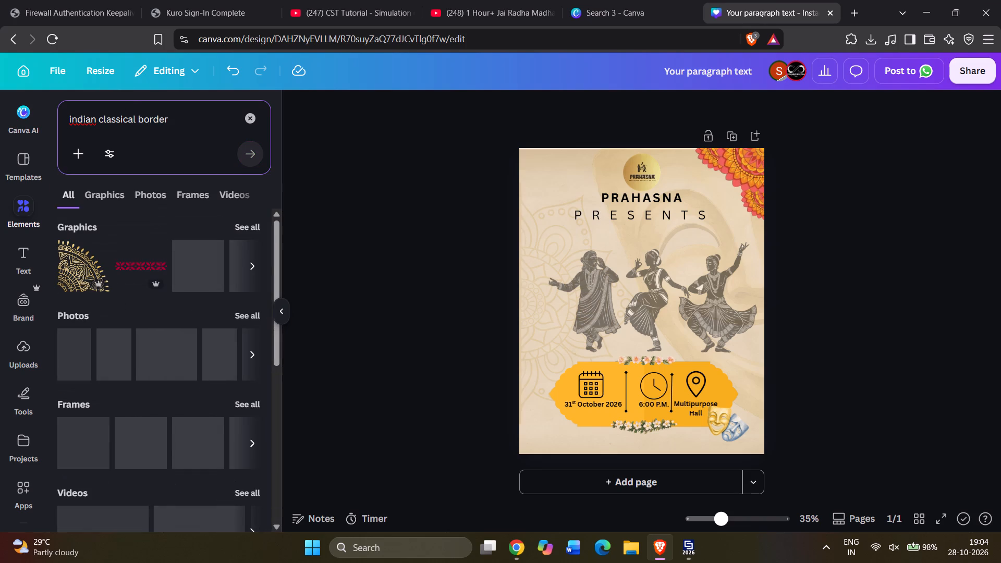
left_click(240, 224)
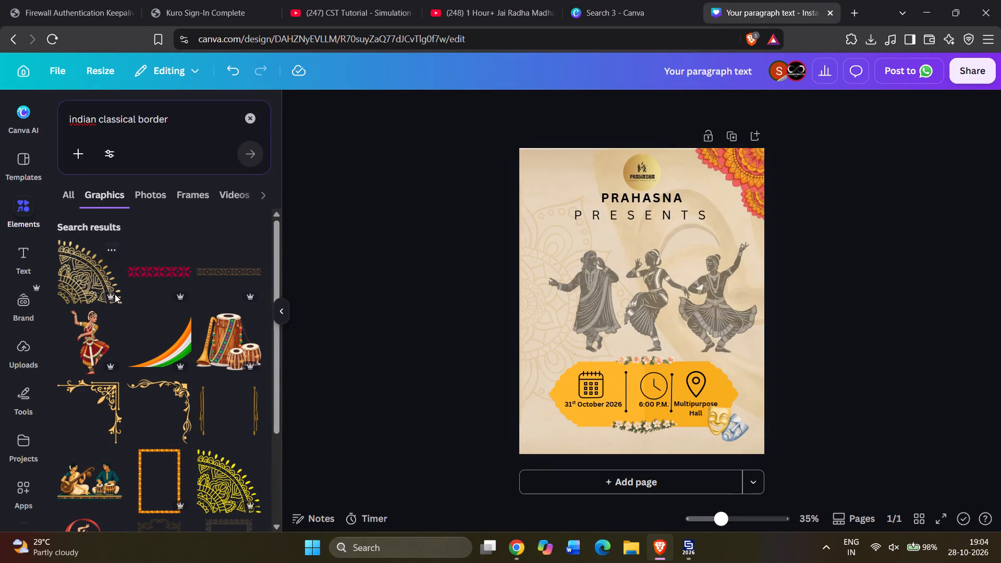
Add three thin pale beige horizontal border strips from the graphics results to the poster.
scroll(116, 296, "down", 2)
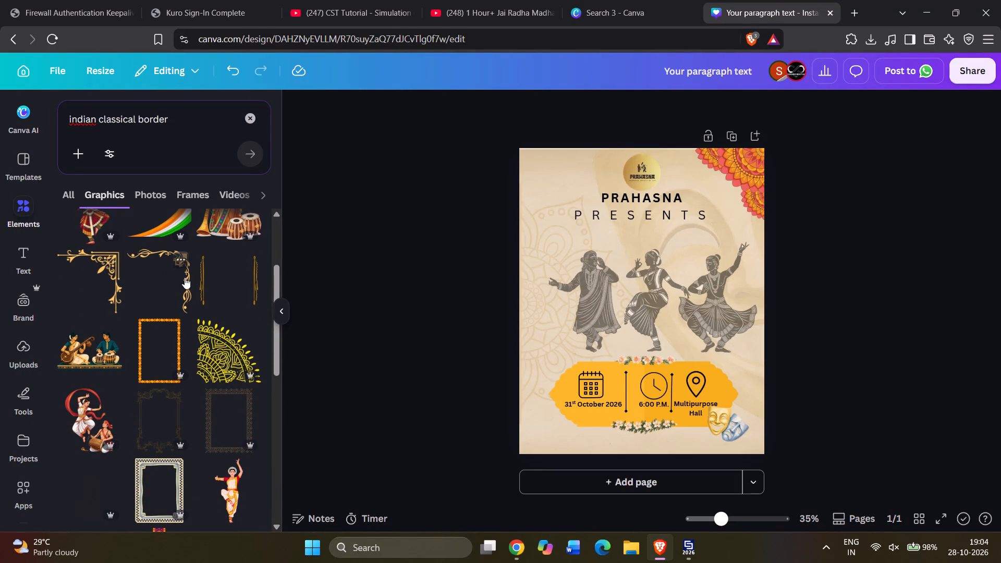
scroll(164, 298, "down", 1)
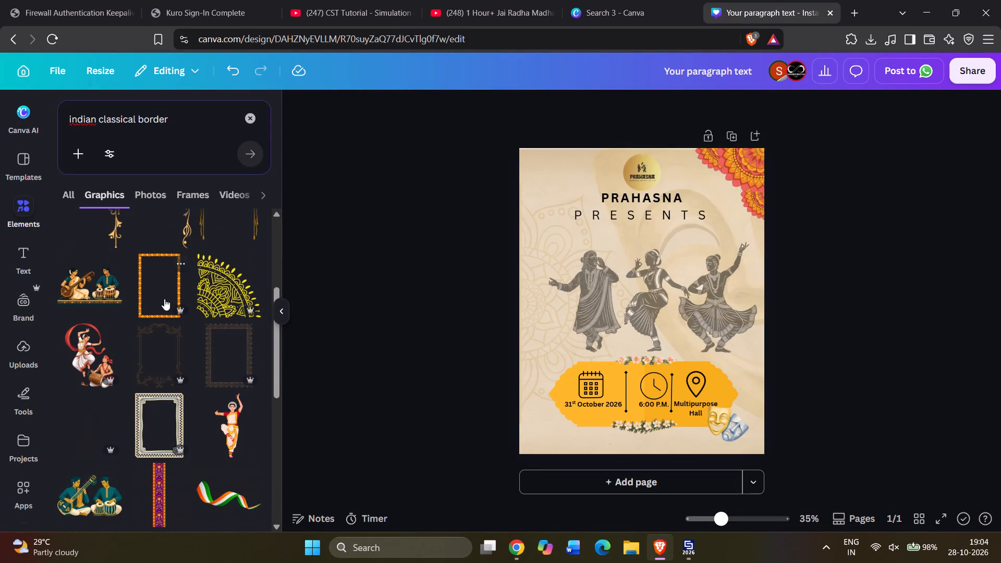
scroll(164, 301, "down", 3)
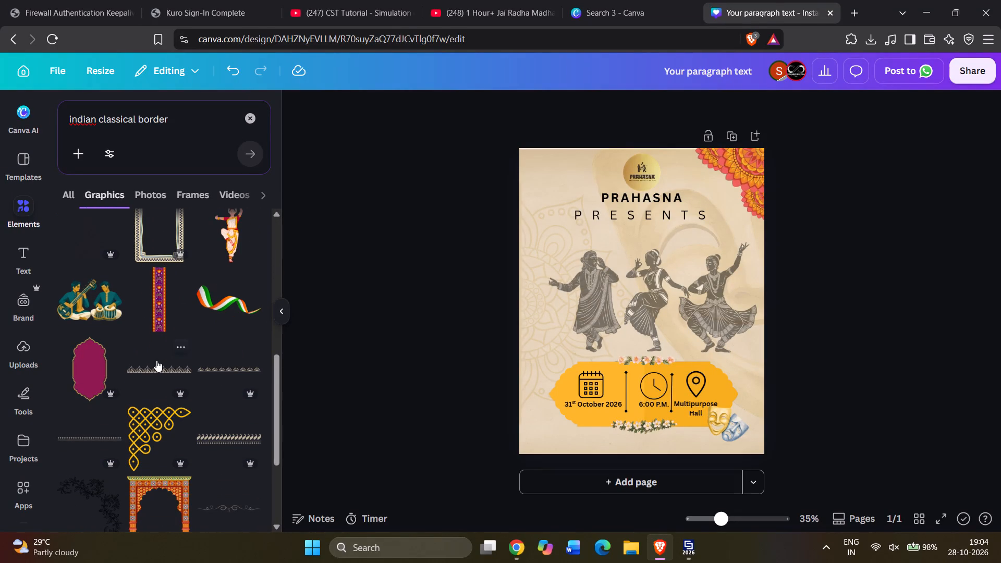
left_click(158, 361)
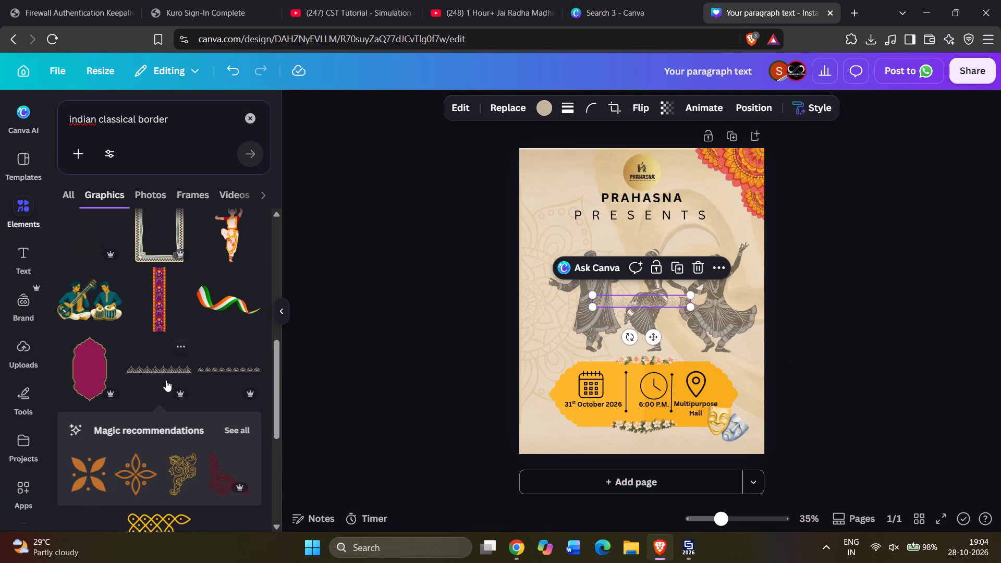
left_click(236, 368)
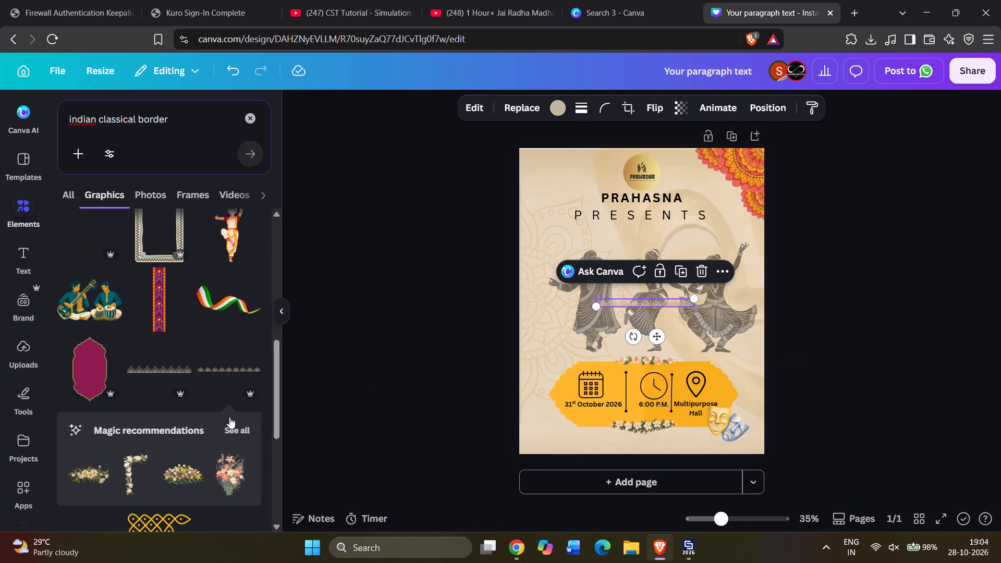
scroll(193, 345, "down", 3)
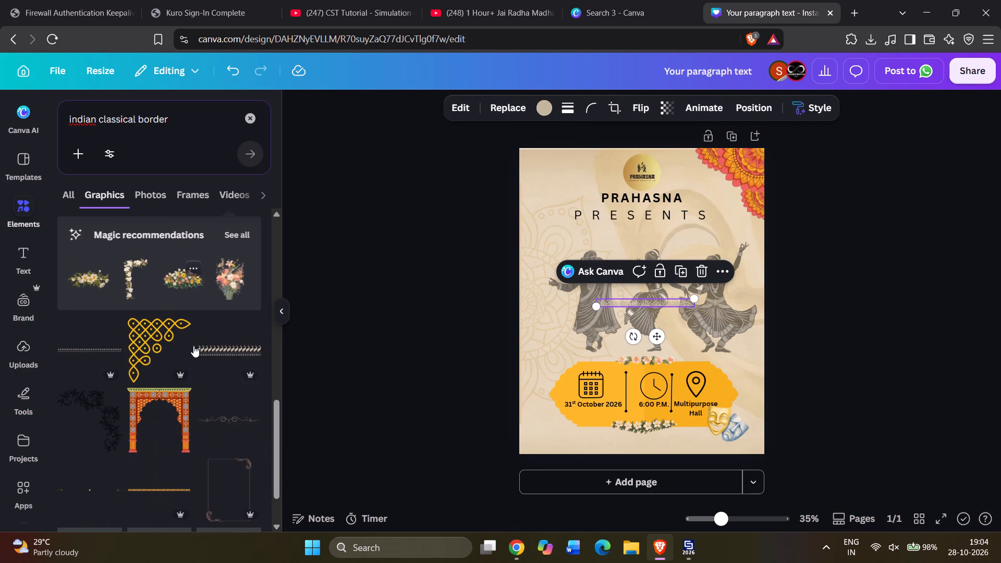
scroll(193, 346, "up", 2)
scroll(193, 347, "down", 2)
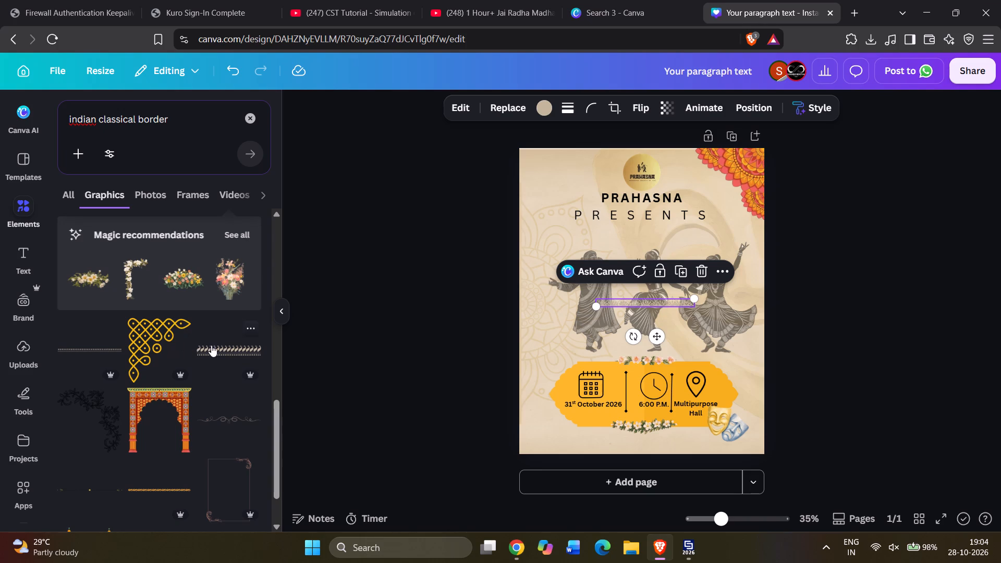
left_click(211, 345)
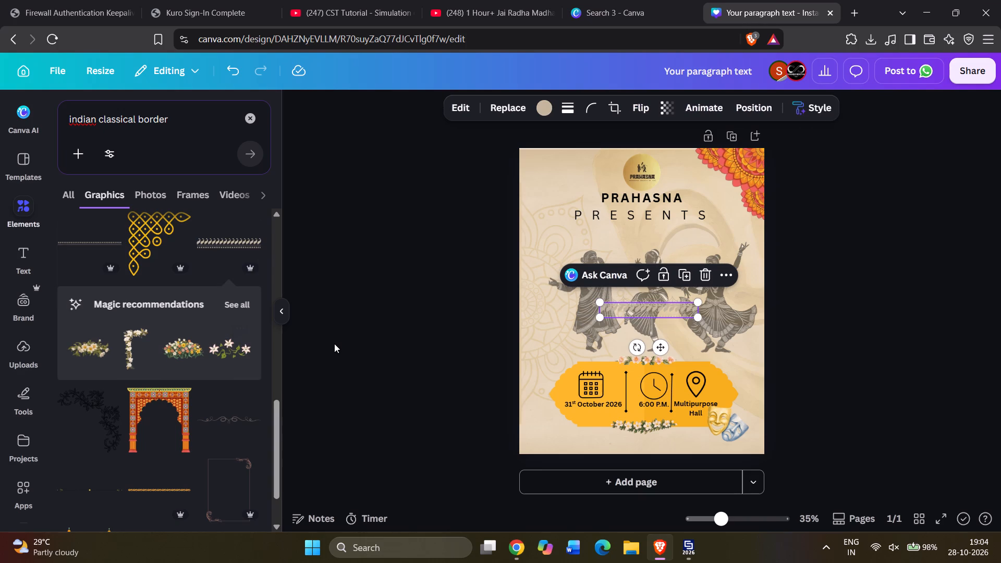
Add the orange scalloped border strip, turn it vertical, enlarge it and align it with the poster's top left corner.
scroll(165, 410, "down", 5)
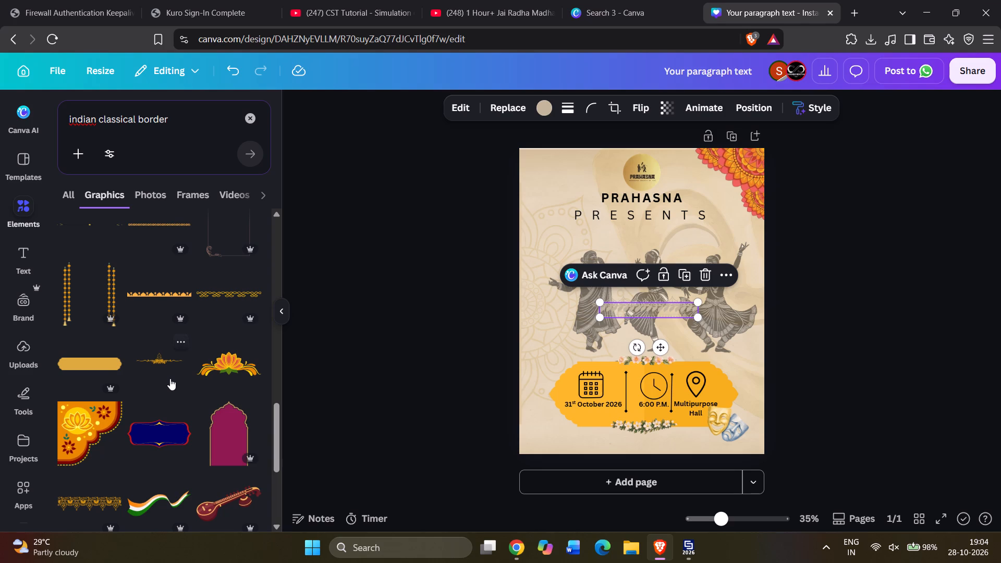
left_click(178, 291)
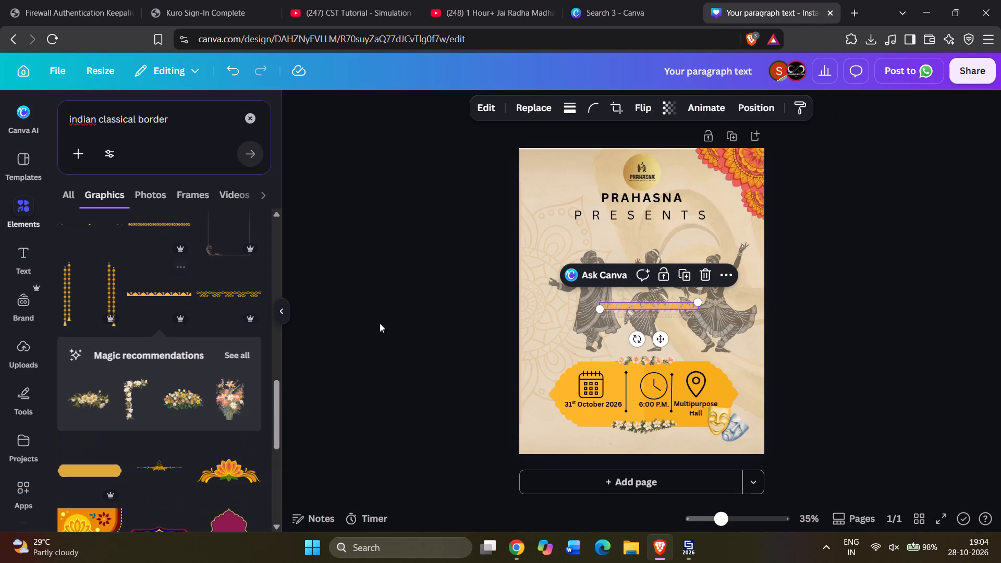
left_click_drag(633, 338, 595, 290)
left_click_drag(645, 254, 554, 177)
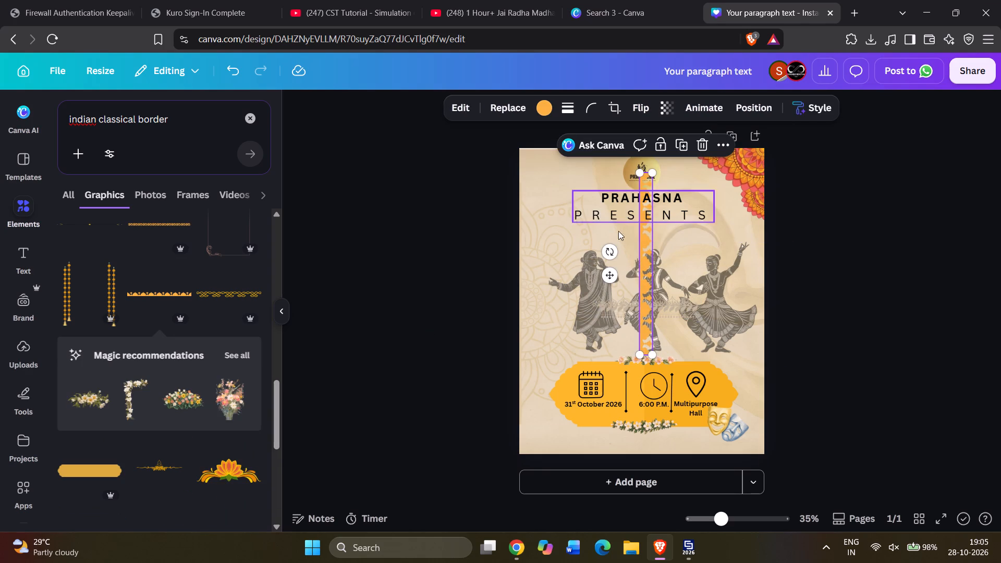
left_click_drag(647, 241, 527, 216)
Duplicate the orange vertical border and place the copy directly below it to continue down the poster's left edge.
key("ctrl+c")
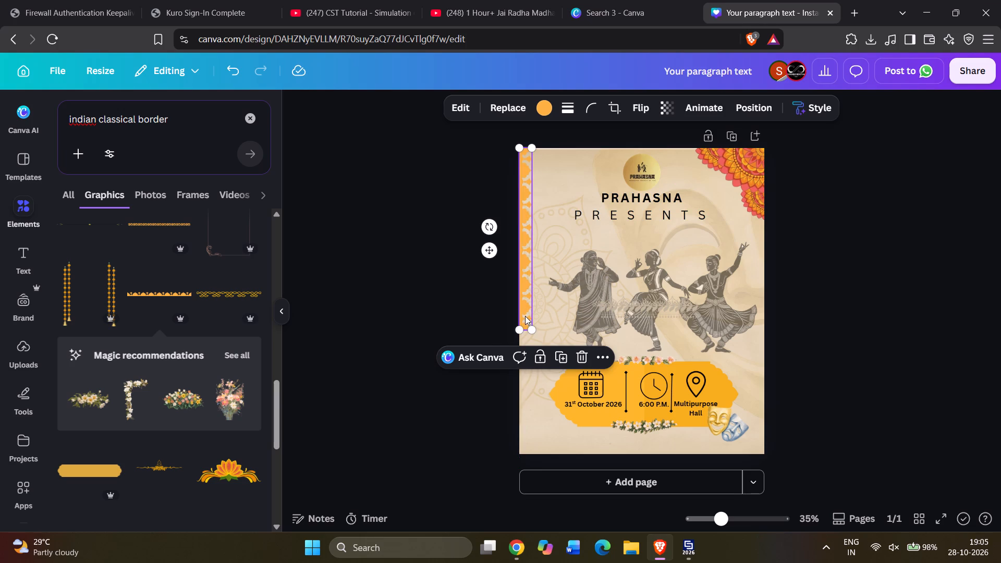
key("ctrl+v")
left_click_drag(527, 304, 520, 481)
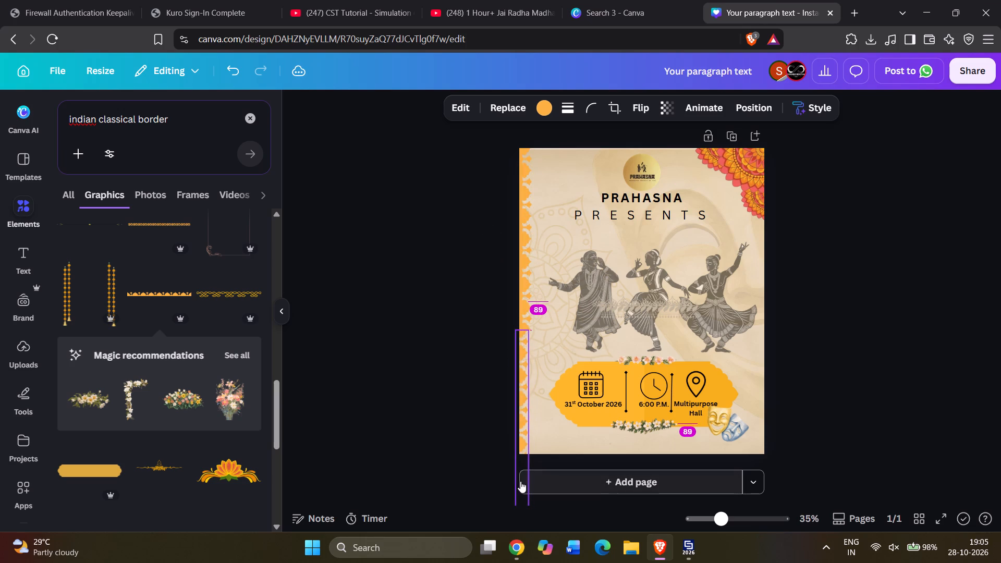
left_click_drag(520, 481, 524, 481)
left_click(456, 410)
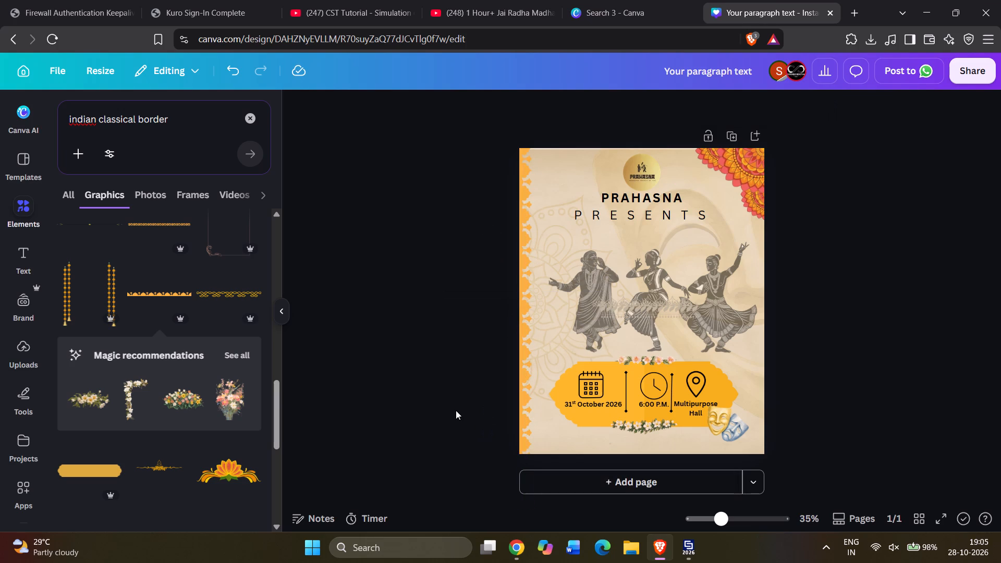
Recolour the upper orange border on the poster's left edge to red, #FB4040.
left_click(526, 243)
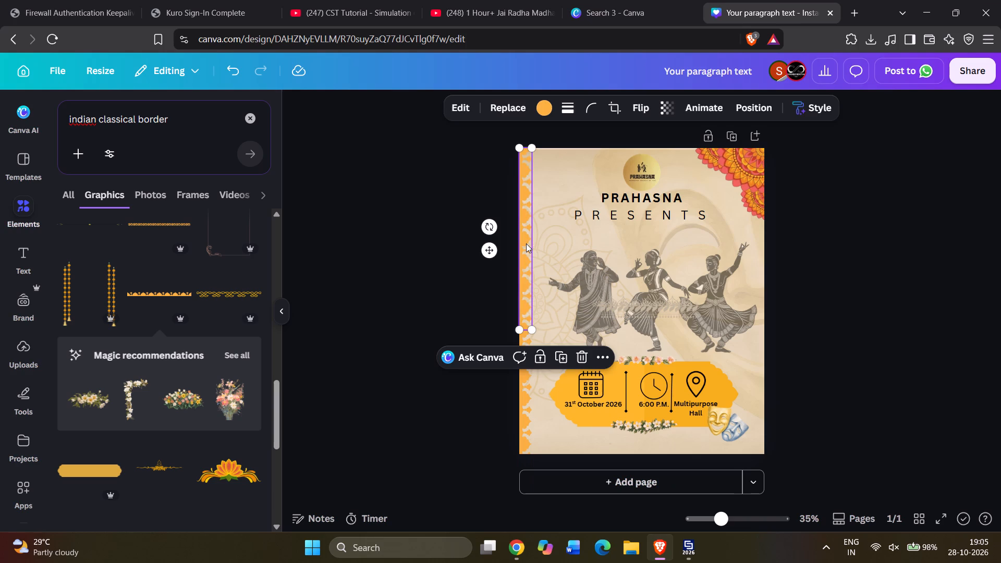
left_click(543, 113)
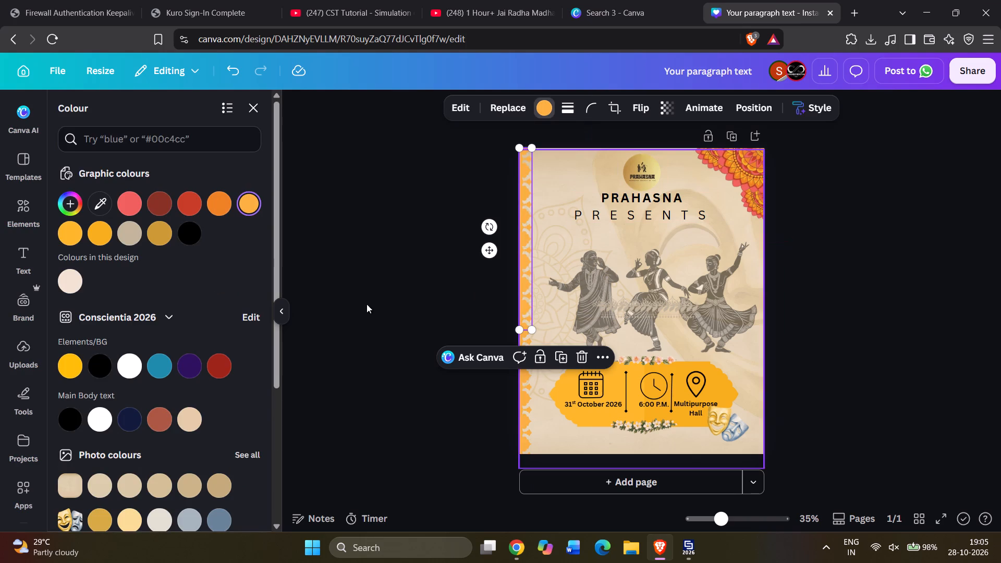
left_click(78, 208)
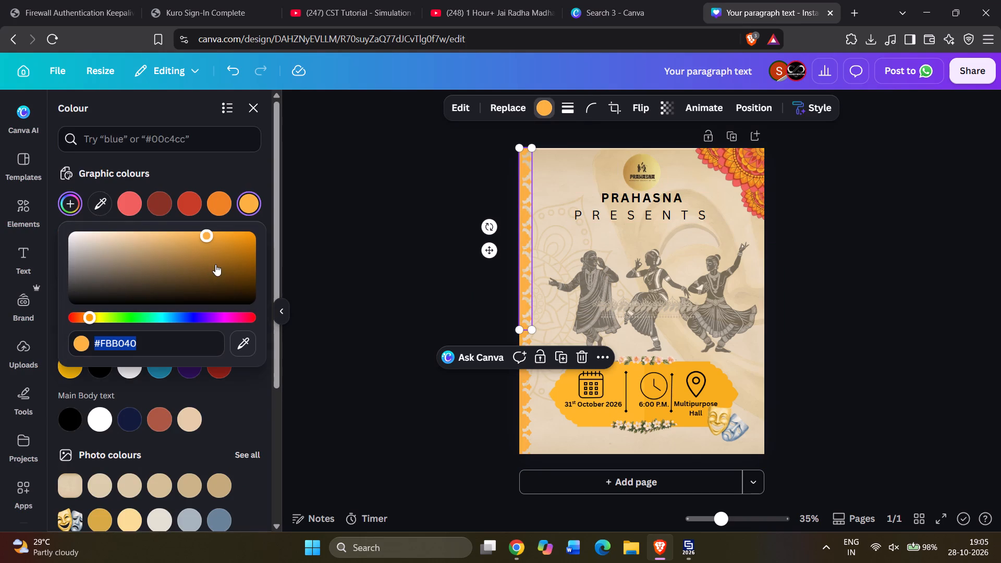
left_click(89, 314)
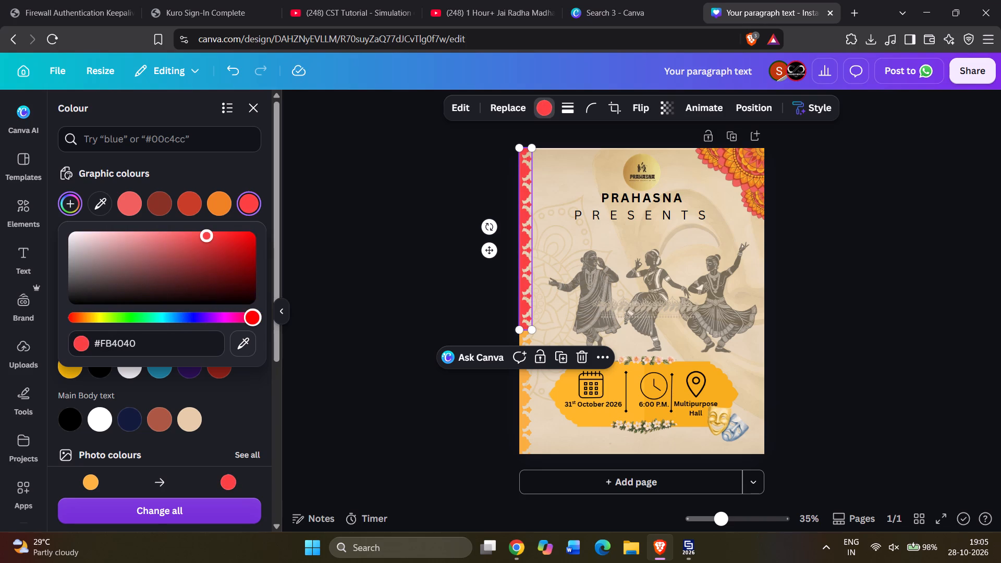
Undo the latest colour changes on the upper left-edge border.
key("ctrl+z")
key("ctrl+z")
left_click(335, 329, "ctrl")
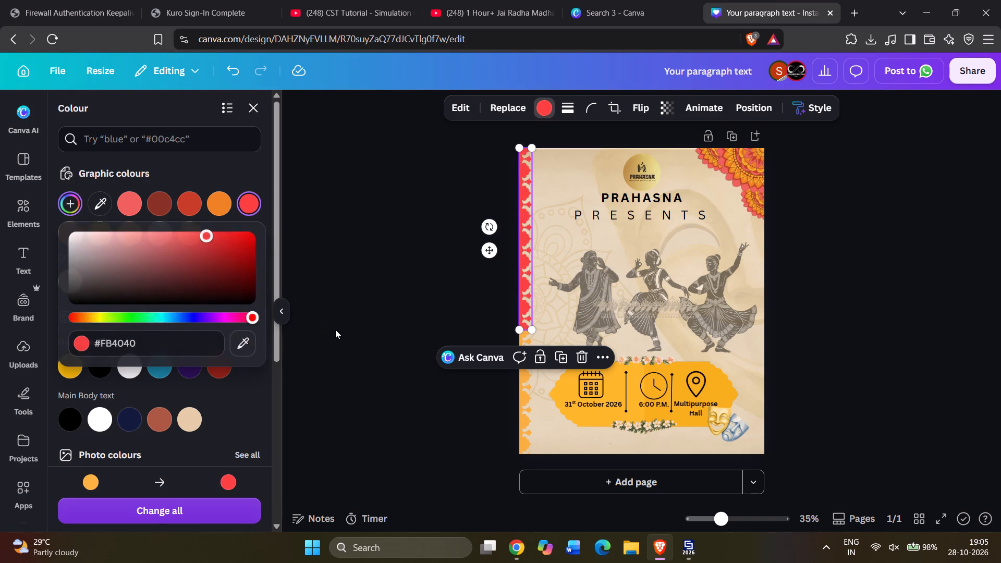
key("ctrl+z")
key("ctrl+z")
key("ctrl+z")
key("ctrl+z")
left_click(348, 295)
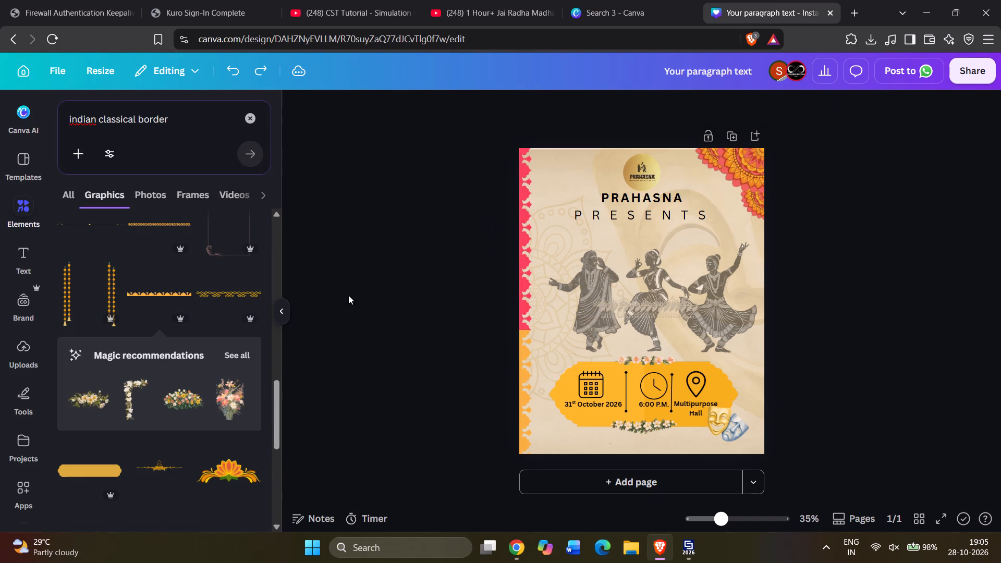
key("ctrl+z")
key("ctrl+z")
key("ctrl+z")
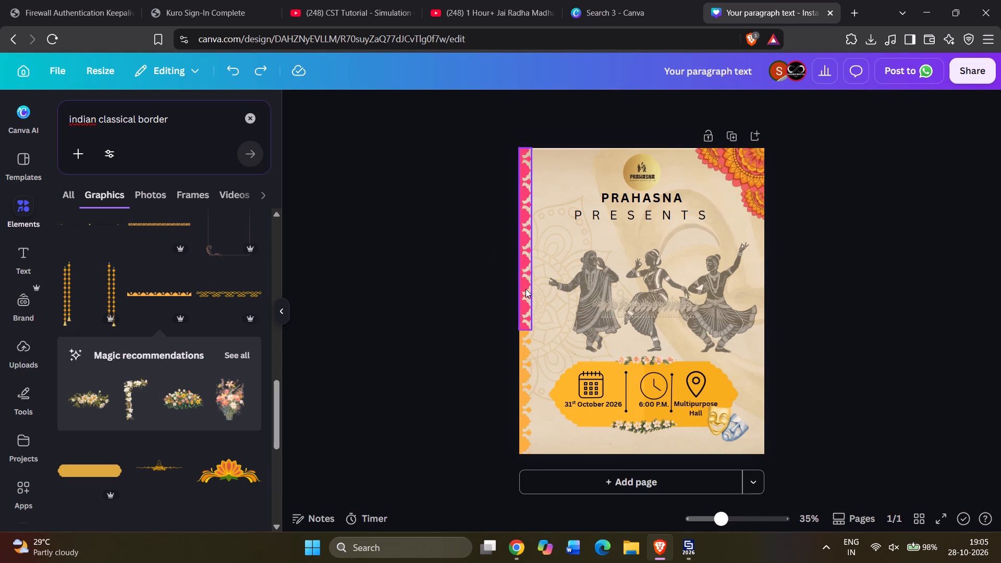
key("ctrl+z")
key("ctrl+z")
key("ctrl+z")
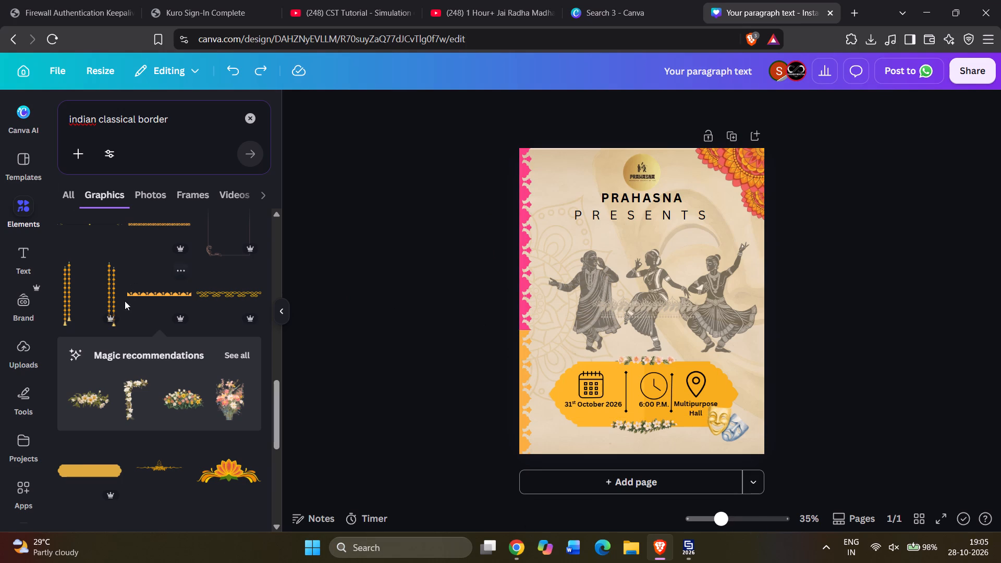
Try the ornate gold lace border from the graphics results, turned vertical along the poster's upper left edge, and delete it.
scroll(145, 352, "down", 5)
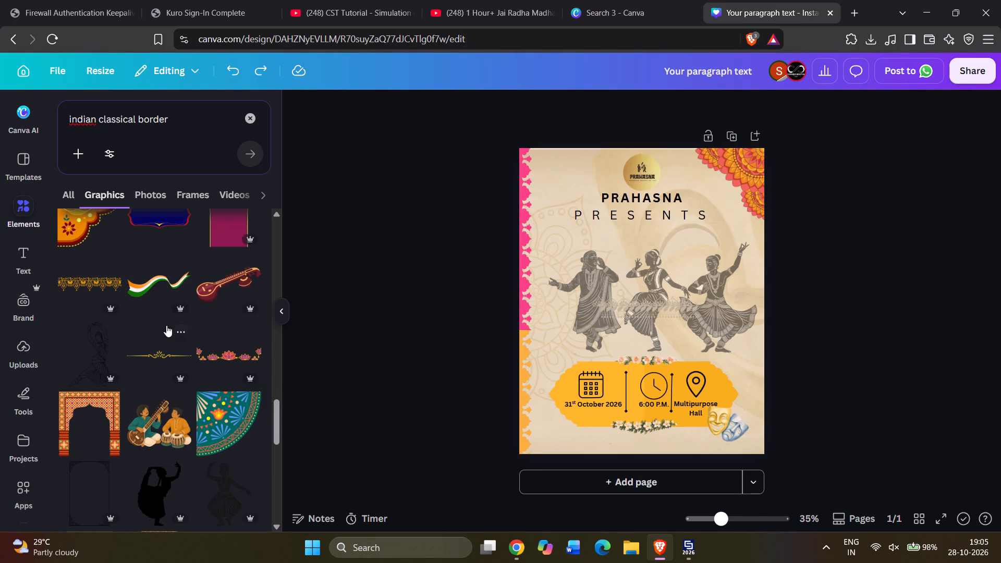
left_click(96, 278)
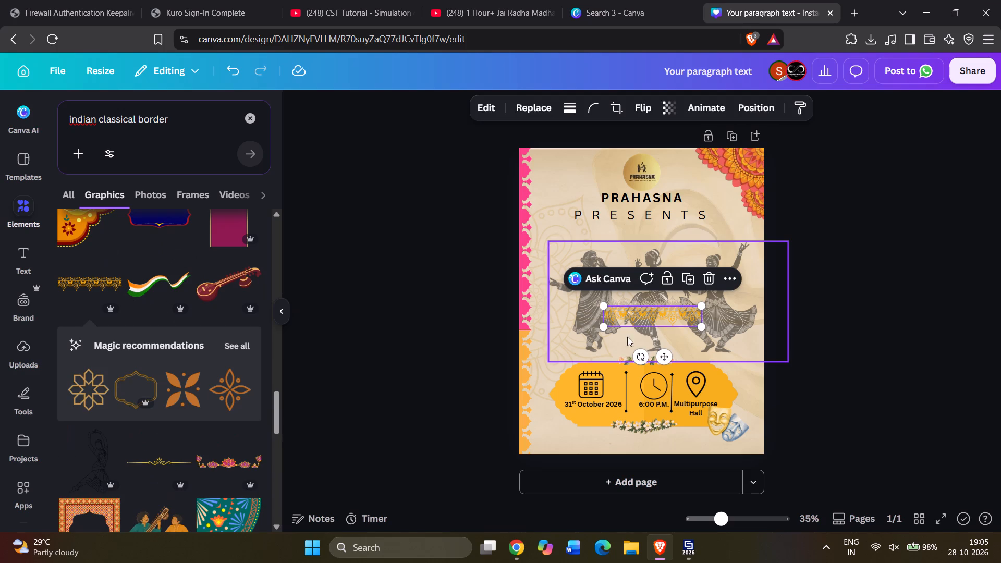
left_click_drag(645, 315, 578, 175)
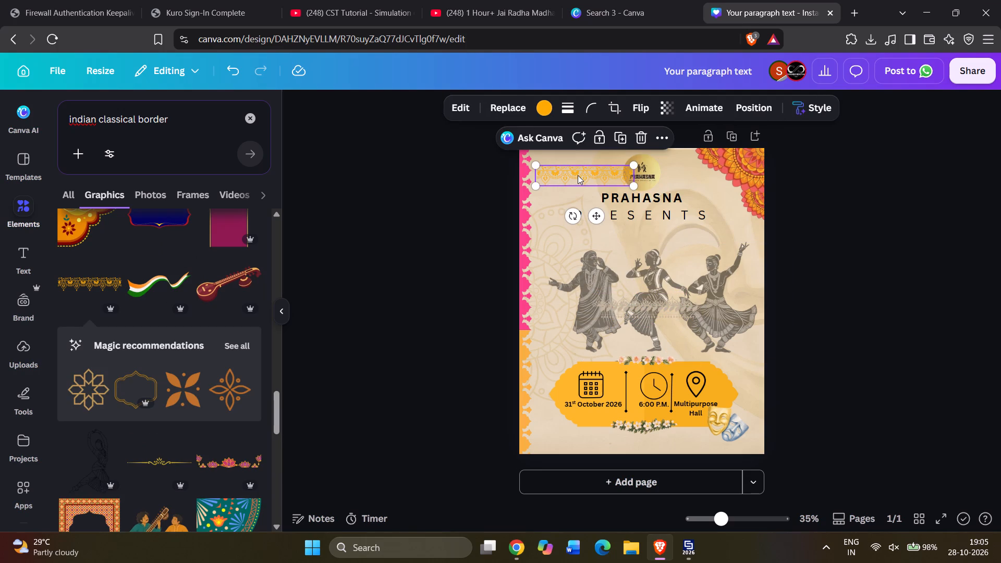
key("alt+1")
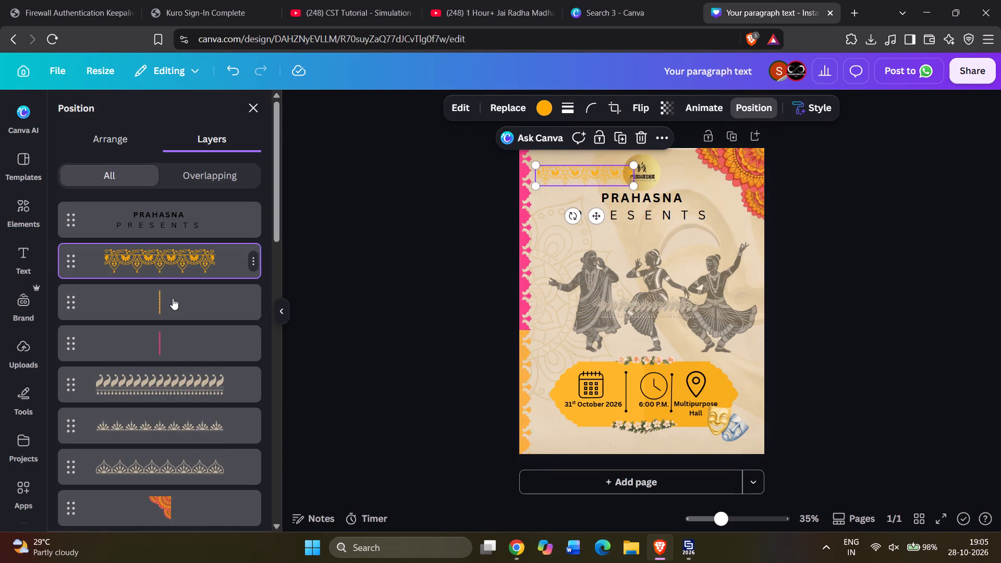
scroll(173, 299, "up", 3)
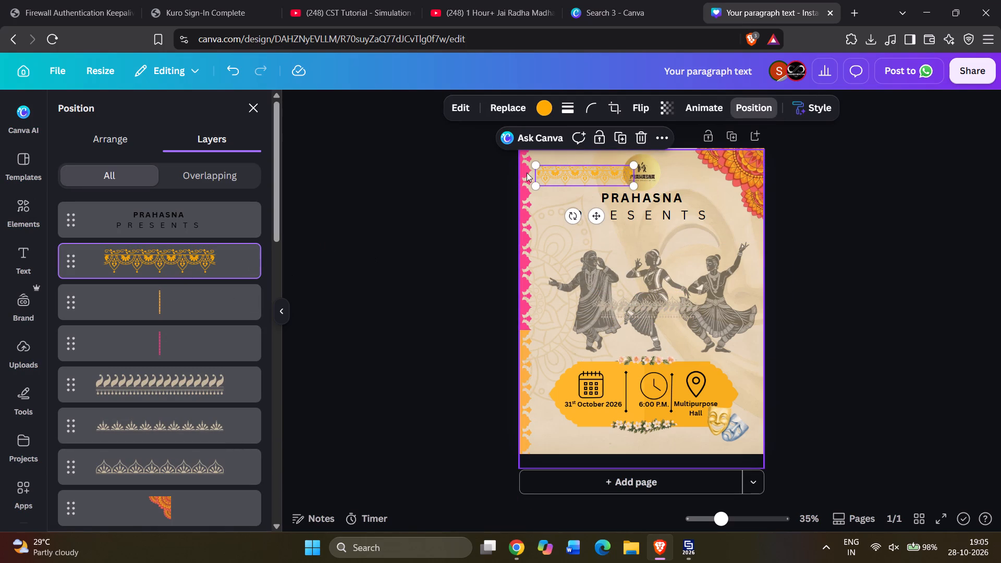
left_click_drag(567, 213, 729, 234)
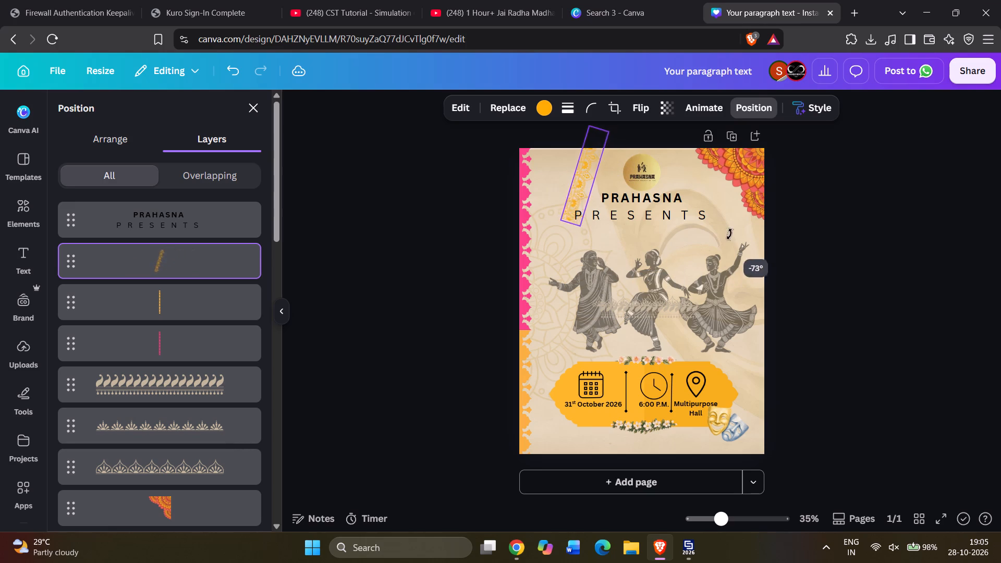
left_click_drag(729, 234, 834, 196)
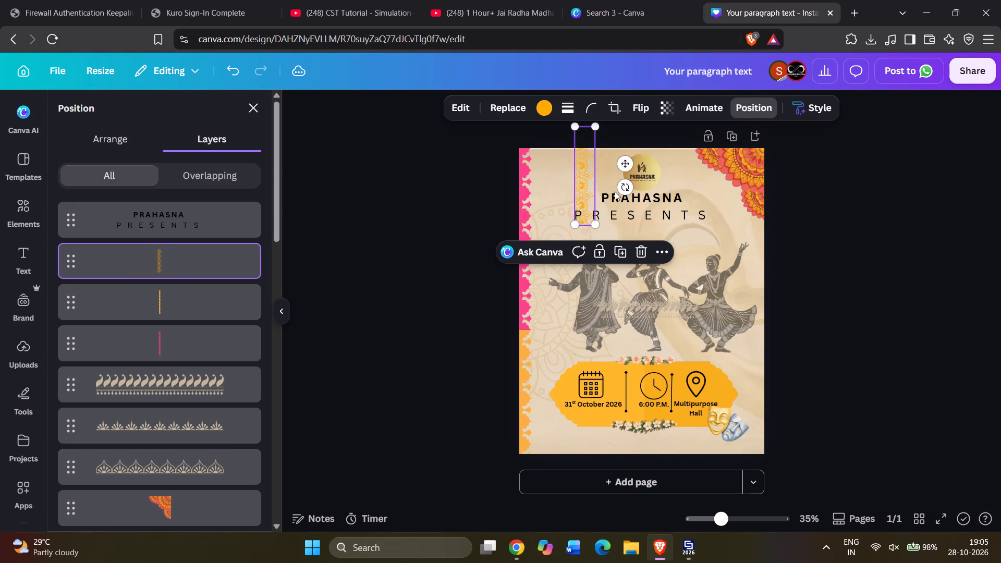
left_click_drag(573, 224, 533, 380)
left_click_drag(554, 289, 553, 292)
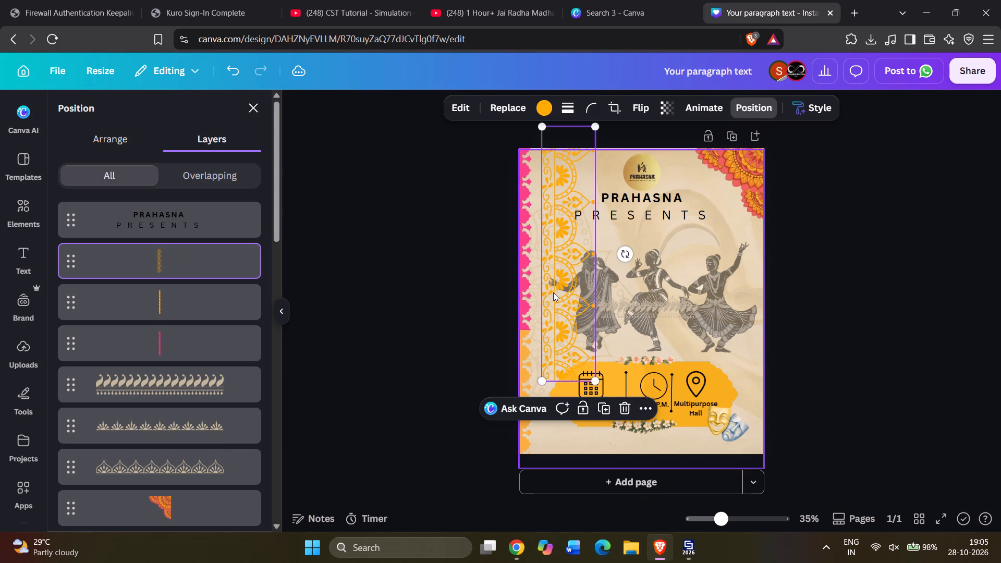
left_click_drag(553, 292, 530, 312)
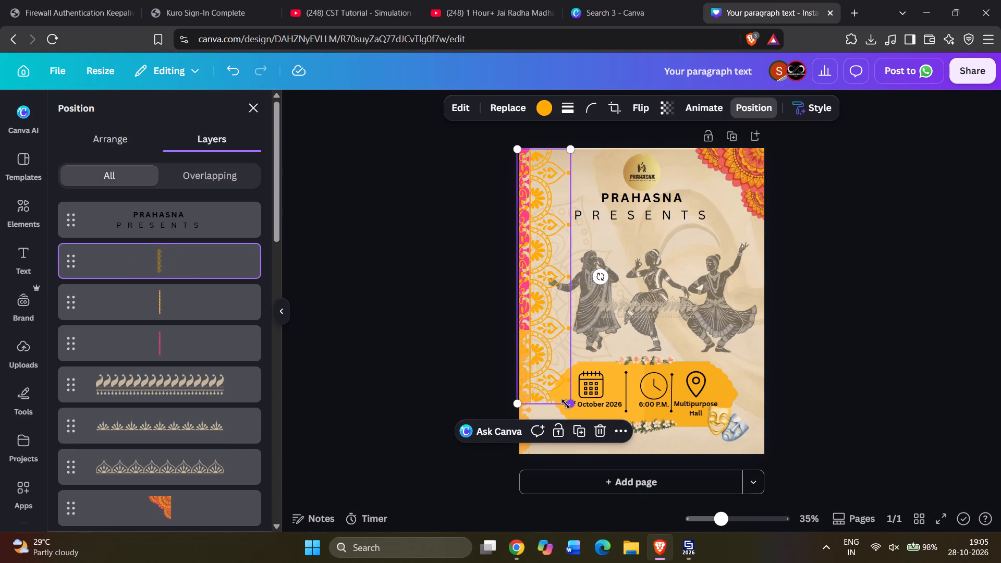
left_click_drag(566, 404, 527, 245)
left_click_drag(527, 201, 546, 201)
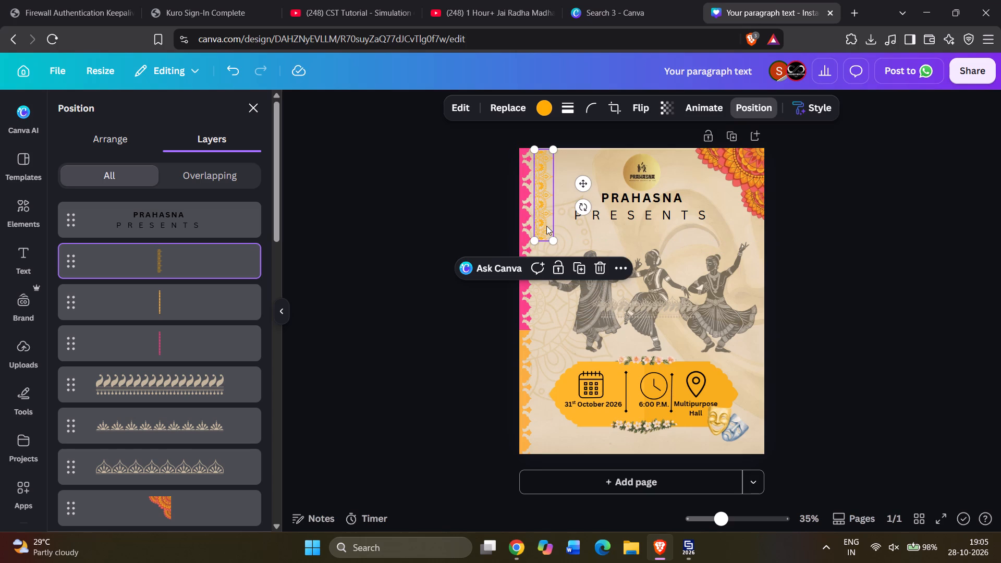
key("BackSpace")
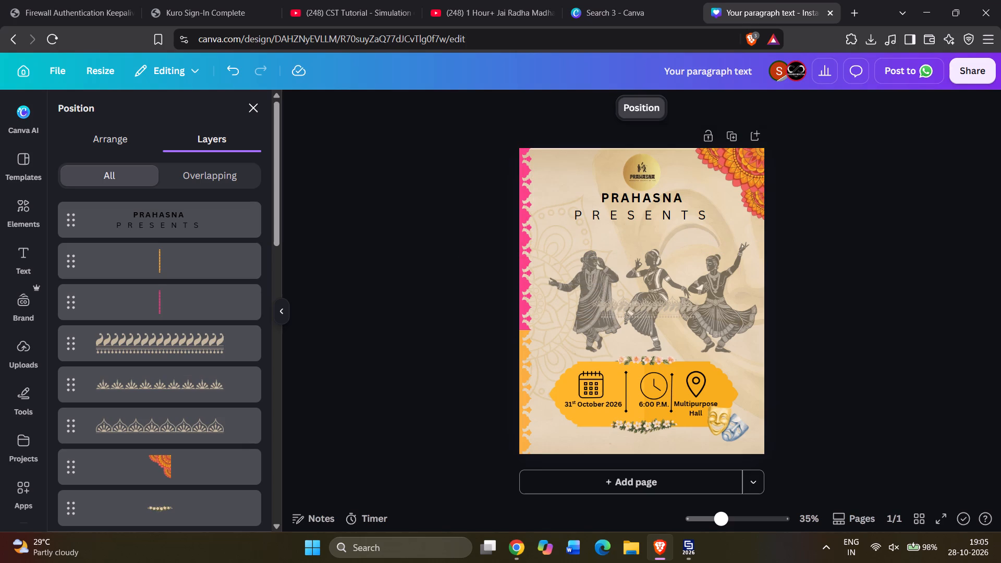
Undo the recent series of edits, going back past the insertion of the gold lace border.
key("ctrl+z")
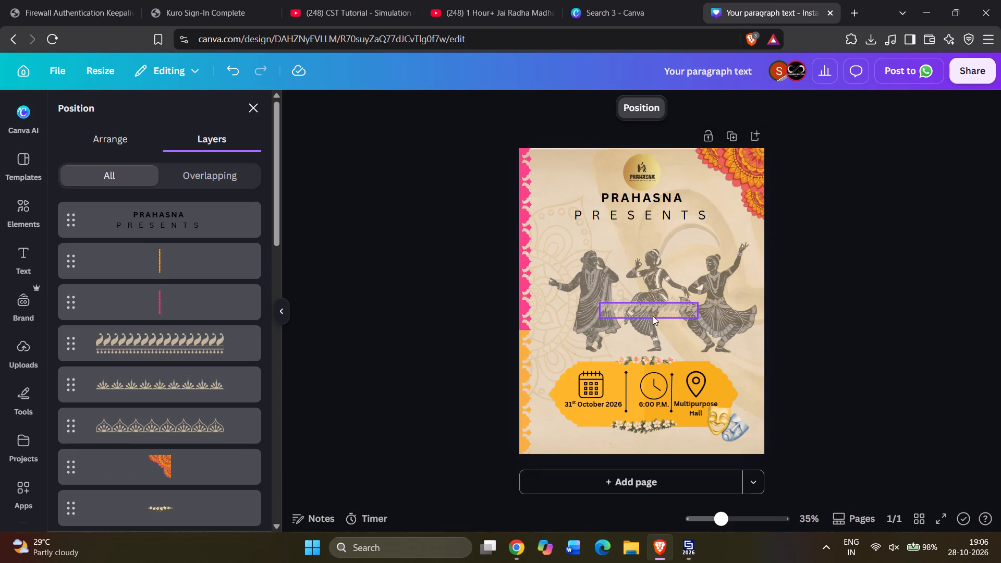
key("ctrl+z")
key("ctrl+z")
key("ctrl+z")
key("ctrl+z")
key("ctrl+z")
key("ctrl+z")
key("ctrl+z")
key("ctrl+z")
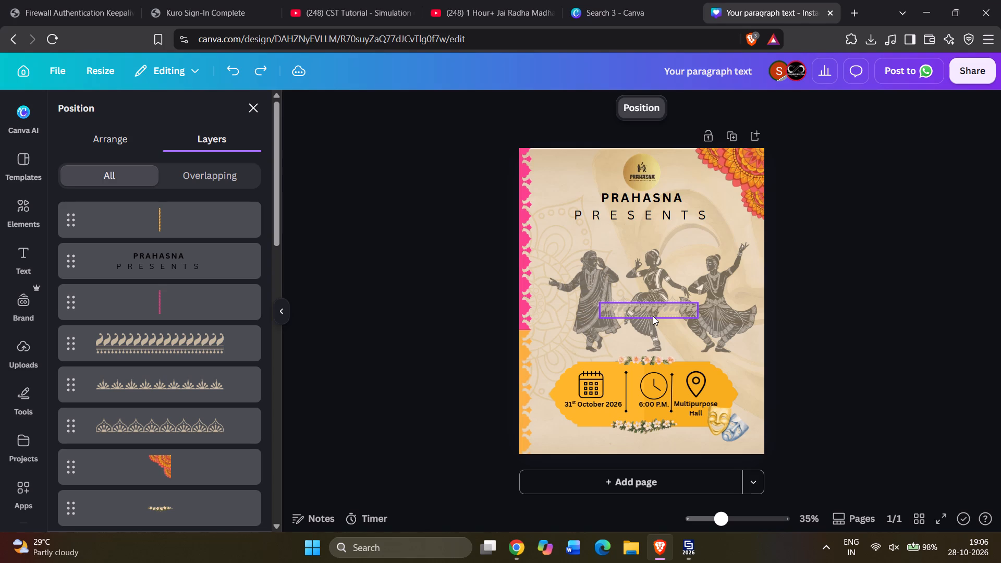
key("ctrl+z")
Delete the three pale beige border strips lying over the dancers in the middle of the poster.
left_click(649, 304)
key("BackSpace")
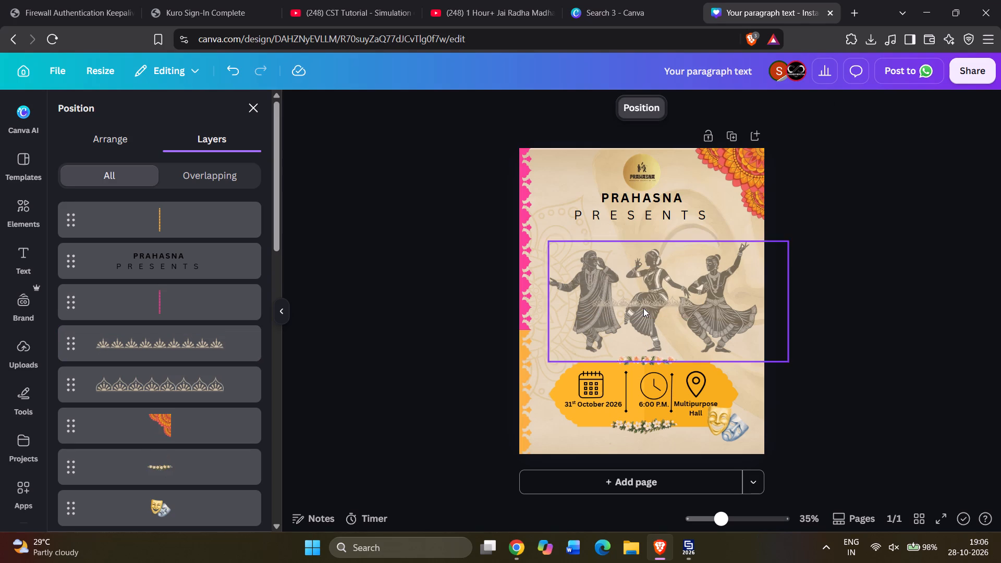
left_click(643, 306)
key("BackSpace")
left_click(641, 302)
key("BackSpace")
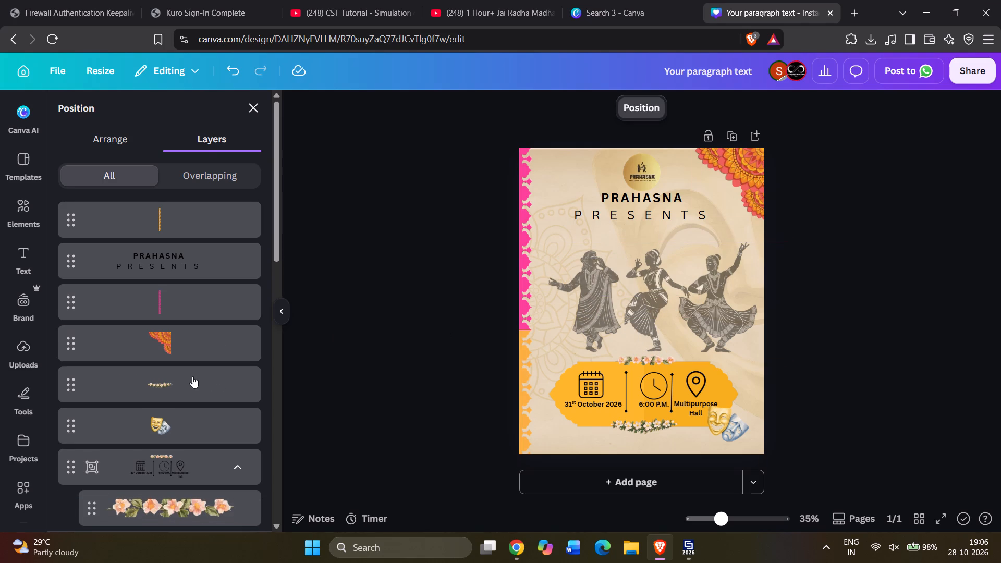
Add the golden-brown patterned border strip from the "indian classical border" graphics and turn it vertical.
scroll(190, 378, "down", 2)
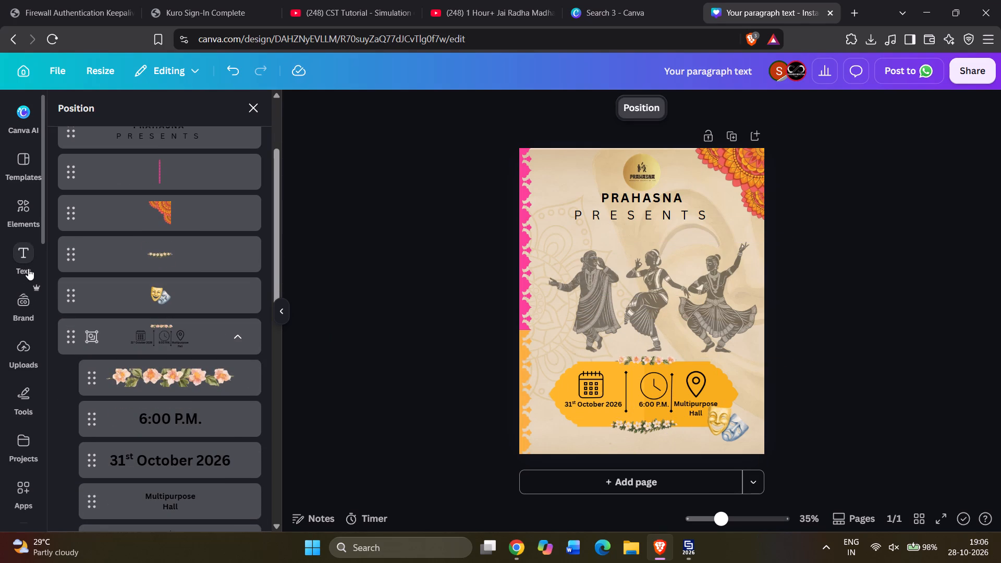
left_click(28, 268)
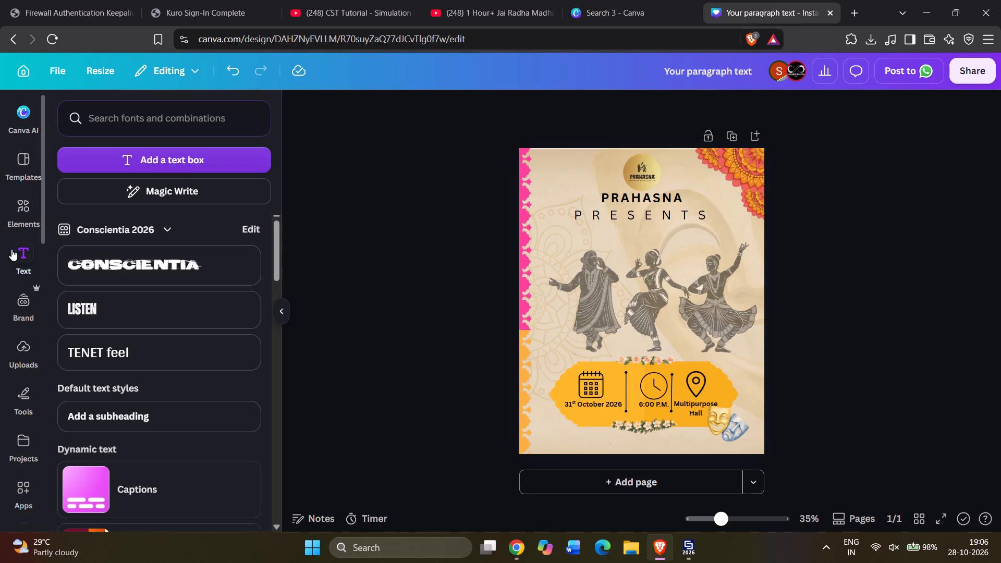
left_click(21, 209)
scroll(180, 294, "down", 4)
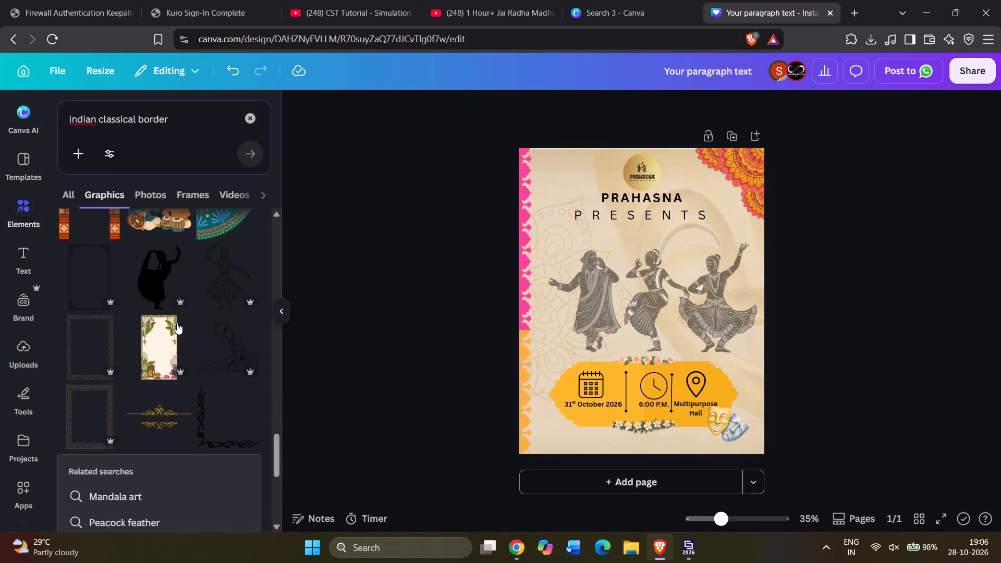
scroll(177, 323, "down", 5)
scroll(177, 323, "up", 4)
scroll(177, 323, "down", 5)
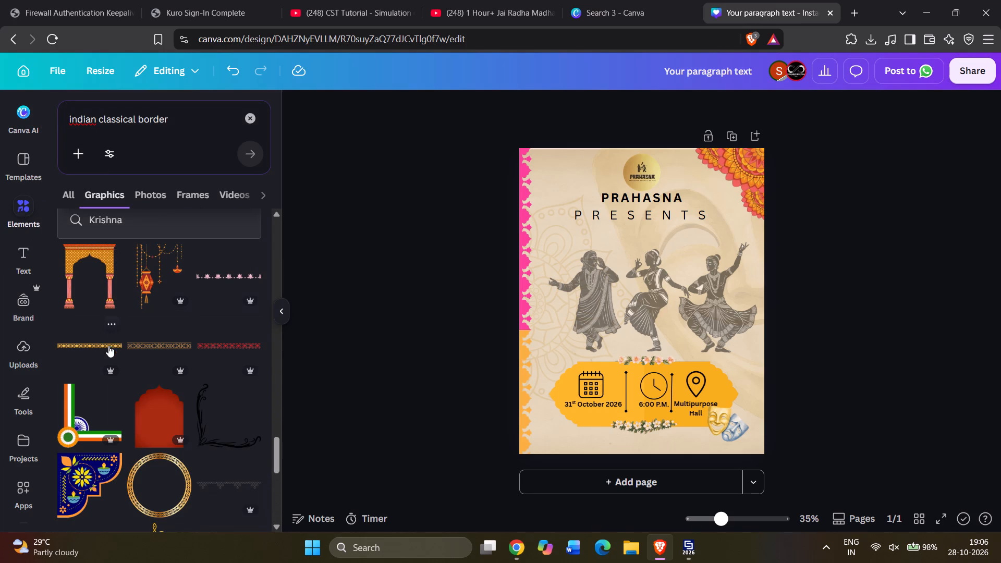
left_click(143, 344)
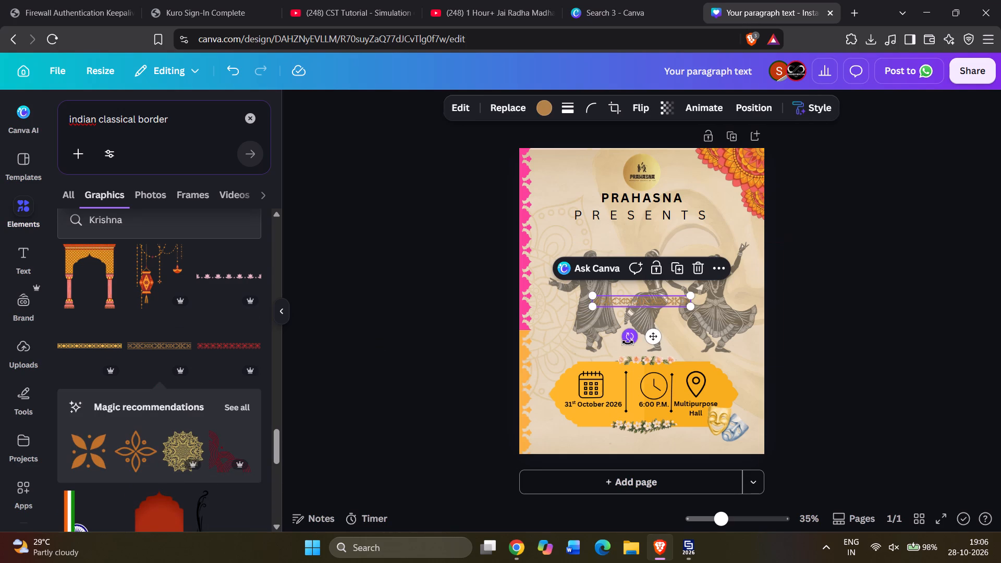
left_click_drag(628, 342, 590, 288)
Place the golden-brown vertical border beside the pink strip at the poster's top left and resize it to a similar narrow width.
left_click_drag(638, 252, 547, 177)
left_click_drag(637, 255, 527, 237)
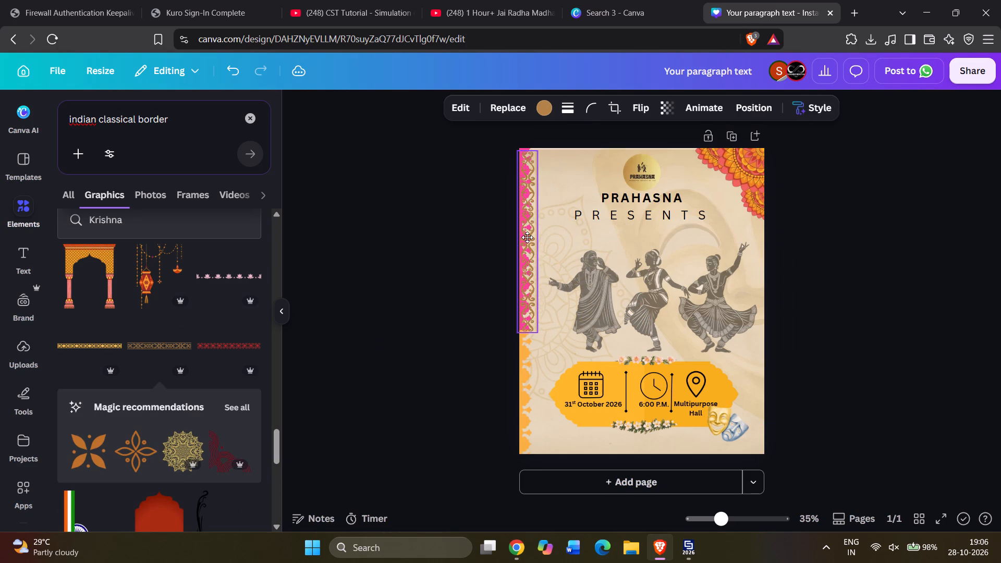
left_click_drag(527, 237, 537, 237)
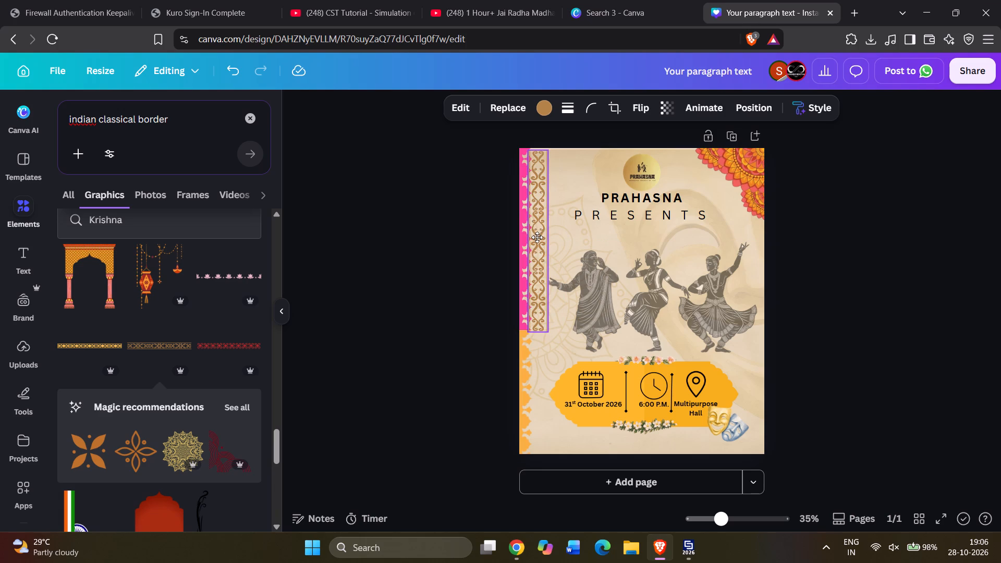
left_click_drag(537, 237, 535, 238)
left_click_drag(547, 328, 538, 327)
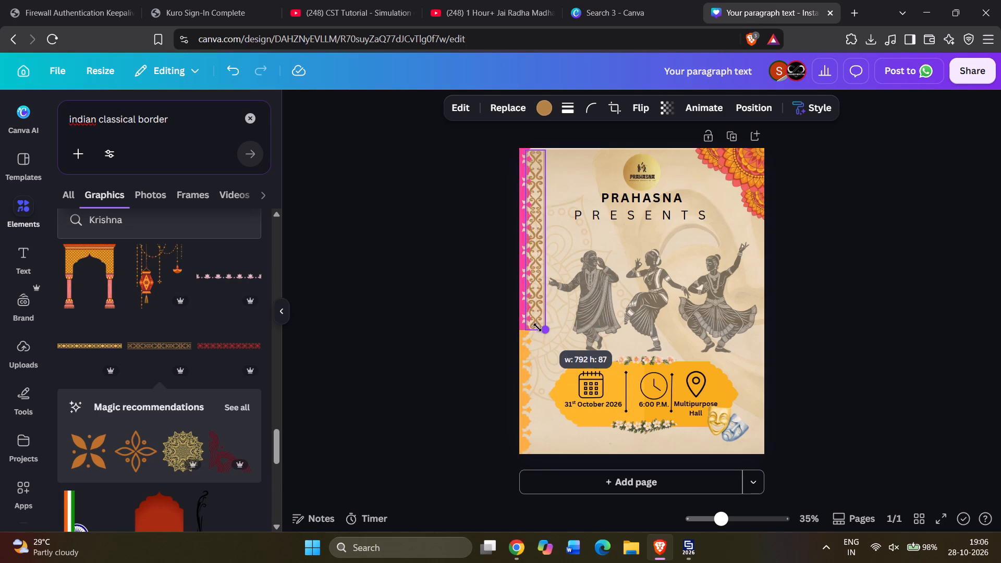
left_click_drag(538, 327, 538, 264)
Browse further through the "indian classical border" graphics for more elements that could suit the poster.
scroll(202, 364, "down", 4)
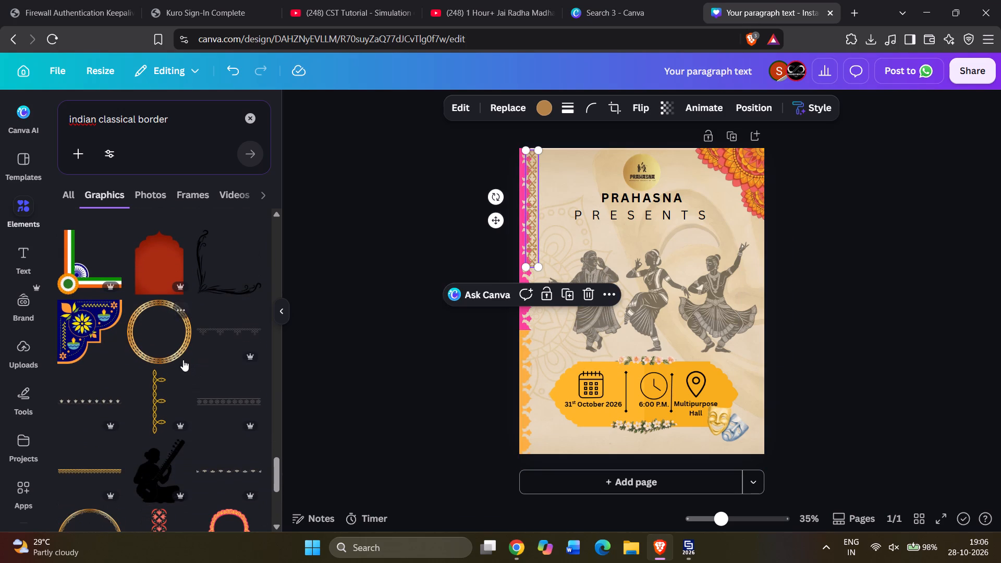
scroll(157, 403, "down", 3)
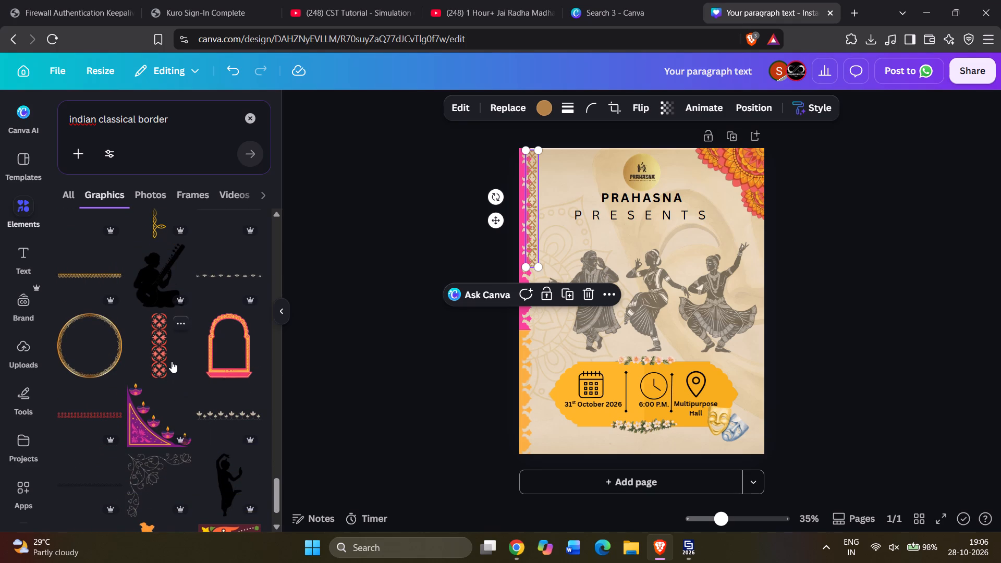
scroll(160, 369, "down", 5)
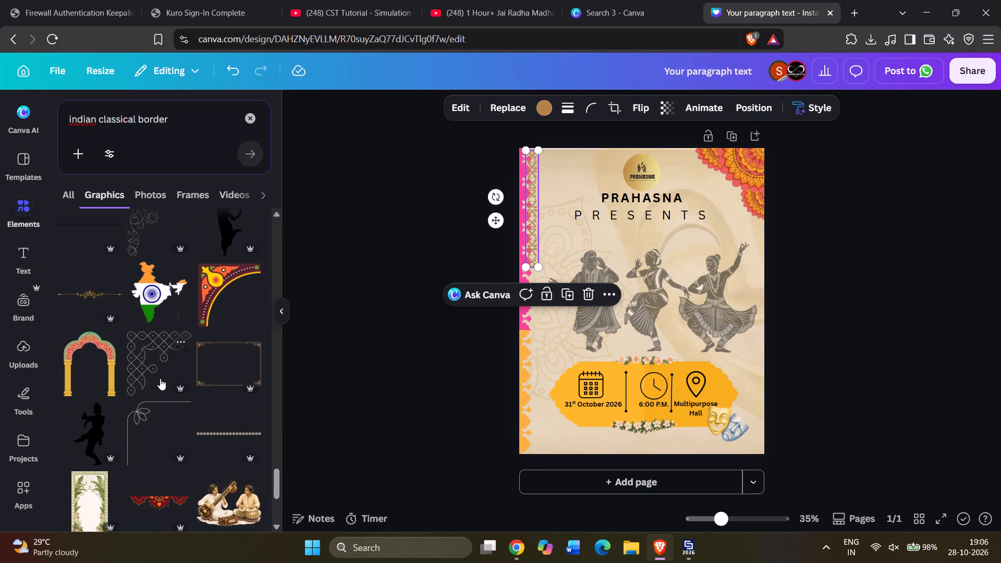
scroll(199, 334, "down", 2)
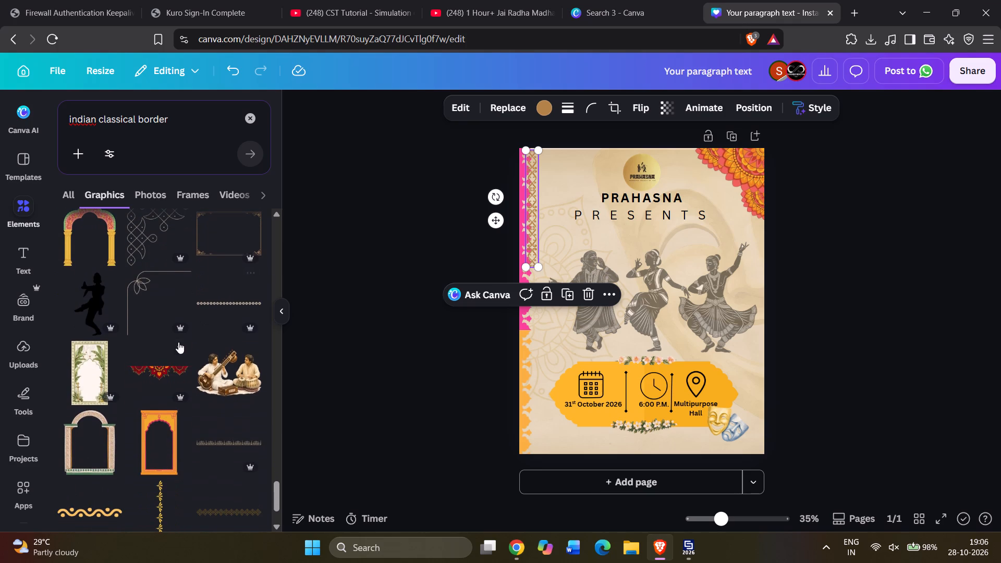
scroll(182, 354, "down", 2)
scroll(182, 356, "up", 3)
Search the graphics for "tabla", add the tabla pair with the maroon drum, shrink it and place it at the orange details panel's lower left.
left_click_drag(192, 127, 1, 118)
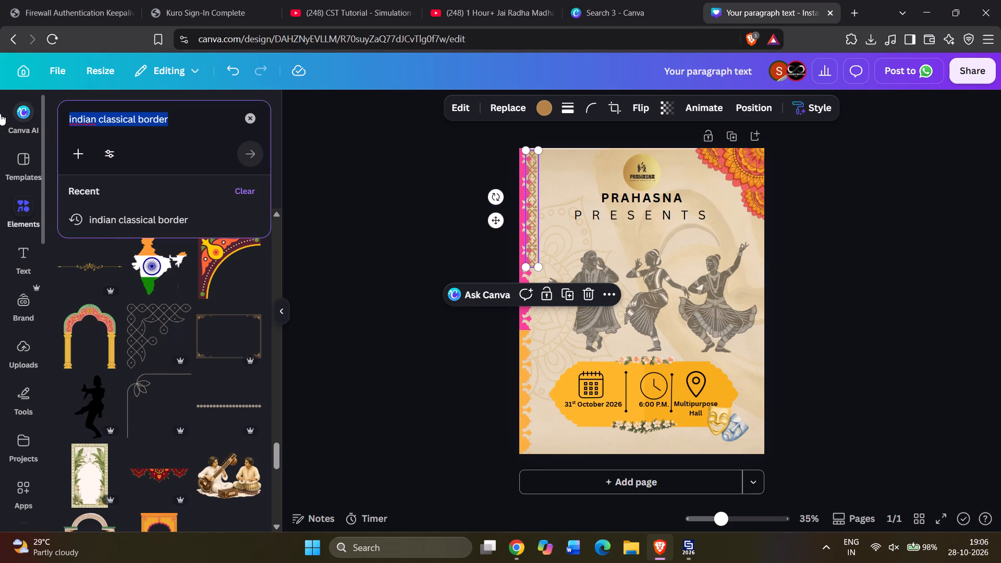
type("tabla")
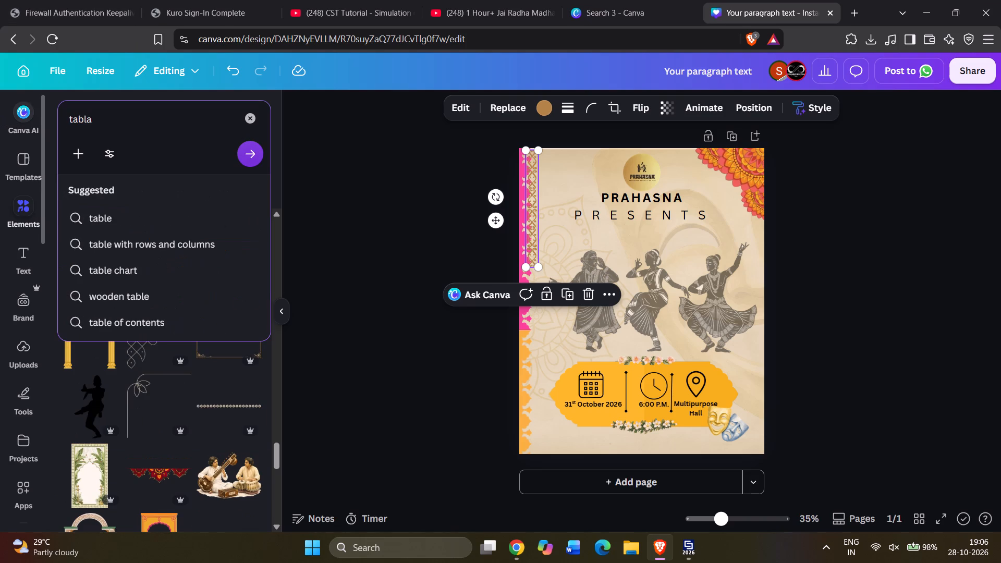
key("Return")
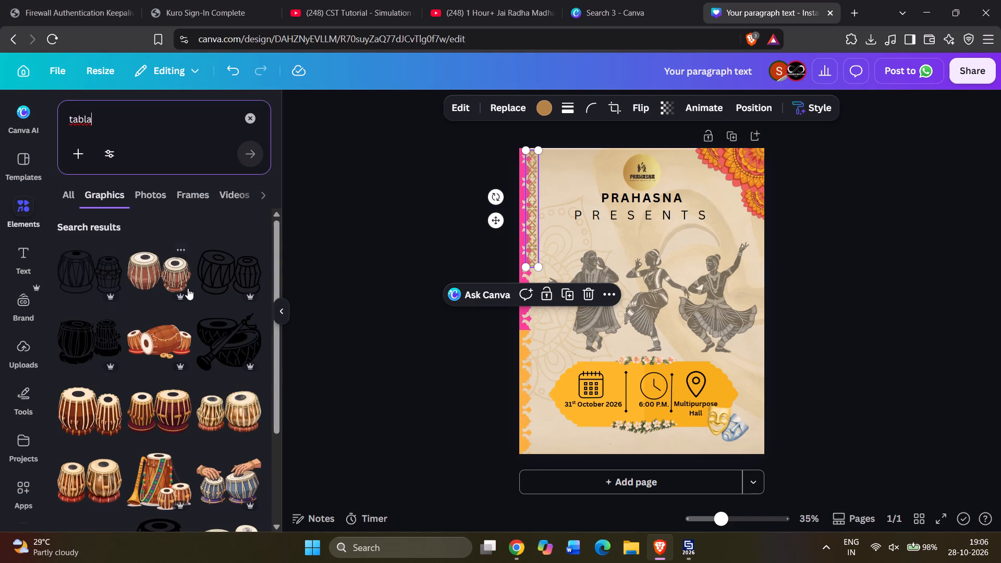
scroll(188, 288, "down", 2)
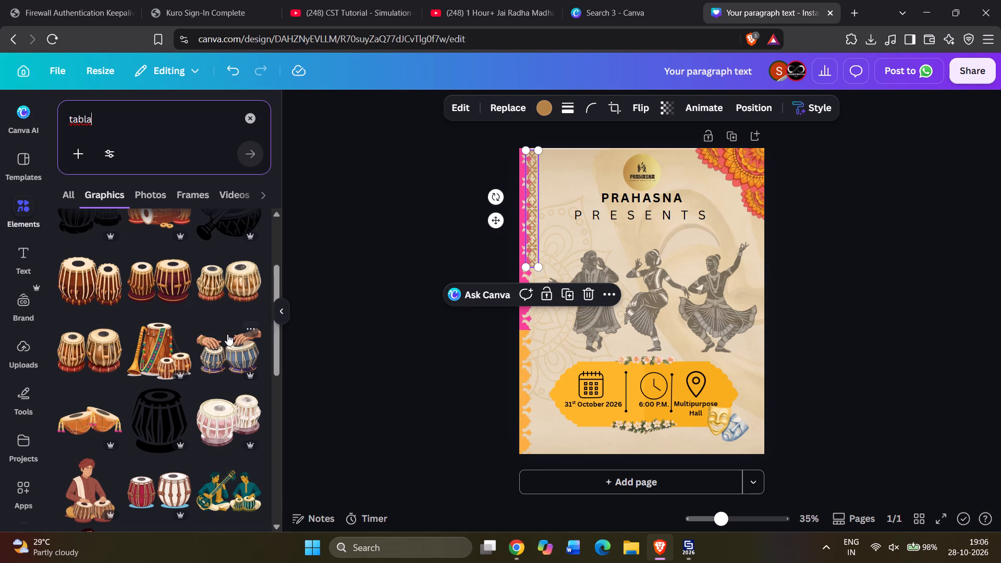
left_click(162, 290)
left_click_drag(739, 230, 657, 315)
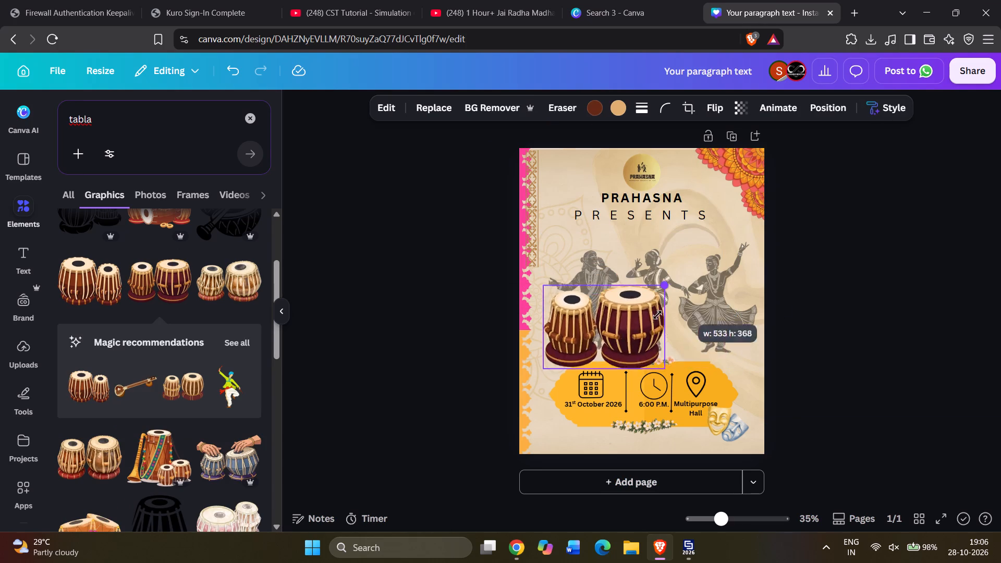
left_click_drag(657, 315, 606, 356)
left_click_drag(581, 356, 591, 416)
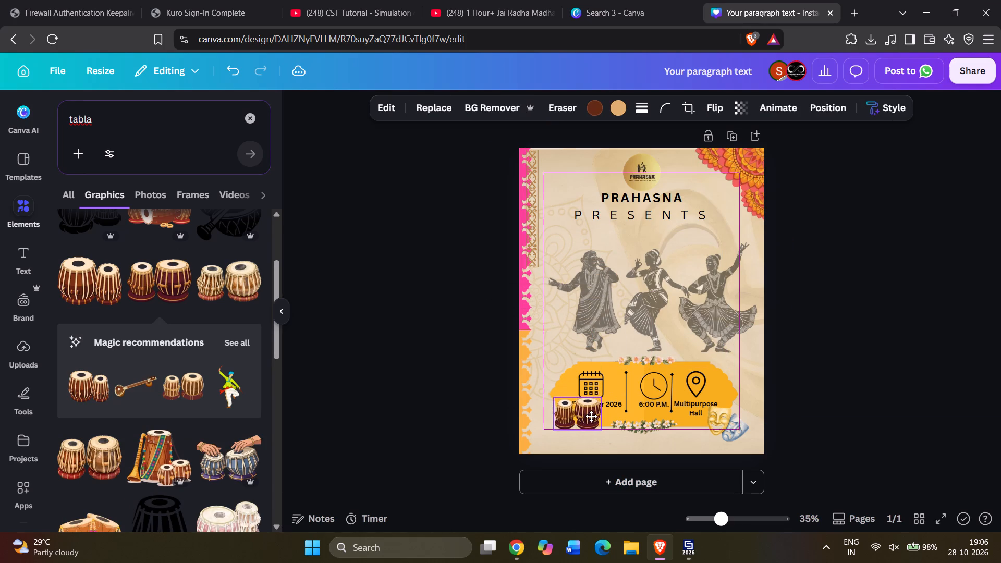
left_click_drag(591, 416, 591, 417)
Flip the tabla graphic horizontally.
right_click(591, 416)
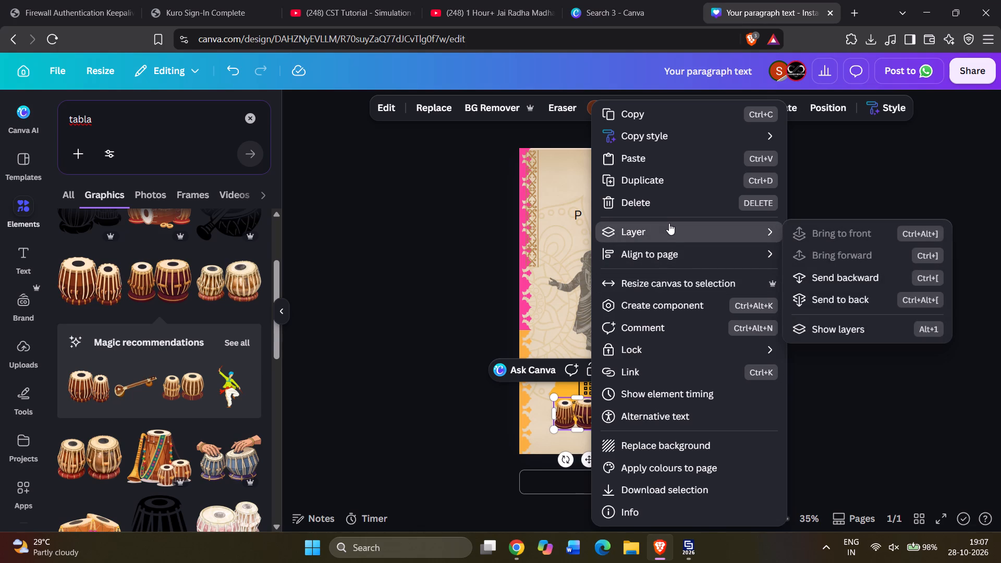
left_click(436, 198)
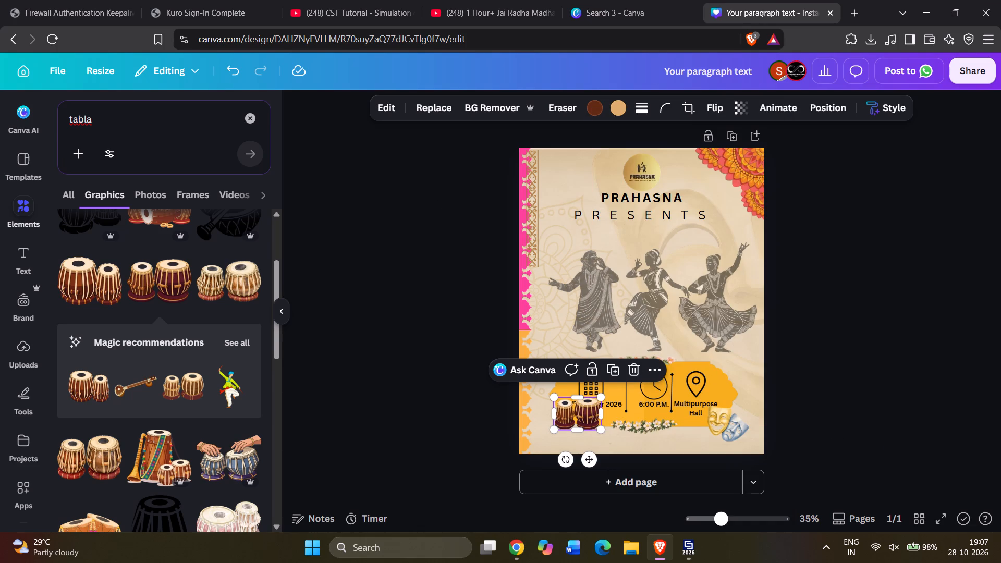
left_click(713, 110)
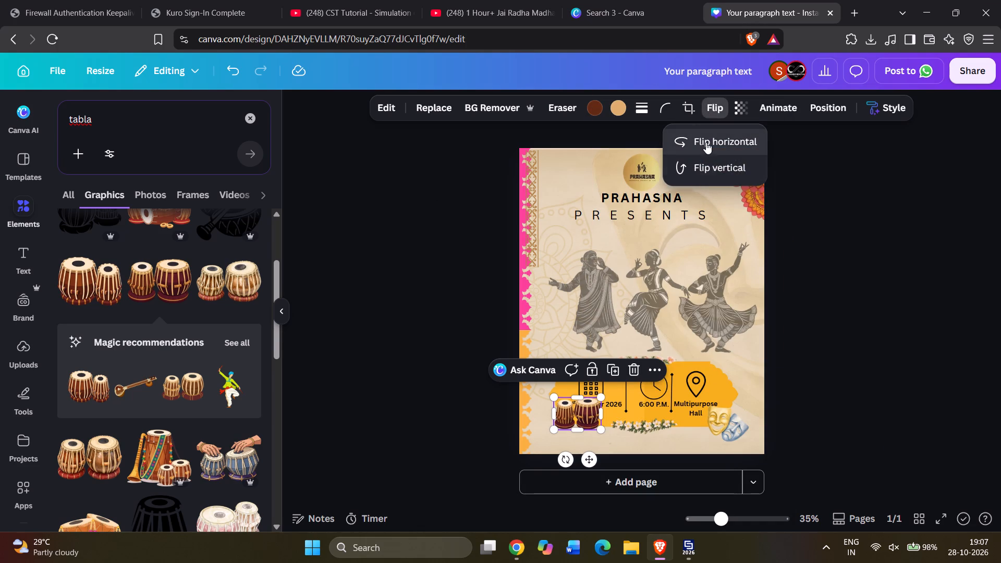
left_click(708, 149)
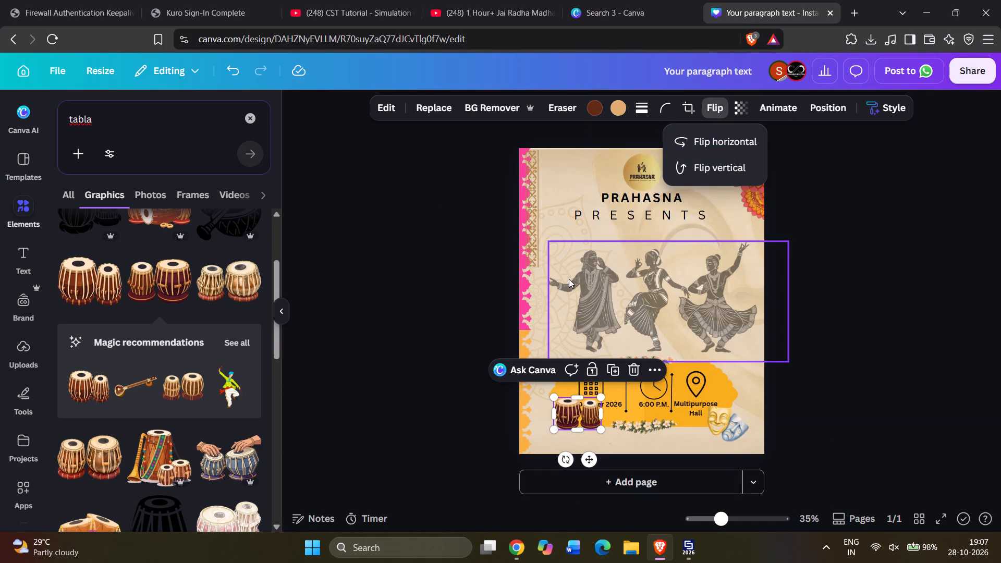
left_click(940, 327)
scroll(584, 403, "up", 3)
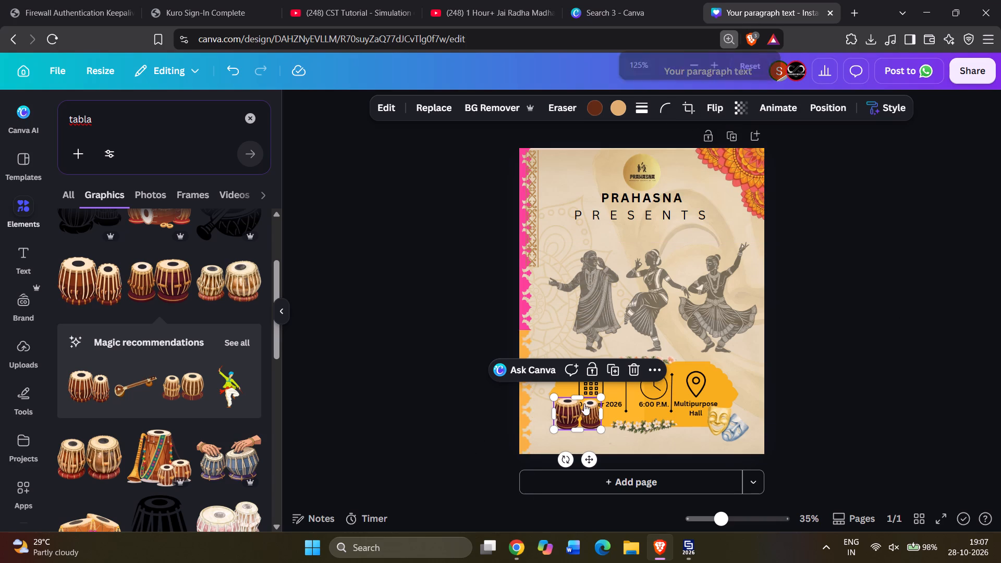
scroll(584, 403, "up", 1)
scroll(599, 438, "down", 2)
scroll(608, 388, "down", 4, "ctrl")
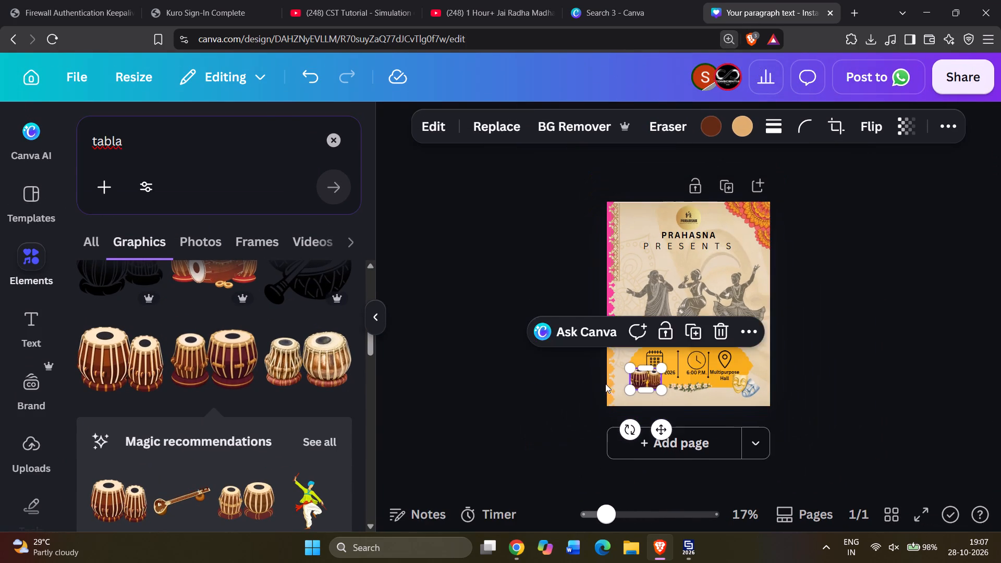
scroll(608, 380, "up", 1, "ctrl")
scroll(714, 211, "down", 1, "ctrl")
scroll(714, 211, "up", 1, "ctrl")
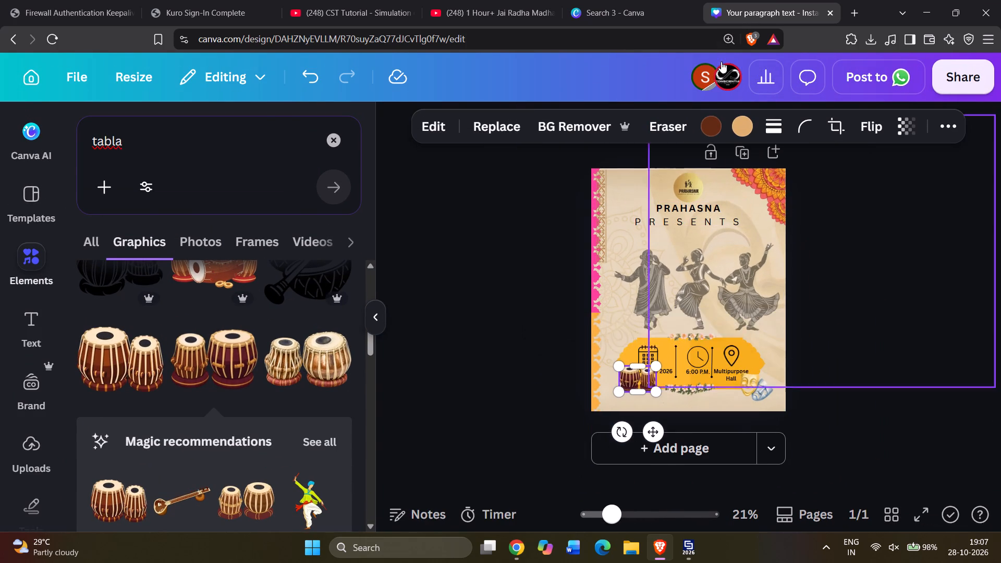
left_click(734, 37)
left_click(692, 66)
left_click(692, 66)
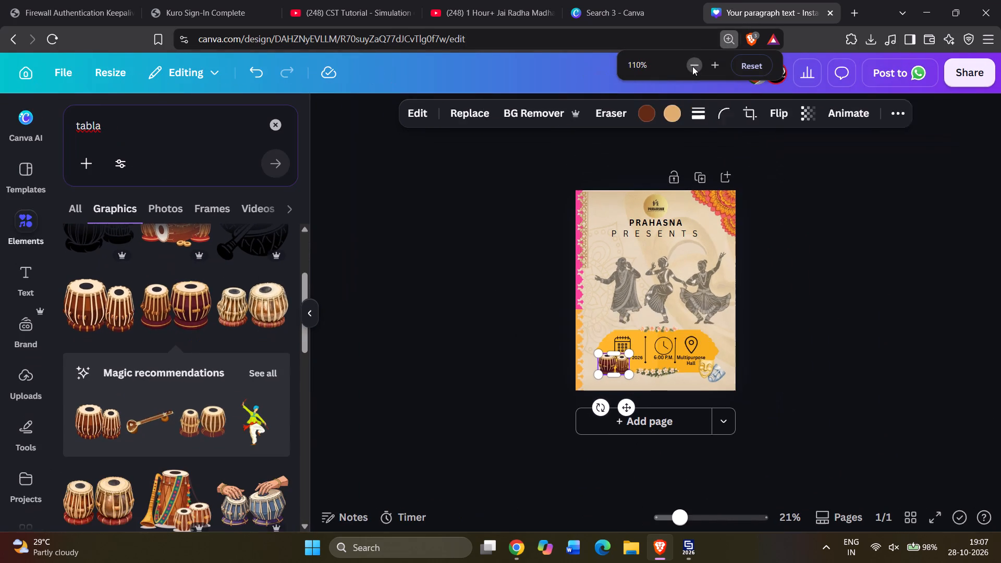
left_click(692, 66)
Shrink the tabla graphic further and position it just under the date text, overlapping the orange panel's lower-left edge.
scroll(605, 403, "up", 3)
scroll(607, 384, "up", 1, "ctrl")
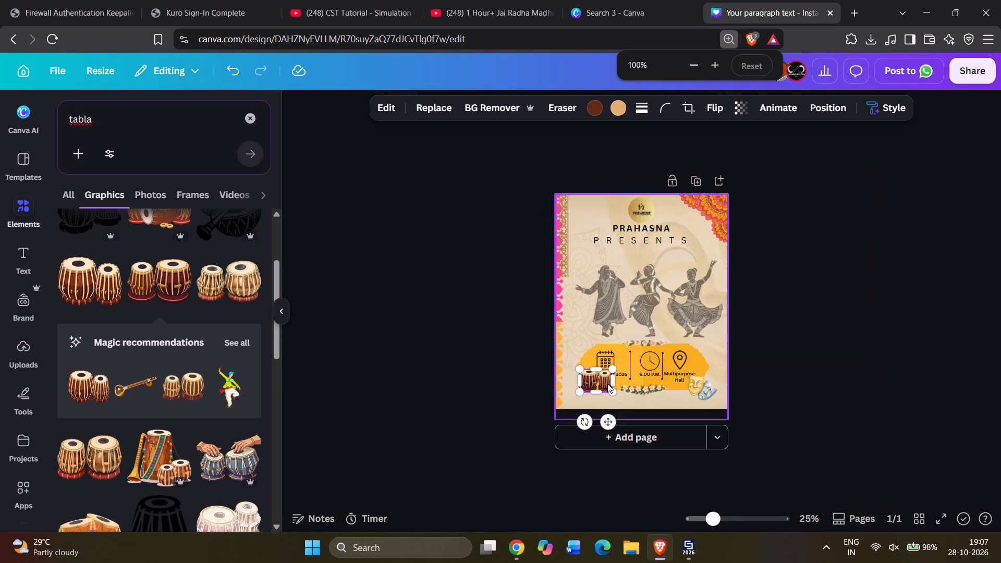
scroll(607, 384, "up", 4, "ctrl")
scroll(585, 427, "up", 3, "ctrl")
left_click_drag(547, 389, 529, 409)
left_click_drag(510, 443, 524, 451)
left_click_drag(450, 414, 467, 423)
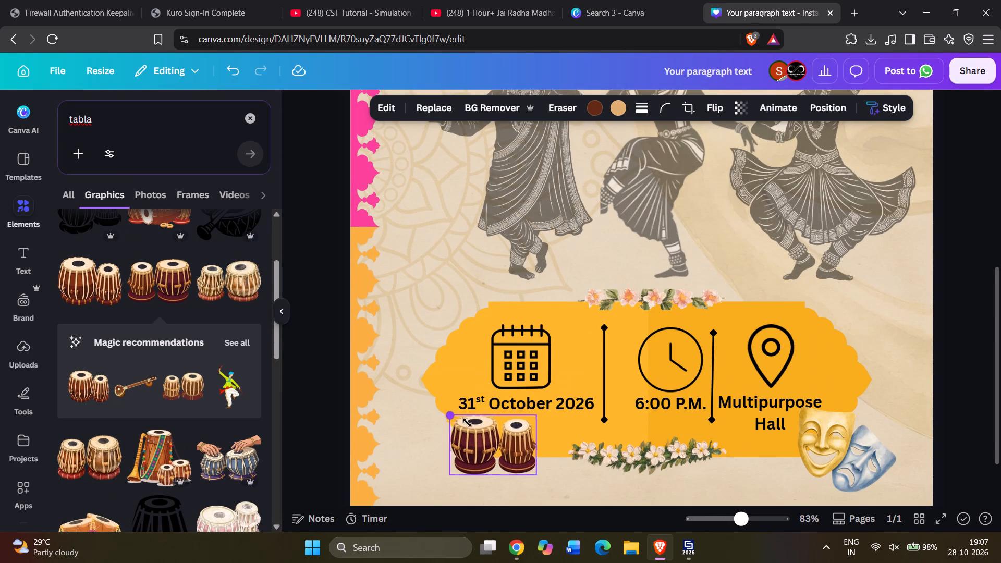
left_click_drag(467, 423, 483, 428)
left_click_drag(480, 433, 456, 424)
left_click(495, 446)
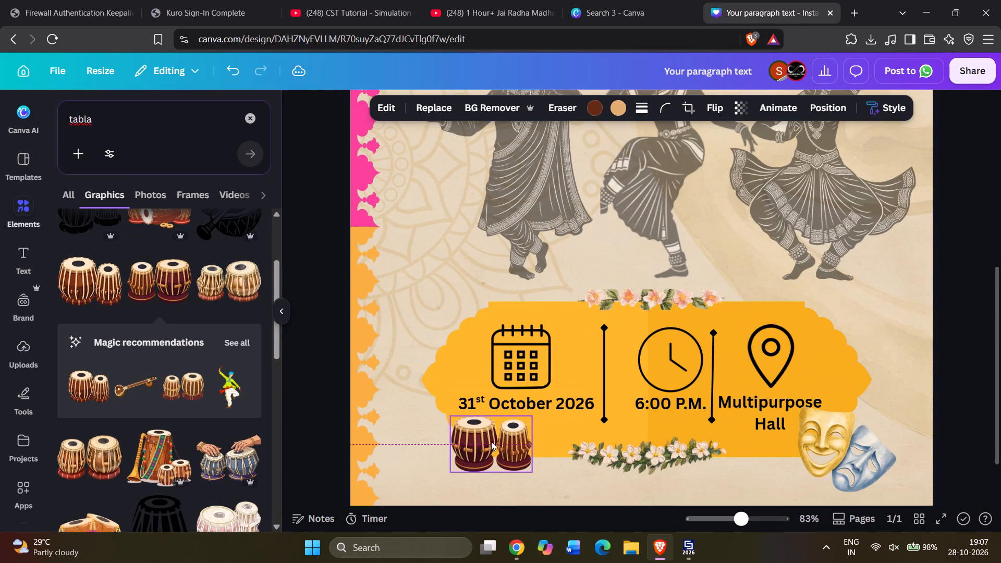
Rotate the tabla graphic about 9° and reduce its size slightly.
left_click_drag(494, 499, 485, 500)
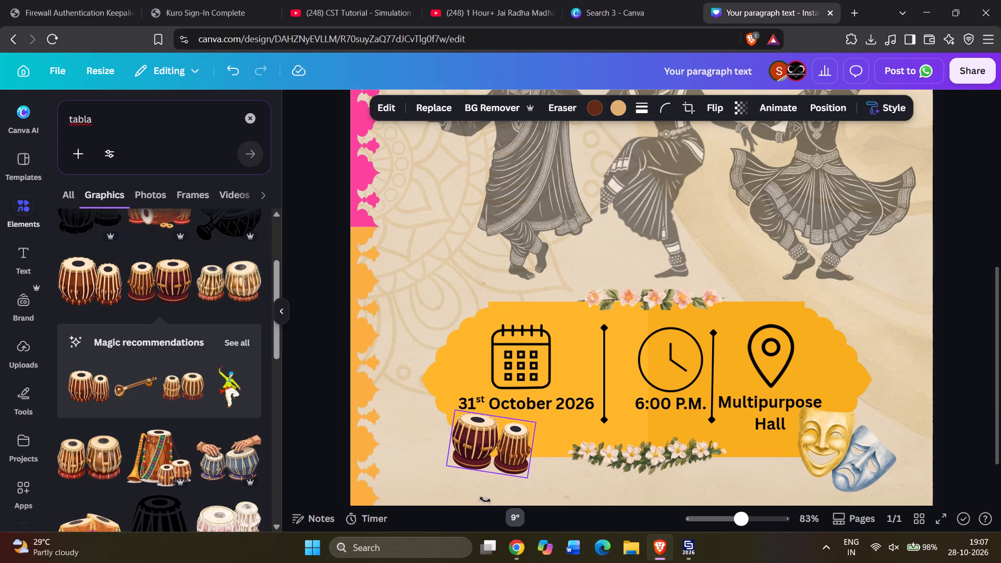
left_click_drag(485, 500, 485, 498)
left_click_drag(535, 422, 529, 426)
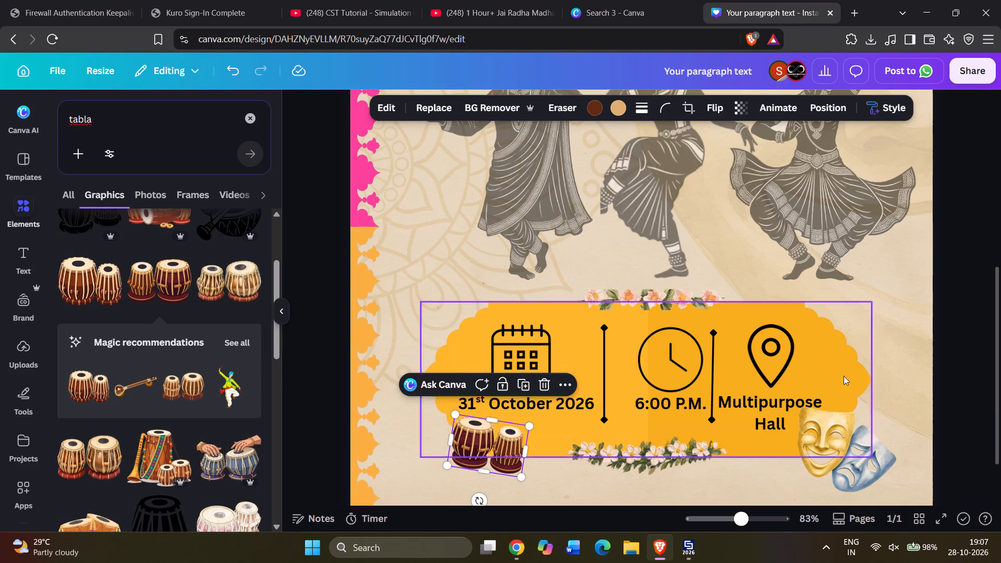
scroll(880, 374, "down", 1, "ctrl")
left_click(961, 399)
scroll(744, 345, "down", 1, "ctrl")
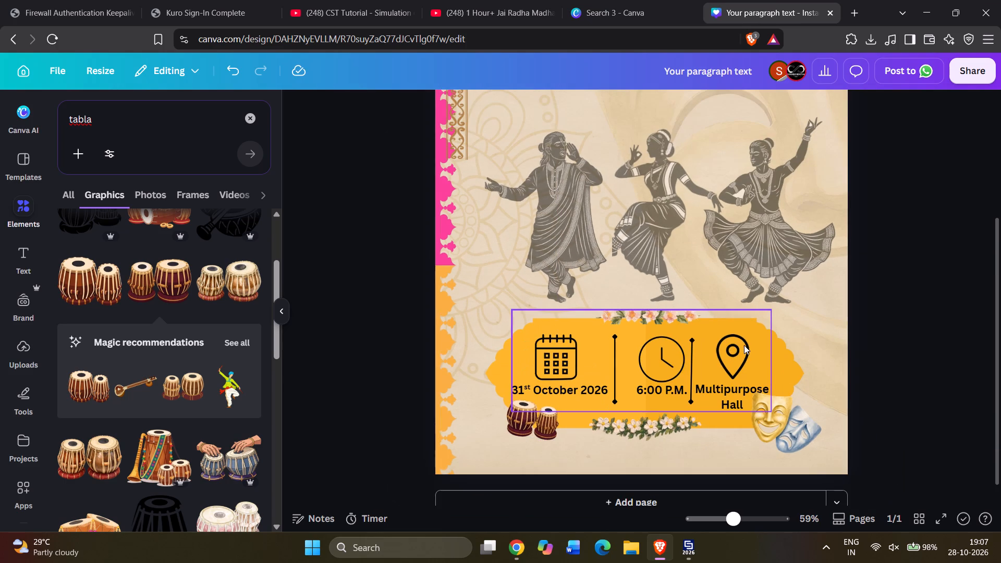
Examine the full set of magic recommendations related to the tabla graphic for further decorative elements.
scroll(175, 316, "down", 2)
scroll(188, 277, "up", 1)
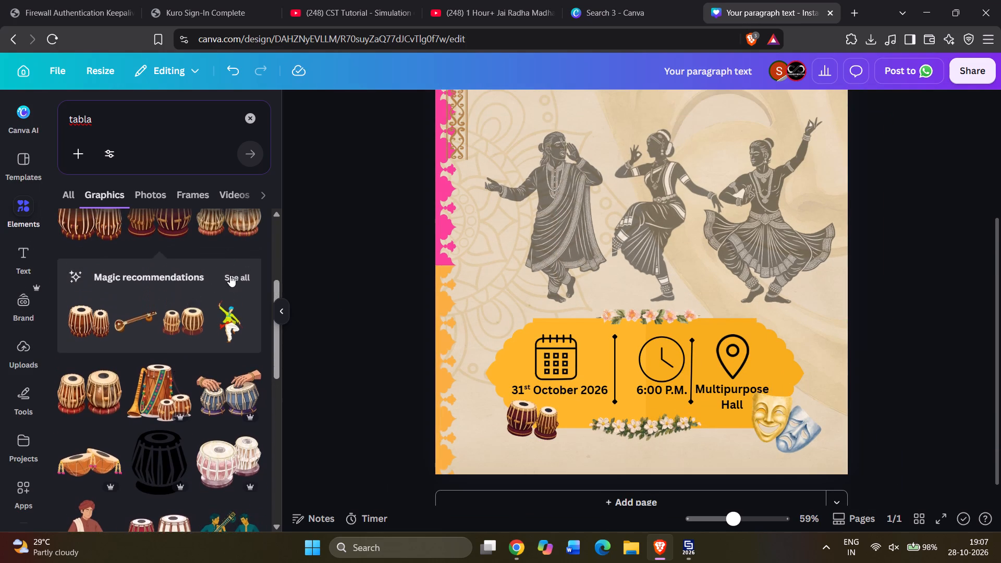
left_click(230, 275)
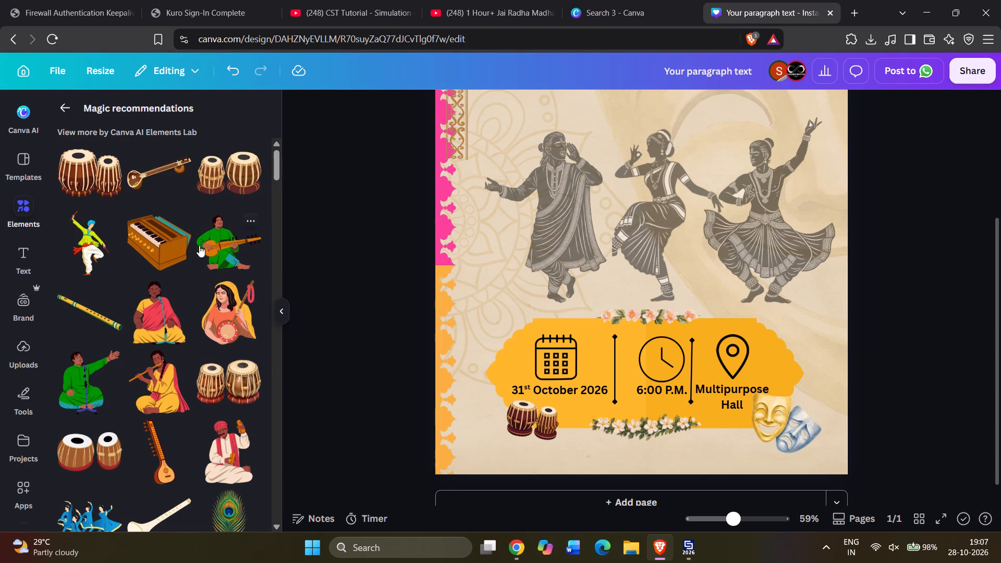
scroll(179, 243, "down", 3)
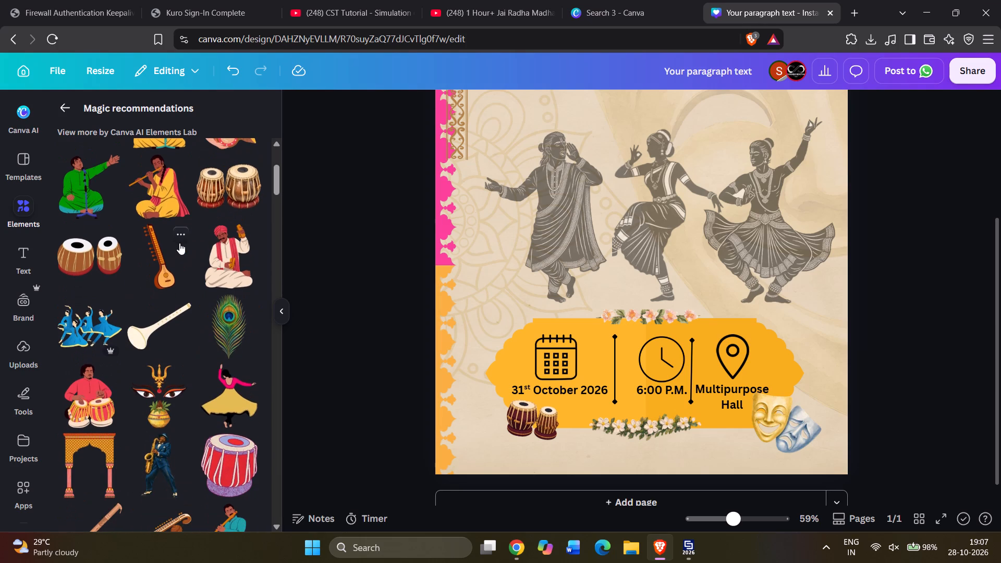
scroll(179, 243, "down", 3)
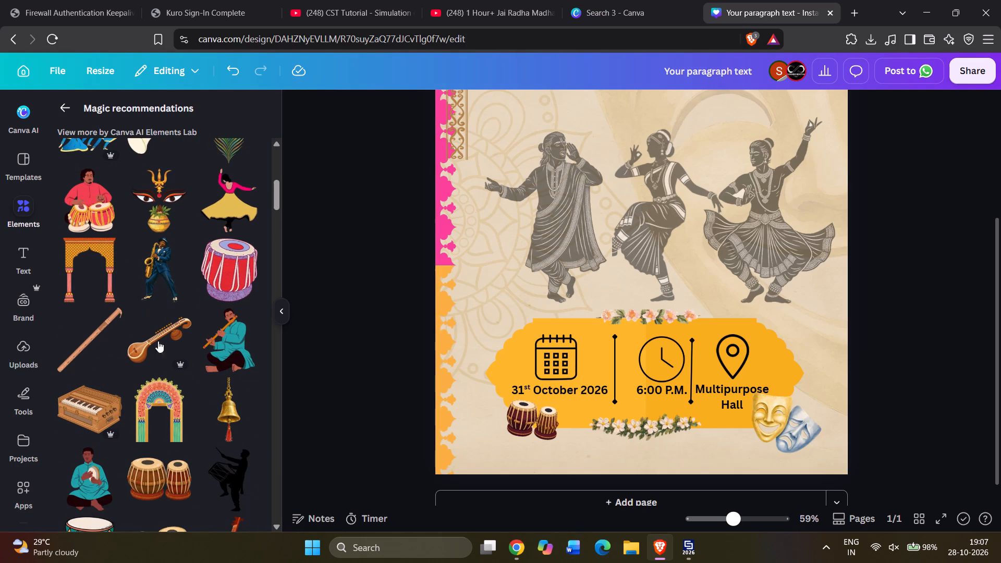
scroll(164, 401, "down", 4)
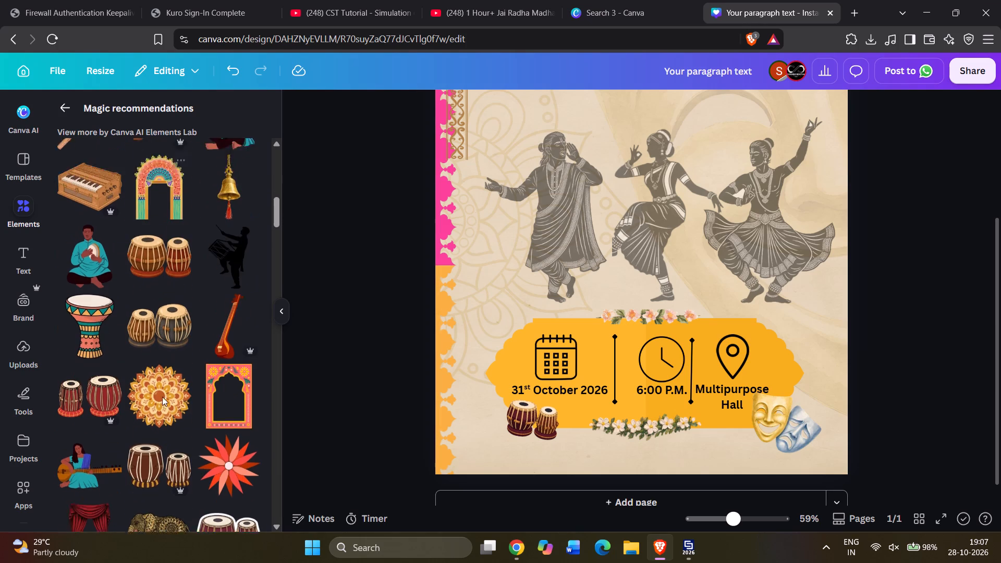
scroll(162, 393, "down", 3)
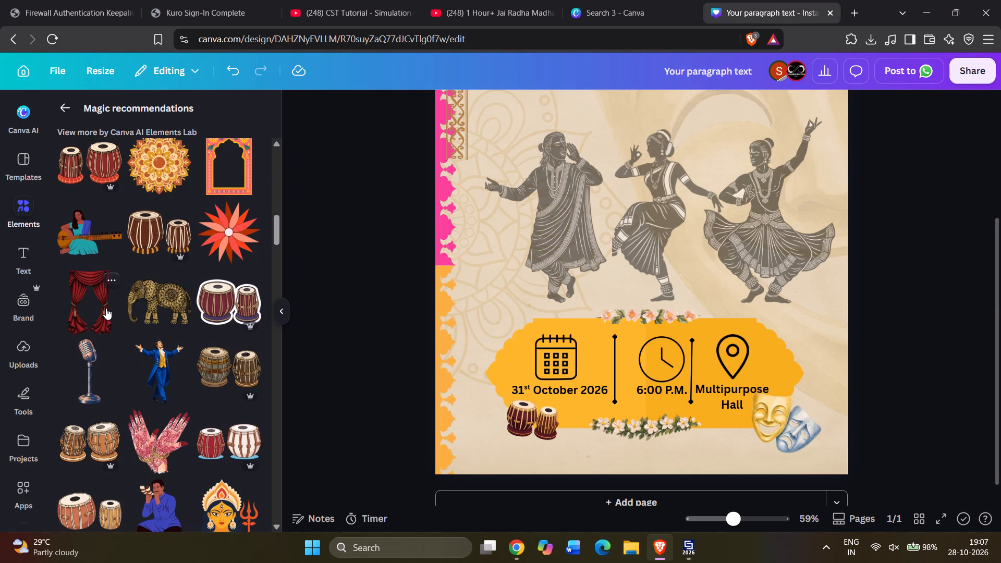
scroll(106, 308, "down", 2)
scroll(106, 308, "up", 2)
left_click(67, 101)
Search the graphics for "curtain indian" and add the red tied-back curtain to the poster.
left_click_drag(145, 122, 43, 106)
type("curtain indian")
key("Return")
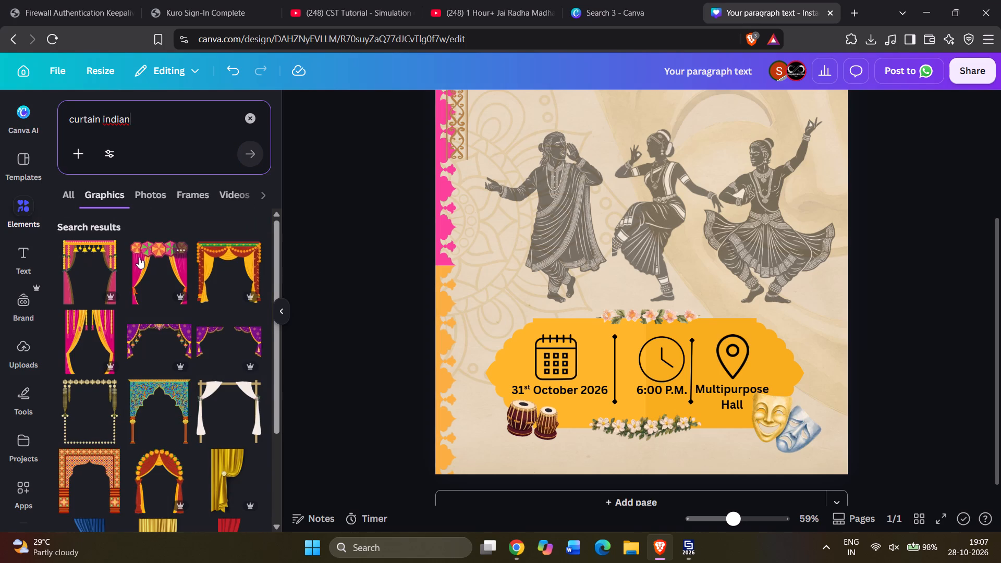
scroll(169, 255, "down", 2)
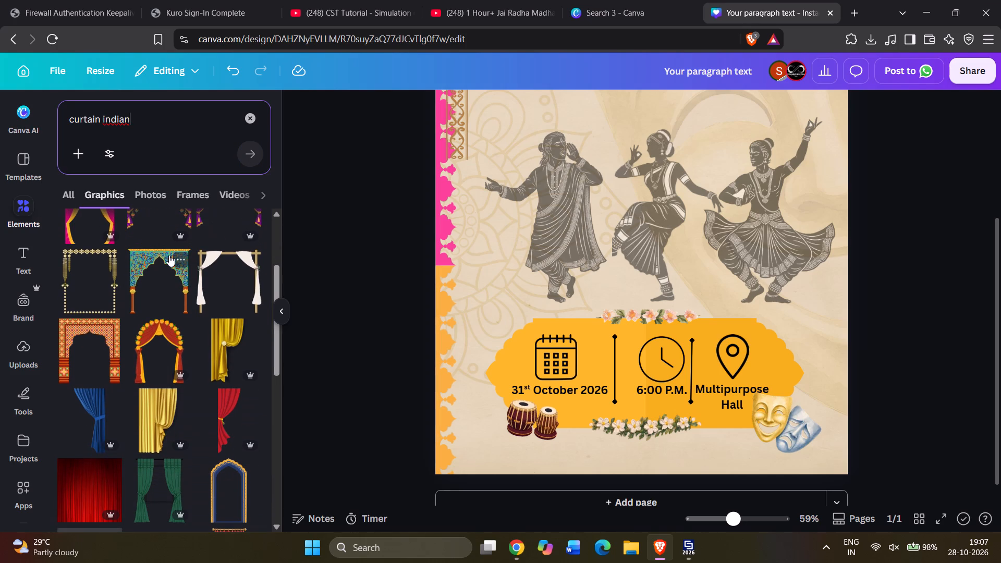
scroll(115, 385, "down", 1)
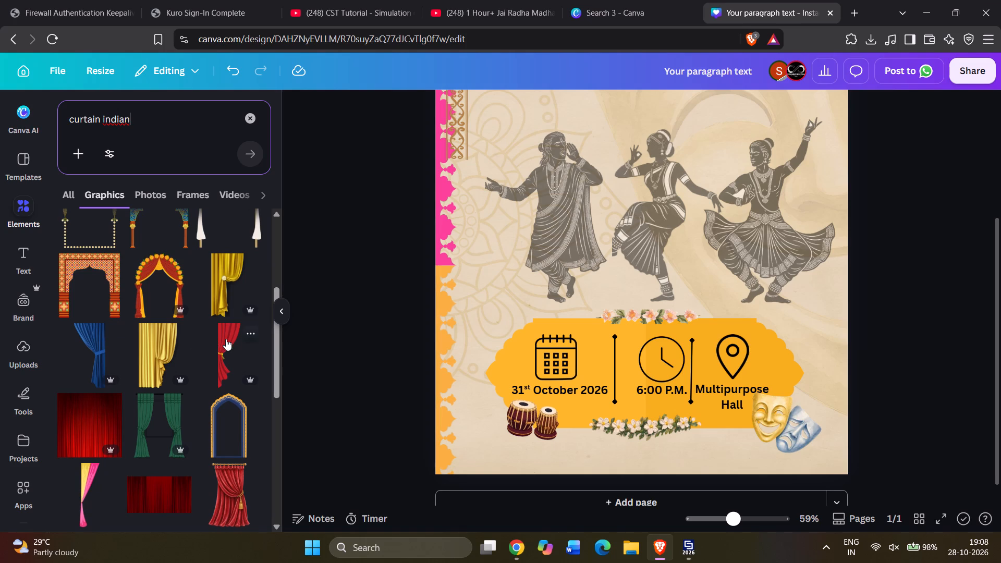
left_click(226, 339)
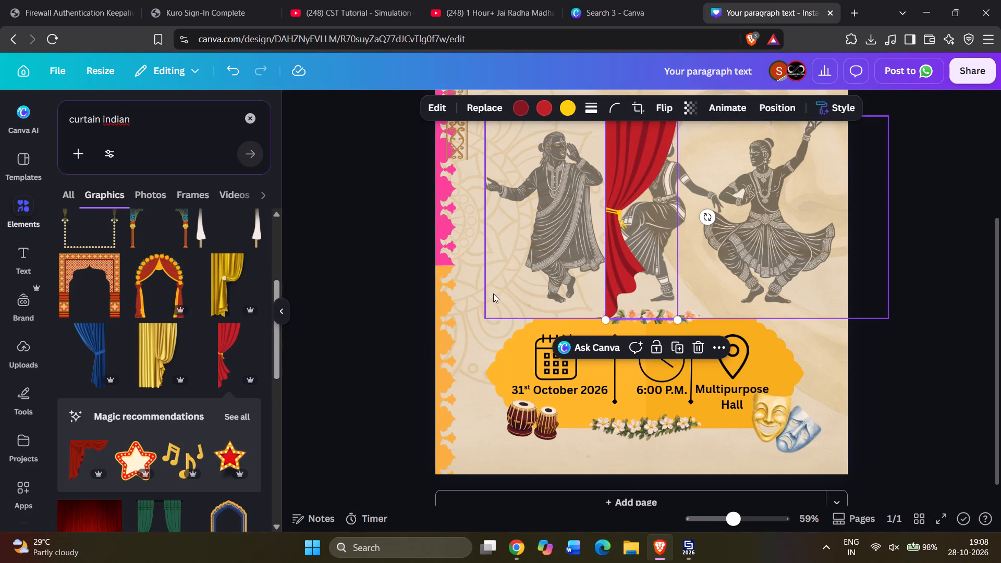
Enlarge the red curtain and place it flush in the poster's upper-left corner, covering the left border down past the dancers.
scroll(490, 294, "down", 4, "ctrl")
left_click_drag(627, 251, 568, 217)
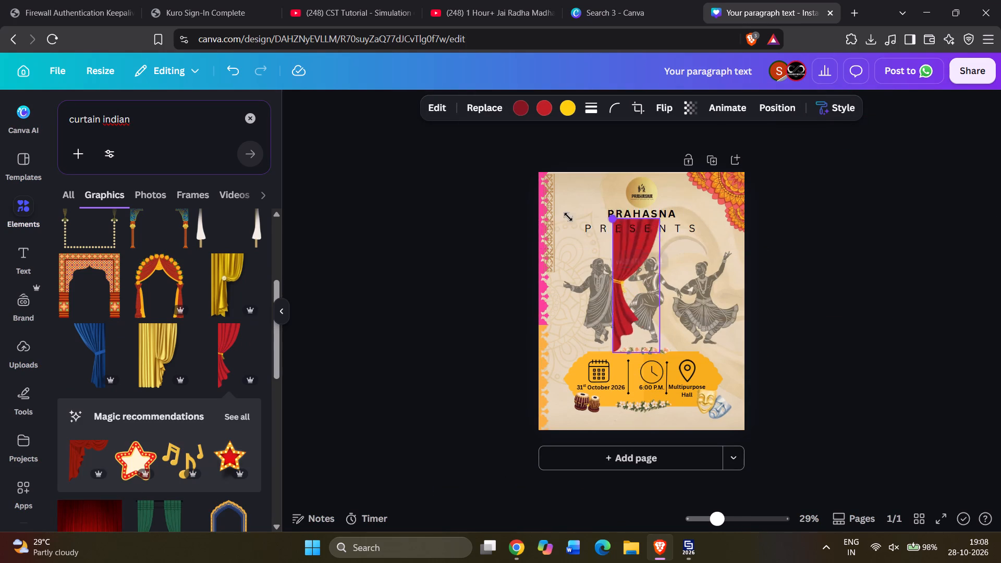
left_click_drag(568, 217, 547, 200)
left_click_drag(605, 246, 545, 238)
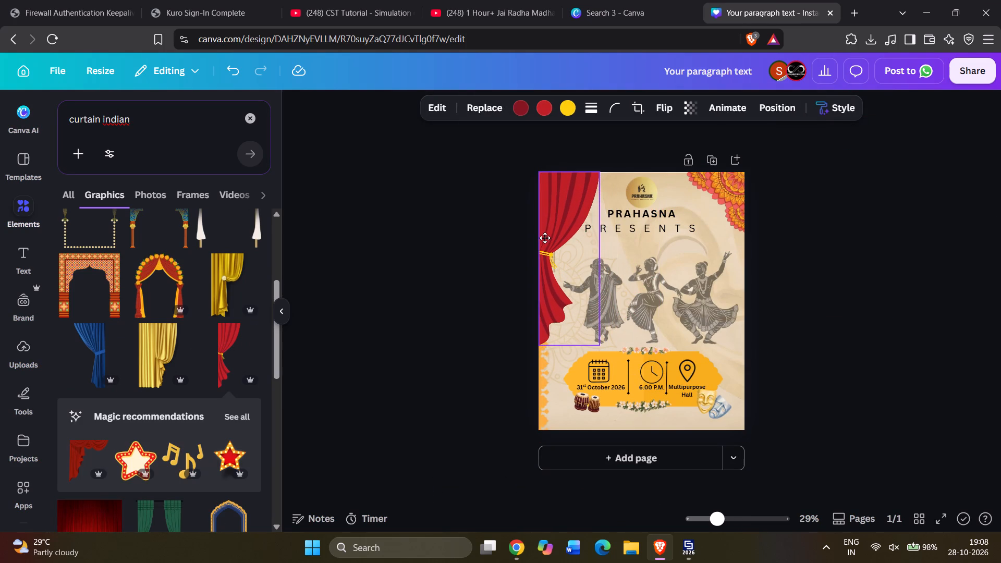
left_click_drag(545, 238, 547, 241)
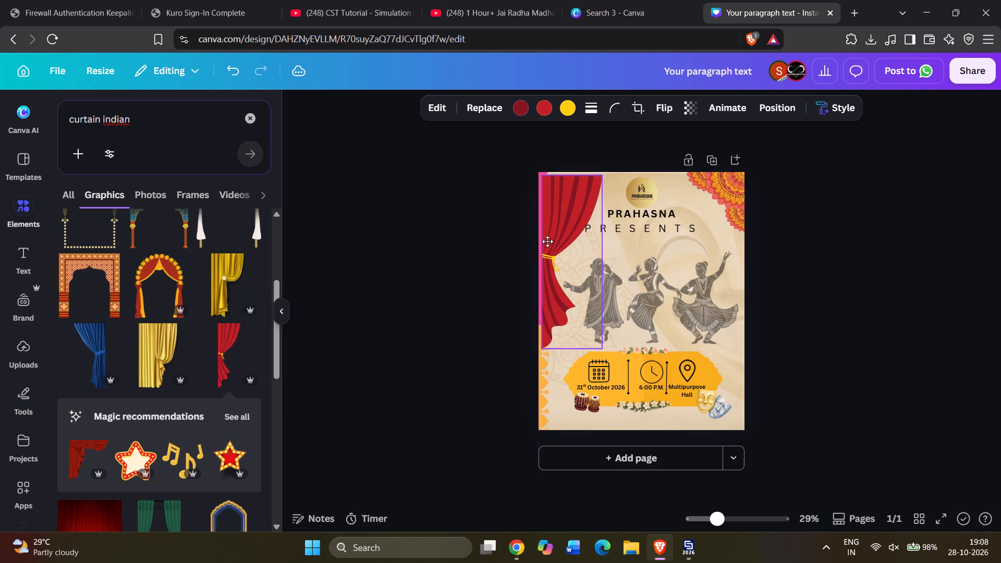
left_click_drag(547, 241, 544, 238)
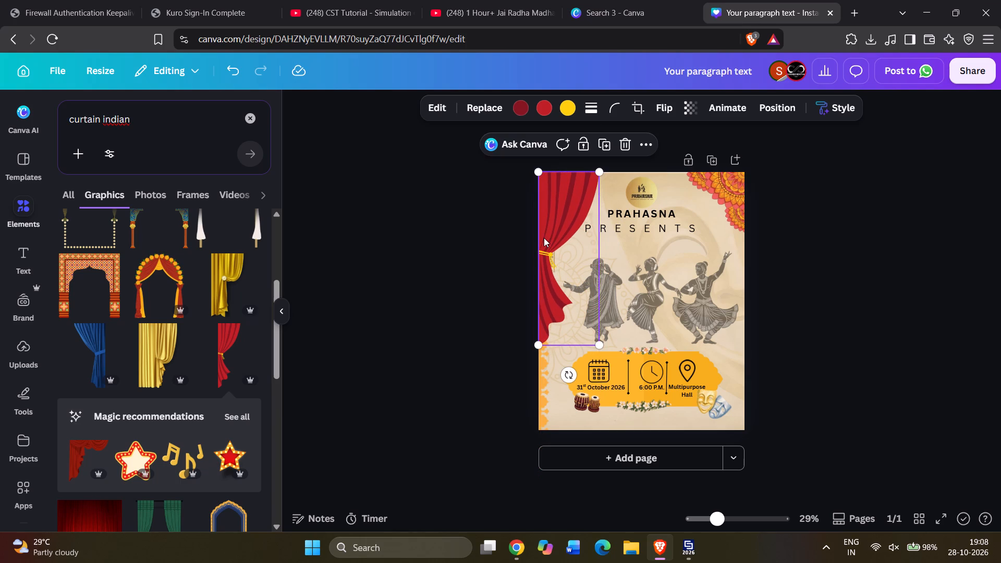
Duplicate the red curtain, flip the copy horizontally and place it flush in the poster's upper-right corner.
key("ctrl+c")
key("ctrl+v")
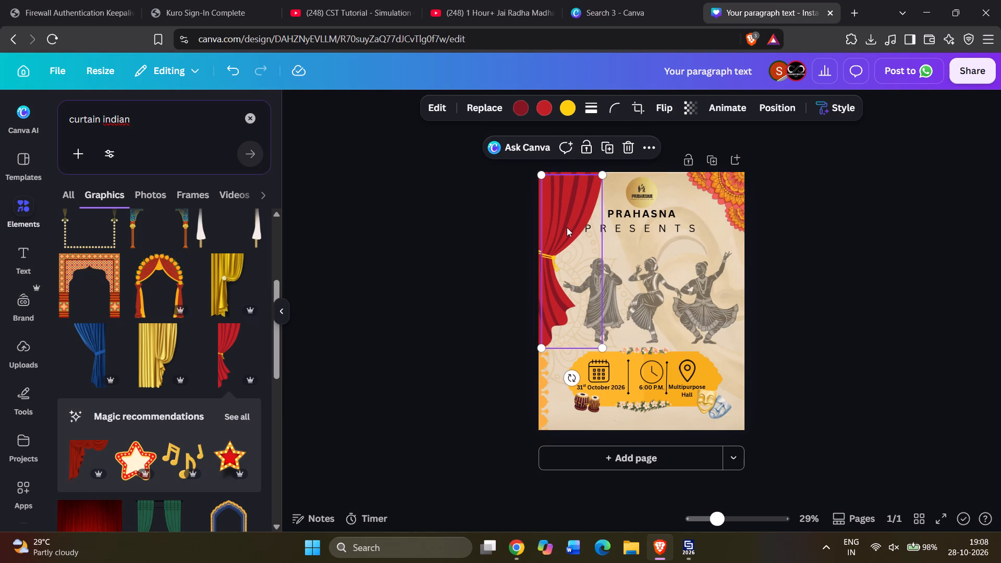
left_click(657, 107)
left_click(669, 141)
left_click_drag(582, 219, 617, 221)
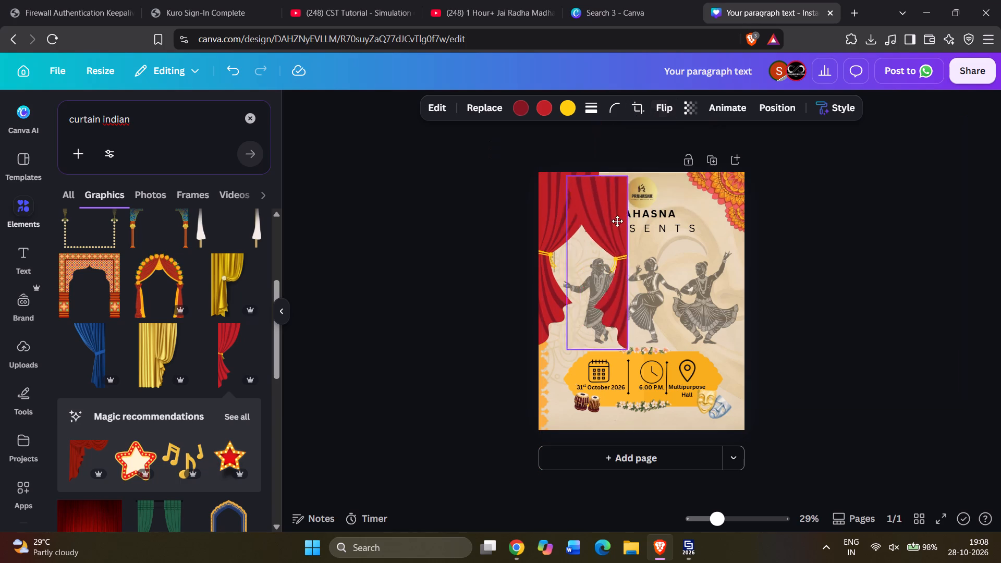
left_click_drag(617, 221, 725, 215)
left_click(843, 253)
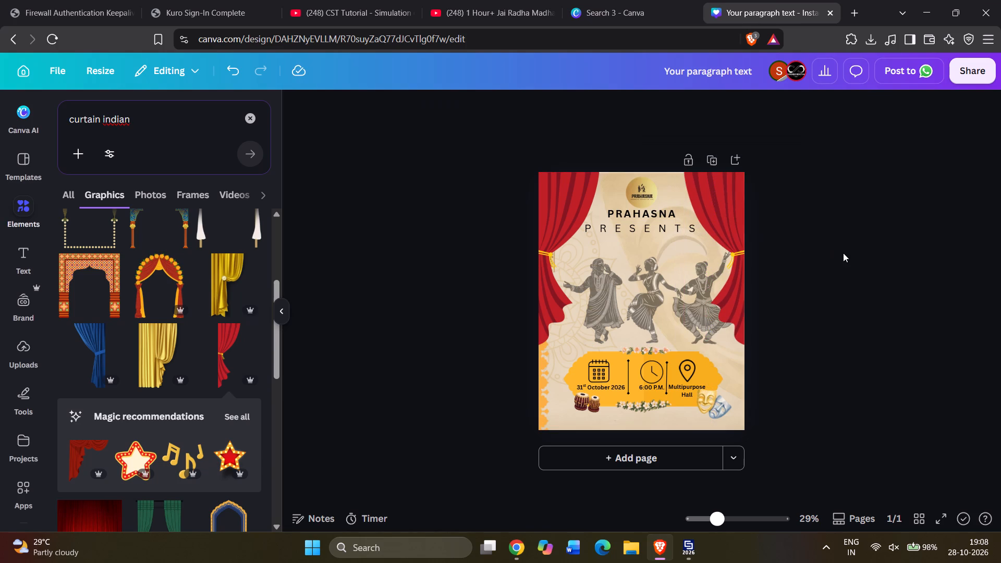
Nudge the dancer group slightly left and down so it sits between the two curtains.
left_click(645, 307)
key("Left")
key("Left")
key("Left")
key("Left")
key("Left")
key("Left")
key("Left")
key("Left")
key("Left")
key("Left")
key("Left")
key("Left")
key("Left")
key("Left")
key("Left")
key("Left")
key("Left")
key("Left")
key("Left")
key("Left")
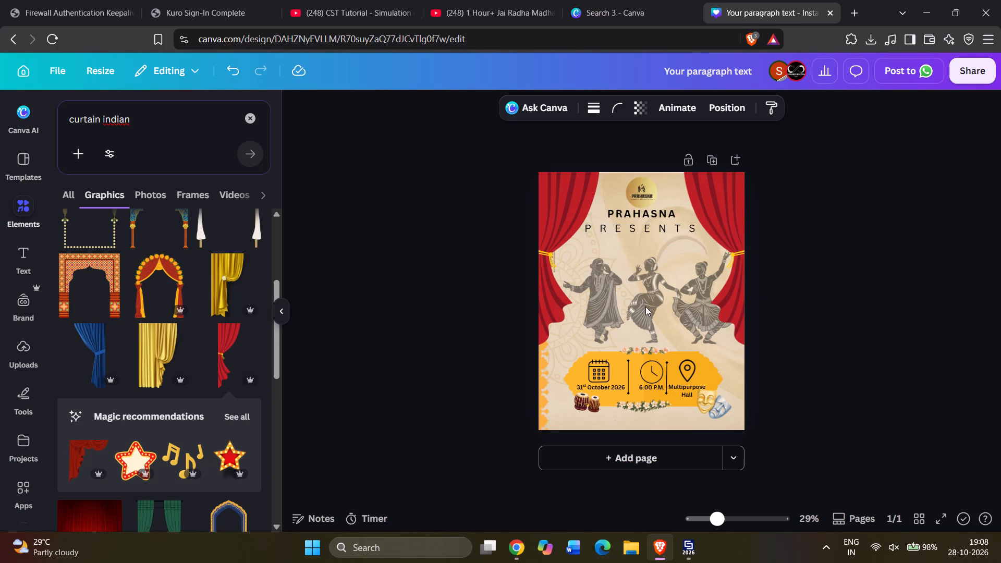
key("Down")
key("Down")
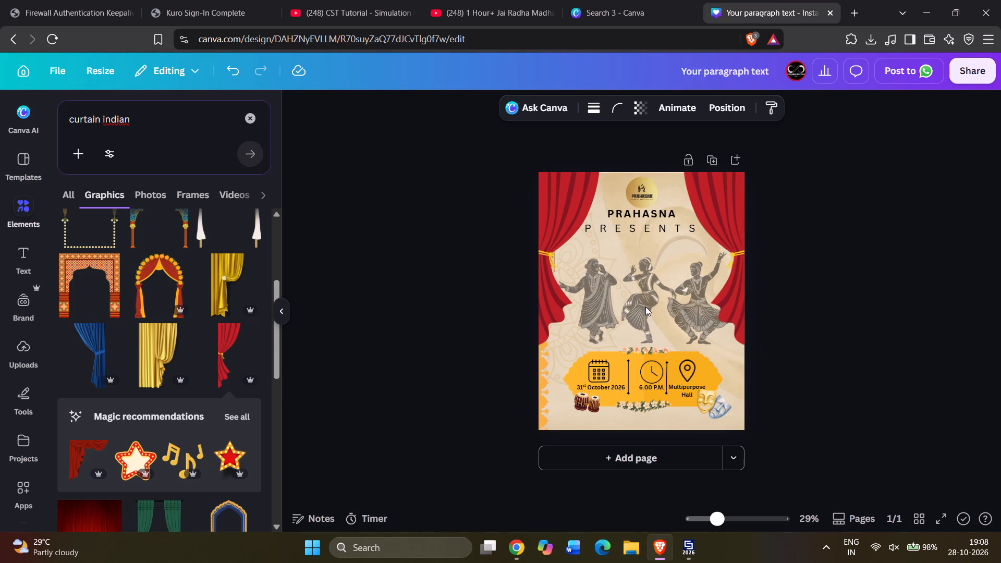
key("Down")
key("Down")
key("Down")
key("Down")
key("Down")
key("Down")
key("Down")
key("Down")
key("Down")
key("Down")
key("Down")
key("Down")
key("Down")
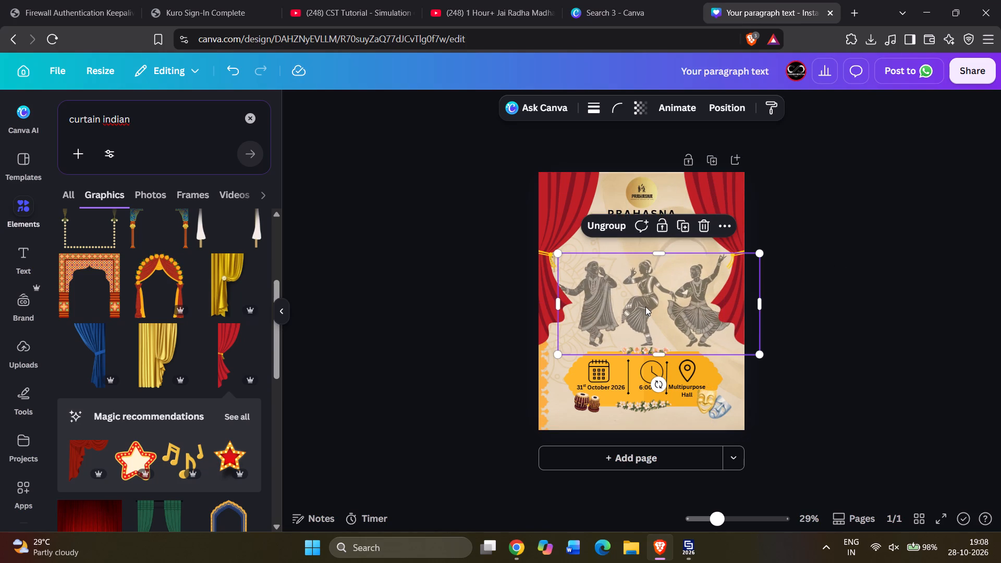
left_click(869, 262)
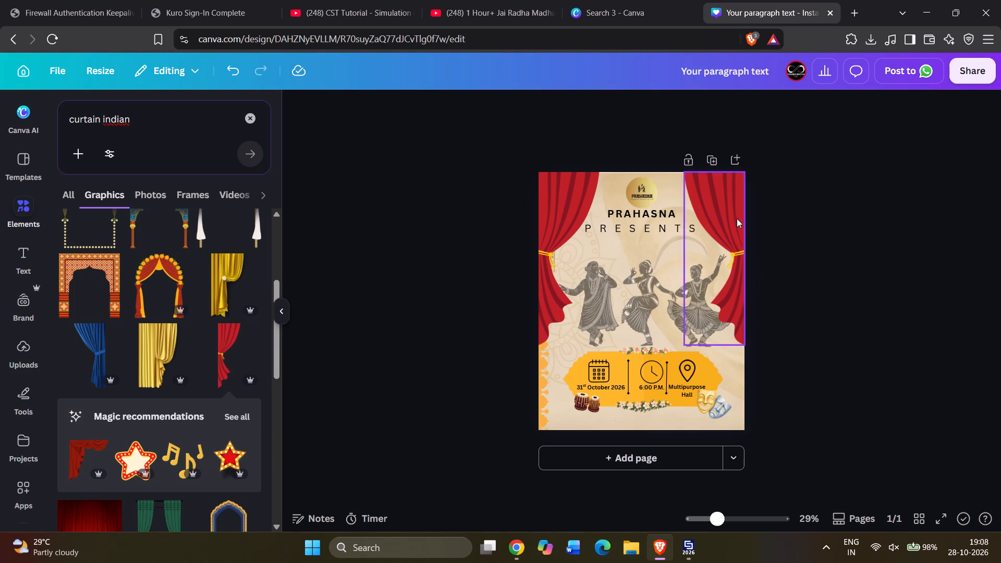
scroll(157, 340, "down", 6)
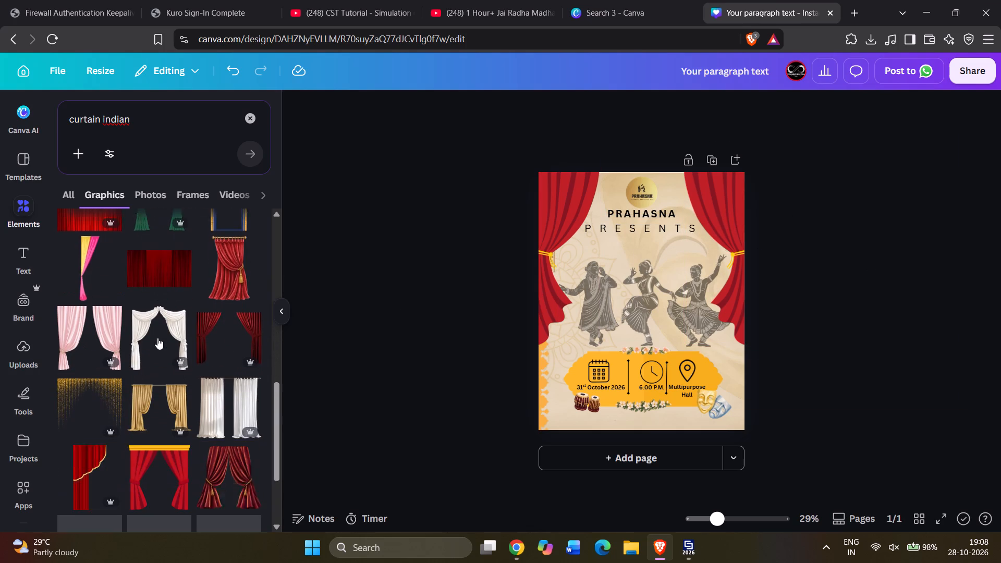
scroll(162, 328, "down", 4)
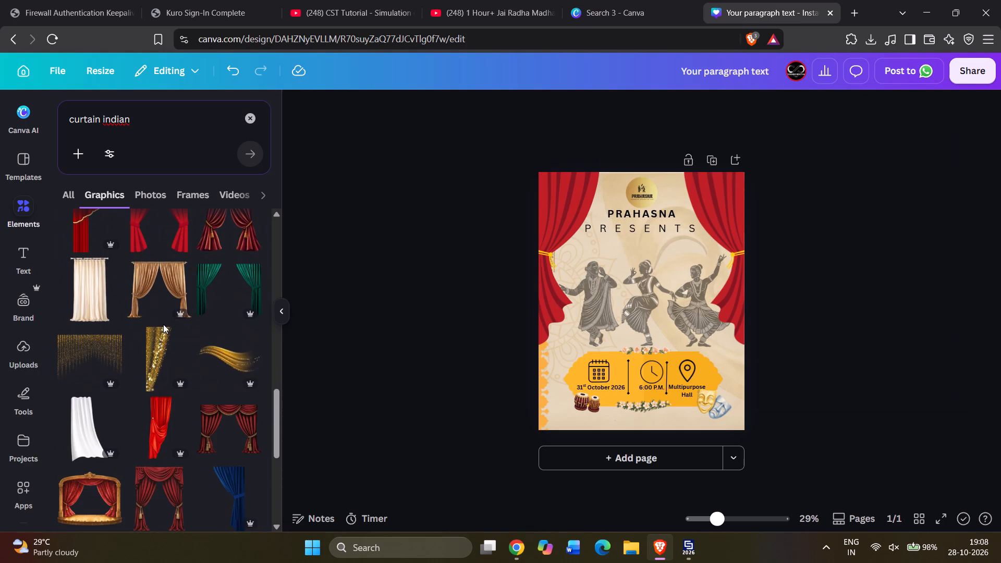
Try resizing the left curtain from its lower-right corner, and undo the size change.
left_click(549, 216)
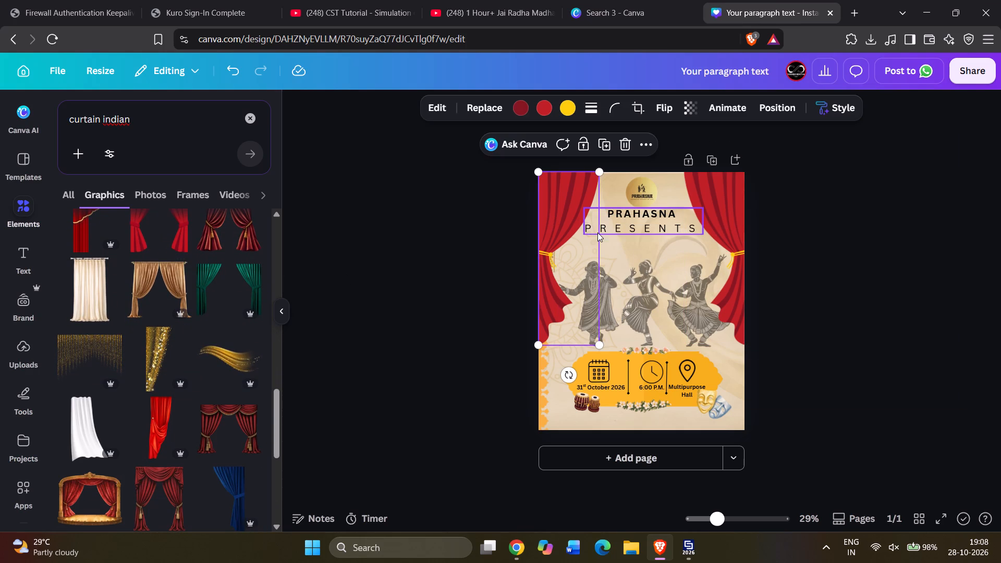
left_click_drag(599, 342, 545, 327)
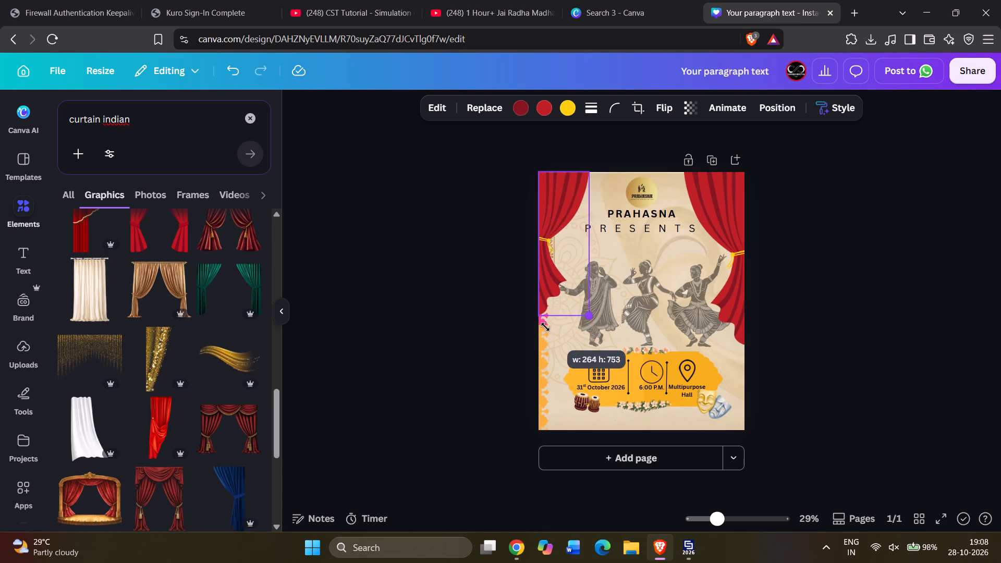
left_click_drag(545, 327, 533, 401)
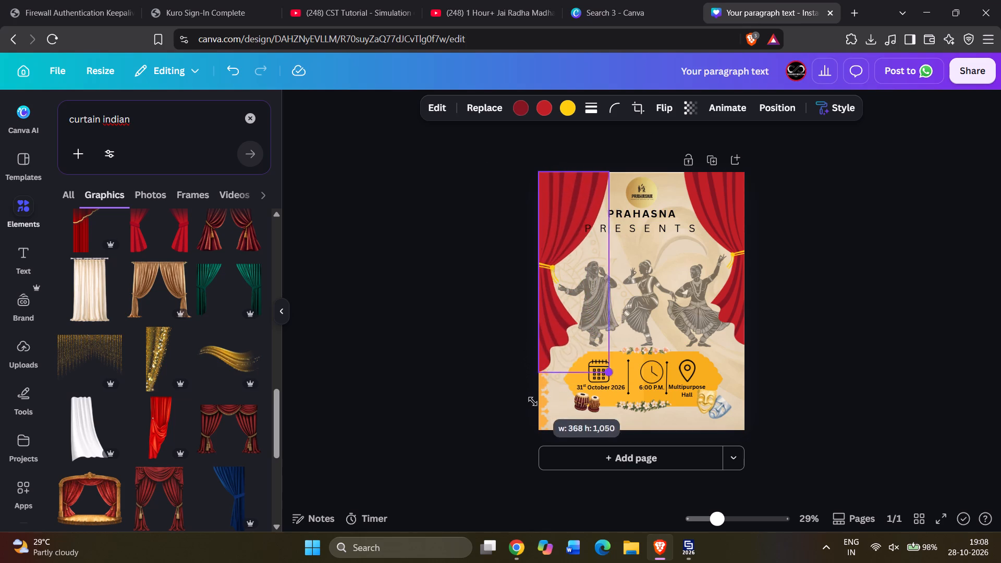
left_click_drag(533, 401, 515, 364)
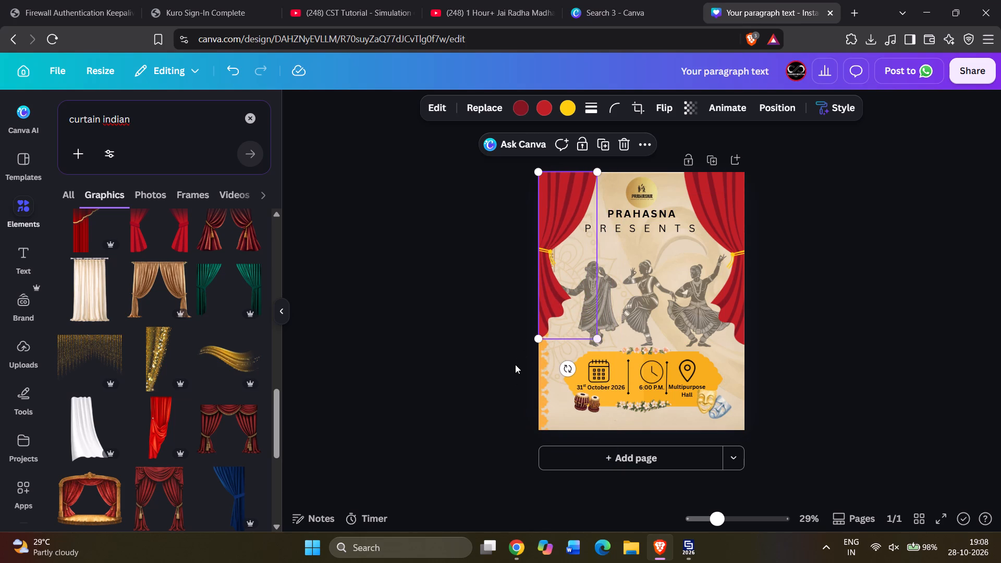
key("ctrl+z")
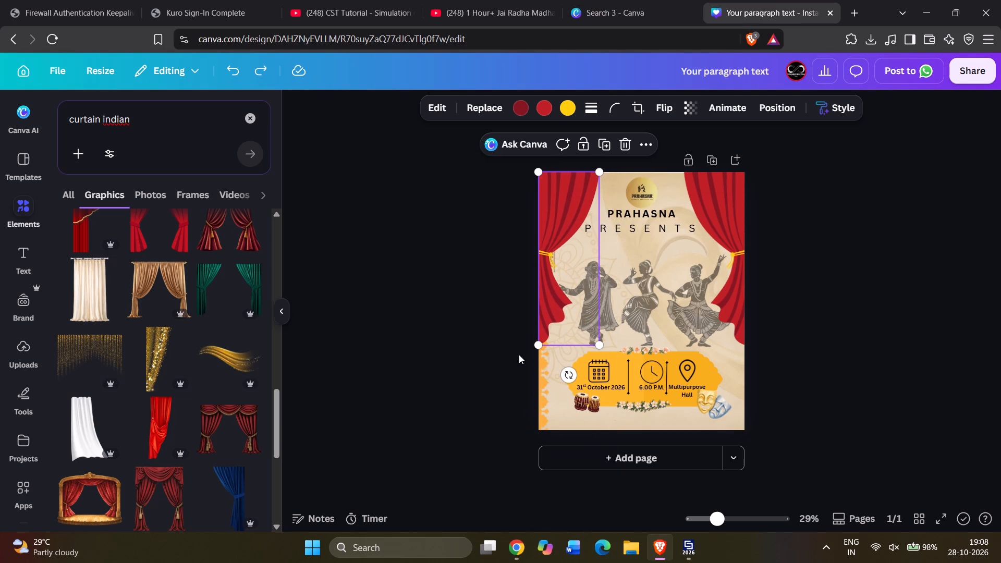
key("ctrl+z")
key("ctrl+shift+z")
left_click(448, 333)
Examine the remaining "curtain indian" graphics for an alternative curtain design.
scroll(245, 310, "down", 4)
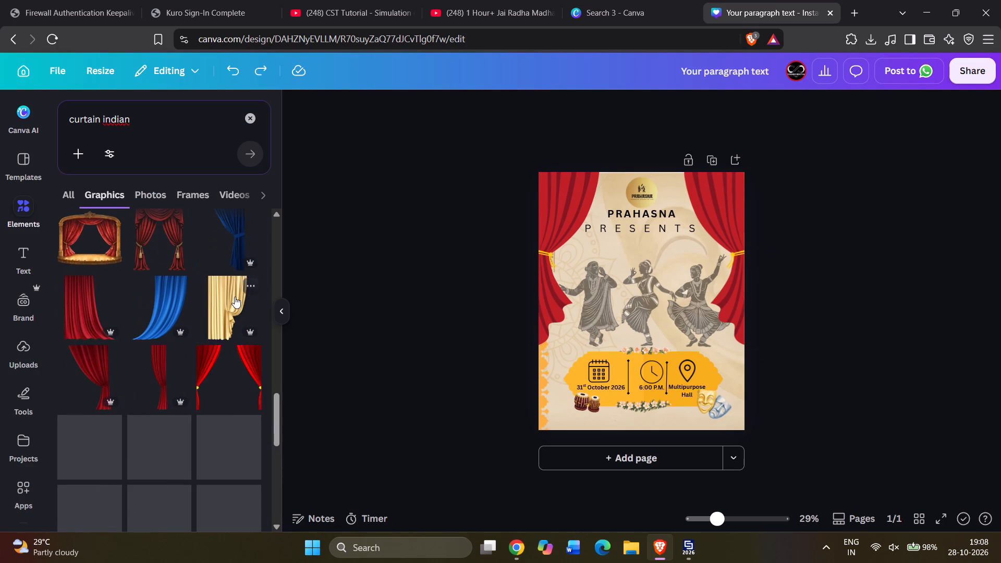
scroll(235, 297, "up", 1)
scroll(230, 291, "down", 4)
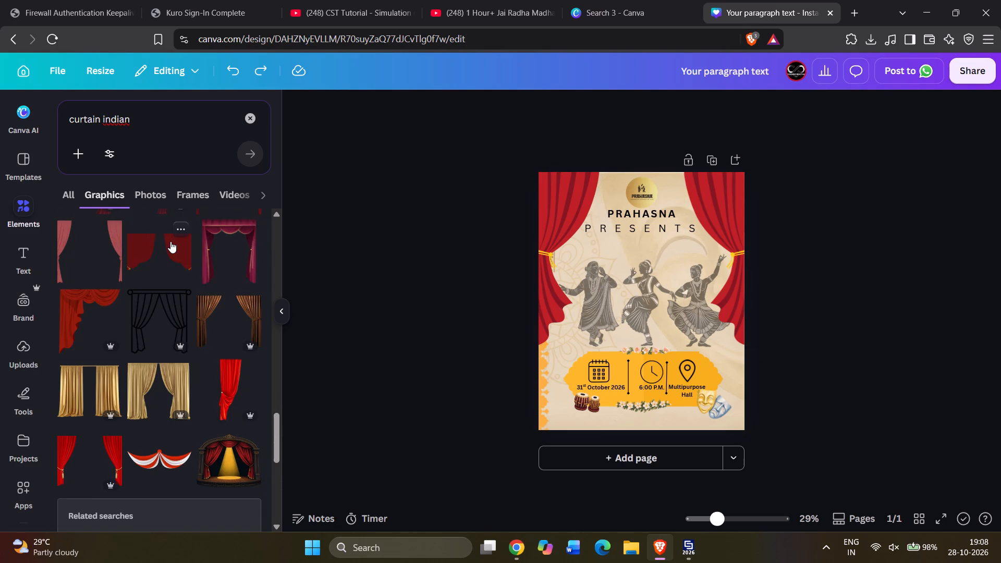
scroll(185, 251, "up", 3)
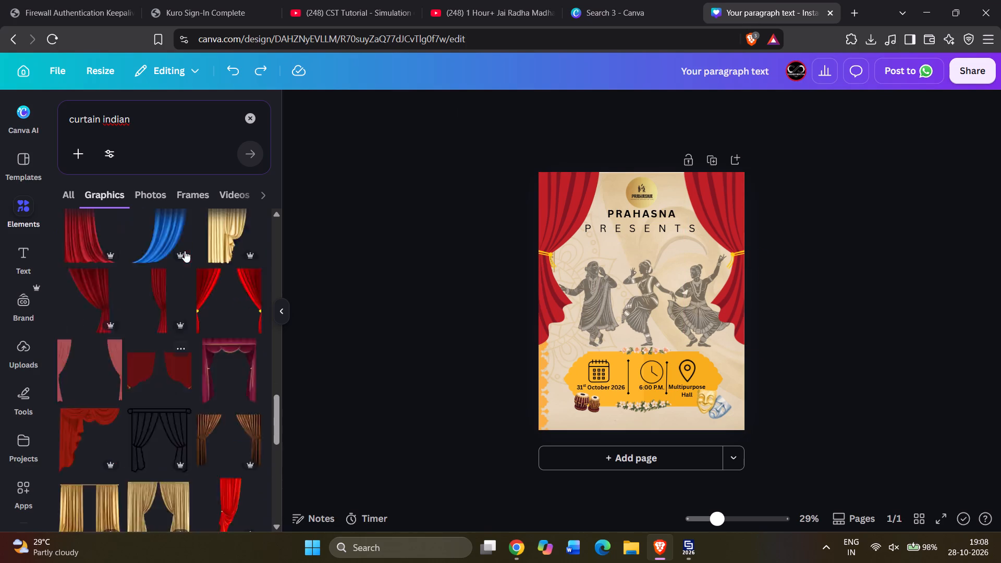
scroll(185, 251, "up", 16)
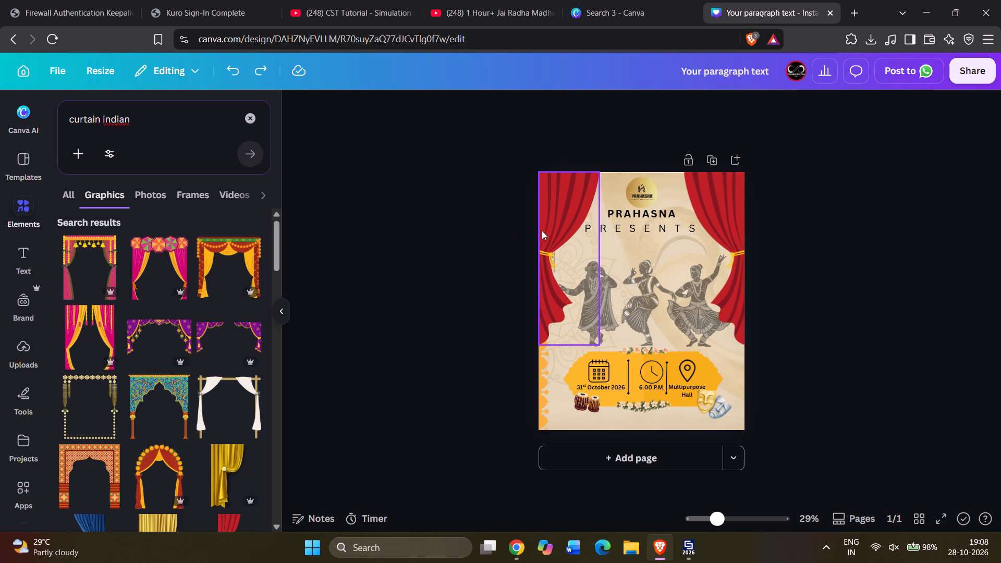
scroll(166, 278, "up", 4)
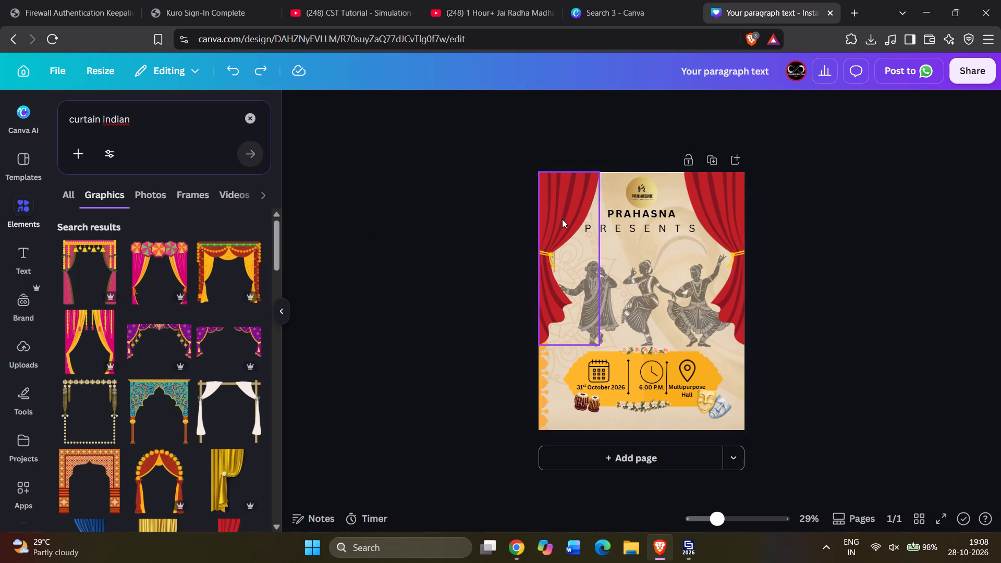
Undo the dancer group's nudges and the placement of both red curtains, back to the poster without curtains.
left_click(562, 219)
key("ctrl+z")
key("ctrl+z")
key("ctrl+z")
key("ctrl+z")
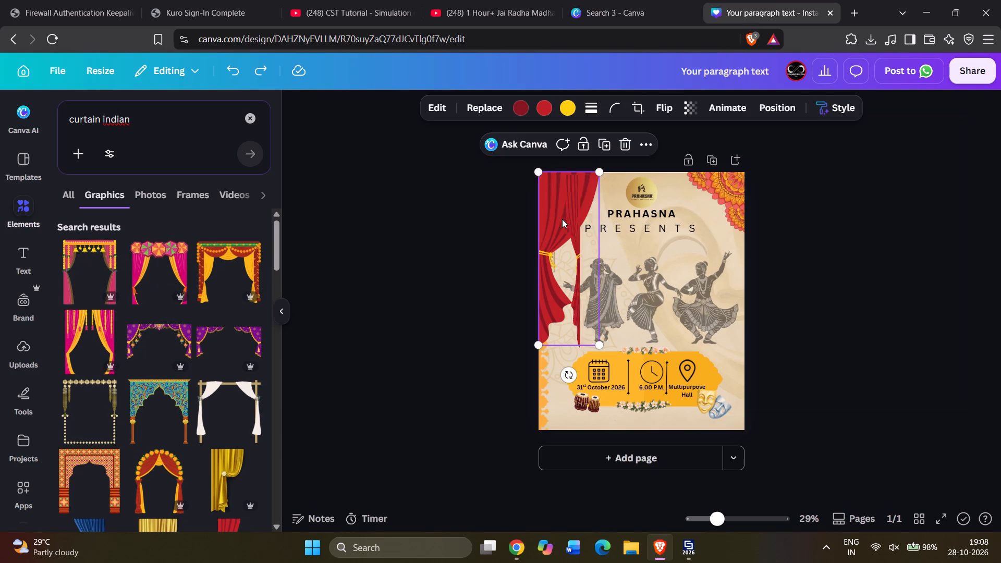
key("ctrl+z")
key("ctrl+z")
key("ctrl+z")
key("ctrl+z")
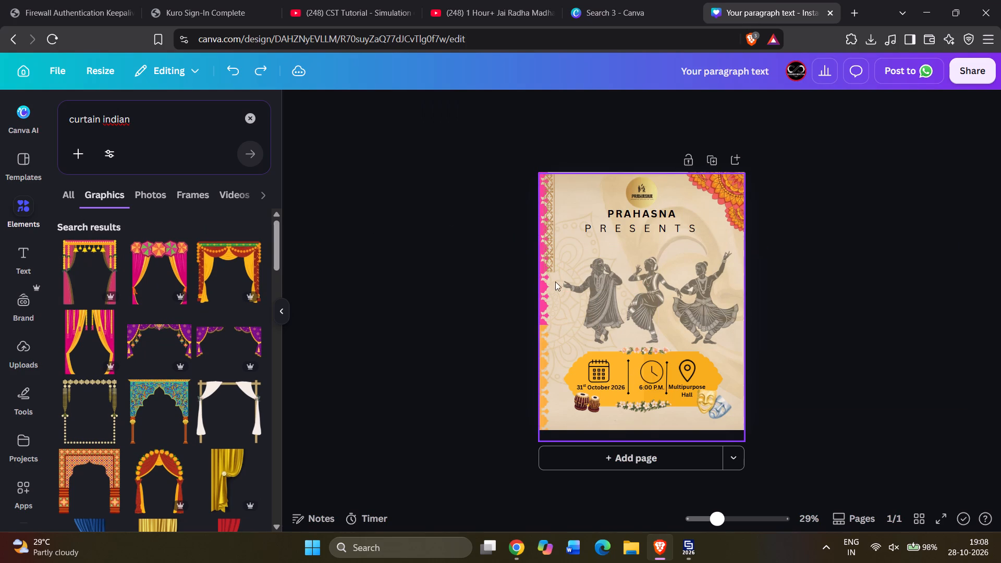
Delete the pink and orange scalloped border pieces along the poster's left edge.
left_click(547, 292)
key("BackSpace")
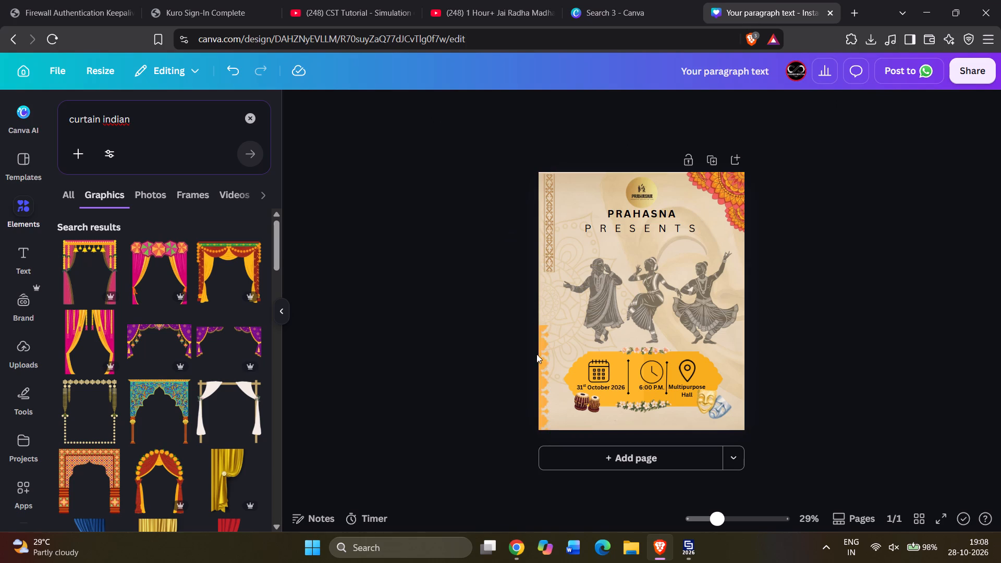
left_click(539, 349)
key("BackSpace")
Move the golden patterned strip flush to the poster's upper-left edge and place a duplicate directly below it.
left_click(551, 247)
left_click_drag(551, 247, 546, 244)
key("ctrl+c")
key("ctrl+v")
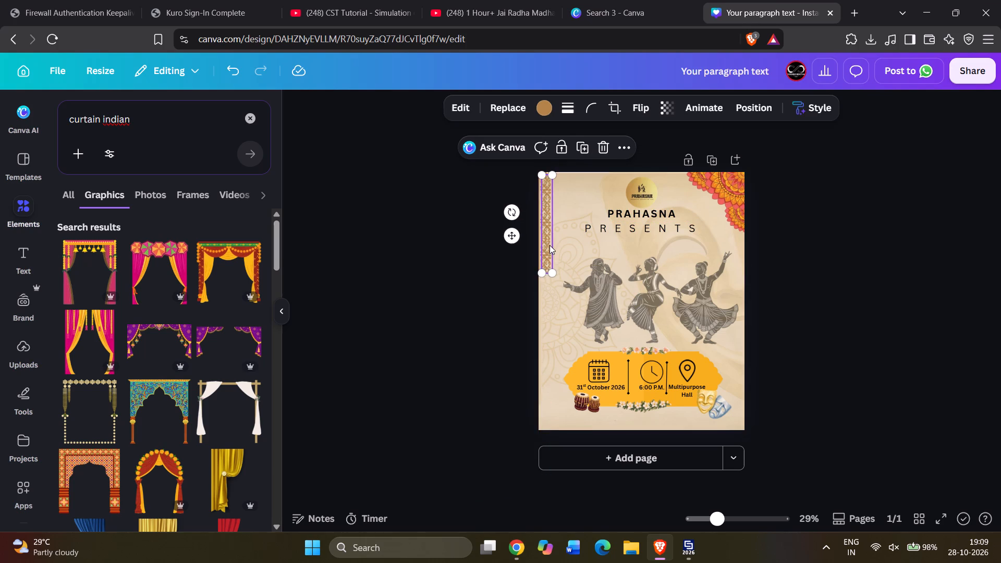
left_click_drag(550, 245, 548, 340)
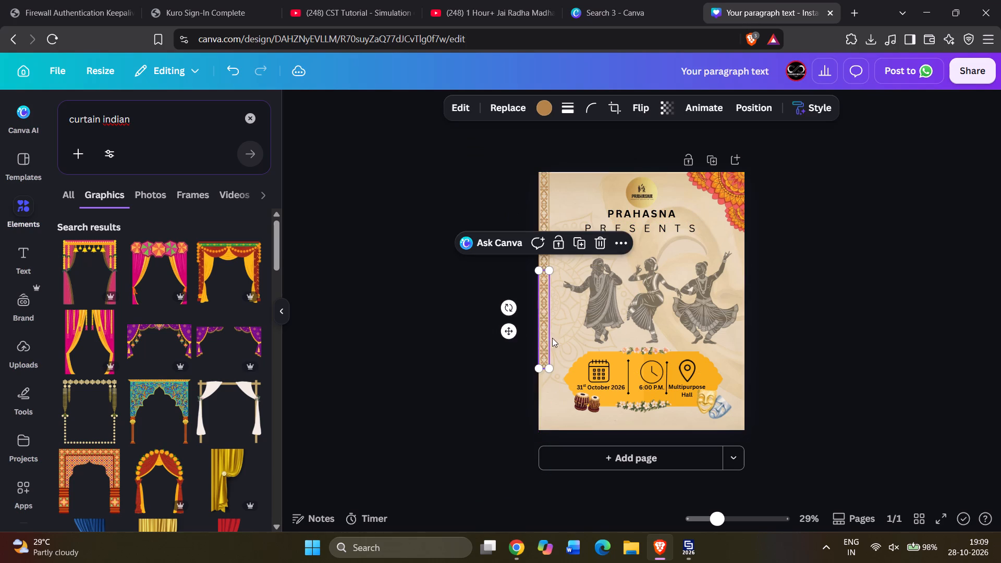
left_click(876, 297)
Duplicate the lower golden strip and place the copy directly beneath it to extend the left border to the poster's bottom.
left_click(545, 313)
key("ctrl+c")
key("ctrl+v")
left_click_drag(545, 313, 543, 409)
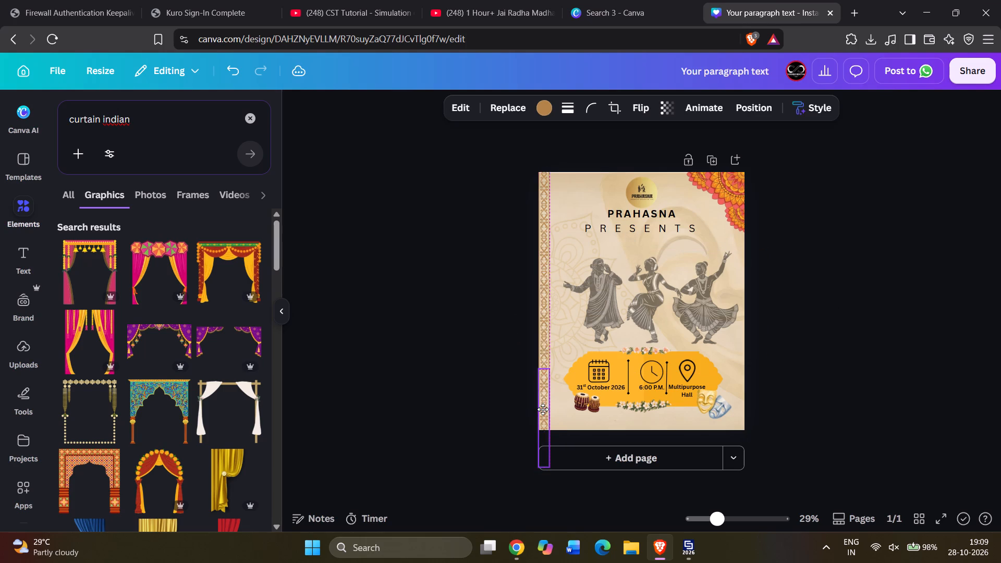
left_click_drag(543, 409, 543, 408)
left_click(890, 353)
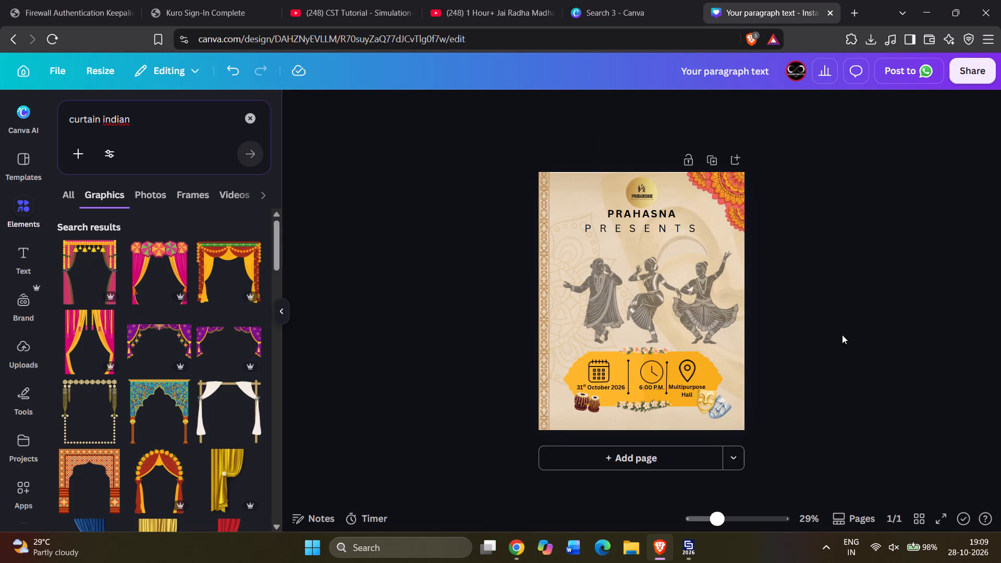
Move the dancer group left towards the golden border and widen it slightly.
left_click(709, 299)
left_click_drag(705, 300, 689, 301)
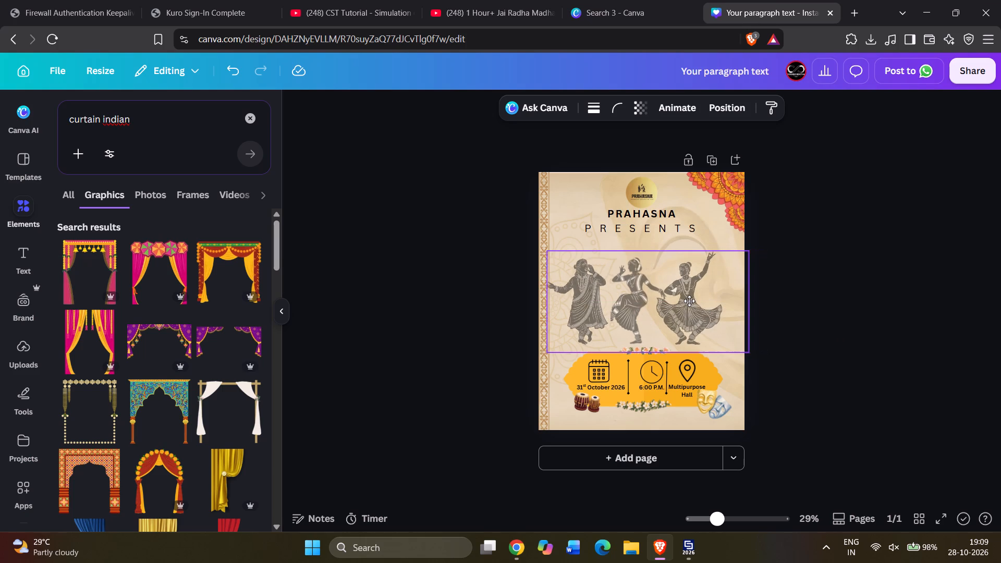
left_click_drag(689, 301, 689, 301)
right_click(689, 301)
left_click(676, 297)
left_click_drag(747, 300, 754, 306)
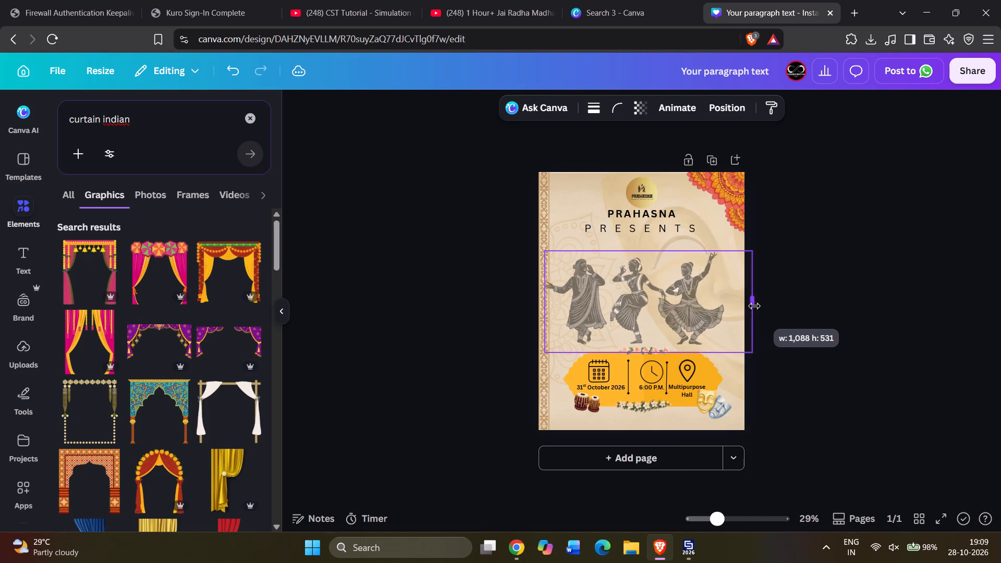
left_click_drag(754, 306, 761, 306)
Centre the dancer group horizontally on the page, and shift it slightly back towards the right, clear of the golden border.
right_click(691, 302)
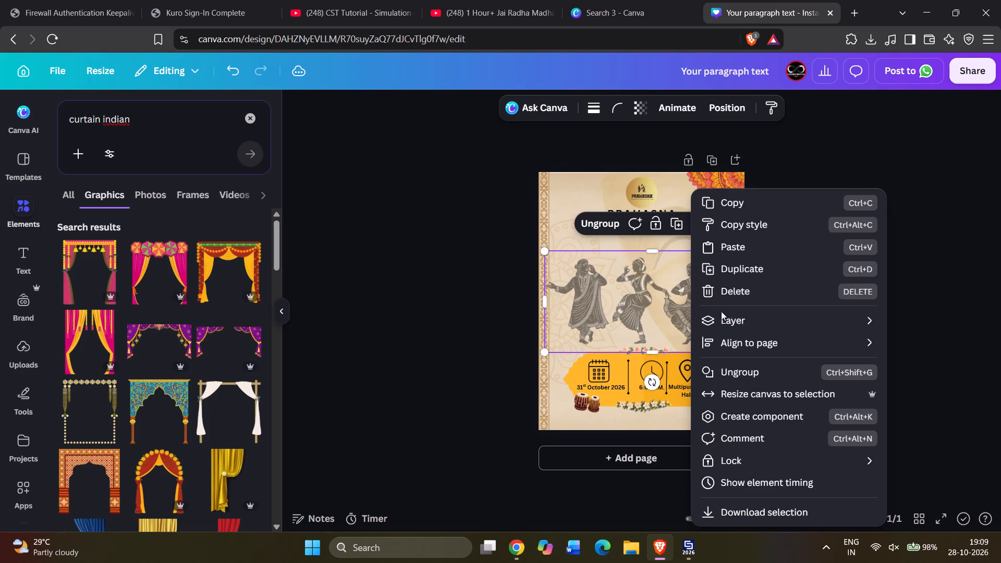
left_click(748, 324)
left_click(751, 343)
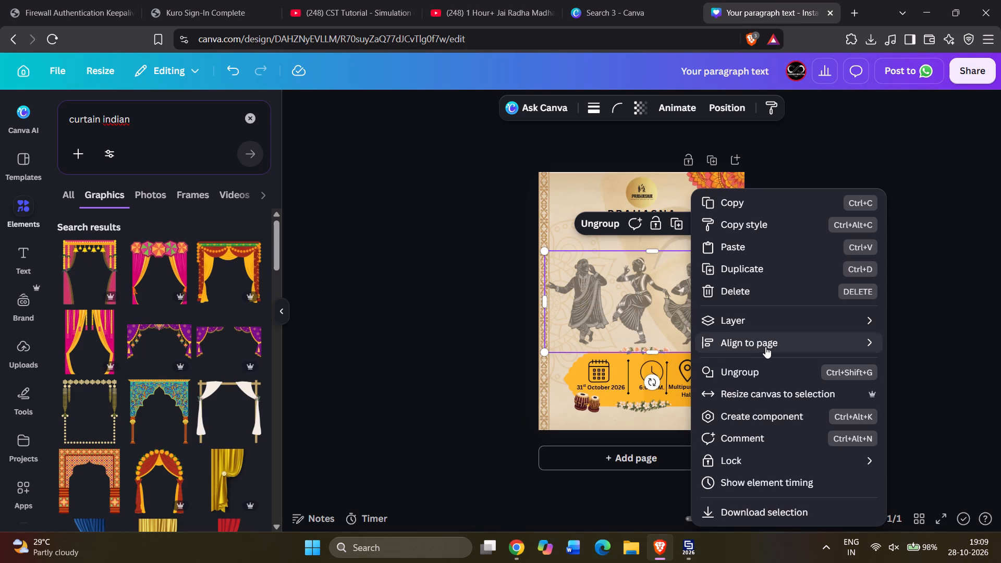
left_click(765, 347)
left_click(917, 368)
left_click_drag(678, 312, 680, 307)
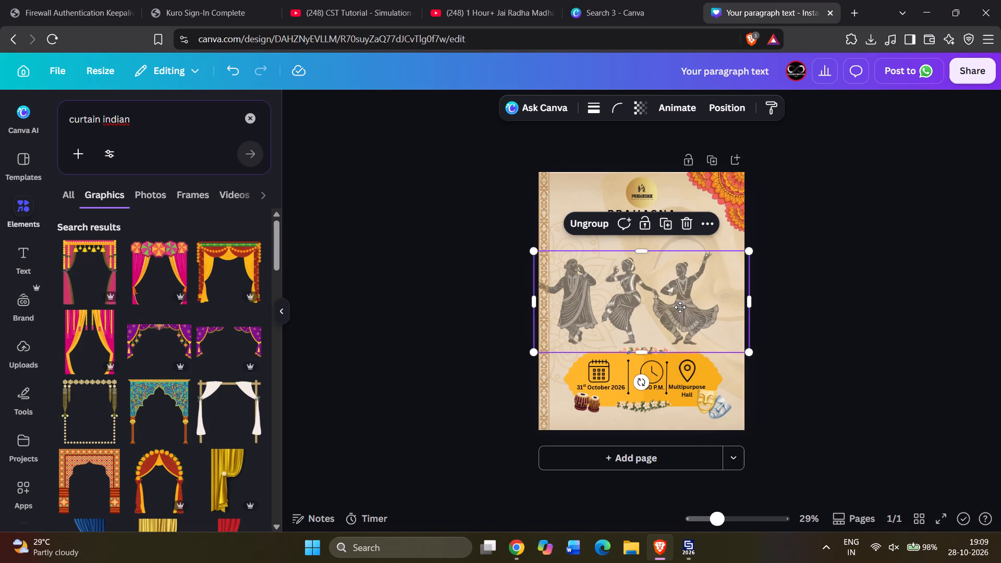
left_click_drag(680, 307, 692, 315)
left_click(826, 350)
Move the tabla, white flower garland, theatre masks, event details group and yellow banner together slightly lower on the poster.
left_click(697, 387)
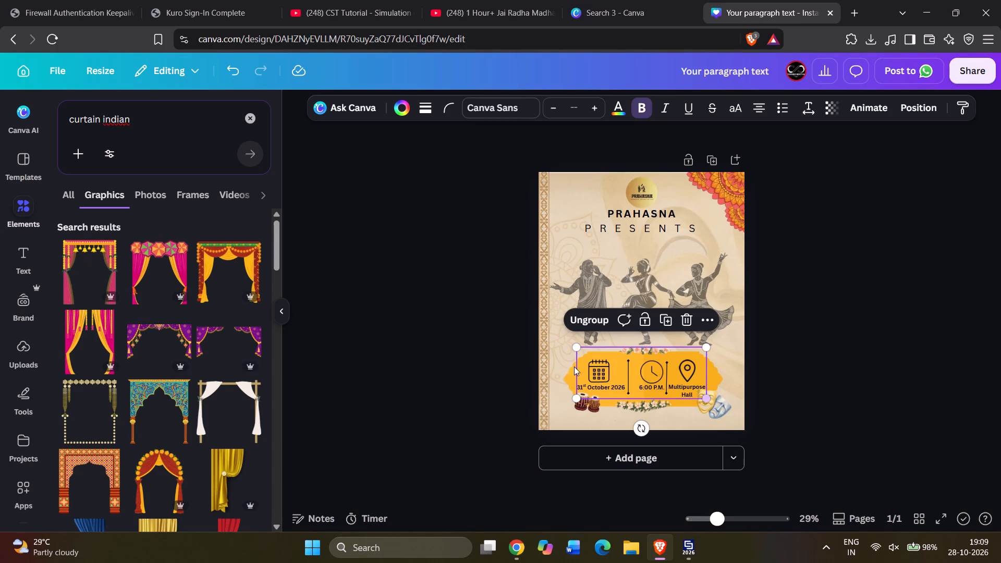
left_click(416, 243)
key("alt+1")
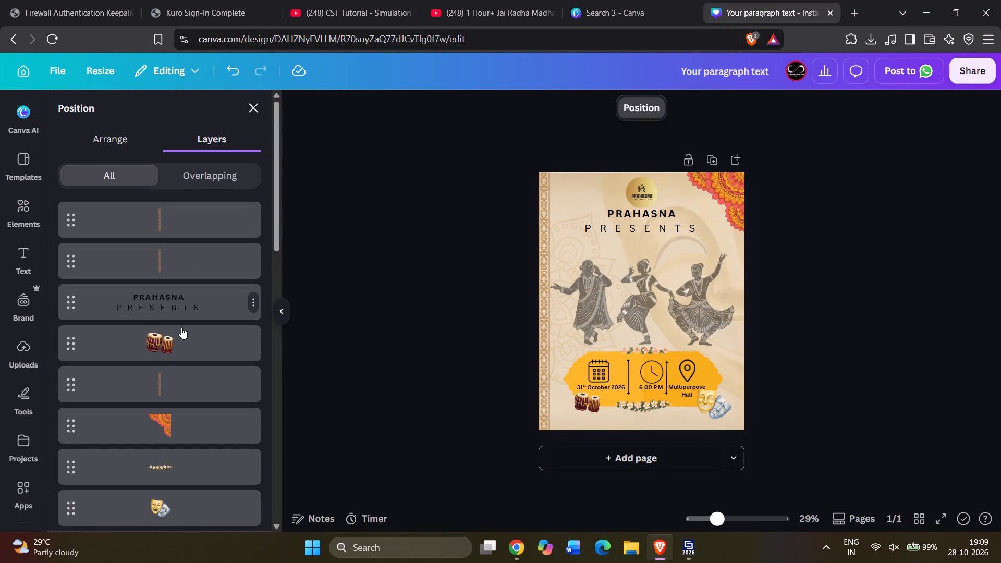
left_click(186, 340)
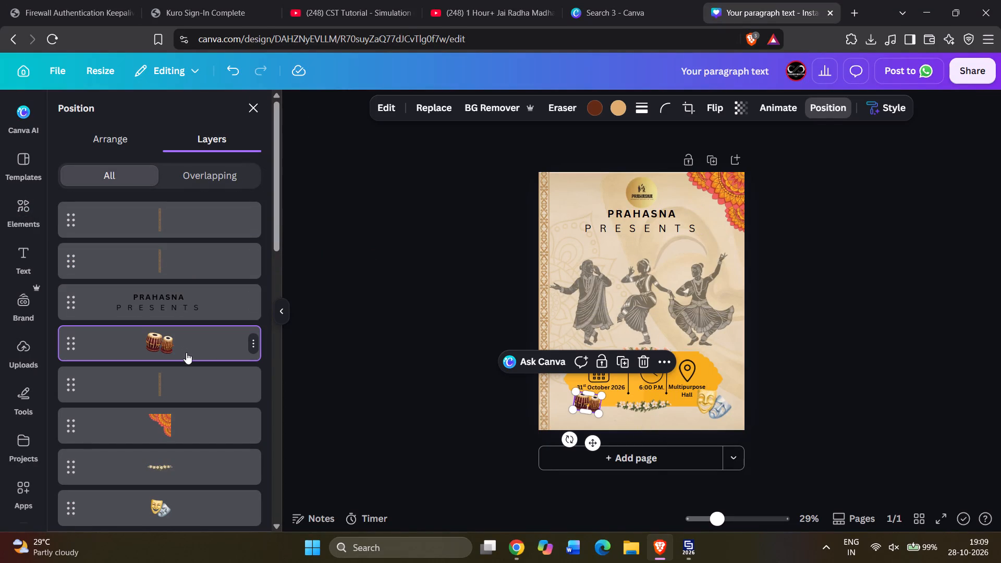
scroll(186, 375, "down", 1)
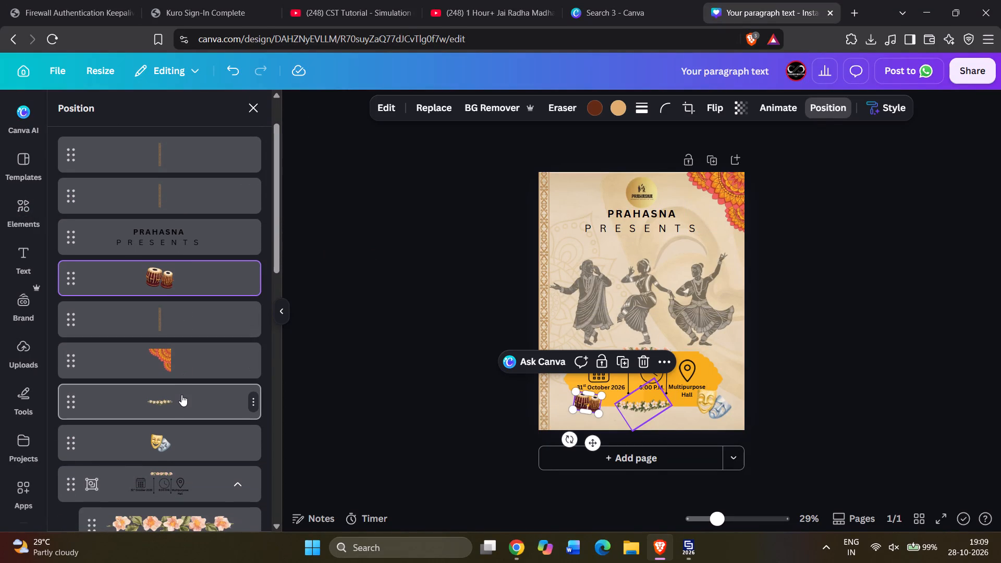
left_click(181, 395, "ctrl")
left_click(181, 438, "ctrl")
scroll(181, 439, "down", 2)
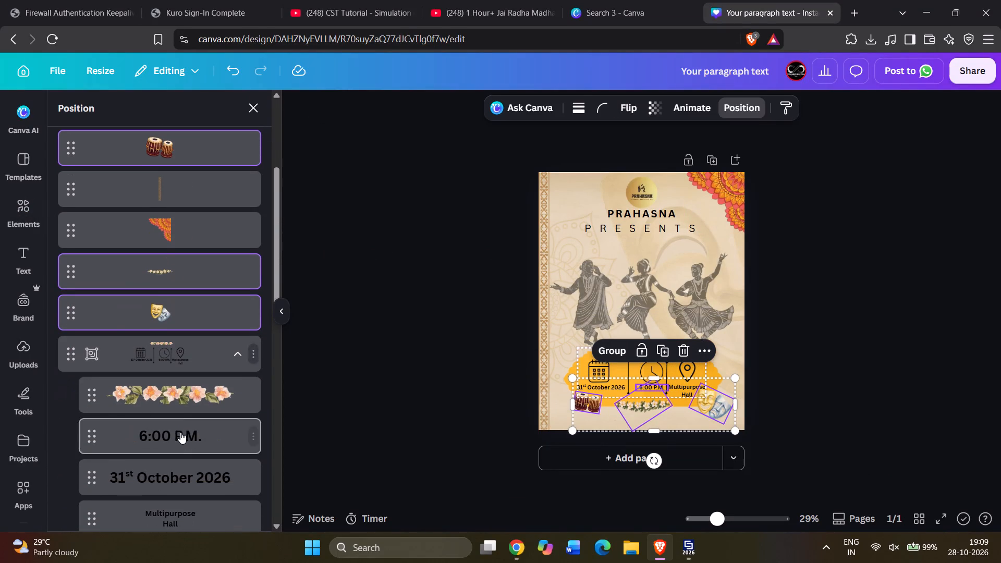
left_click(185, 363, "ctrl")
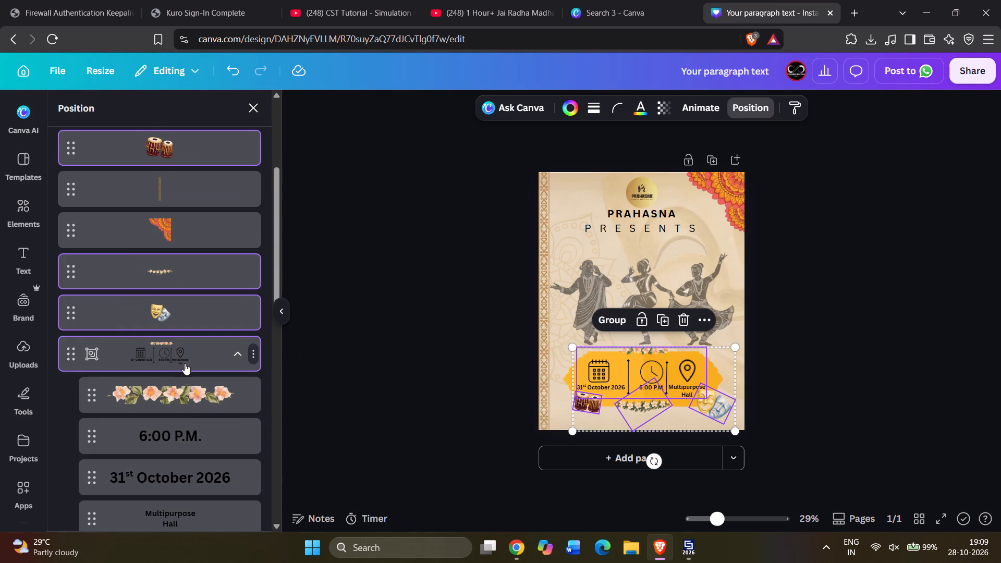
scroll(185, 363, "down", 6)
left_click(190, 408, "ctrl")
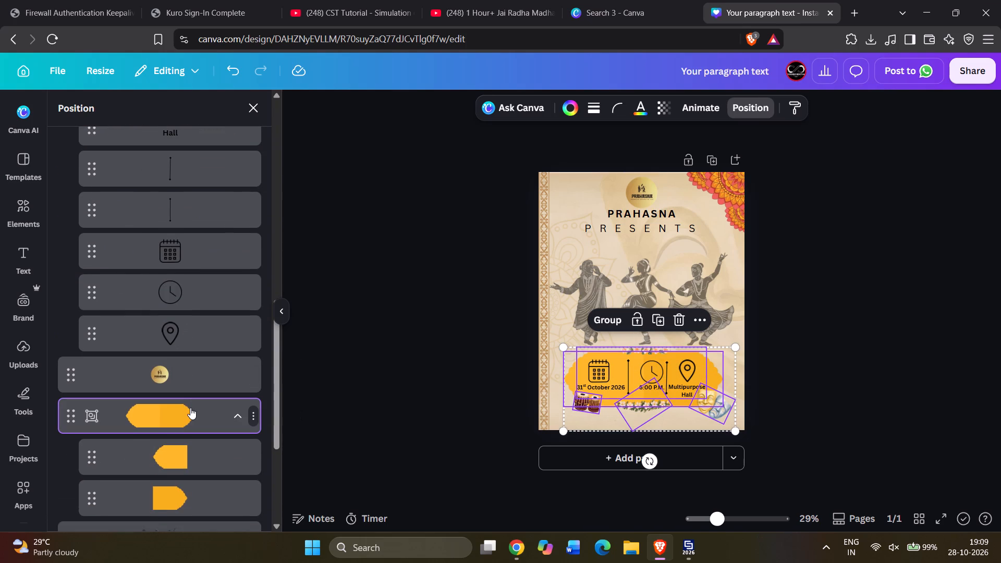
scroll(190, 408, "down", 2)
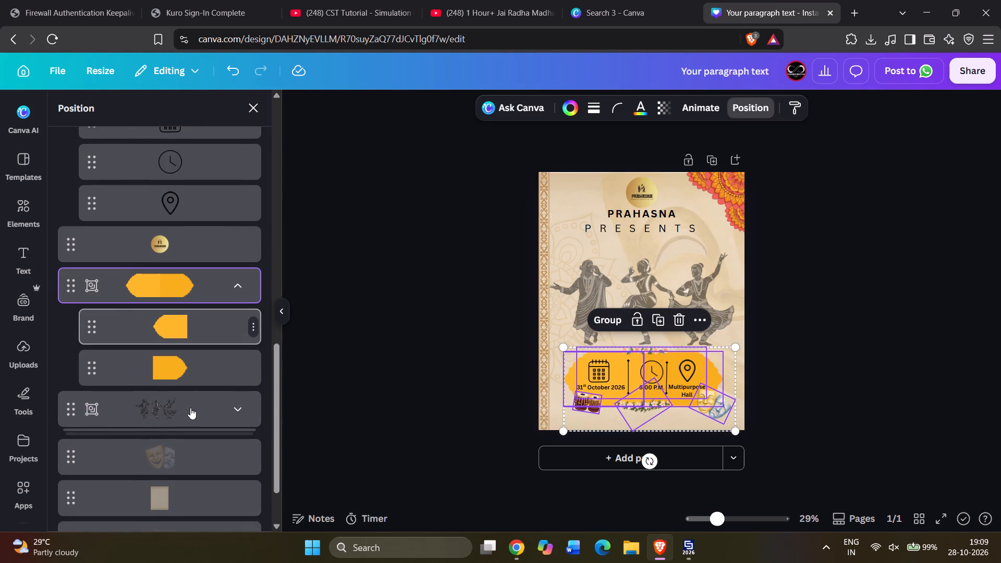
scroll(190, 408, "down", 1)
key("Down")
key("Down")
key("Down")
key("Down")
key("Down")
key("Down")
key("Down")
key("Down")
key("Down")
key("Down")
key("Down")
key("Down")
key("Down")
key("Down")
key("Down")
key("Down")
key("Down")
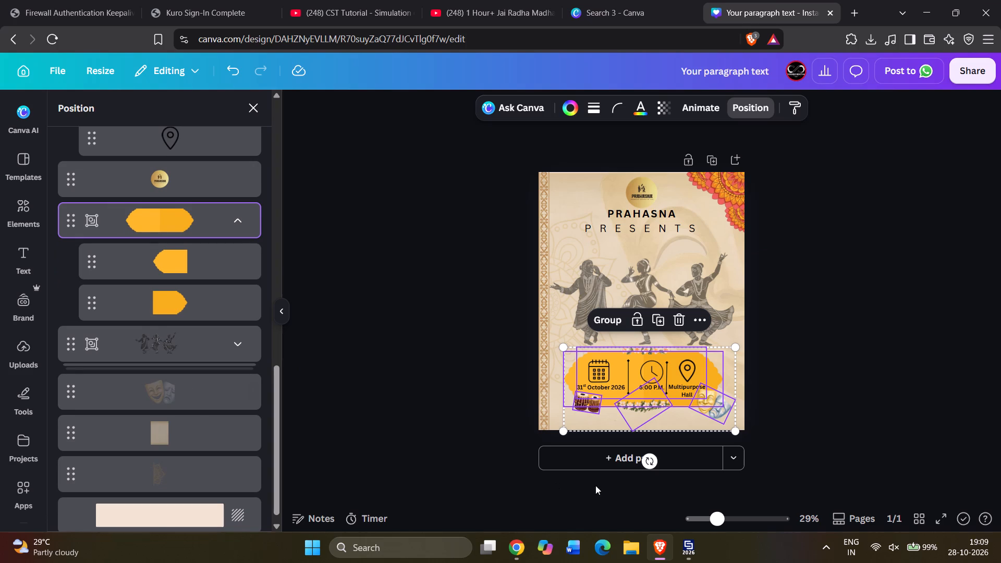
left_click_drag(651, 374, 657, 381)
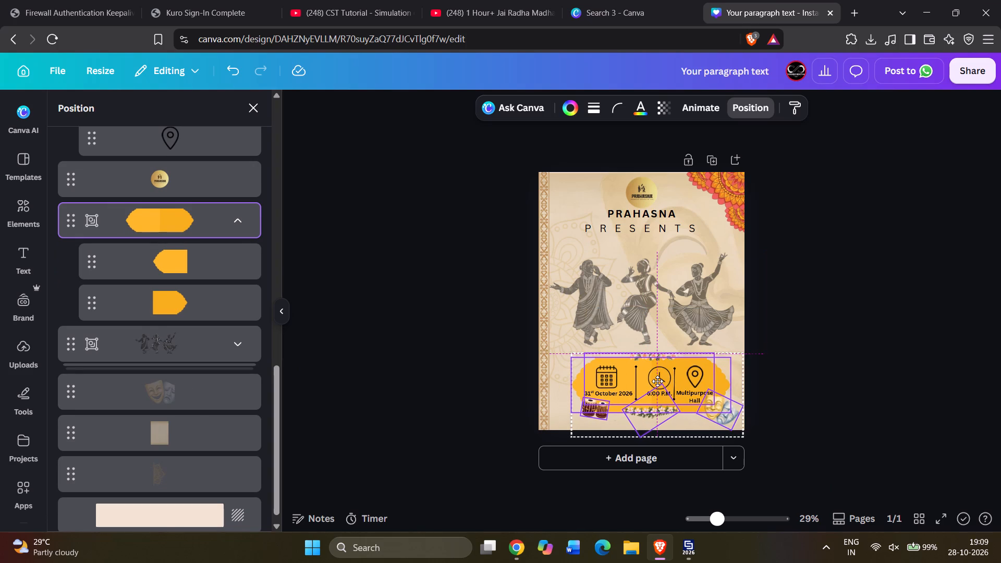
left_click_drag(657, 381, 653, 388)
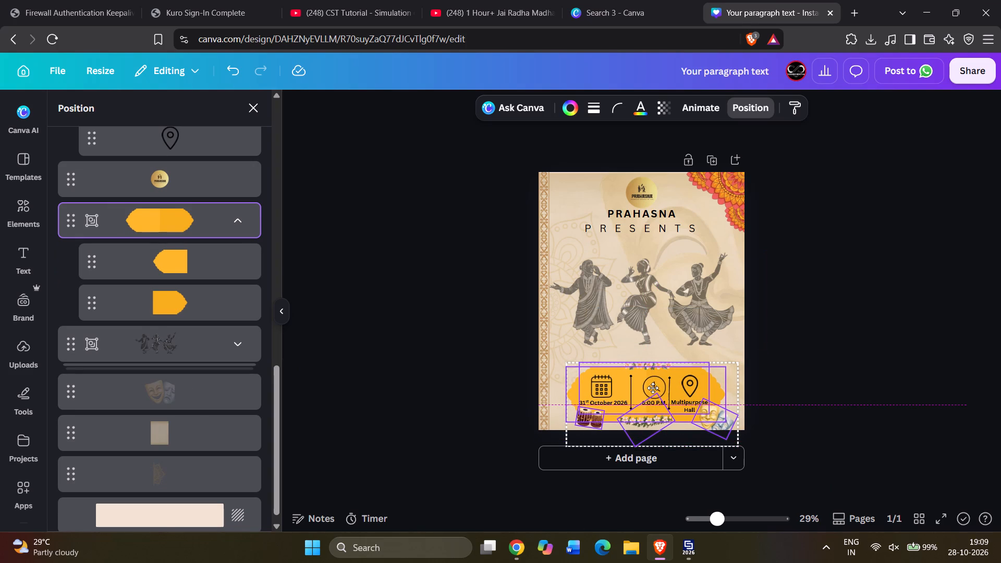
left_click_drag(653, 388, 653, 382)
left_click(822, 365)
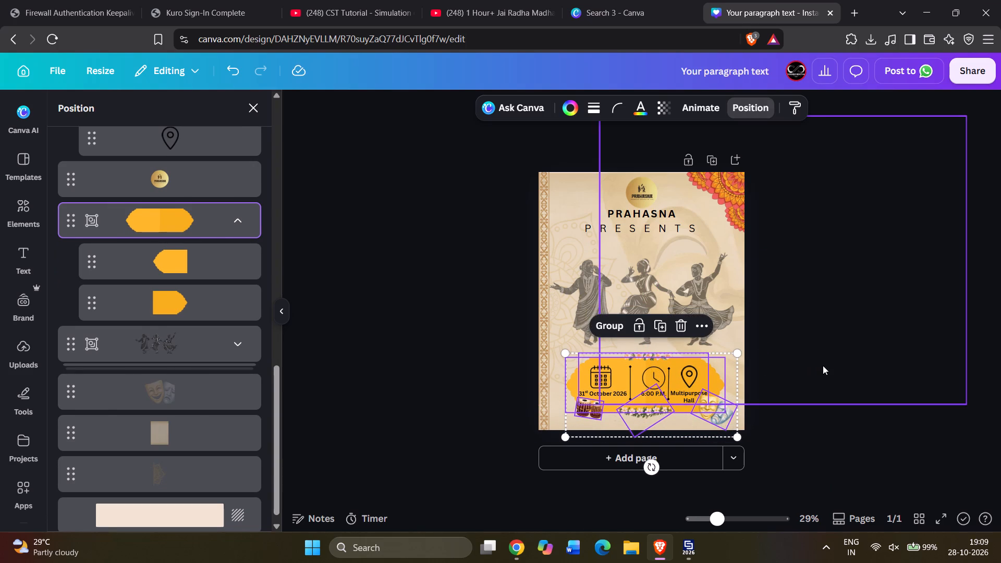
left_click(823, 365)
Move the dancer group down slightly, closer to the yellow details banner.
scroll(616, 348, "up", 3, "ctrl")
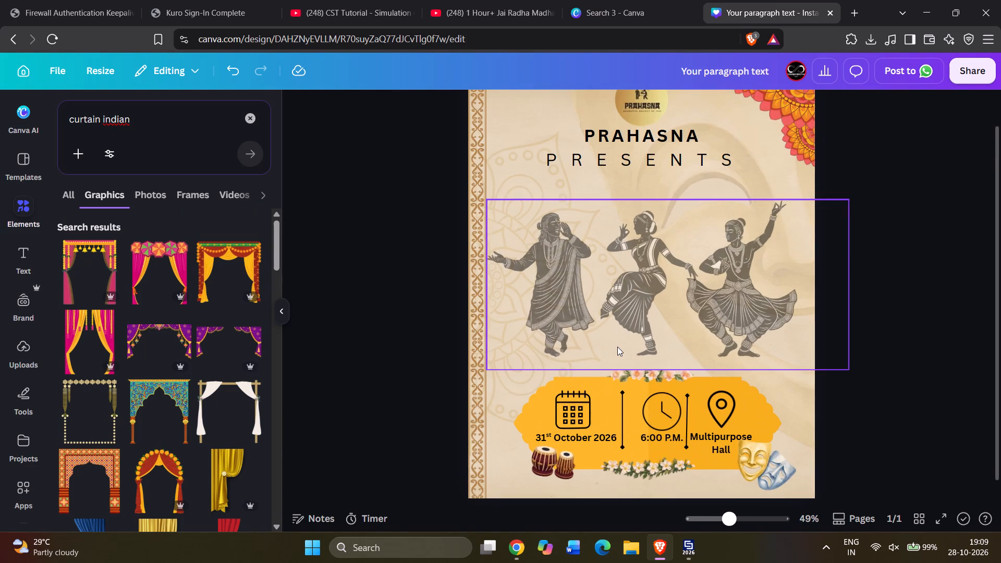
left_click(686, 291)
left_click_drag(665, 284, 667, 291)
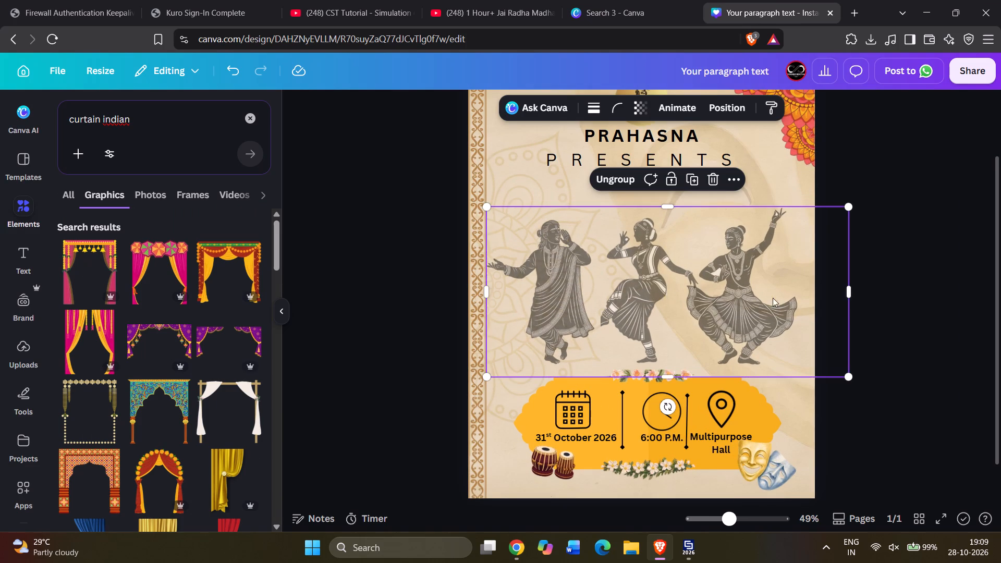
left_click(908, 302)
scroll(840, 301, "down", 2, "ctrl")
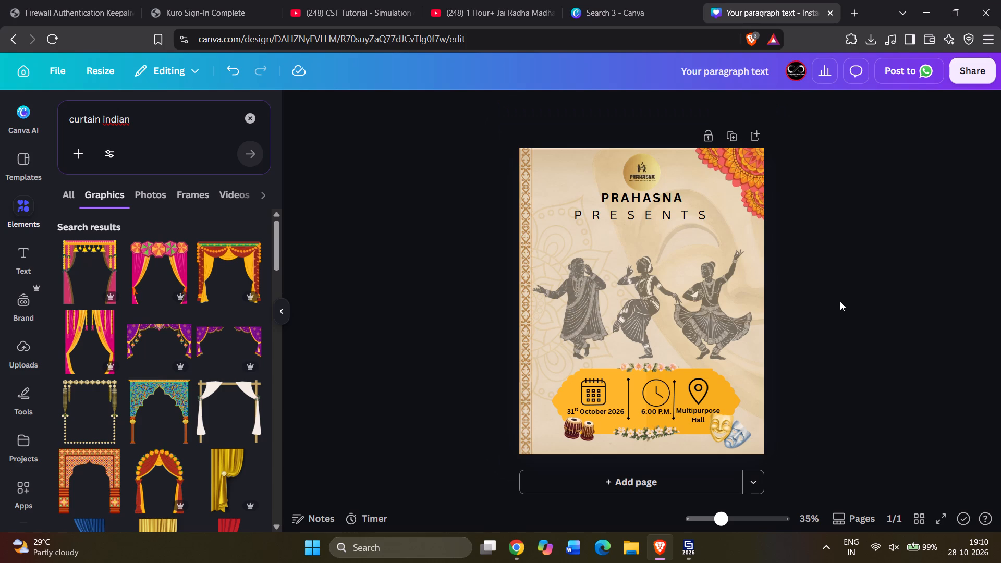
Search the web in a new browser tab for "pinterest indian classical poster".
left_click(470, 0)
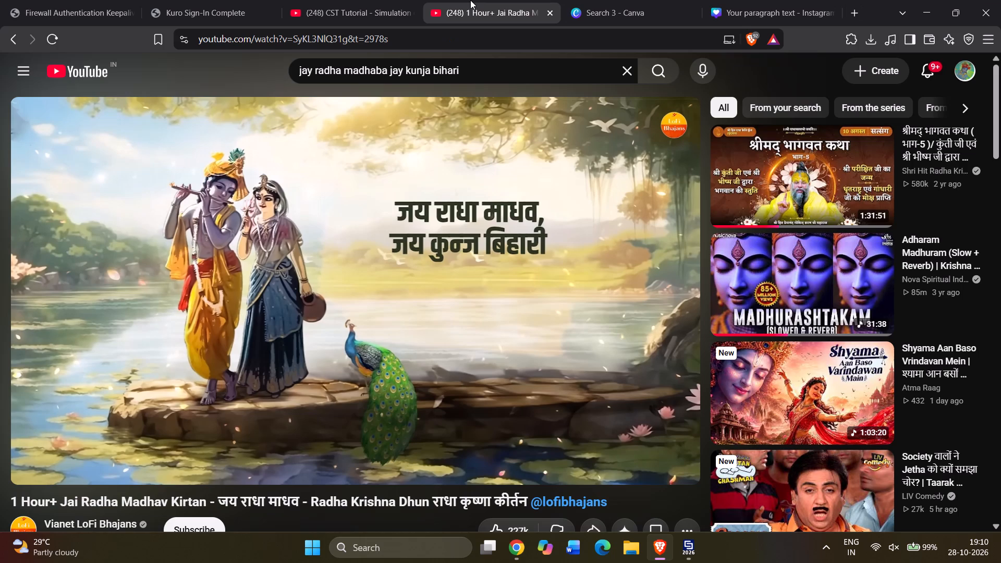
left_click(804, 0)
left_click(850, 5)
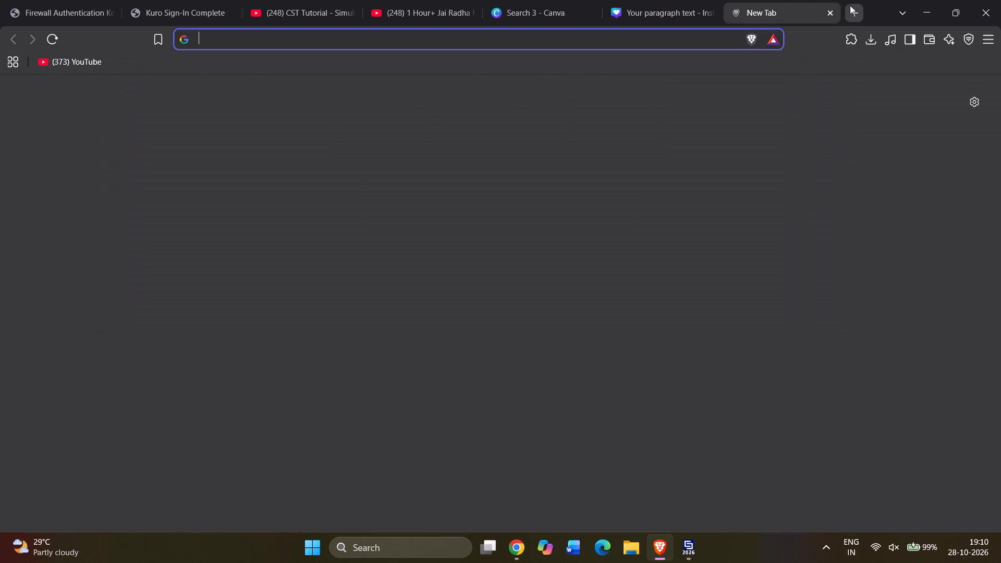
type("pit")
key("BackSpace")
key("m")
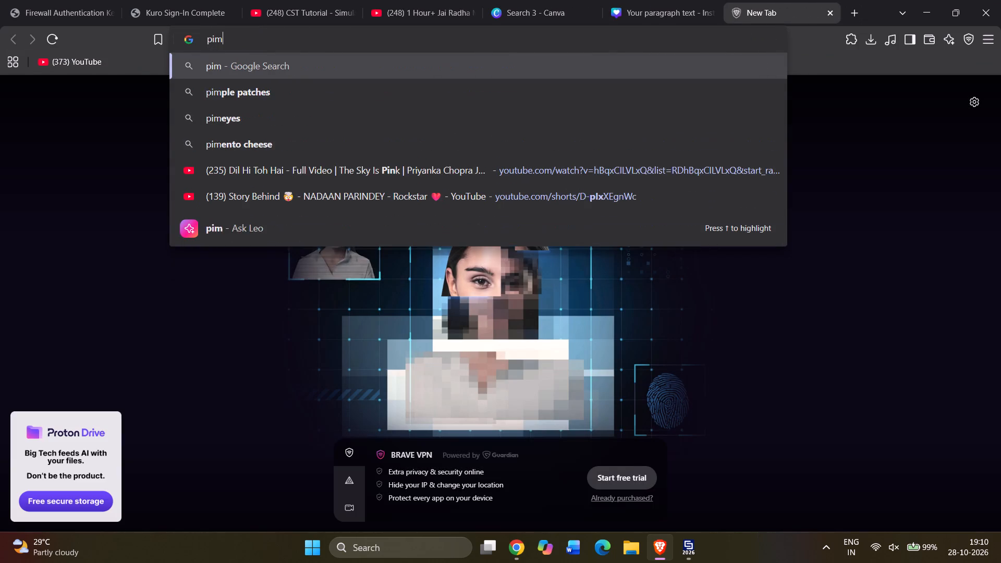
key("BackSpace")
type("nterest")
key("space")
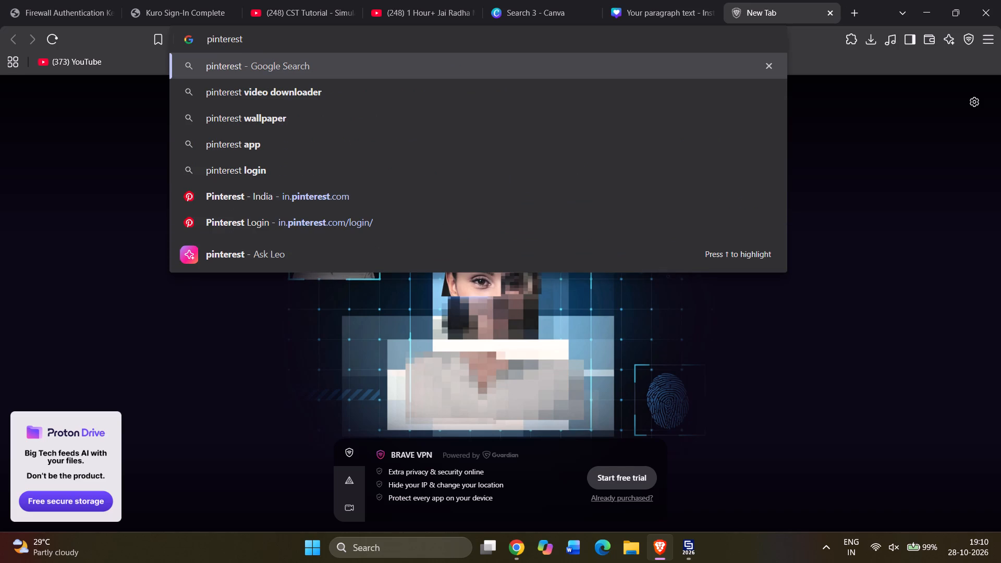
type("indian classicl")
key("space")
key("BackSpace")
key("BackSpace")
type("al poster")
key("Return")
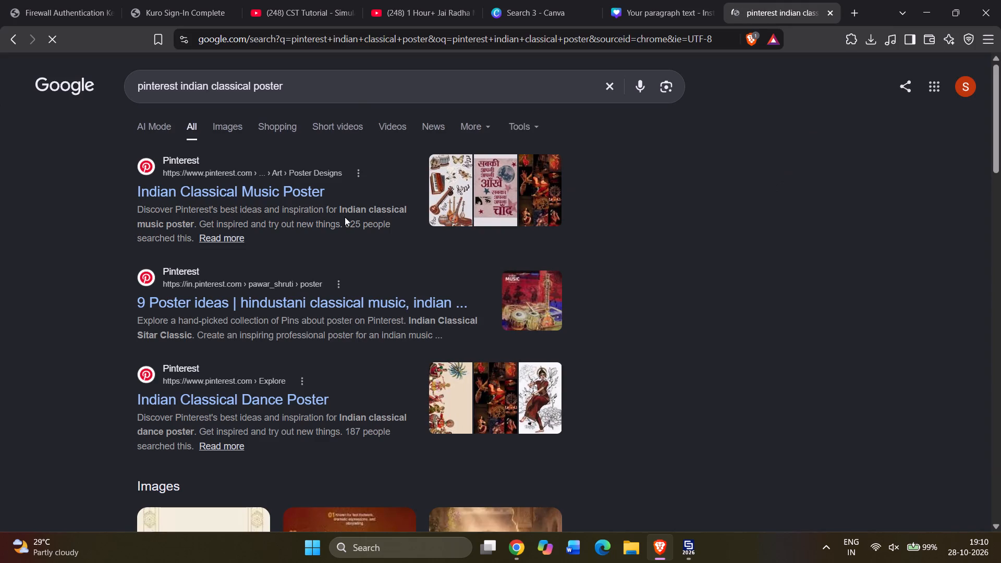
Refine the web search to "pinterest indian classical poster music".
left_click(350, 78)
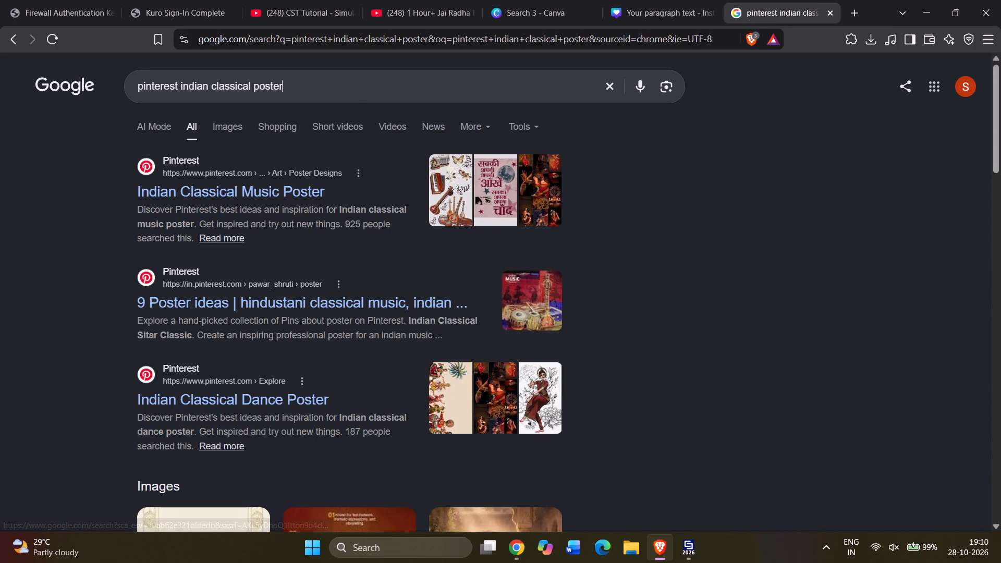
key("space")
type("music")
key("Return")
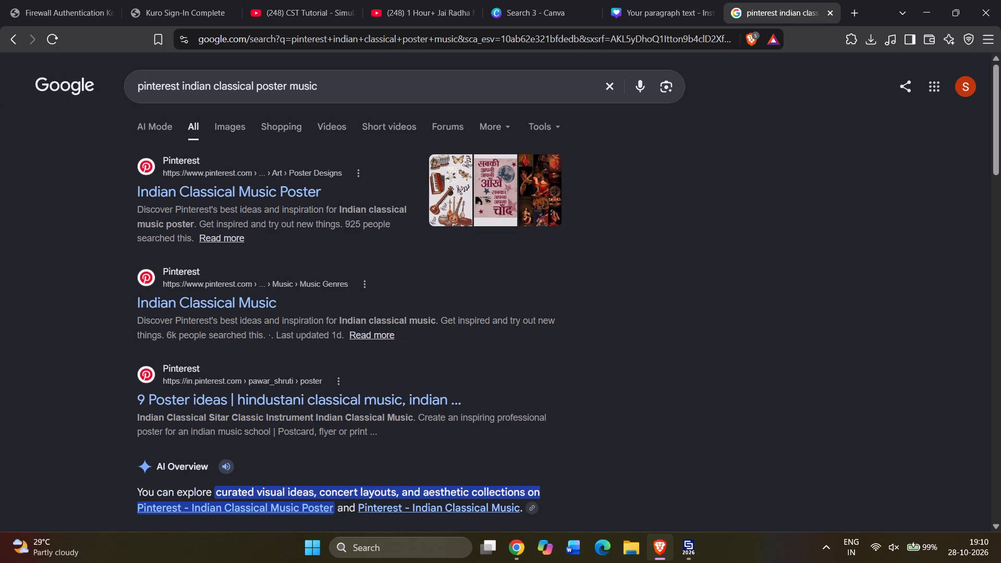
Open Pinterest's Indian Classical Music Poster page and browse its designs for inspiration.
left_click(243, 184)
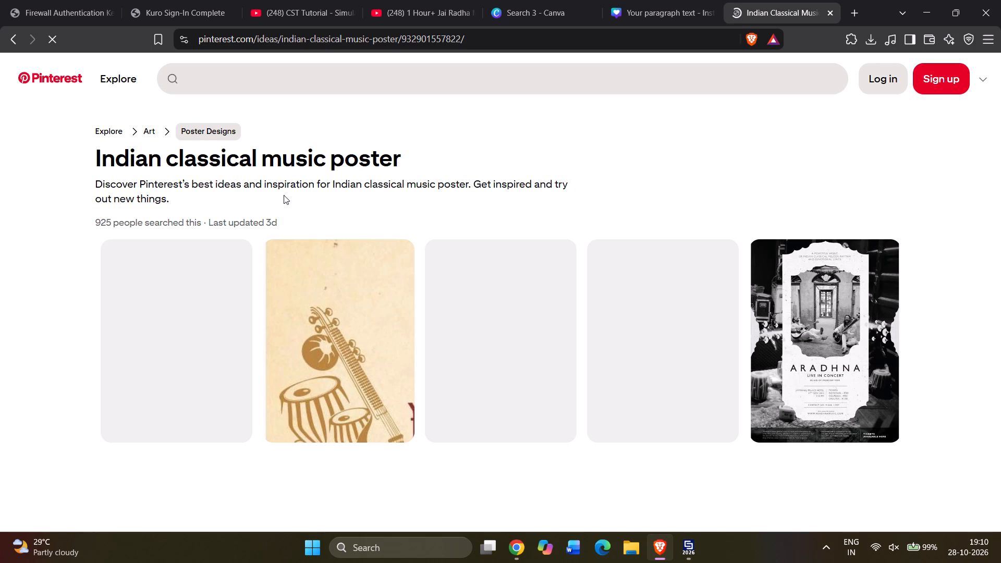
scroll(284, 195, "down", 3)
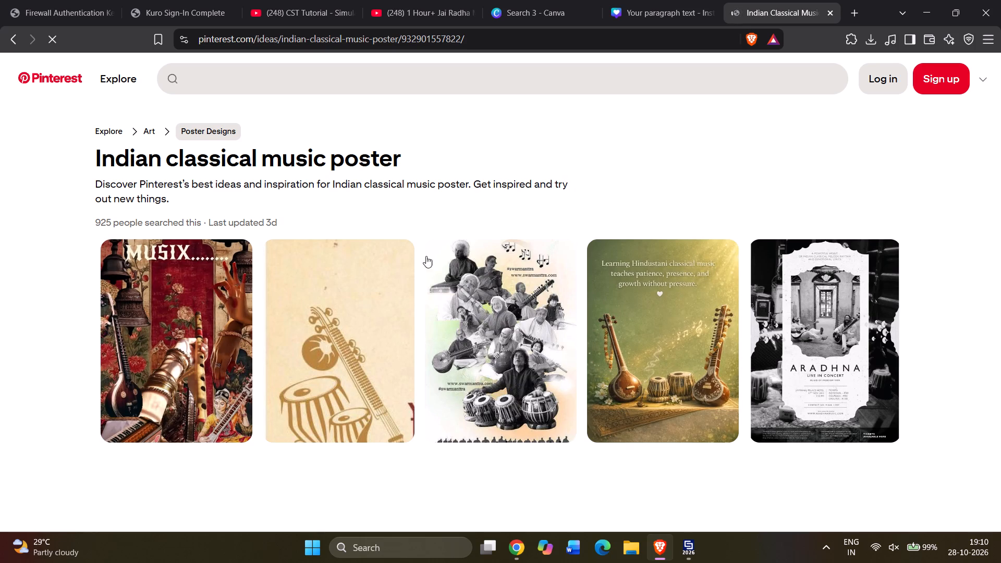
Examine the Indian classical music poster designs and the related ideas beneath them for layout and decoration inspiration.
scroll(428, 258, "down", 5)
scroll(474, 296, "up", 4)
scroll(474, 300, "down", 5)
scroll(474, 296, "up", 4)
scroll(474, 292, "down", 5)
scroll(474, 292, "up", 3)
scroll(474, 291, "down", 9)
scroll(476, 290, "up", 4)
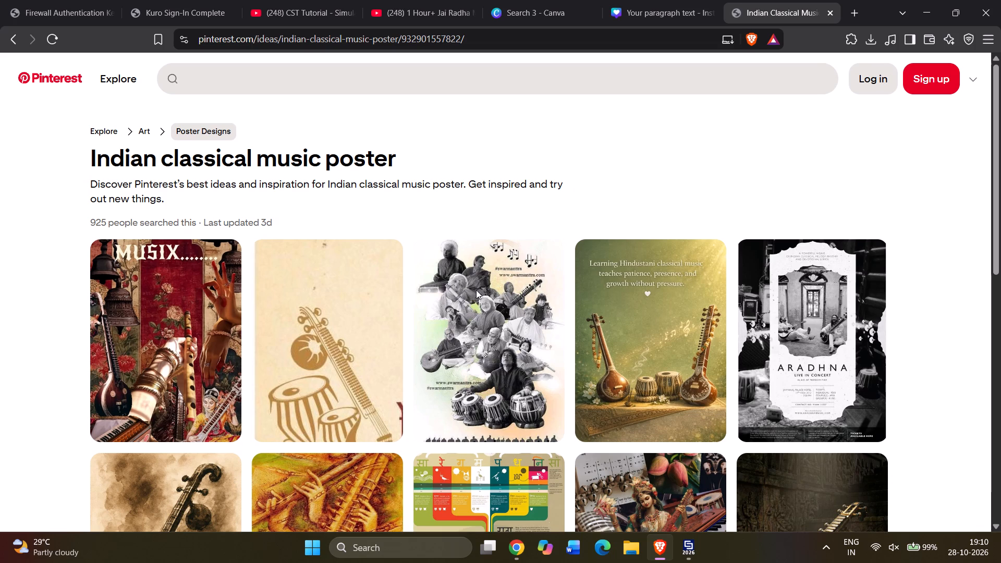
scroll(478, 430, "down", 7)
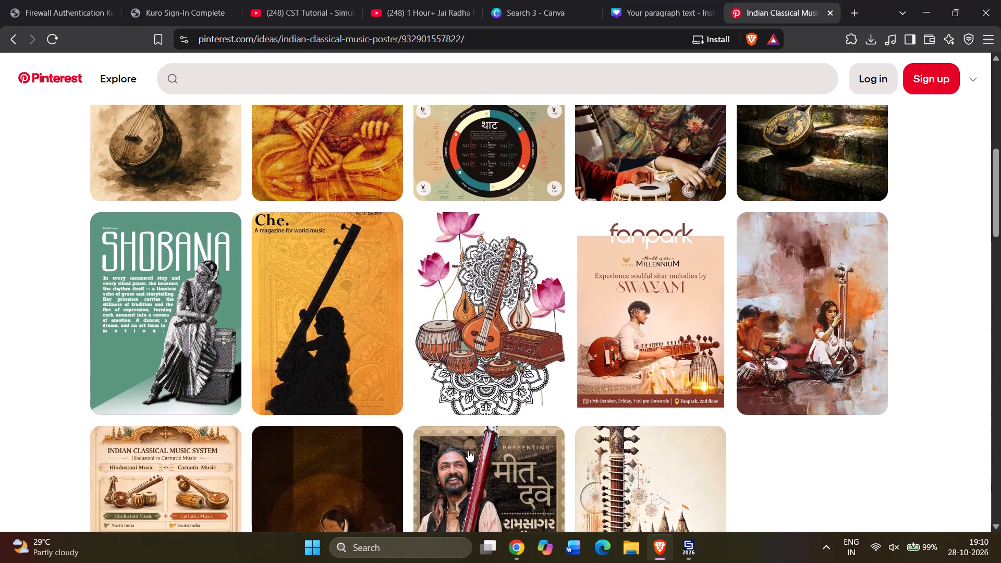
scroll(468, 450, "down", 2)
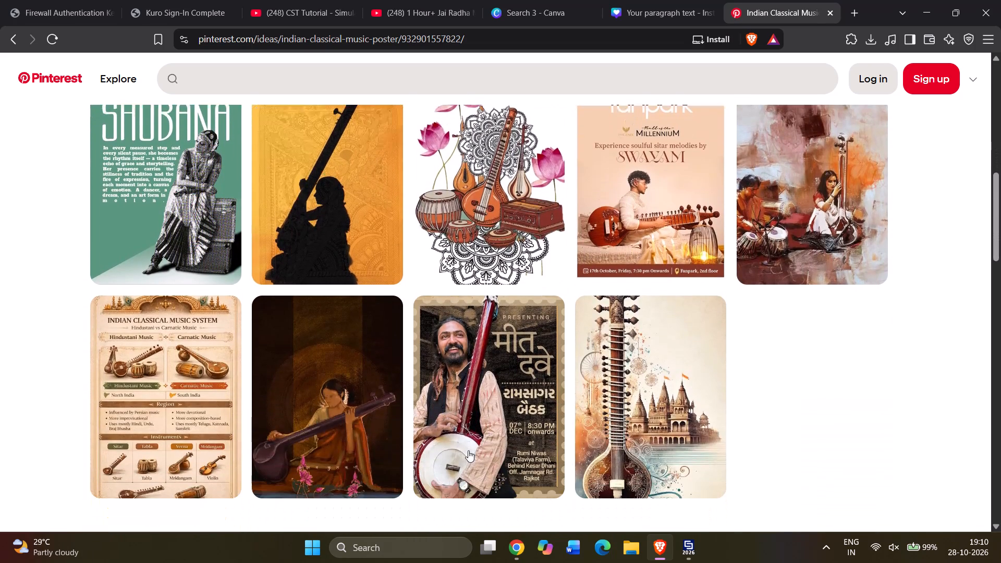
scroll(468, 450, "down", 5)
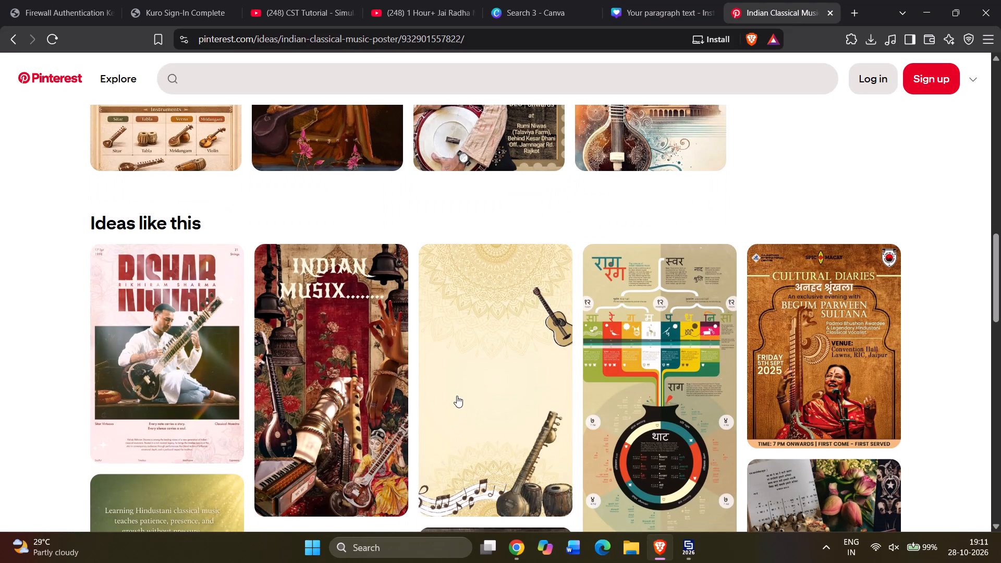
scroll(457, 396, "down", 4)
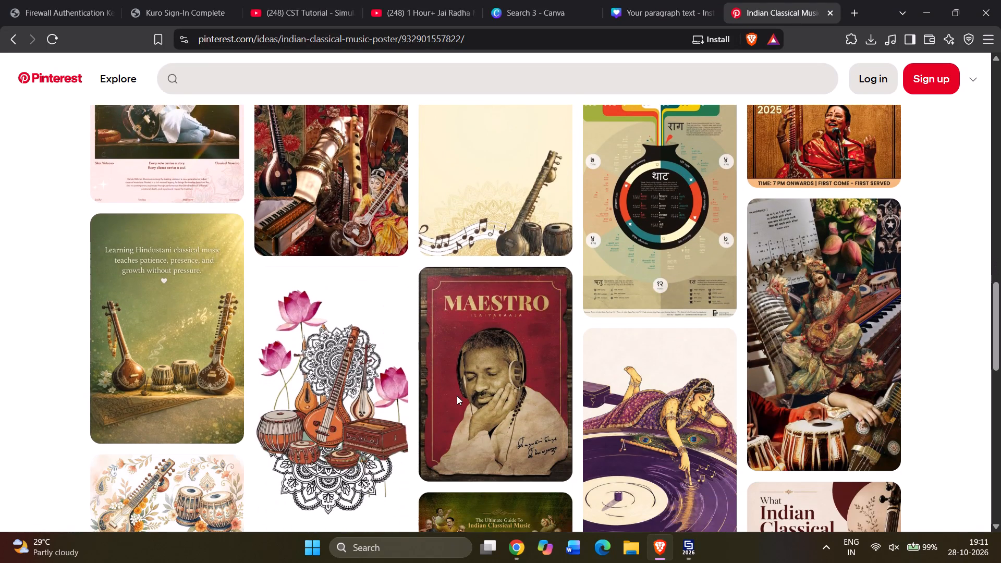
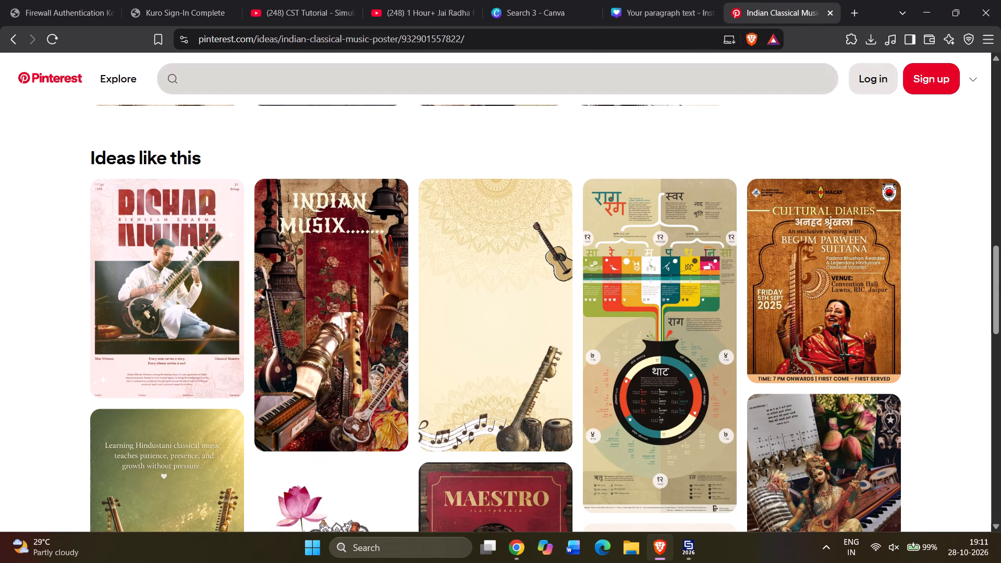
Switch back to the Prahasna poster design in Canva and begin a new elements search for music-themed graphics.
left_click(650, 16)
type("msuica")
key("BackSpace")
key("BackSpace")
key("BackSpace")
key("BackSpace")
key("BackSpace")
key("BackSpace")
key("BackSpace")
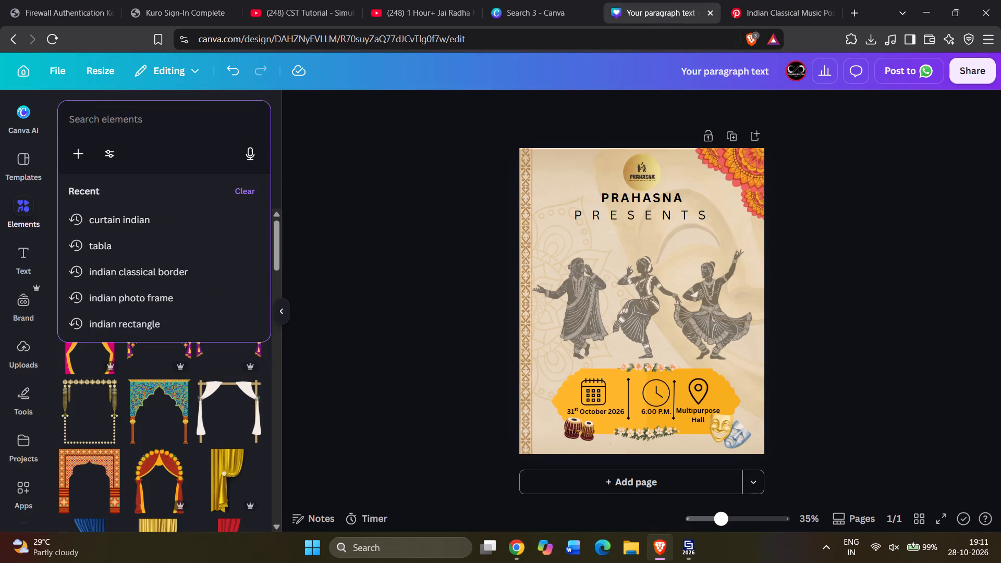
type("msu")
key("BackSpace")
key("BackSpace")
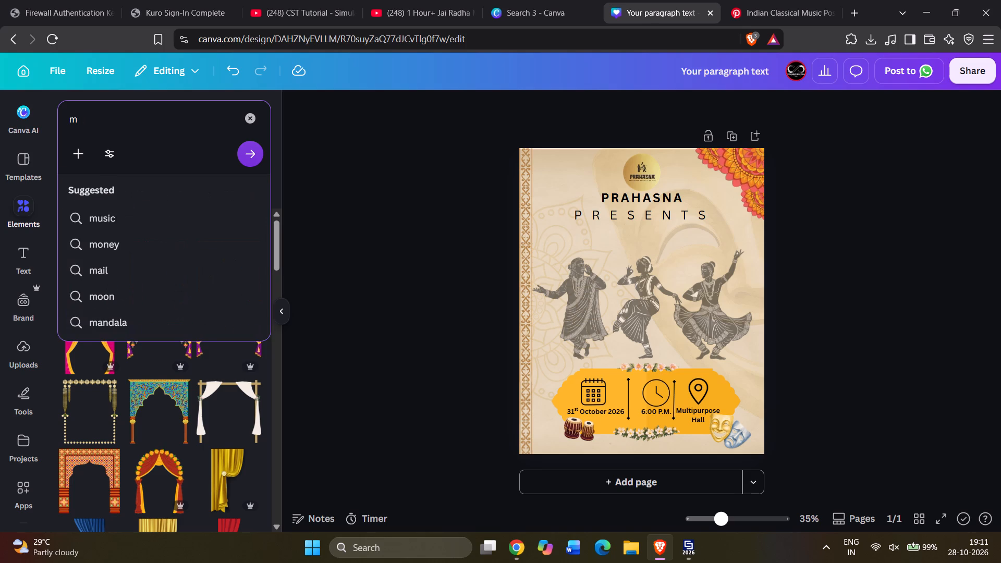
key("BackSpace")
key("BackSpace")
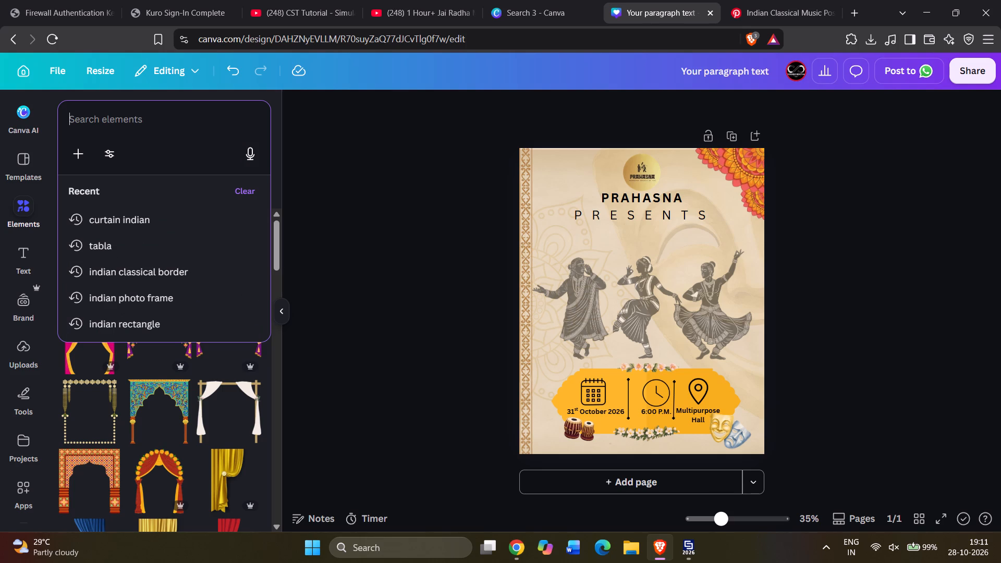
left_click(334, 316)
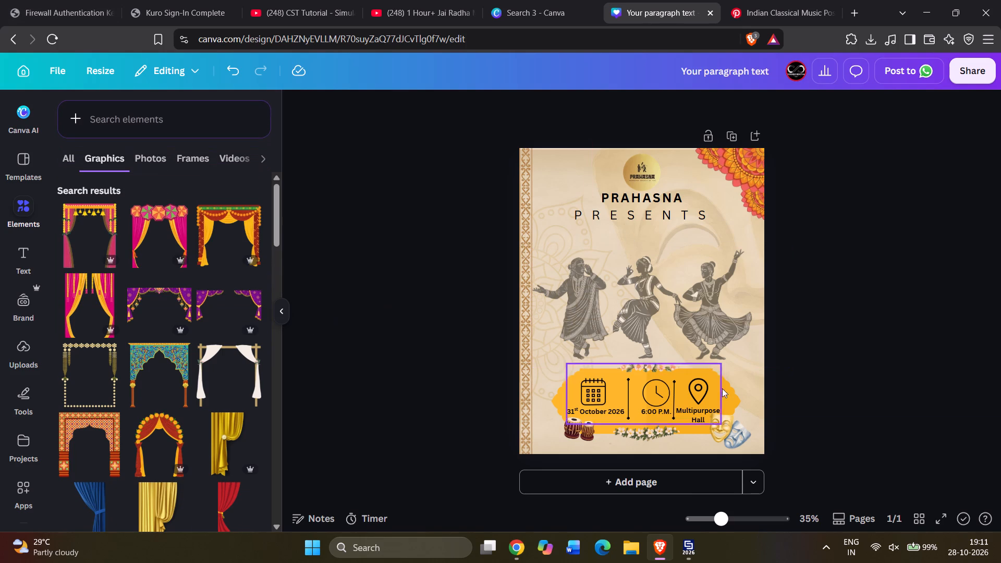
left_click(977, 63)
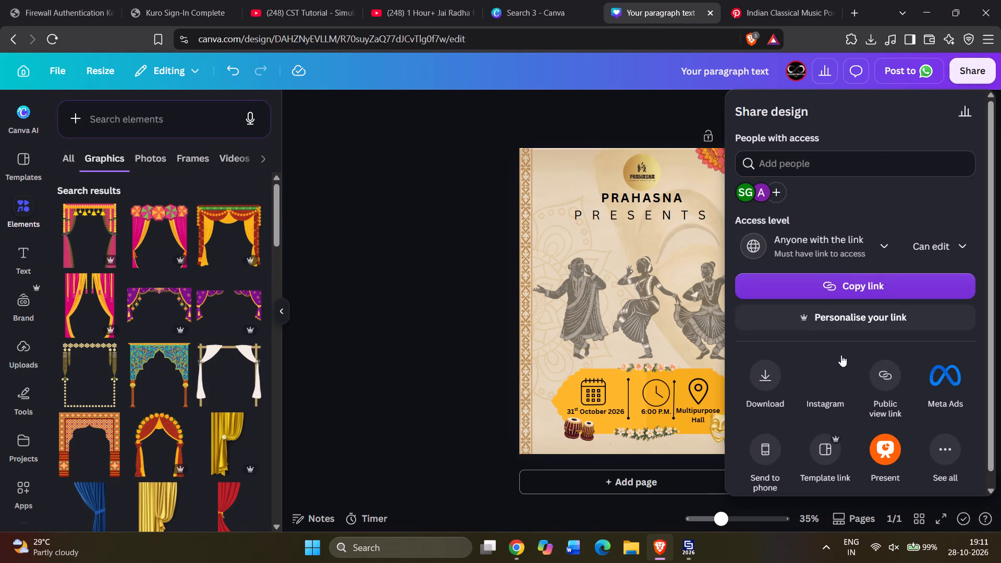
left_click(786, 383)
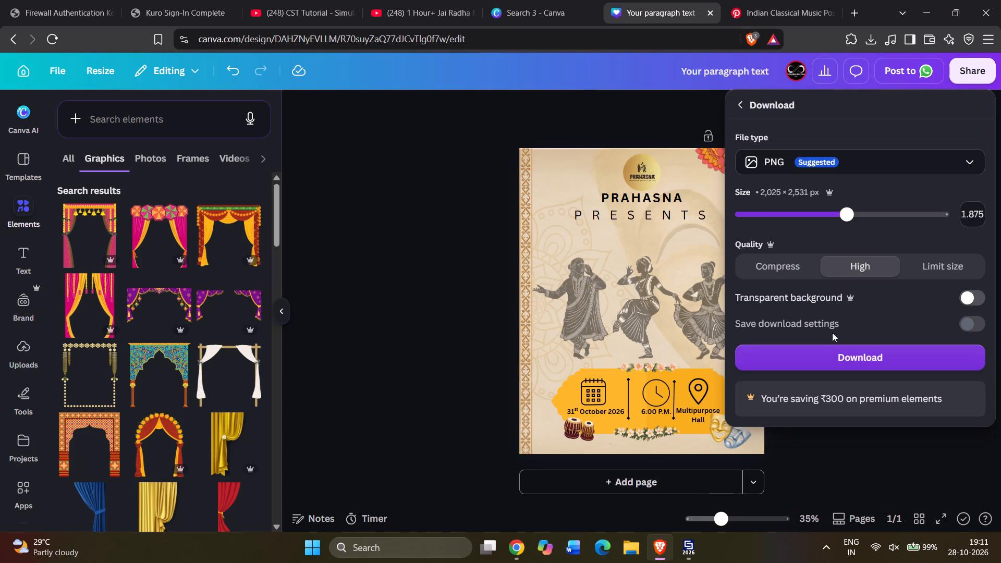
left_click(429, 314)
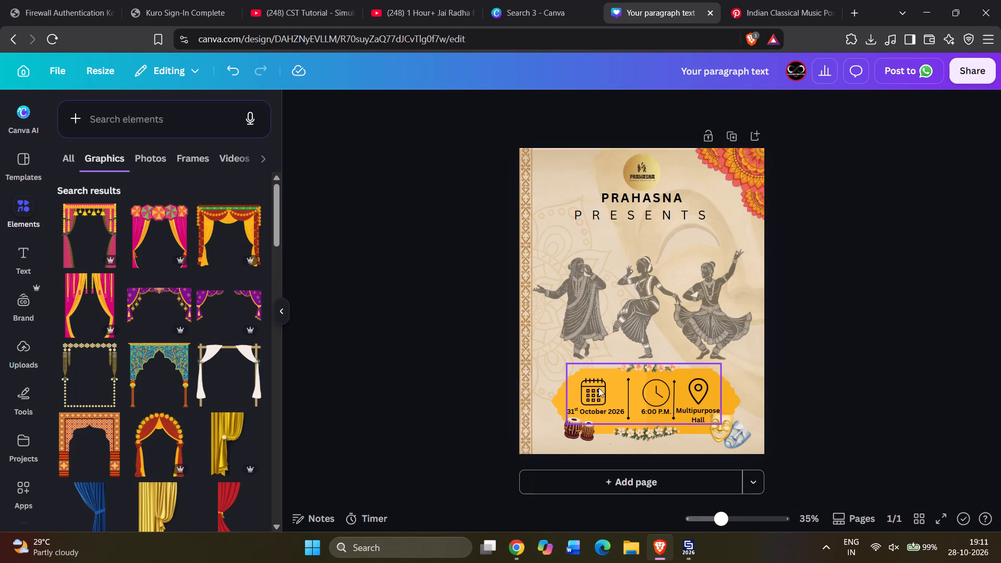
Ungroup the three grey dancer figures in the middle of the poster through the layer list.
scroll(807, 315, "up", 1, "ctrl")
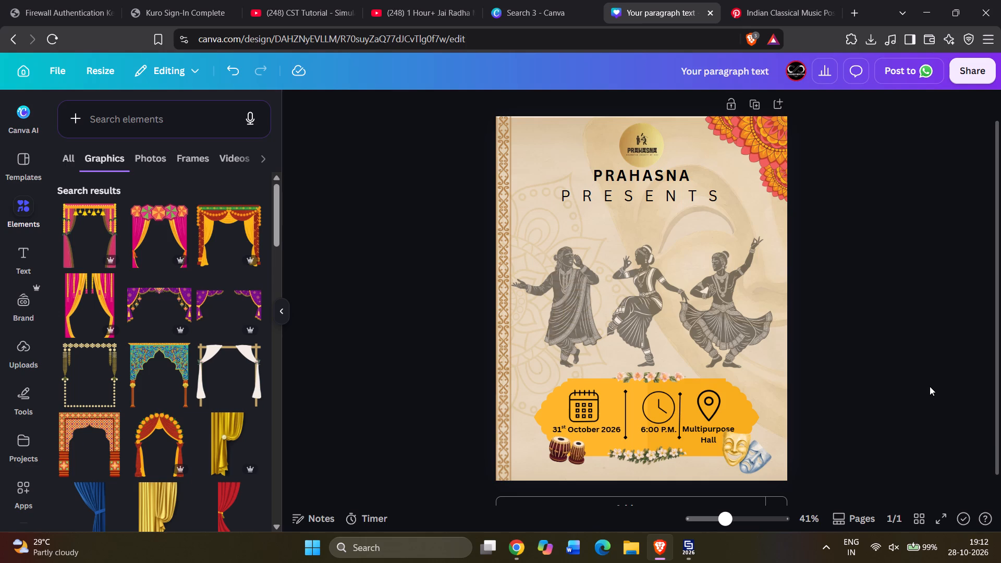
left_click(690, 332)
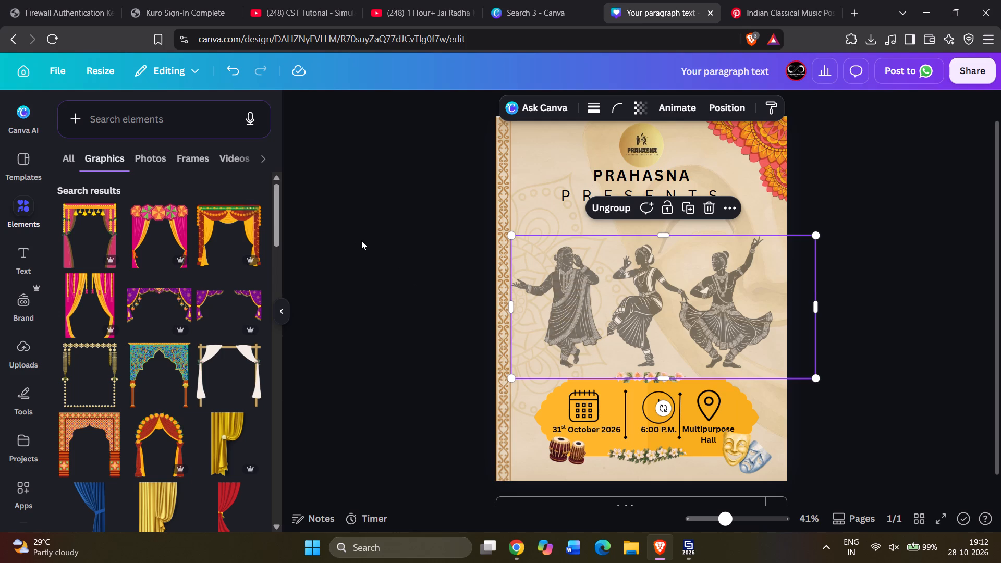
key("alt+1")
scroll(216, 366, "down", 4)
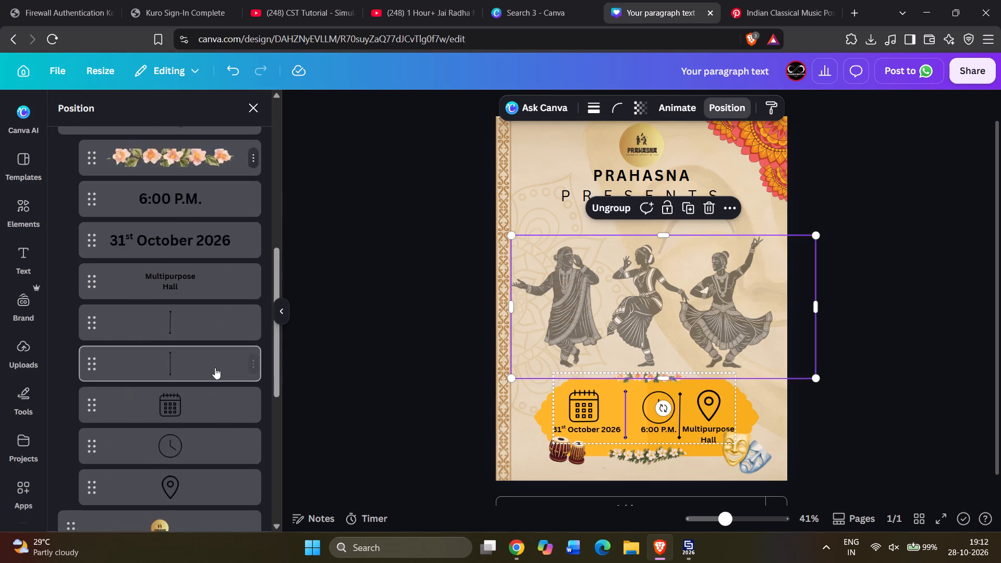
scroll(215, 368, "down", 5)
left_click(237, 331)
left_click(202, 375)
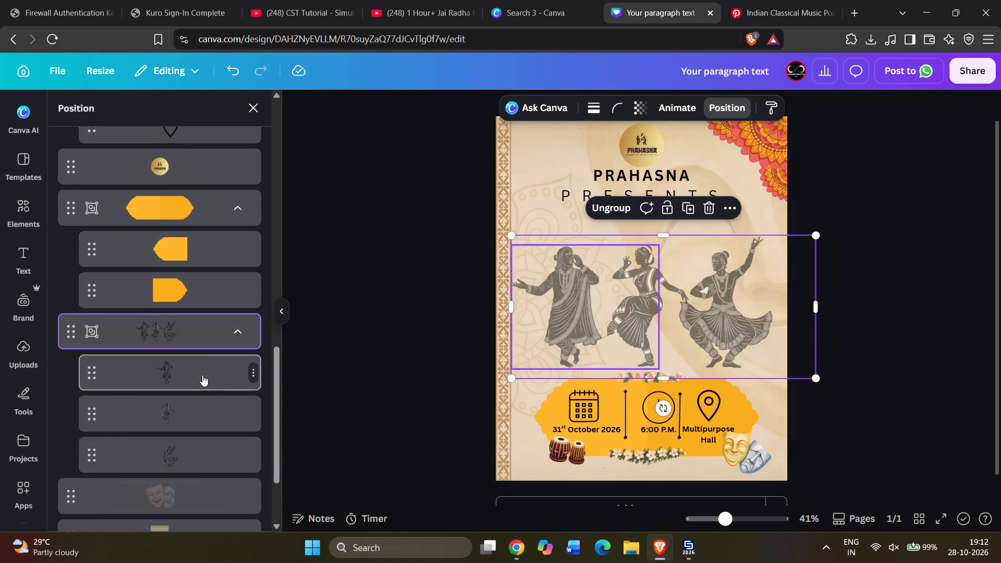
left_click(199, 401, "shift")
left_click(199, 437, "shift")
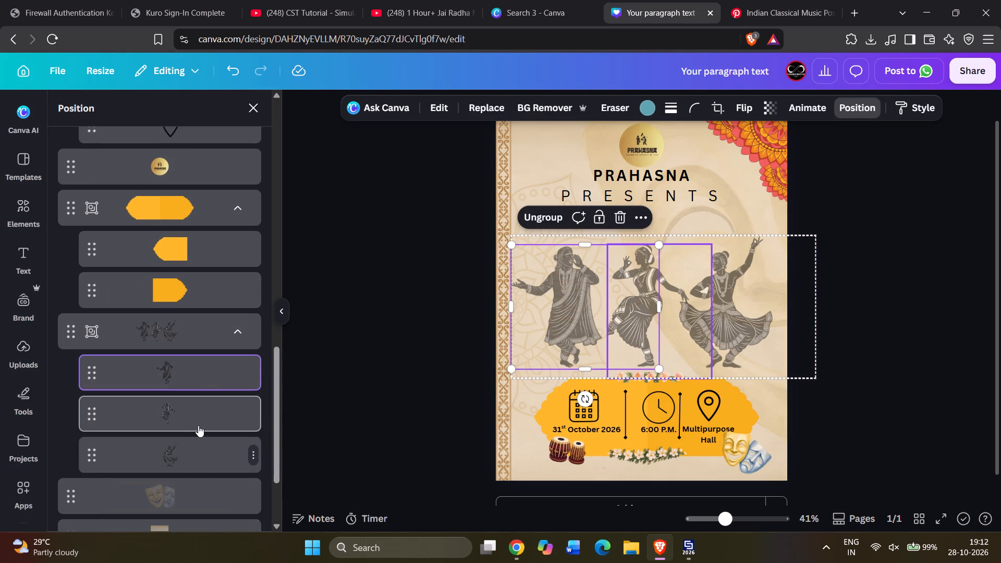
left_click(198, 452, "shift")
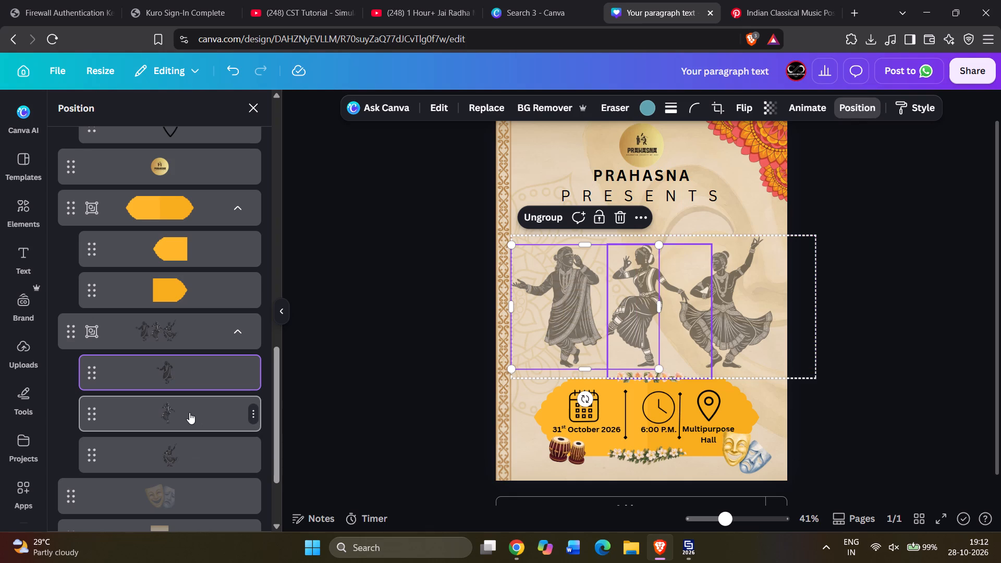
left_click(189, 412, "ctrl")
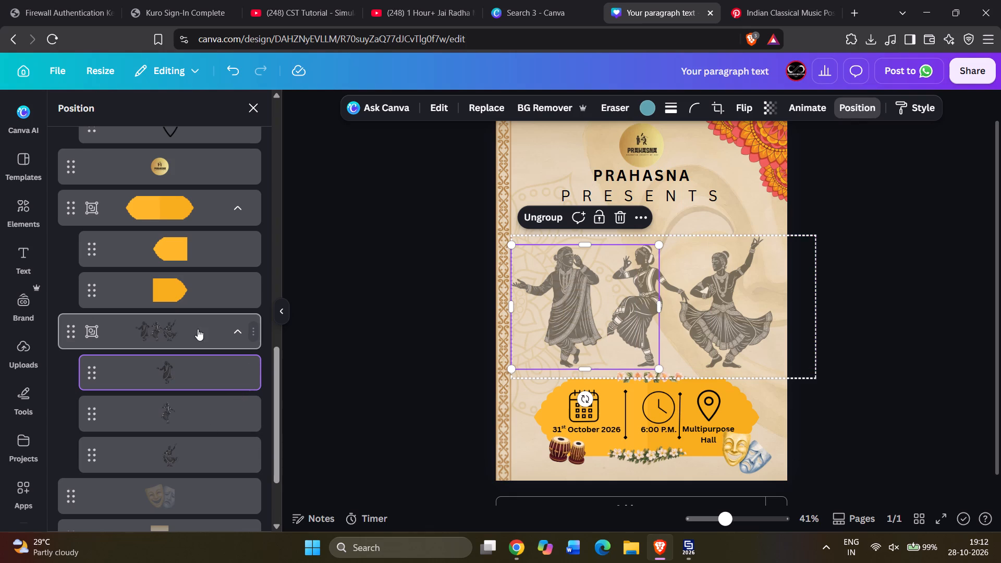
right_click(198, 329)
left_click(254, 372)
Set the transparency of the three dancer figures to 54.
scroll(184, 374, "down", 5)
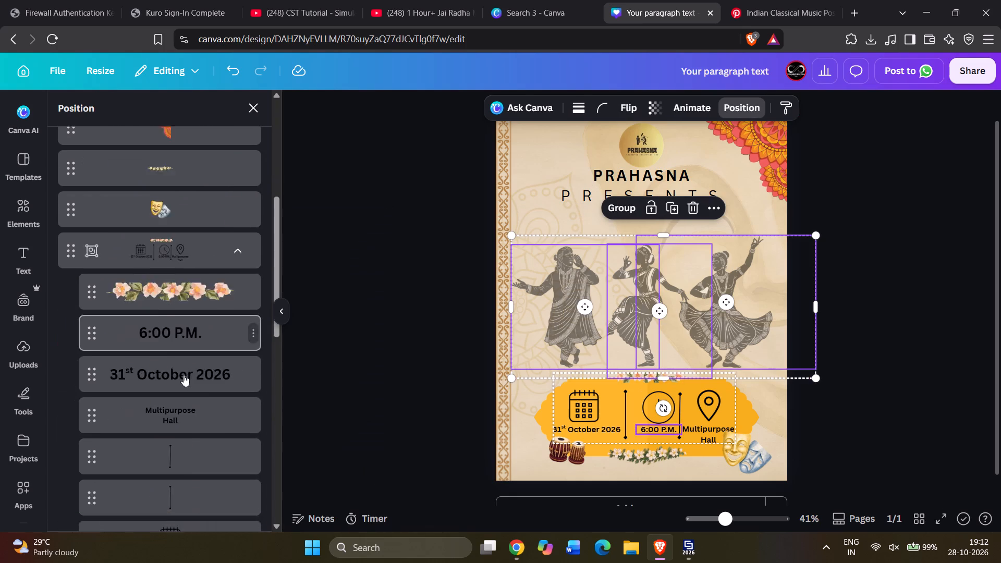
scroll(181, 374, "down", 5)
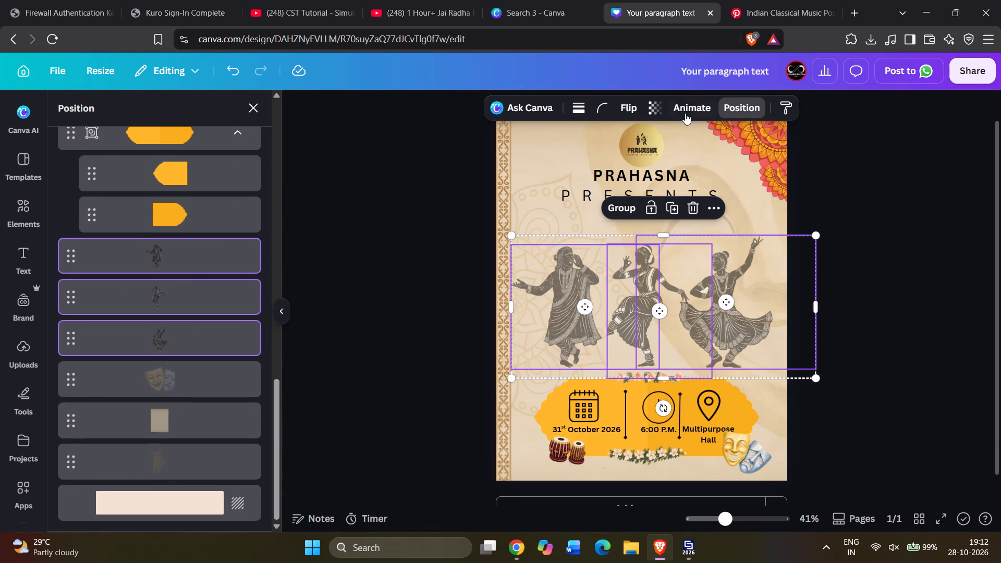
left_click(663, 105)
left_click(638, 167)
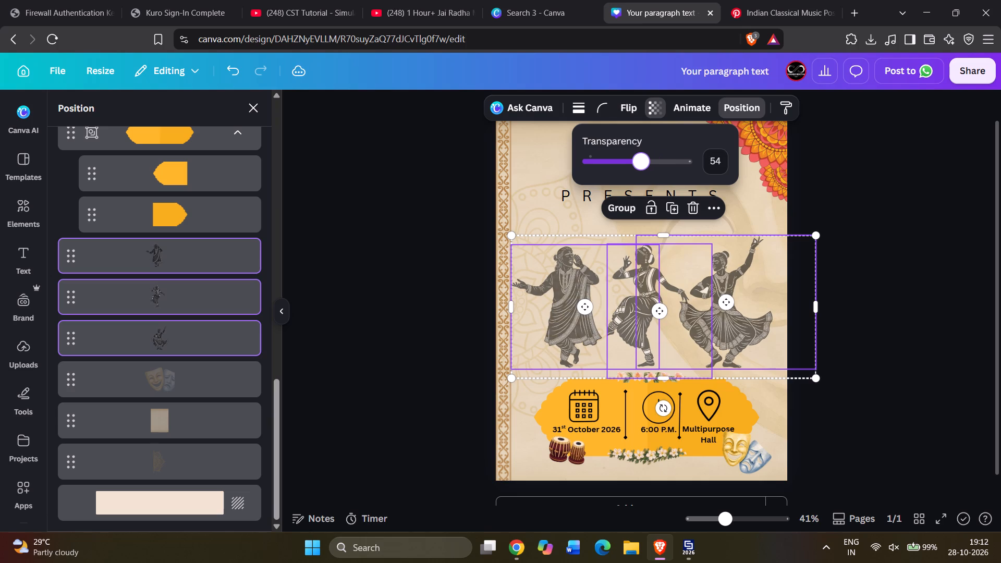
left_click(978, 237)
left_click(919, 240)
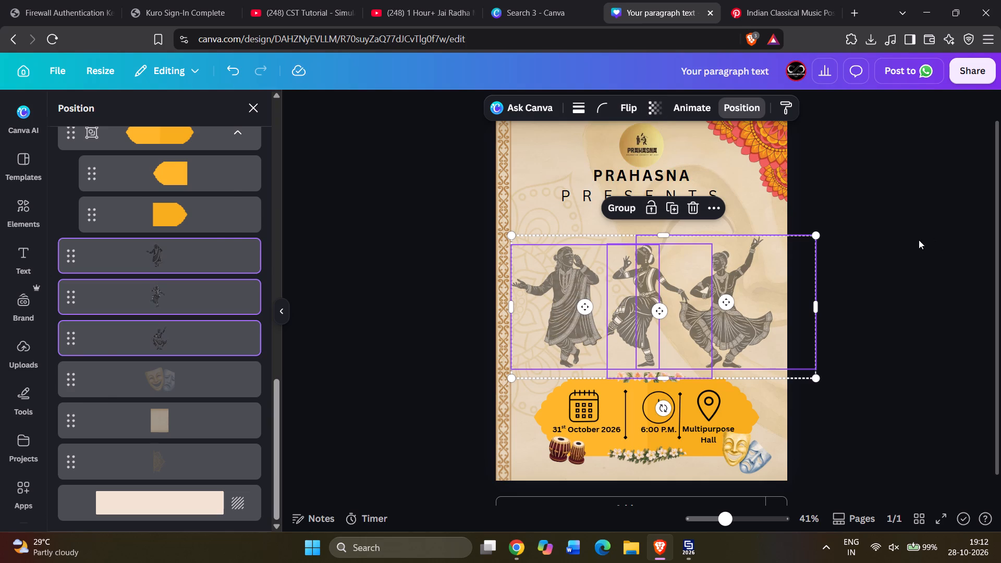
left_click(878, 281)
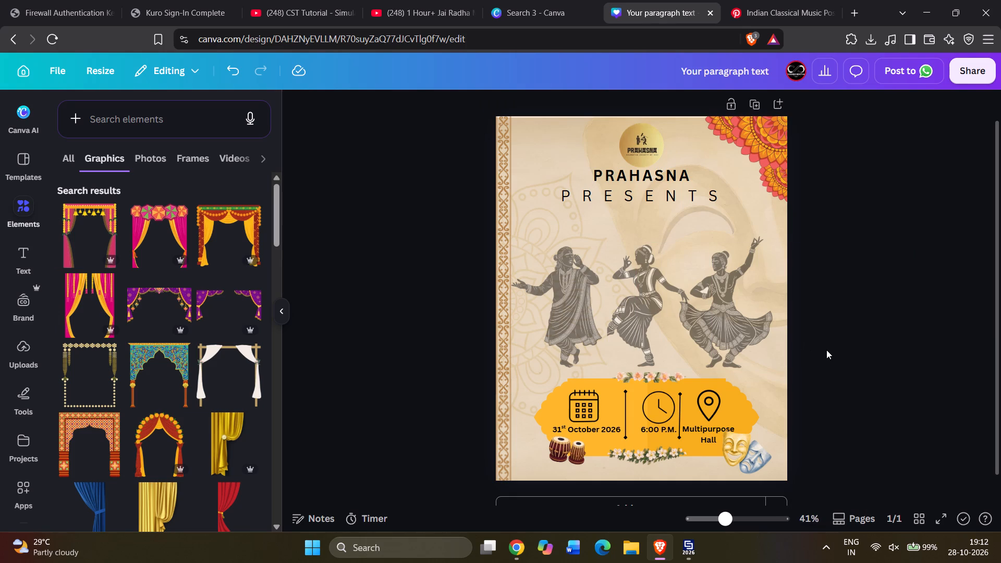
Browse the curtain graphics, then search the elements for "indian flower border".
scroll(152, 332, "down", 4)
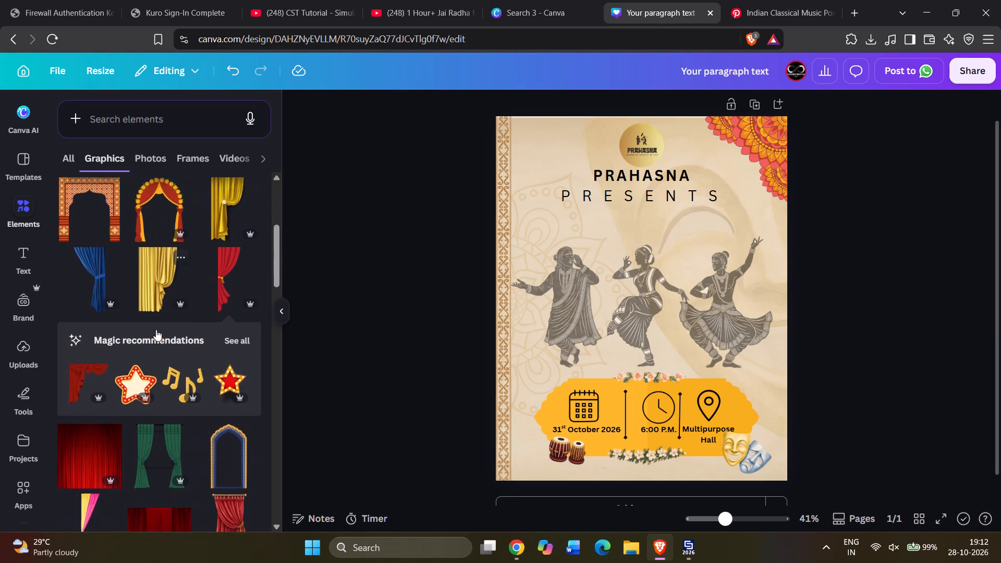
scroll(156, 329, "down", 2)
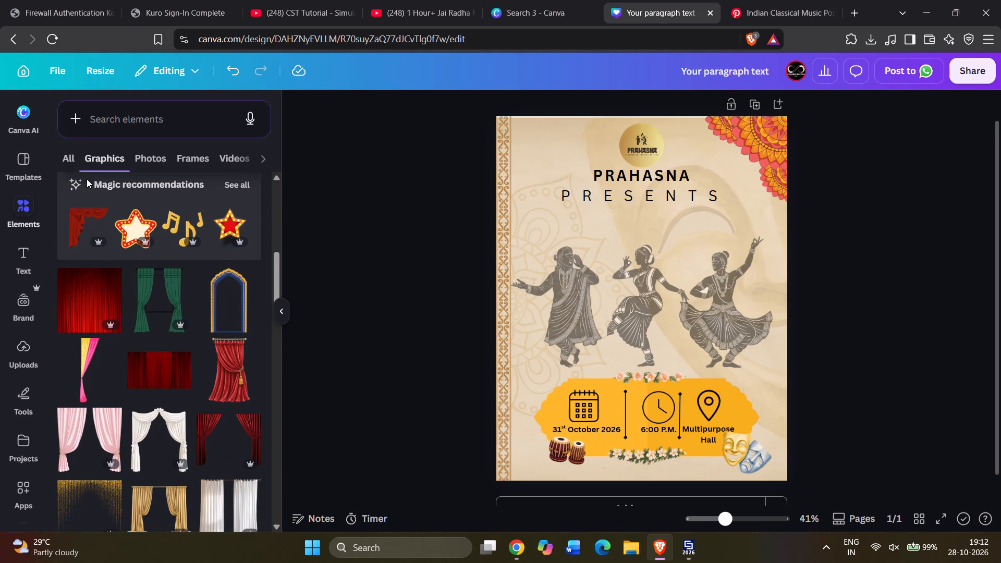
left_click(138, 126)
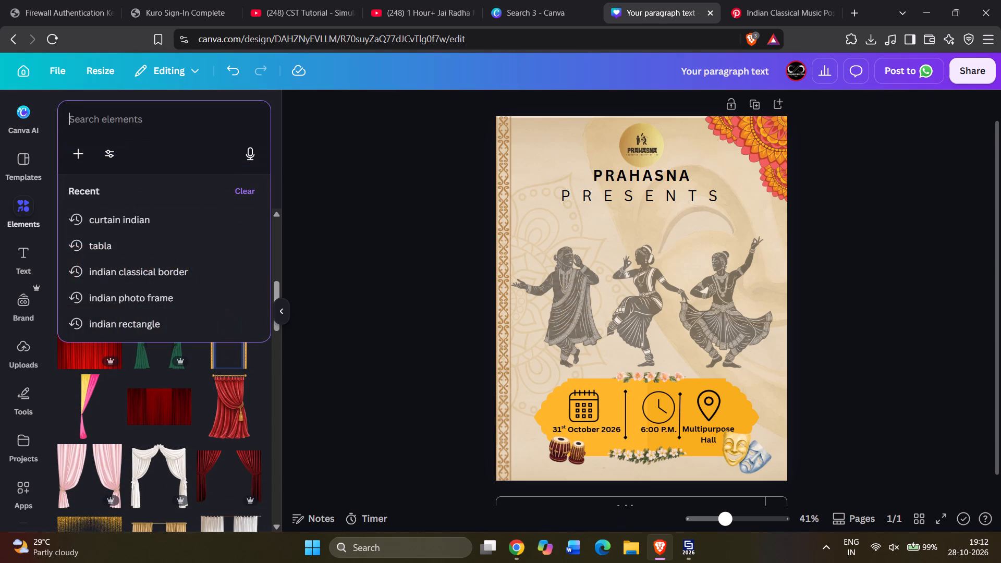
type("indain")
key("space")
key("BackSpace")
key("BackSpace")
key("BackSpace")
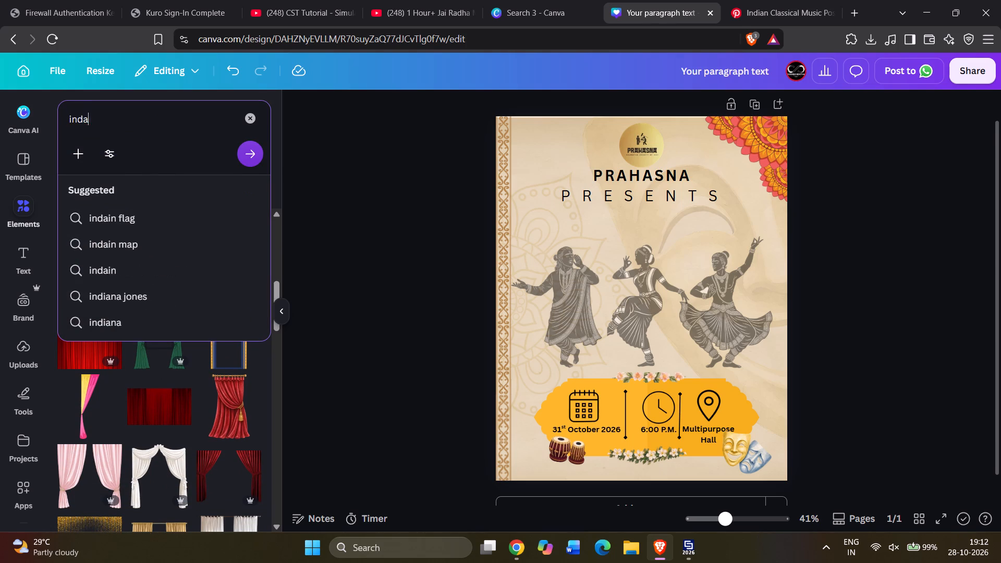
key("BackSpace")
key("a")
key("BackSpace")
type("ia")
key("BackSpace")
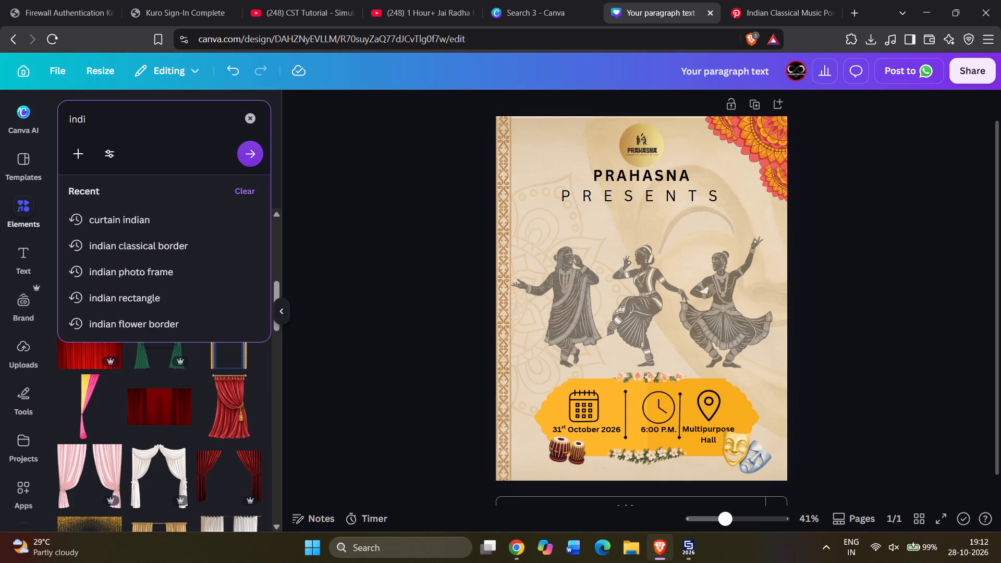
type("an flower border")
key("Return")
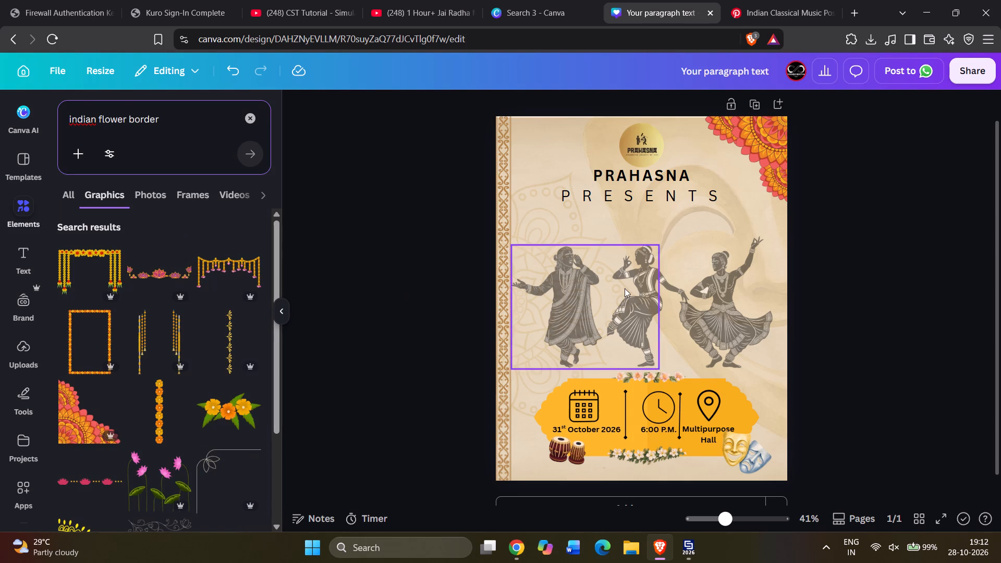
Scale the three dancers down together and shift them slightly right so they sit centred above the details banner.
left_click(670, 287)
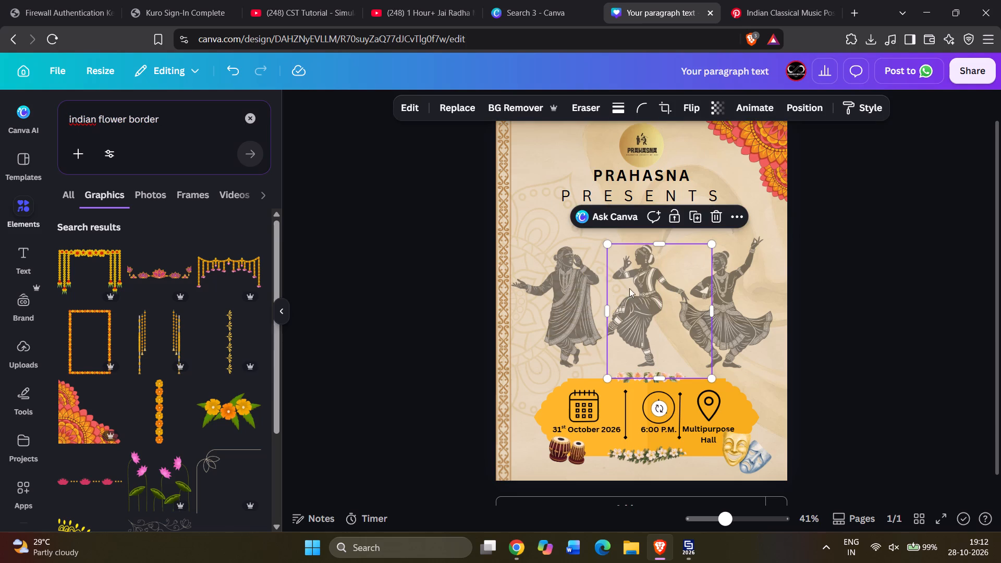
left_click(592, 293)
left_click(686, 303, "shift")
left_click(733, 288, "shift")
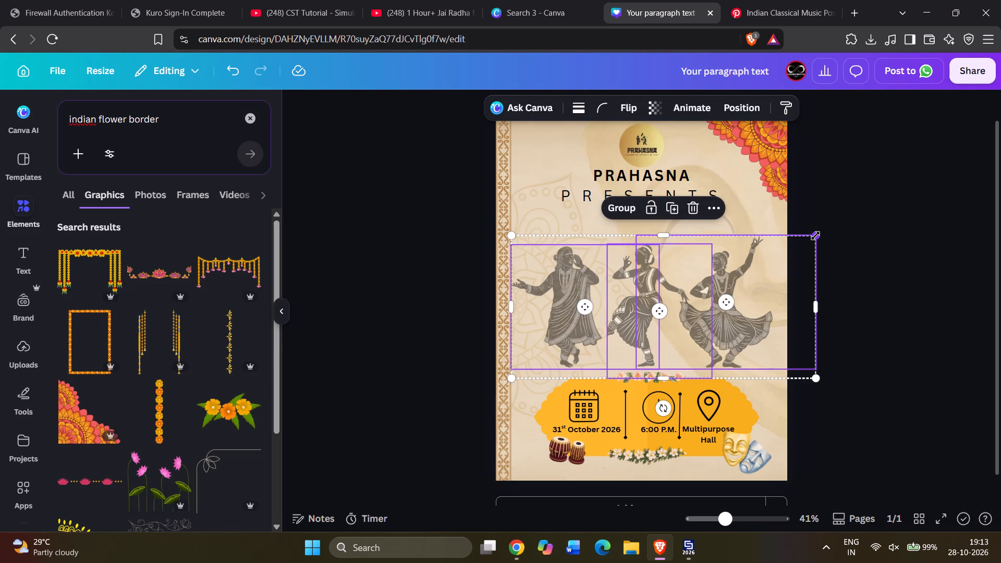
left_click_drag(815, 236, 784, 262)
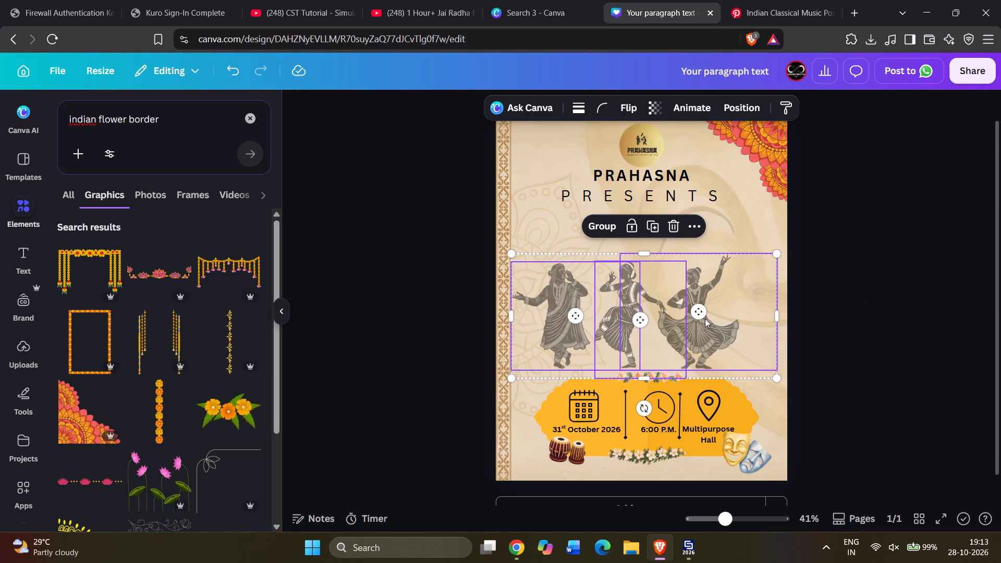
left_click_drag(680, 334, 693, 335)
left_click(856, 312)
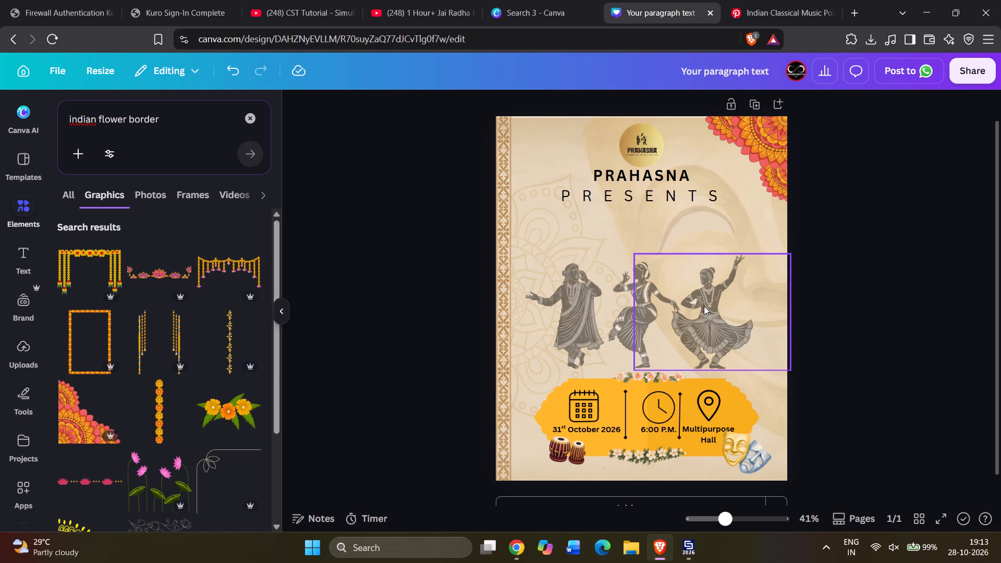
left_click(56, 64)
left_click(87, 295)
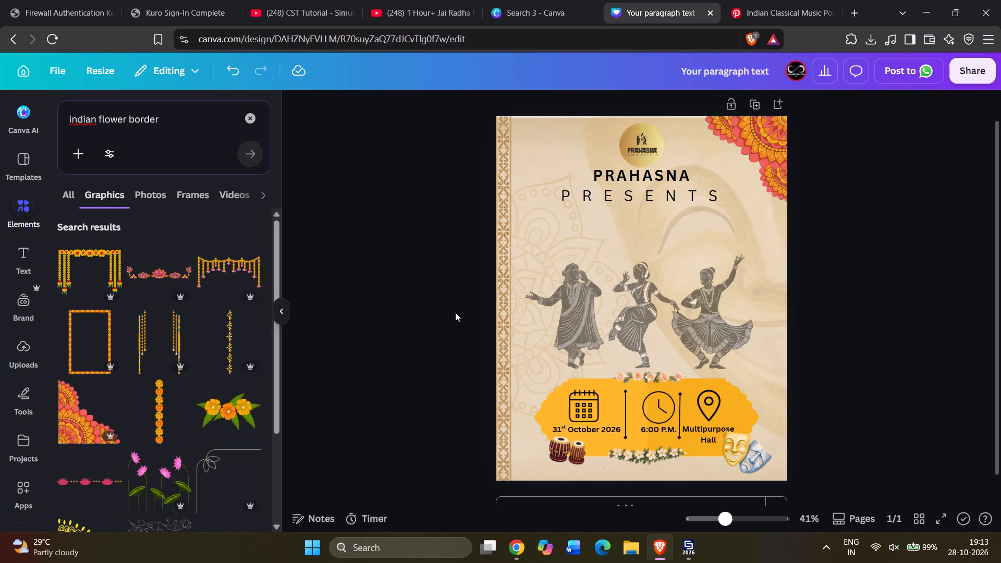
Nudge the clock icon in the details banner slightly left, toward the middle between the two divider lines.
left_click(650, 406)
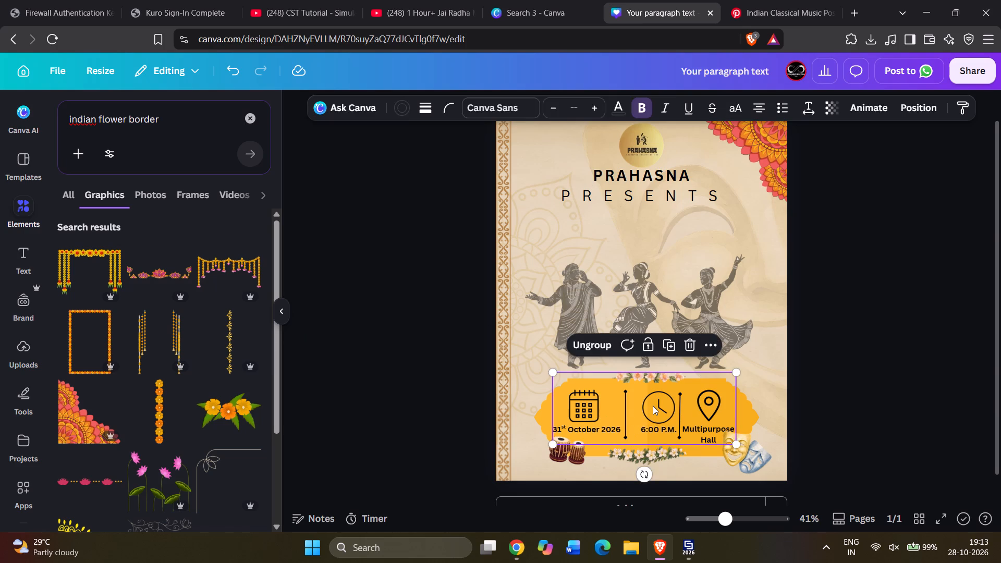
left_click(654, 406)
key("Left")
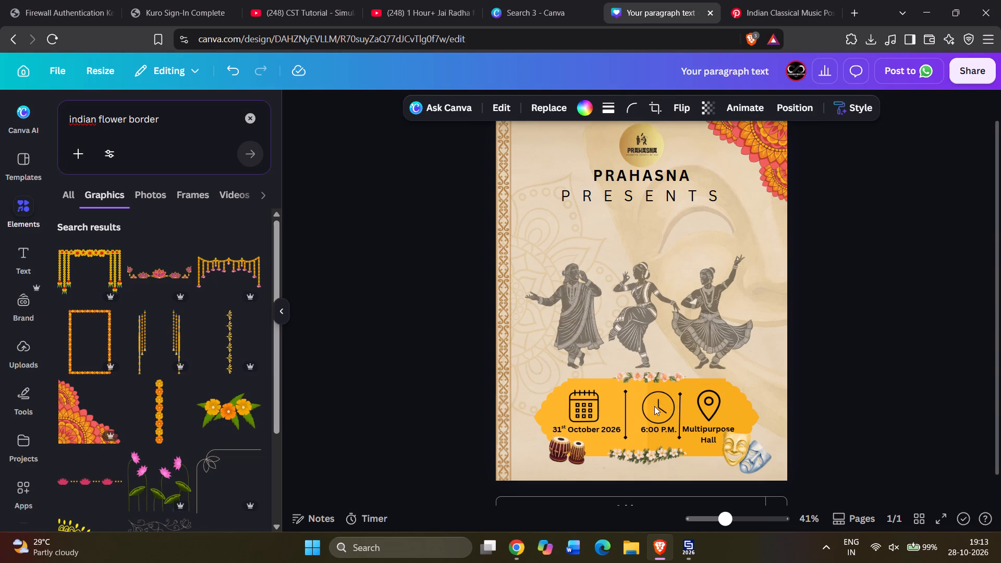
key("Left")
key("Left")
key("Left")
key("Left")
key("Left")
key("Left")
key("Left")
key("Left")
key("Left")
key("Left")
key("Left")
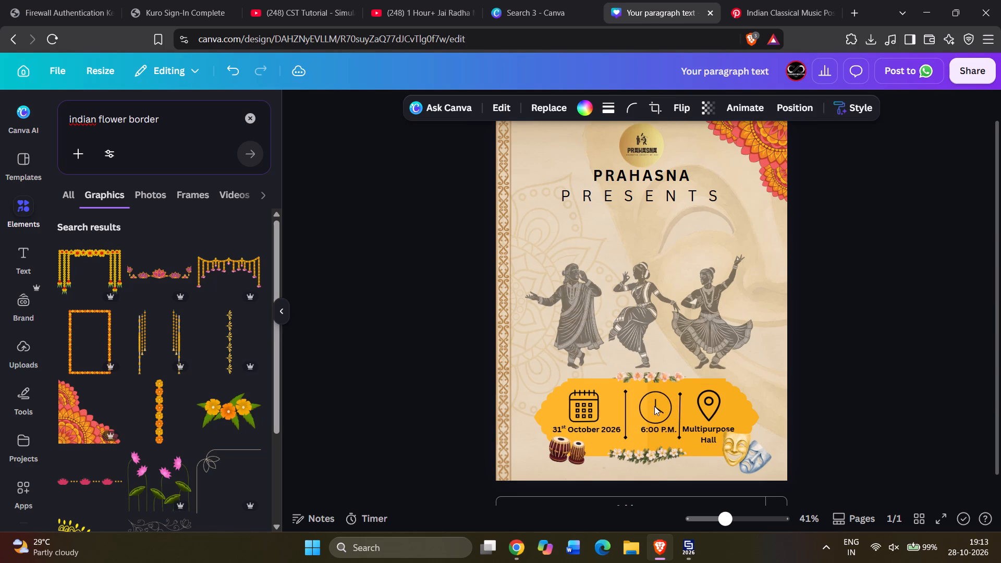
key("Left")
key("Left")
key("Left")
key("Left")
key("Left")
key("Left")
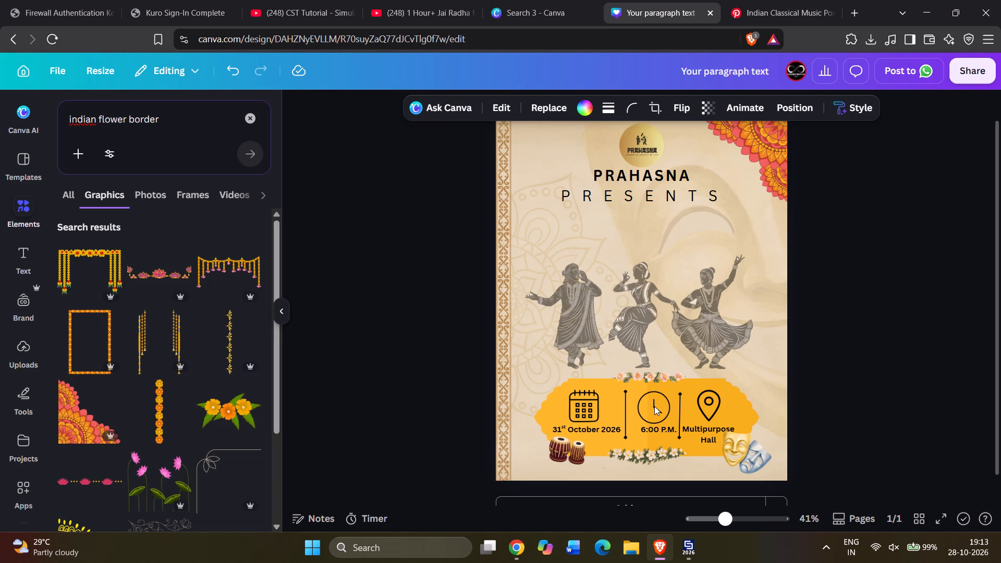
Recolour the right half of the details banner with the yellow-orange sampled from its left half.
left_click(741, 407)
left_click(737, 410)
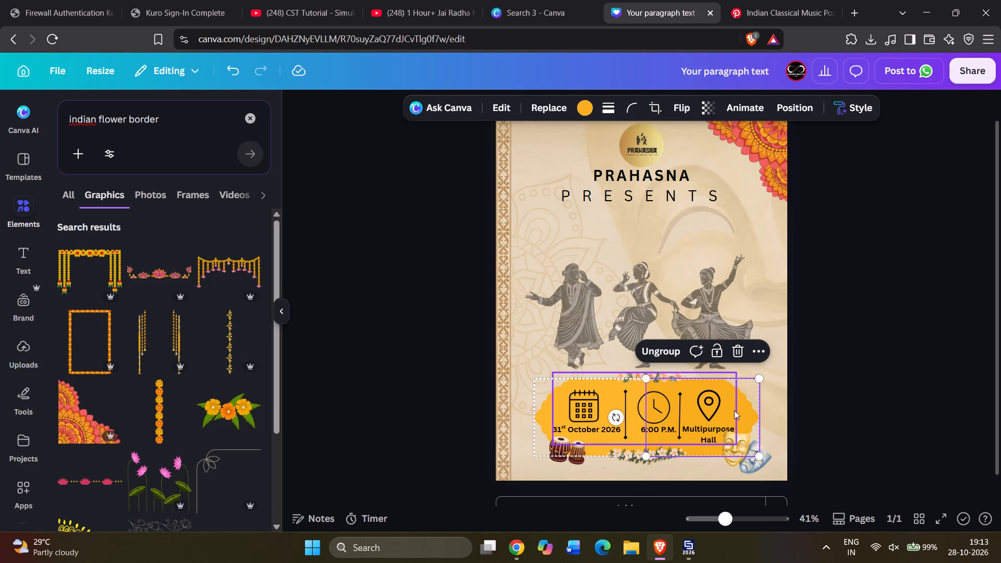
left_click(584, 106)
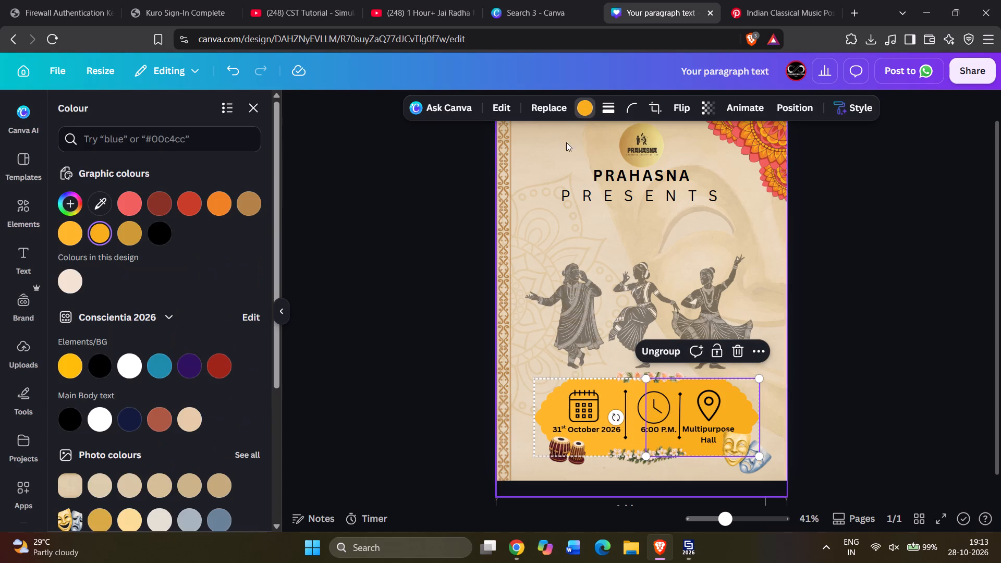
left_click(91, 197)
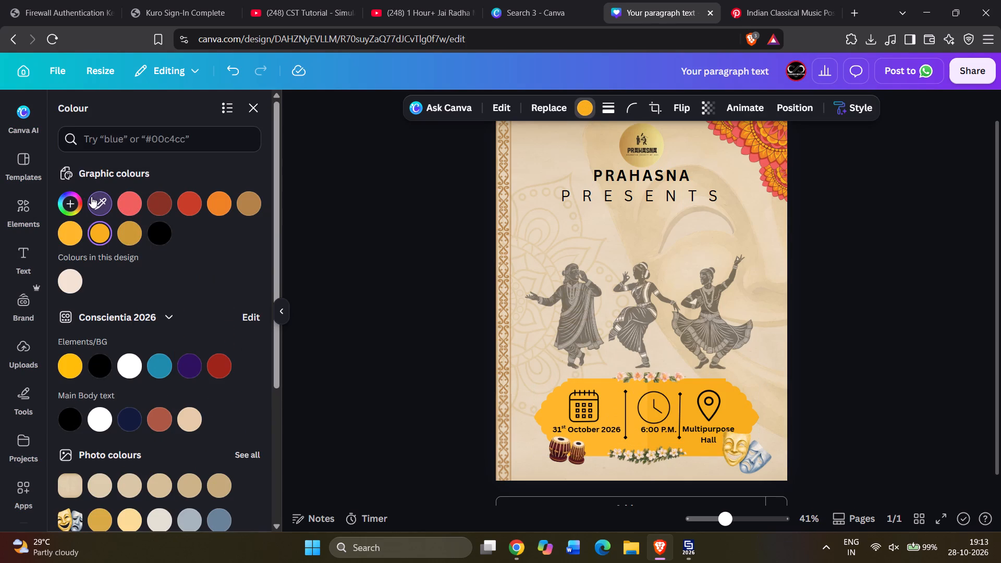
left_click(557, 414)
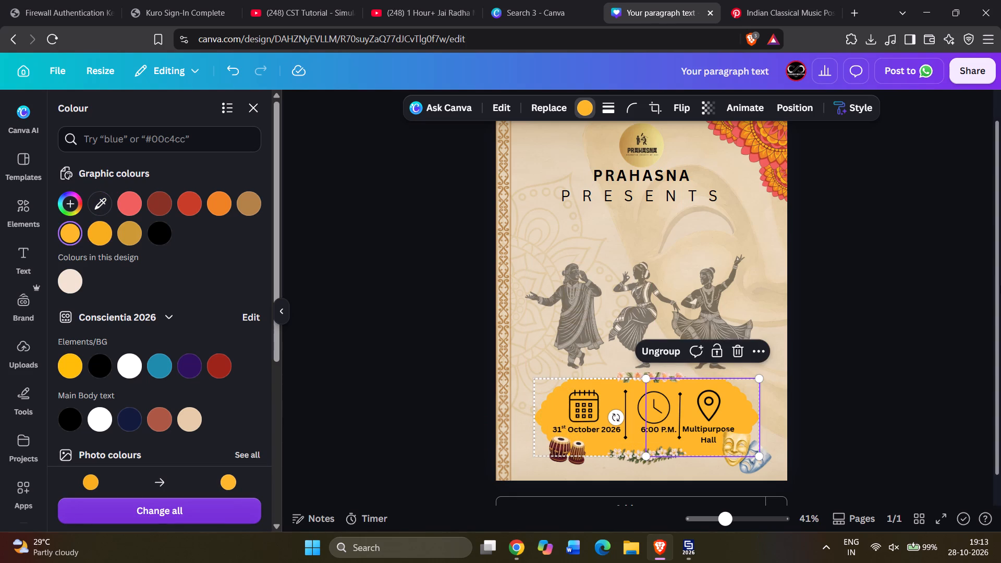
left_click(342, 265)
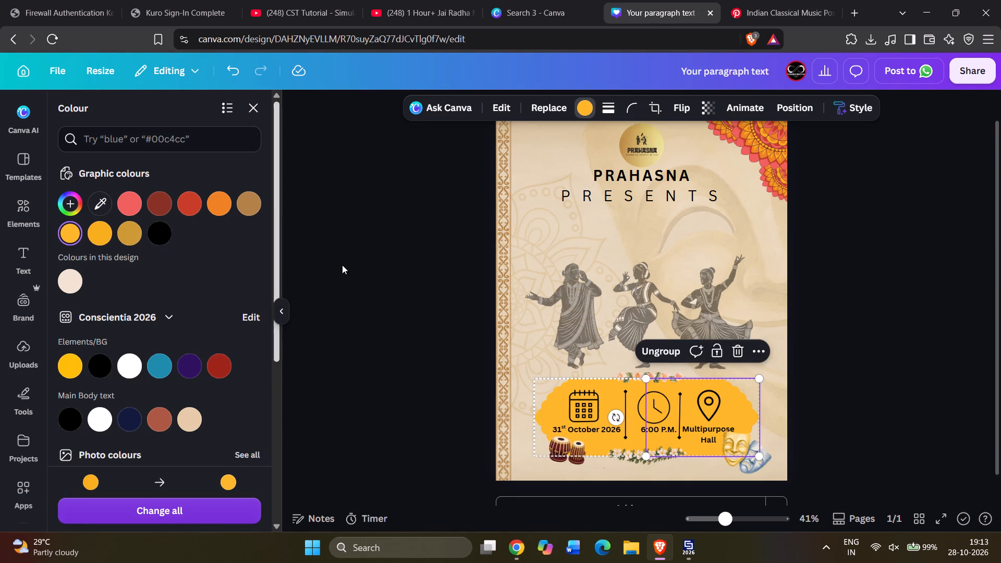
Nudge the calendar icon in the details banner right and slightly down so it sits centred above the date.
left_click(606, 394)
left_click(588, 399)
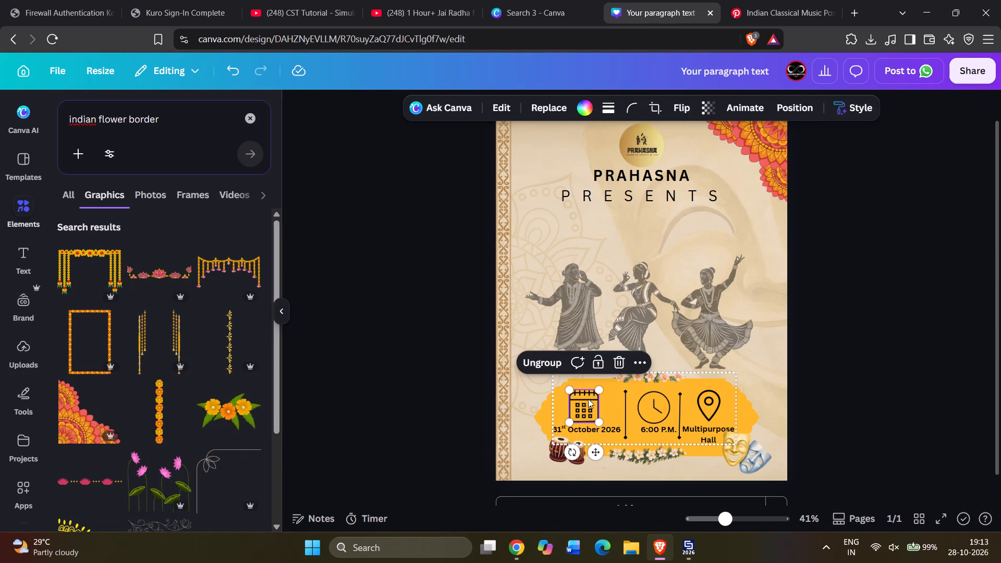
key("Right")
key("Right")
key("Right")
key("Right")
key("Right")
key("Right")
key("Right")
key("Right")
key("Right")
key("Right")
key("Right")
key("Right")
key("Right")
key("Right")
key("Right")
key("Right")
key("Right")
key("Right")
key("Right")
key("Right")
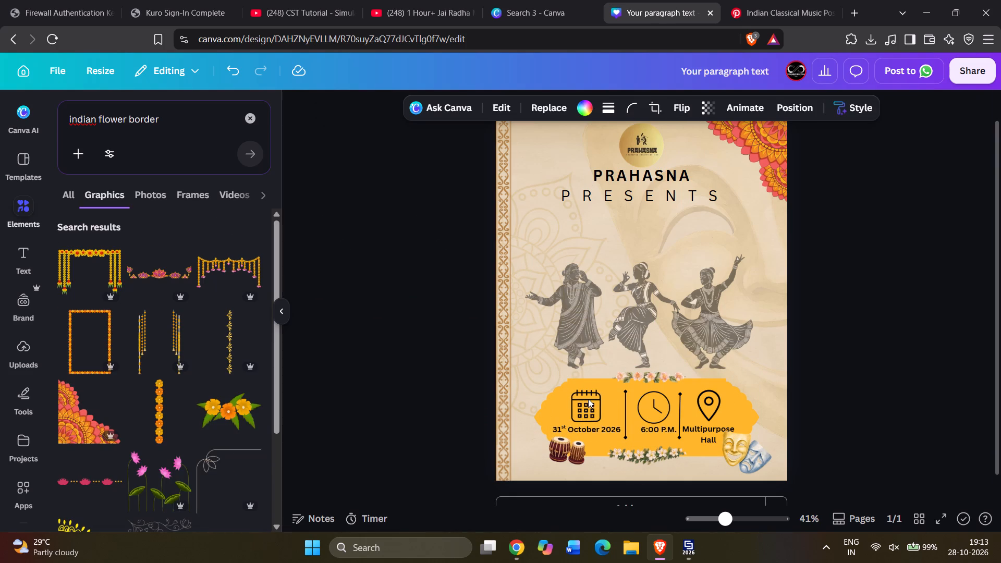
key("Right")
key("Right")
key("Right")
key("Right")
key("Right")
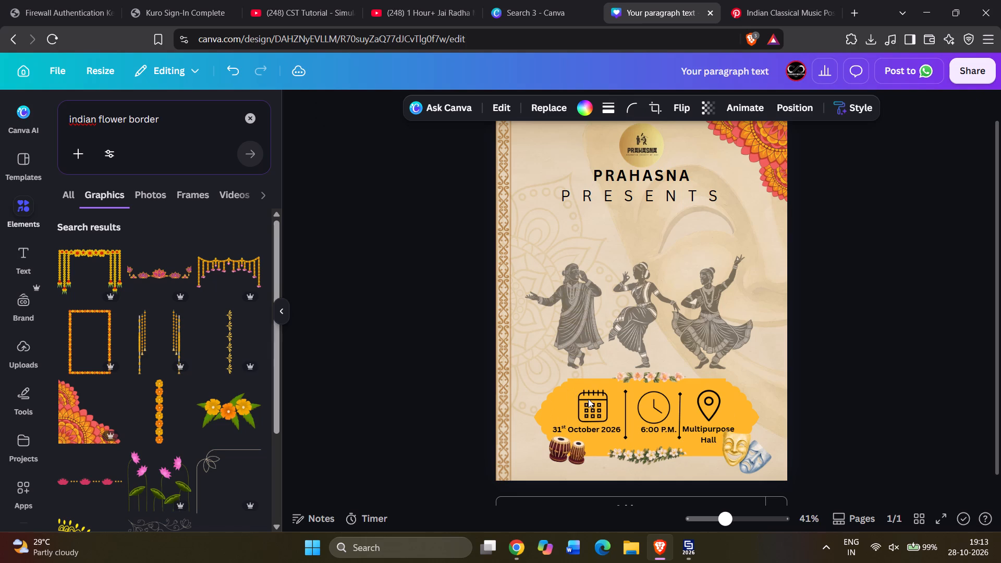
key("Right")
key("Down")
key("Down")
key("Down")
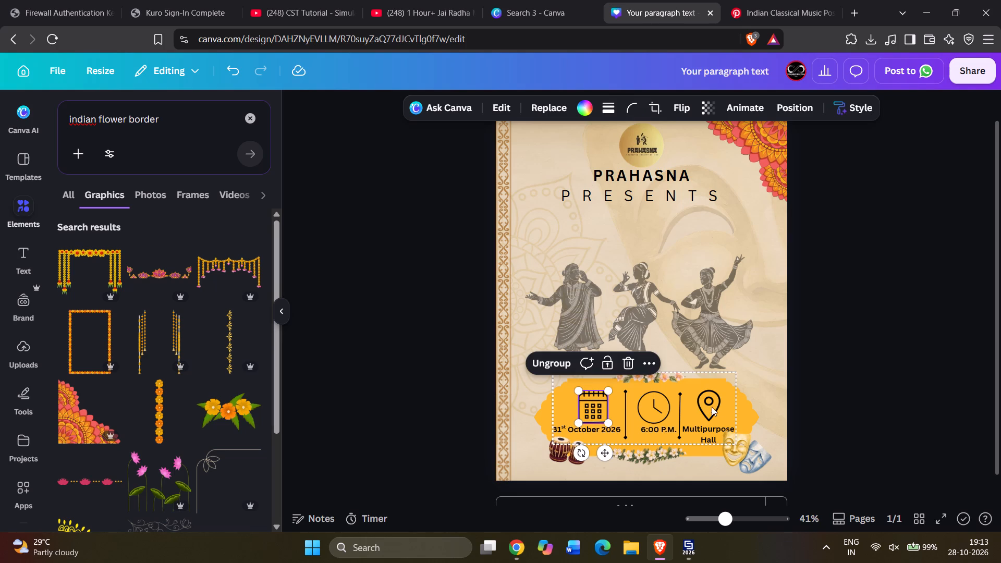
Nudge the location pin icon slightly down and a touch left above the Multipurpose Hall text.
left_click(716, 406)
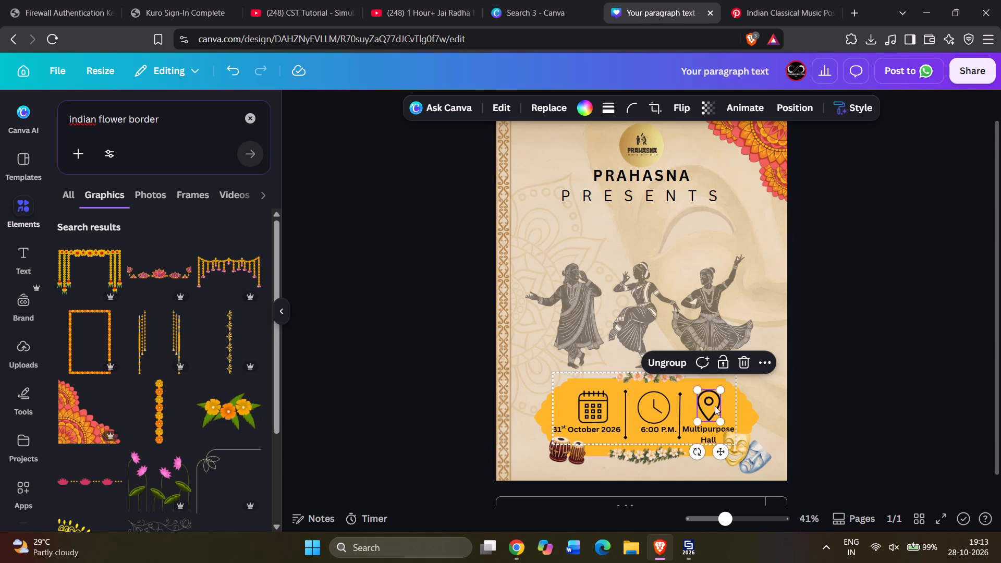
key("Down")
key("Down")
key("Down")
key("Down")
key("Down")
key("Left")
key("Left")
key("Left")
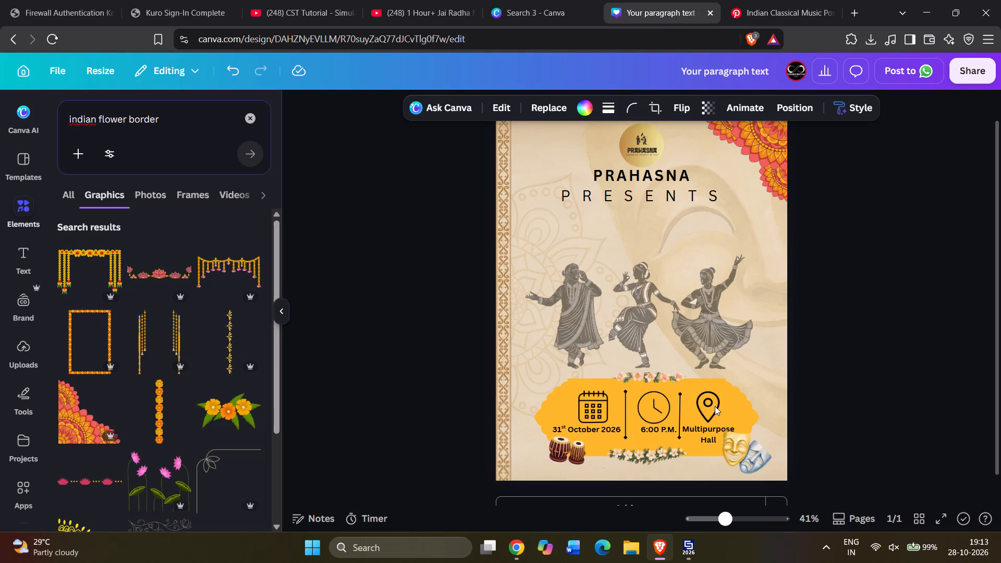
key("Right")
Shift the "6:00 P.M." text left so it sits centred beneath the clock icon between the two divider lines.
left_click(653, 426)
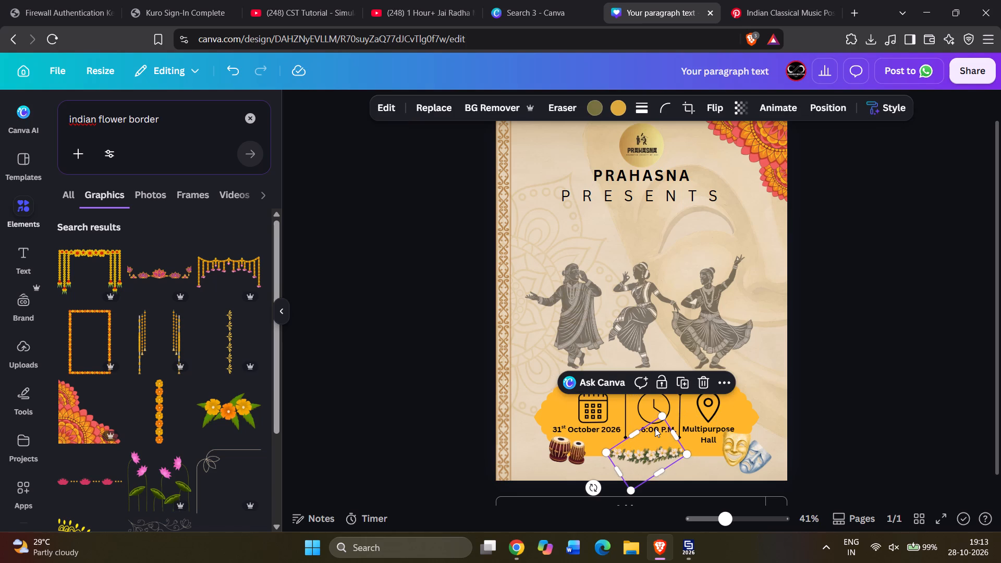
left_click(658, 429)
left_click(658, 429)
left_click(660, 430)
left_click(847, 430)
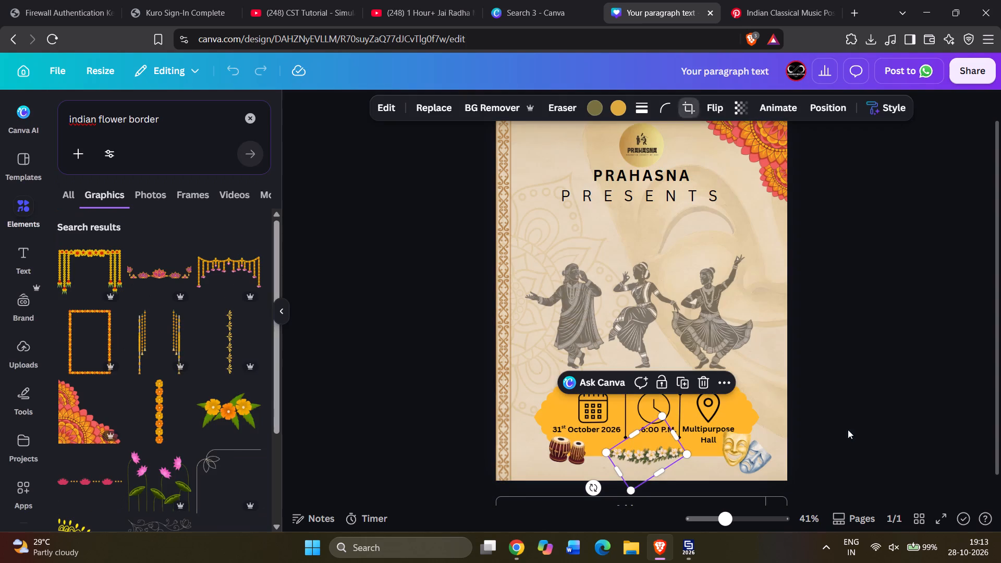
scroll(669, 428, "up", 9, "ctrl")
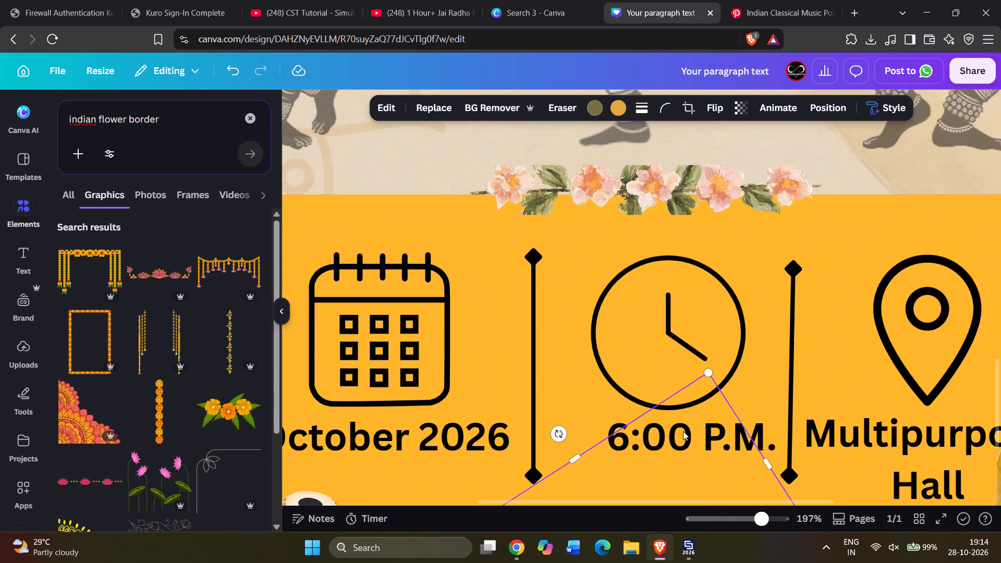
left_click(697, 435)
left_click(727, 442)
triple_click(758, 432)
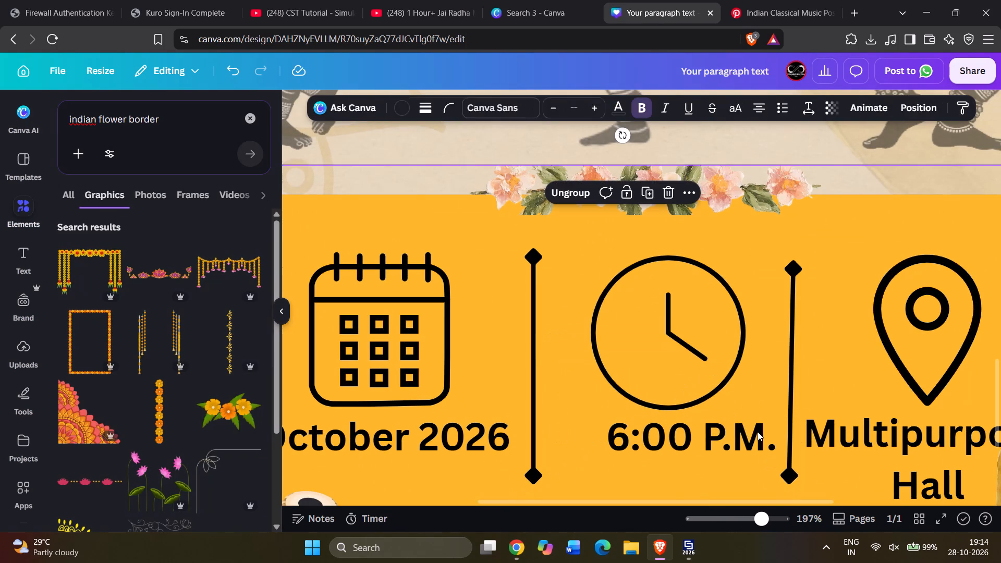
key("Left")
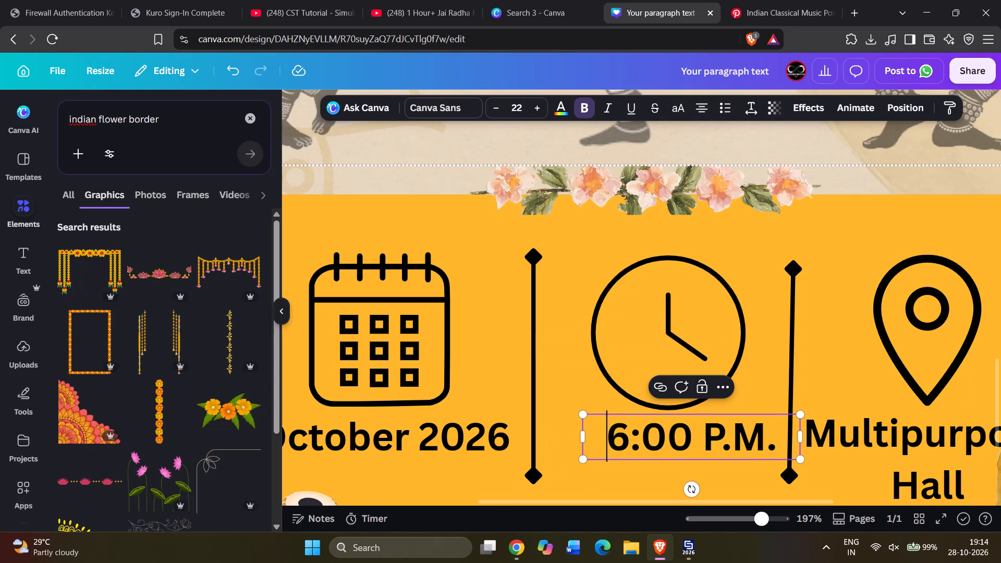
key("Left")
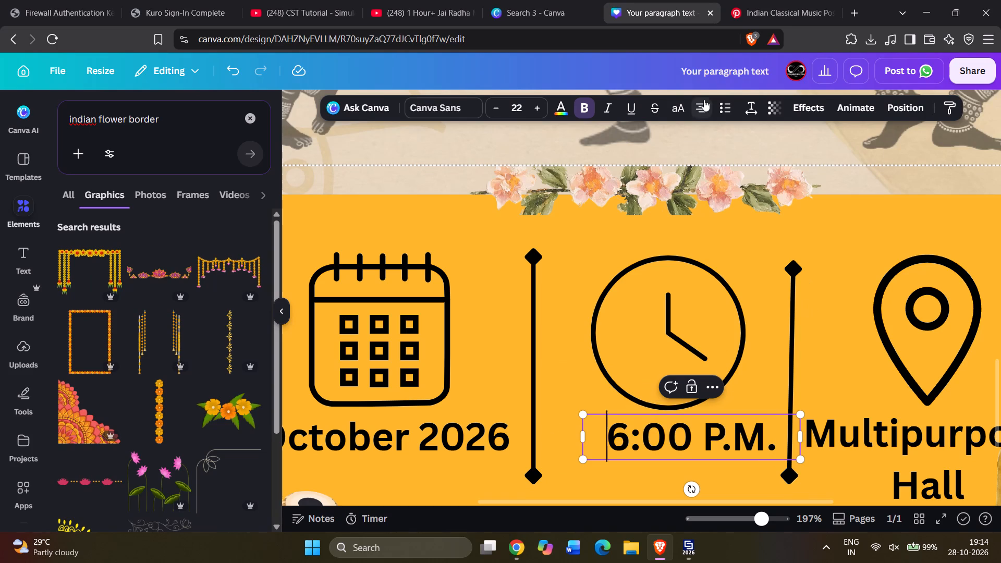
left_click(731, 151)
left_click(769, 445)
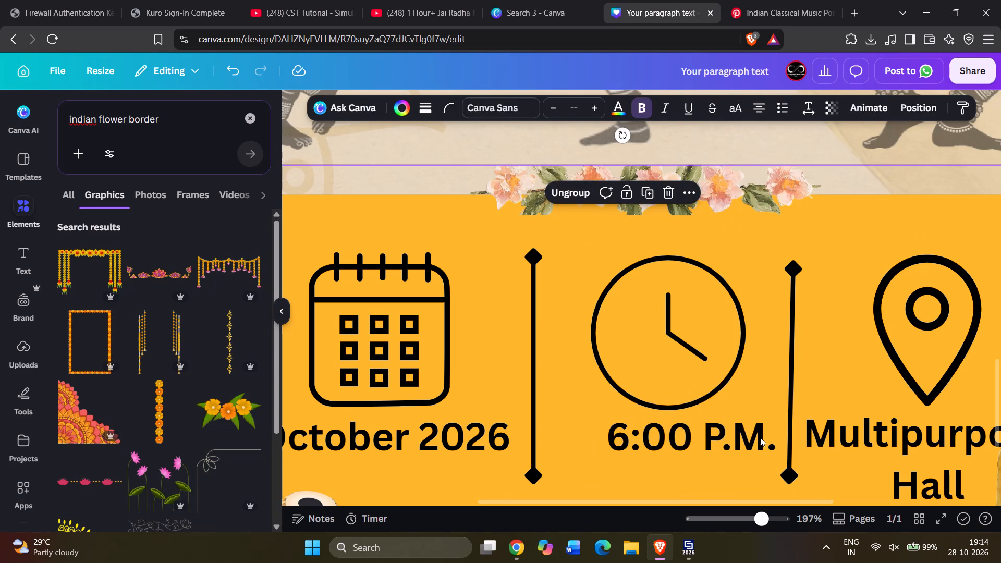
left_click(760, 437)
key("Left")
key("Left")
key("Left")
key("Left")
key("Left")
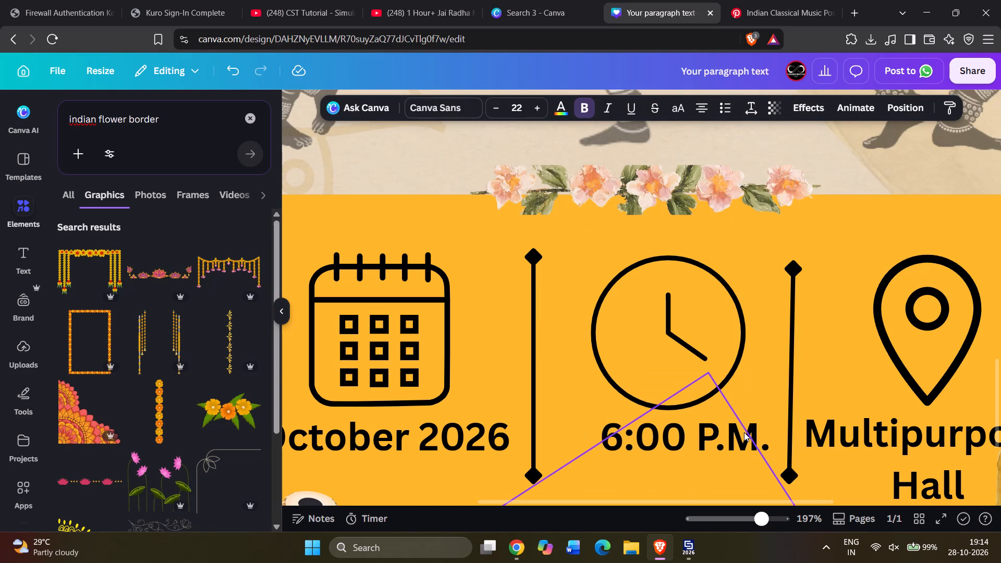
key("Left")
key("Left")
key("Left")
key("Left")
key("Left")
key("Left")
key("Left")
key("Left")
key("Left")
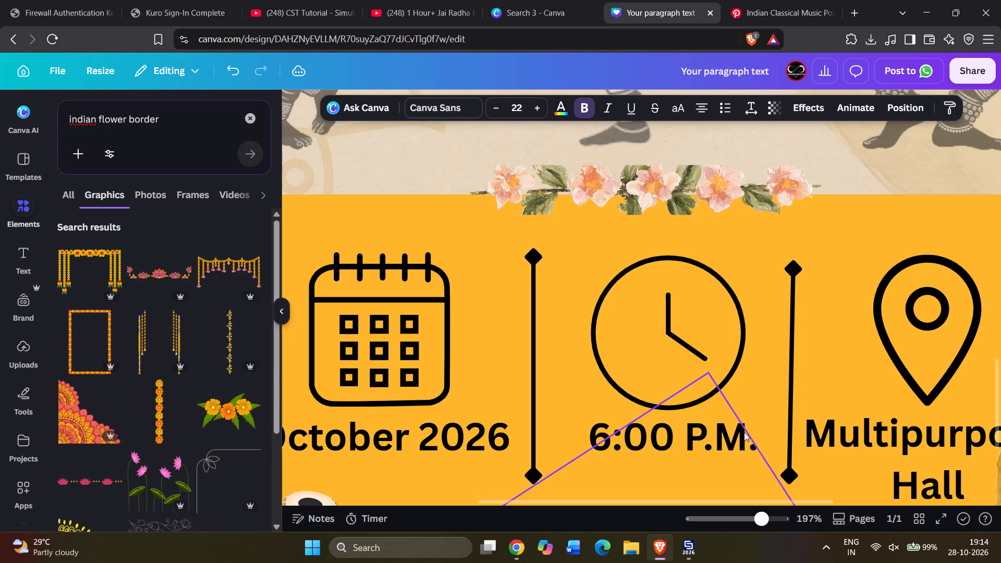
key("Left")
key("Left")
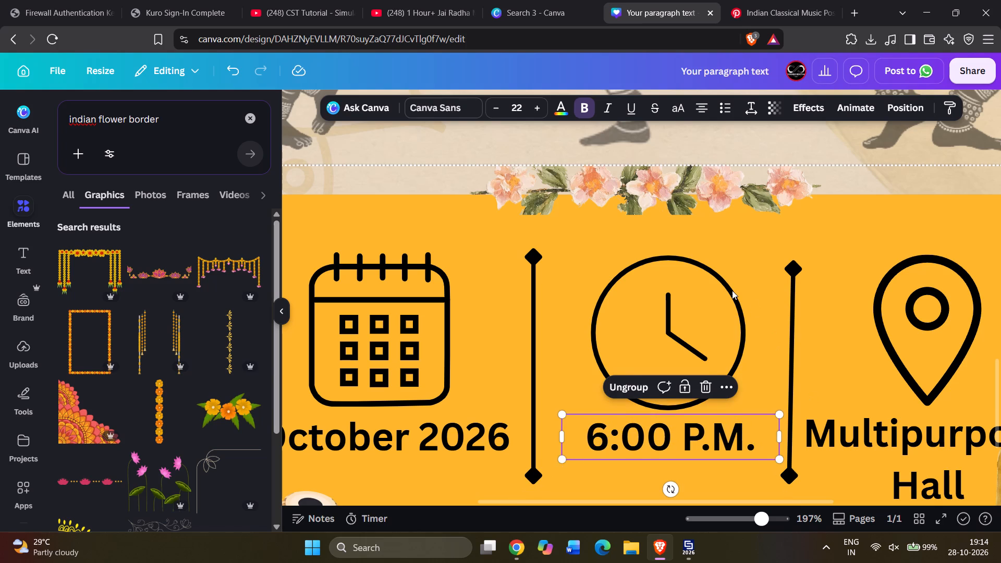
left_click(732, 290)
scroll(732, 290, "down", 11, "ctrl")
left_click(825, 301)
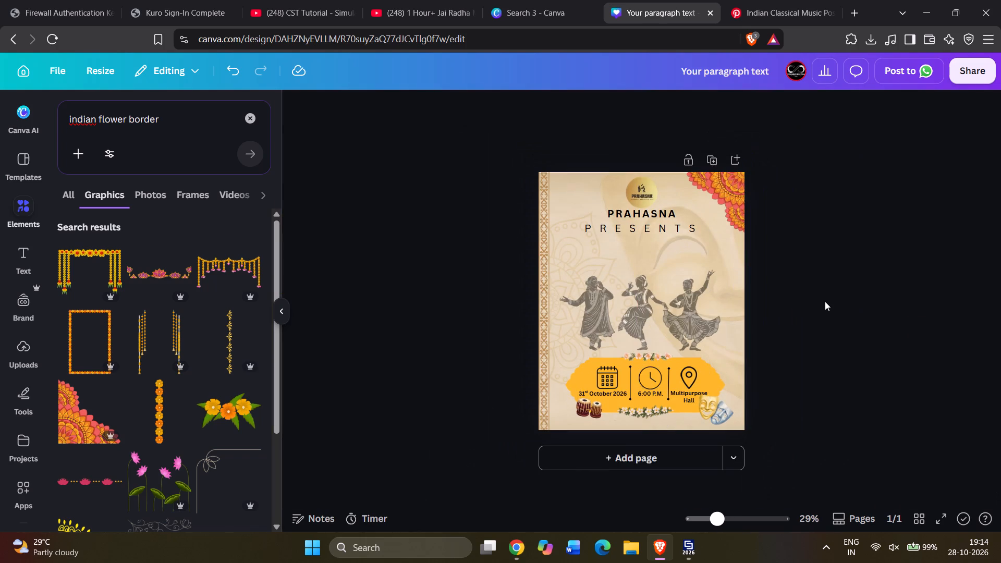
Nudge the theatre masks at the banner's lower right corner slightly down and right, away from the venue text.
scroll(783, 336, "up", 2, "ctrl")
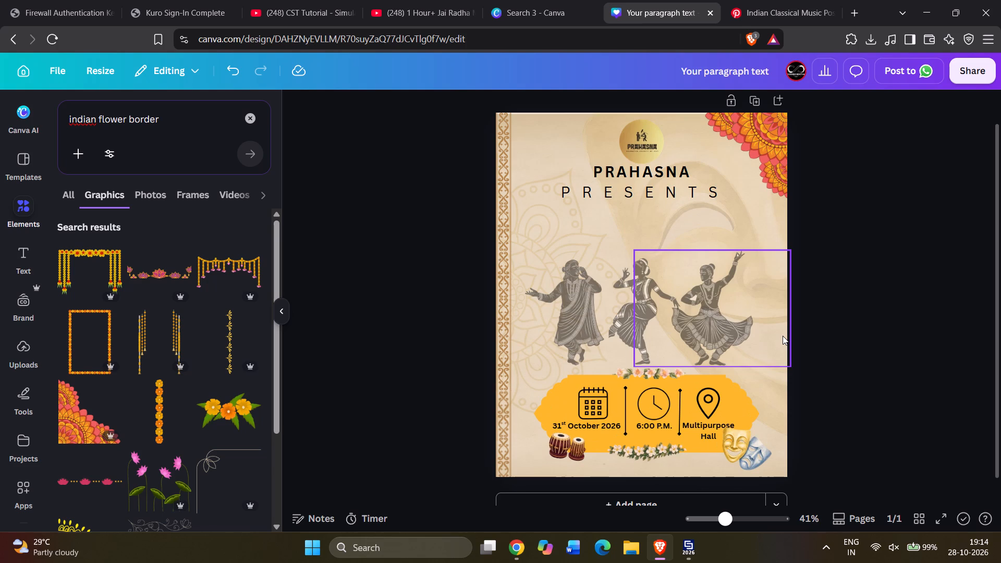
left_click(747, 434)
key("Down")
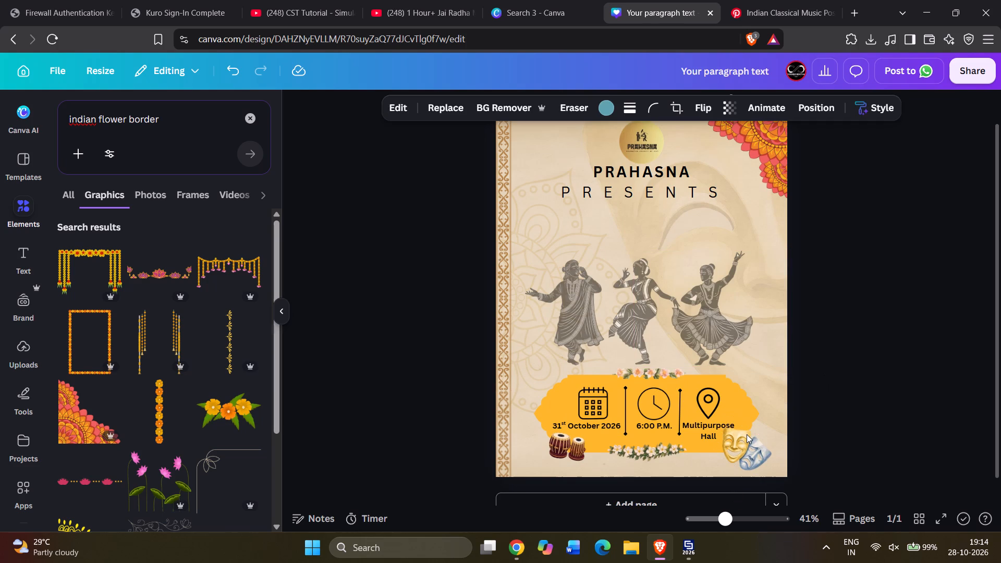
key("Down")
key("Down")
key("Down")
key("Down")
key("Right")
key("Right")
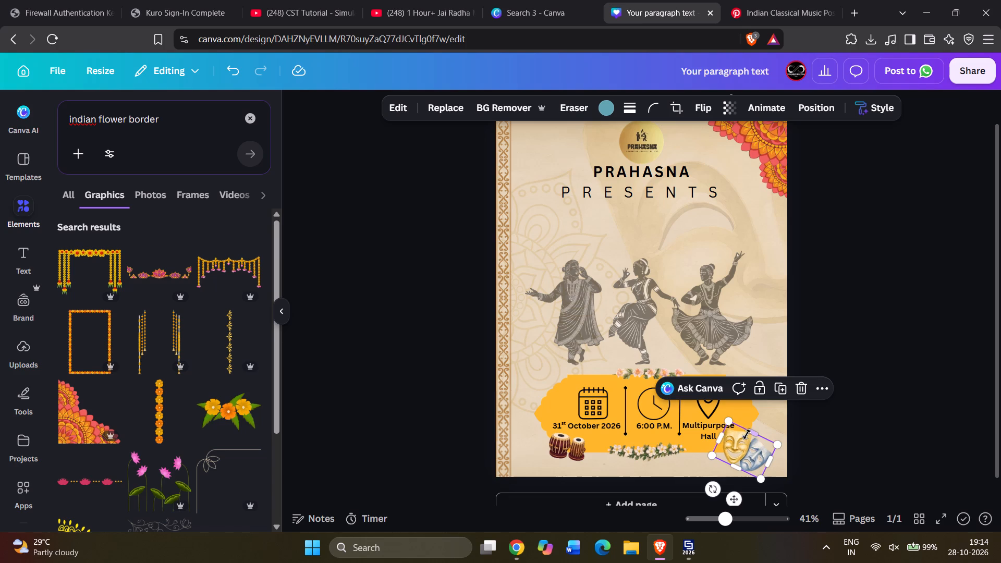
left_click(876, 460)
Look over more of the flower border graphics, then search the elements for "indain drama element".
scroll(819, 403, "up", 1)
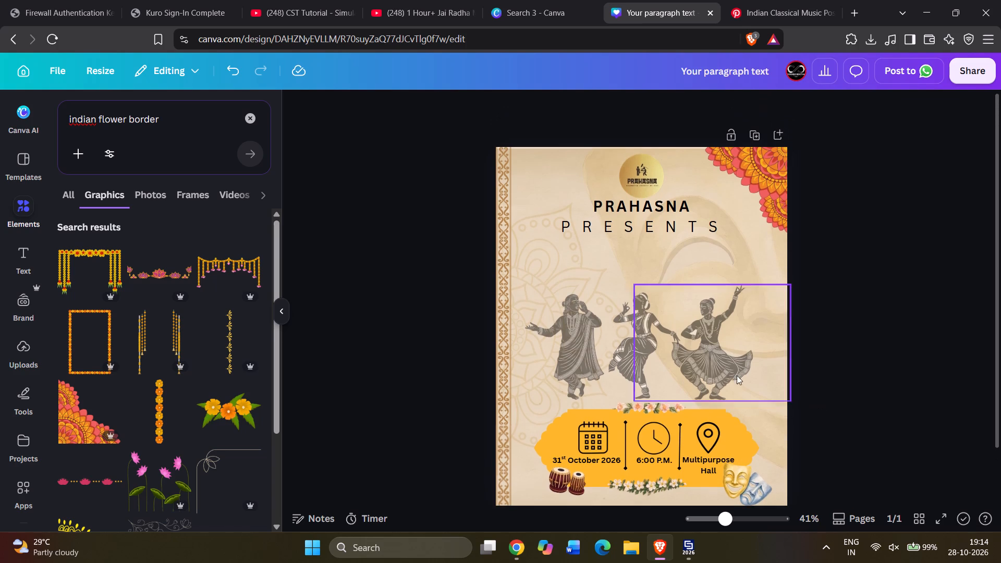
scroll(190, 333, "down", 7)
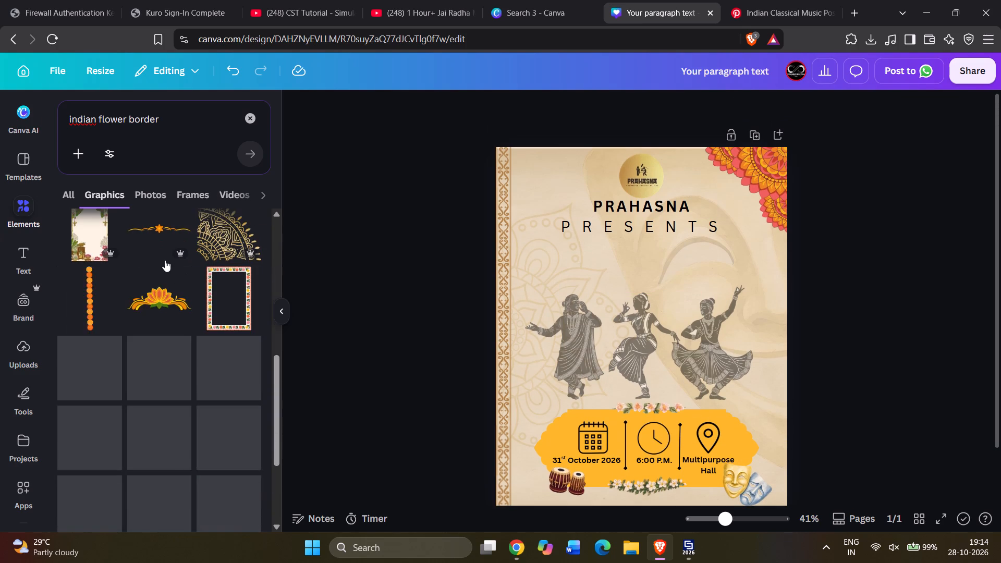
scroll(164, 259, "up", 4)
left_click_drag(190, 109, 40, 101)
left_click(191, 125)
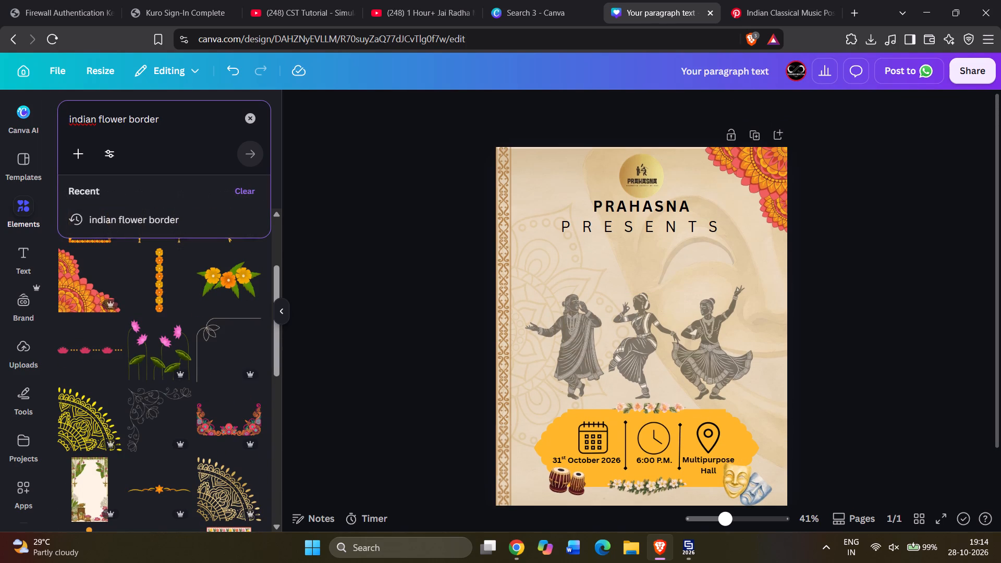
key("ctrl+a")
type("indain drama elemn")
key("BackSpace")
type("ent")
key("Return")
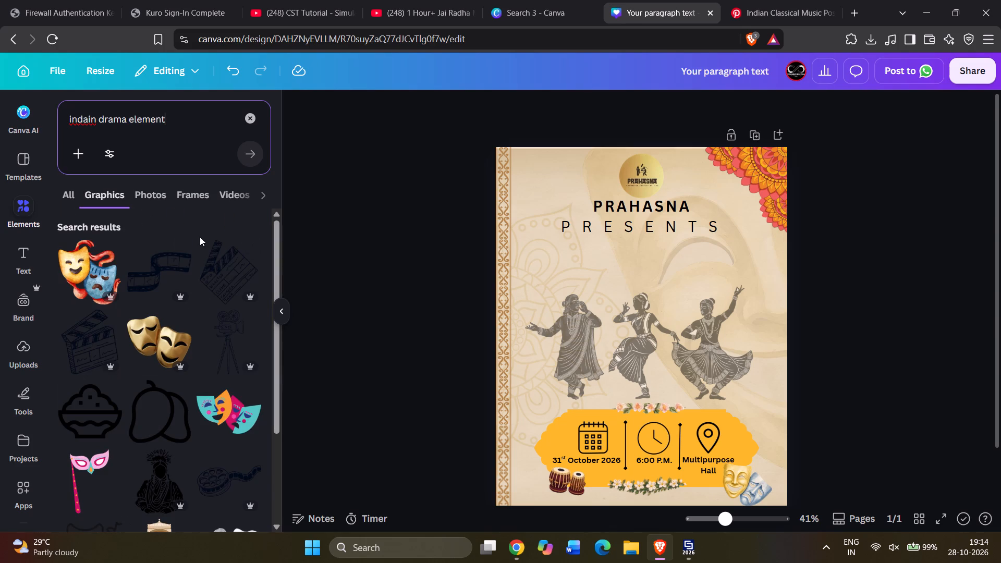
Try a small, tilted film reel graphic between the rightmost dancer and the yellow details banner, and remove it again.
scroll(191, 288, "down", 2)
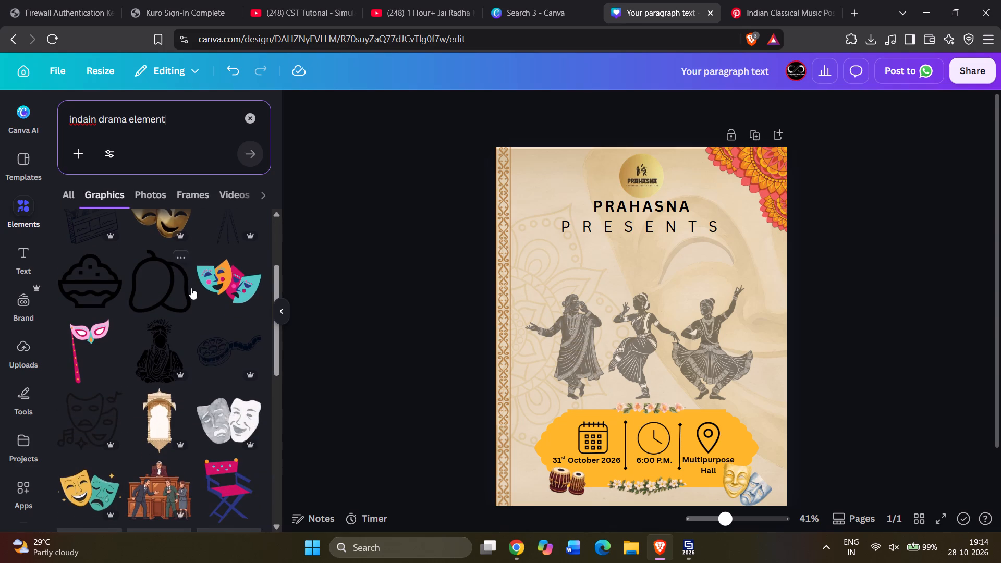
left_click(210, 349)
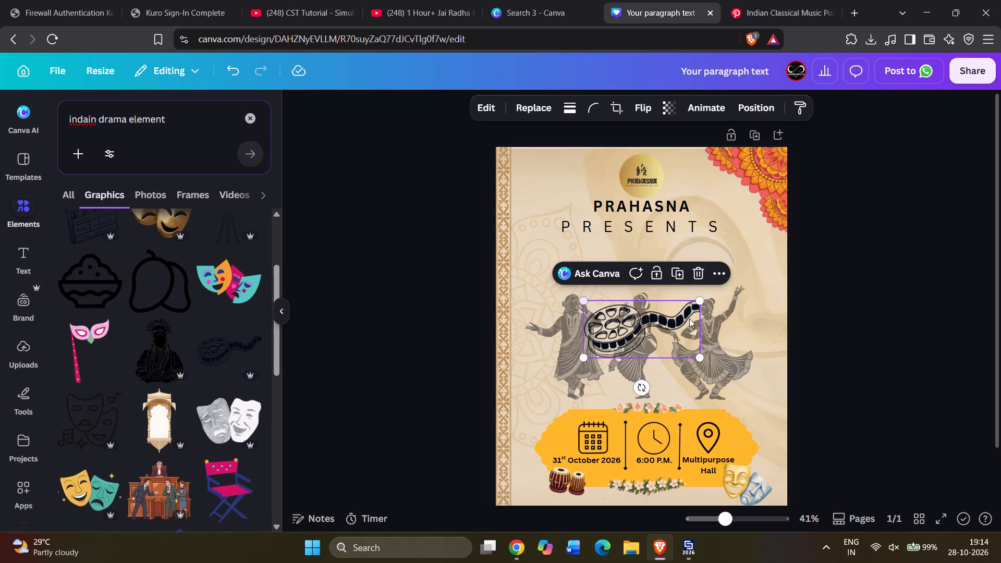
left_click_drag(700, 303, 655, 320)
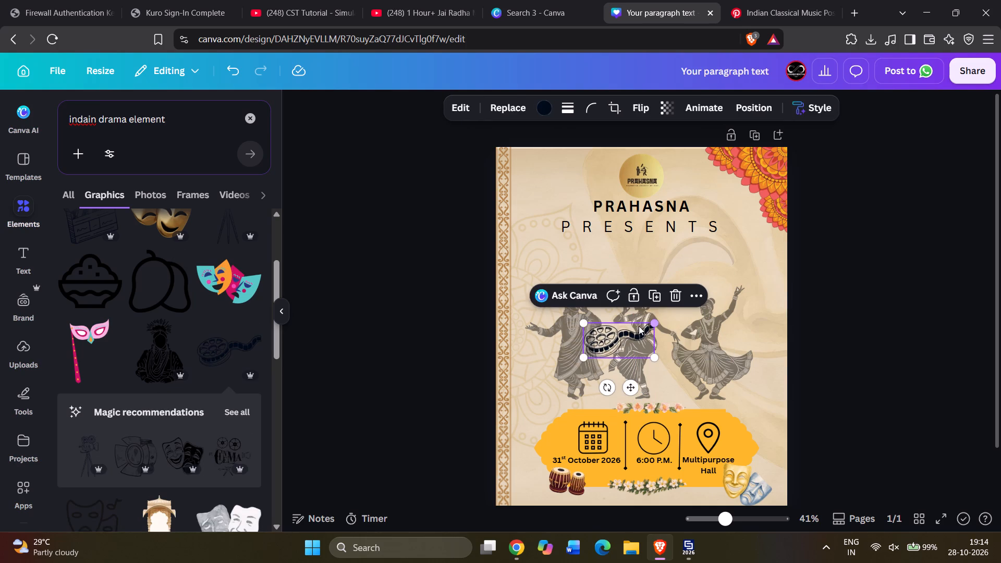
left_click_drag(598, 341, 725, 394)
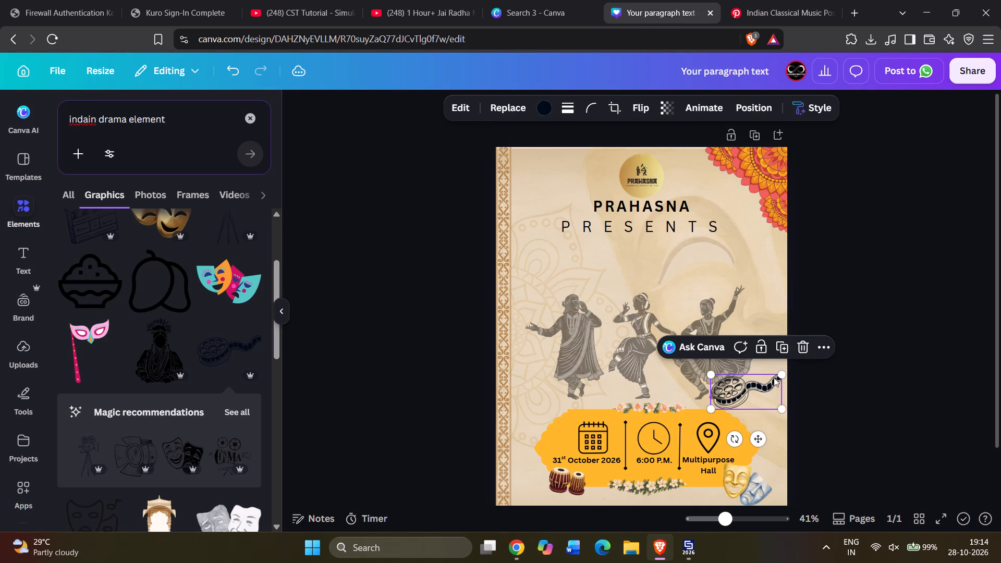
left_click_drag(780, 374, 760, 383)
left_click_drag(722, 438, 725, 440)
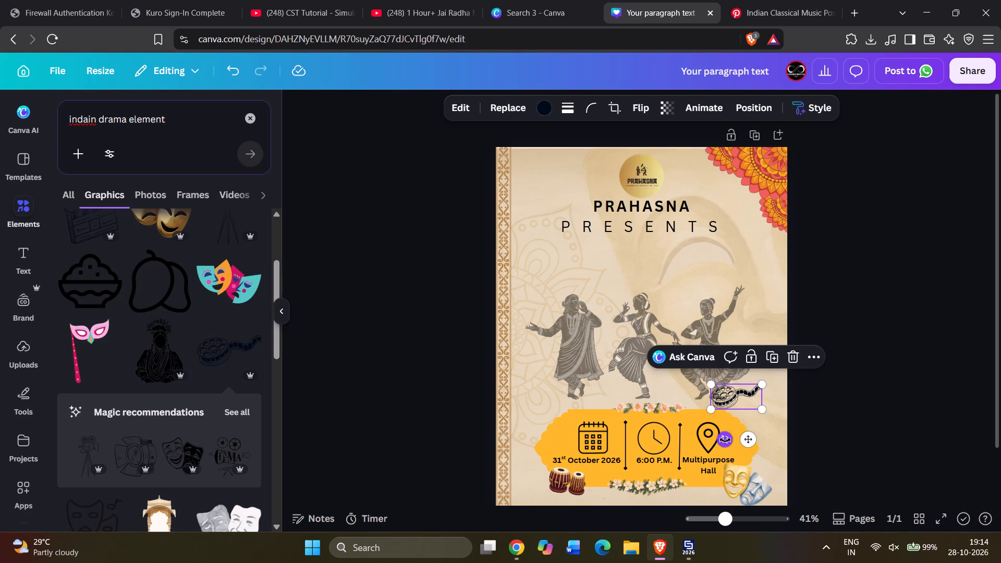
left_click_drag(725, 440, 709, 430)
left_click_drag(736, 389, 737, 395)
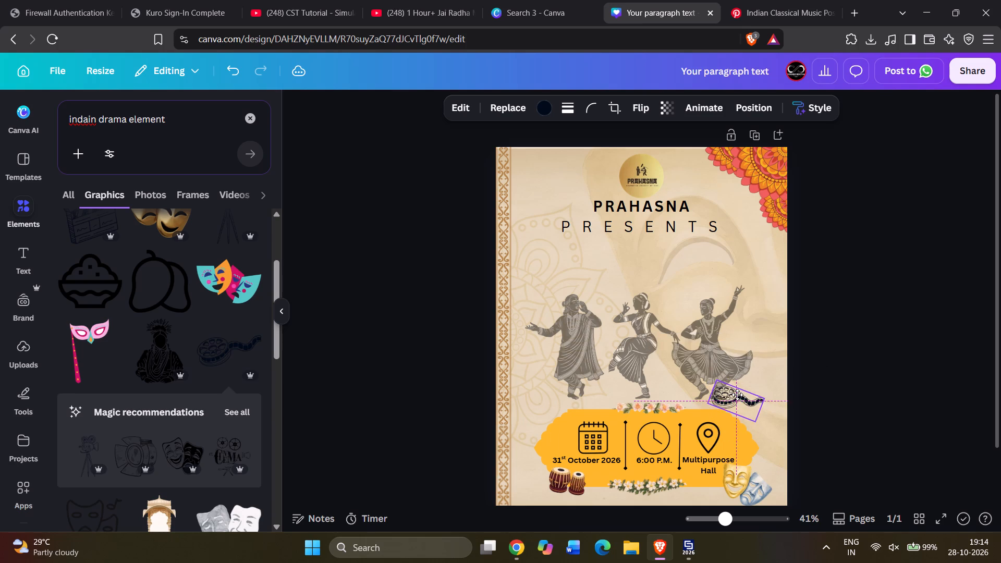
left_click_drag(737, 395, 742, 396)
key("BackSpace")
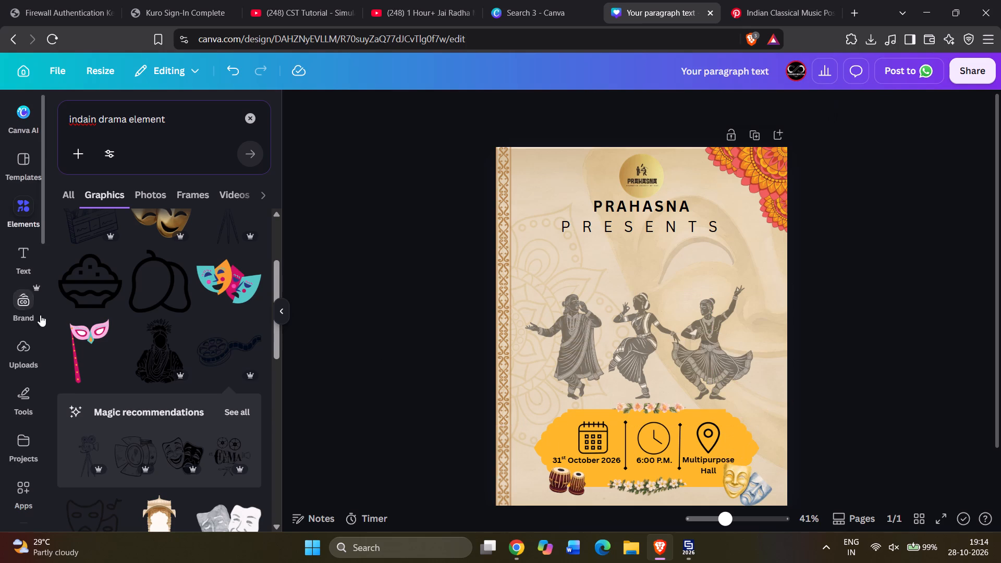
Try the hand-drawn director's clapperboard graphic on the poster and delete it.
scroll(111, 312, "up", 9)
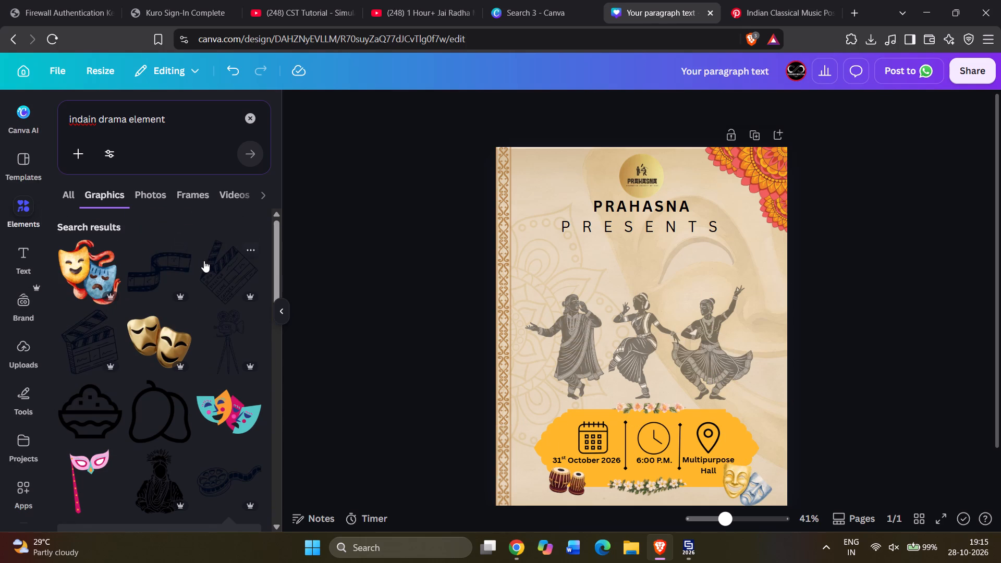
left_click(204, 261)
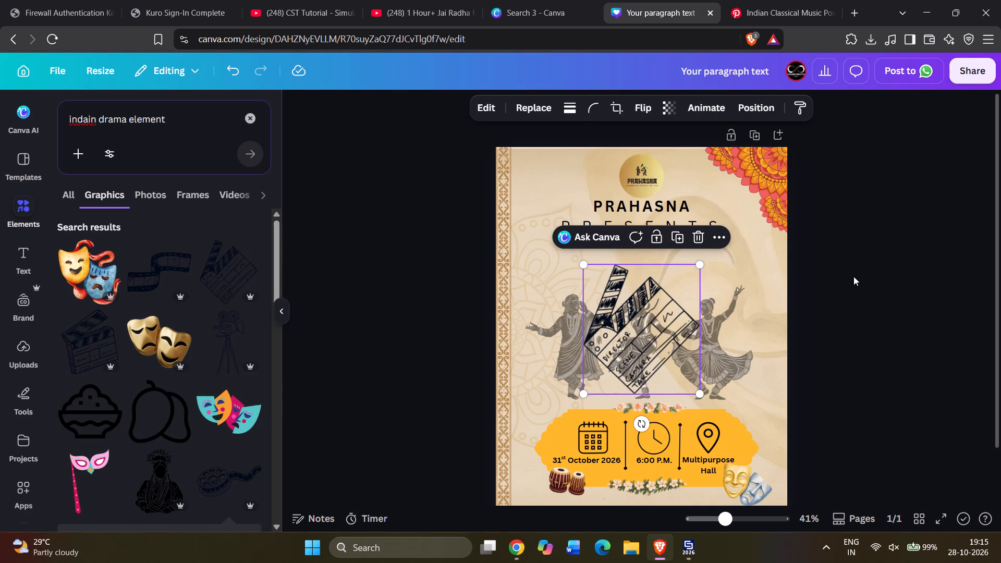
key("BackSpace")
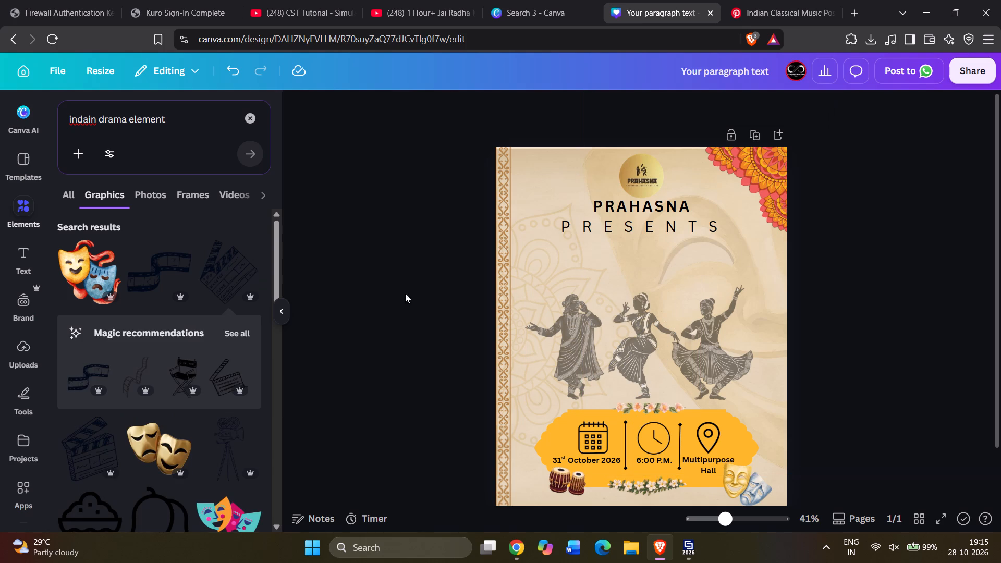
Look through the recommendations related to the clapperboard and more "indain drama element" graphics for a suitable decoration.
left_click(235, 329)
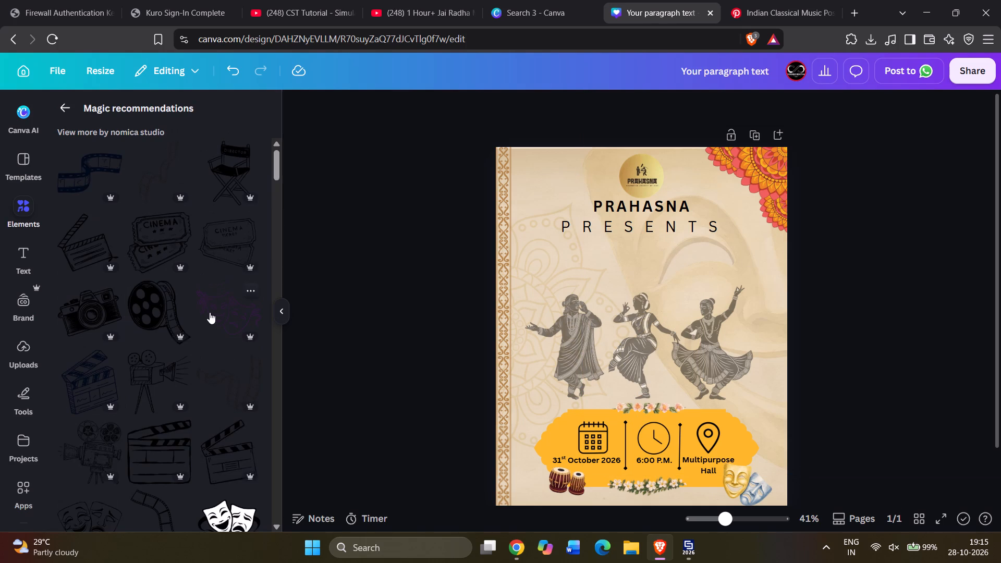
scroll(204, 305, "down", 3)
scroll(194, 304, "up", 1)
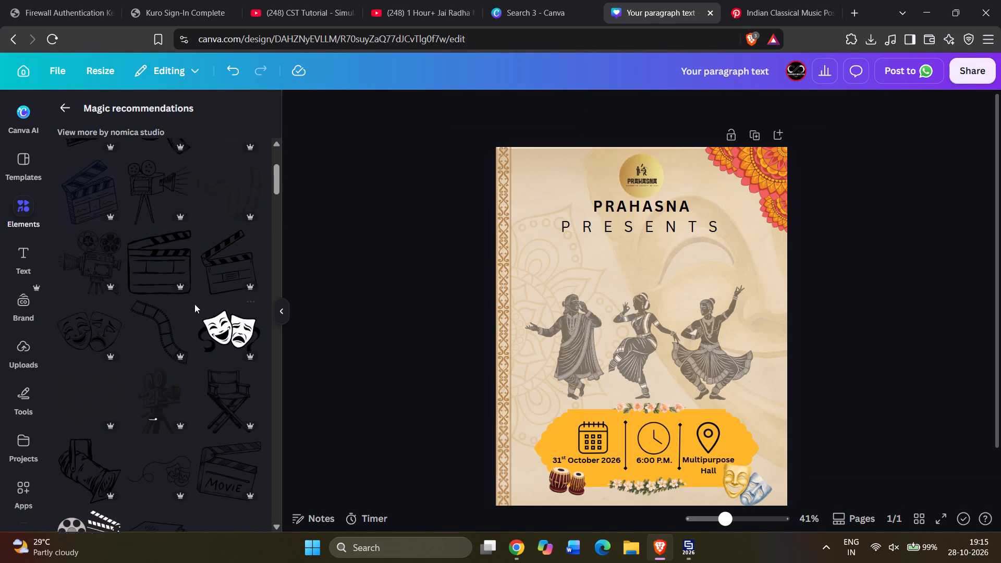
scroll(194, 304, "up", 7)
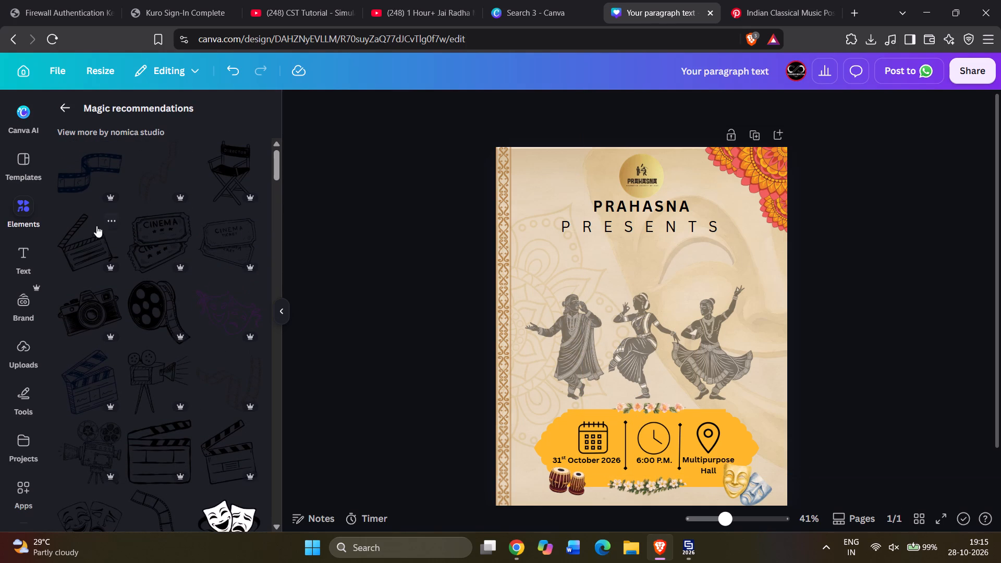
scroll(206, 264, "down", 7)
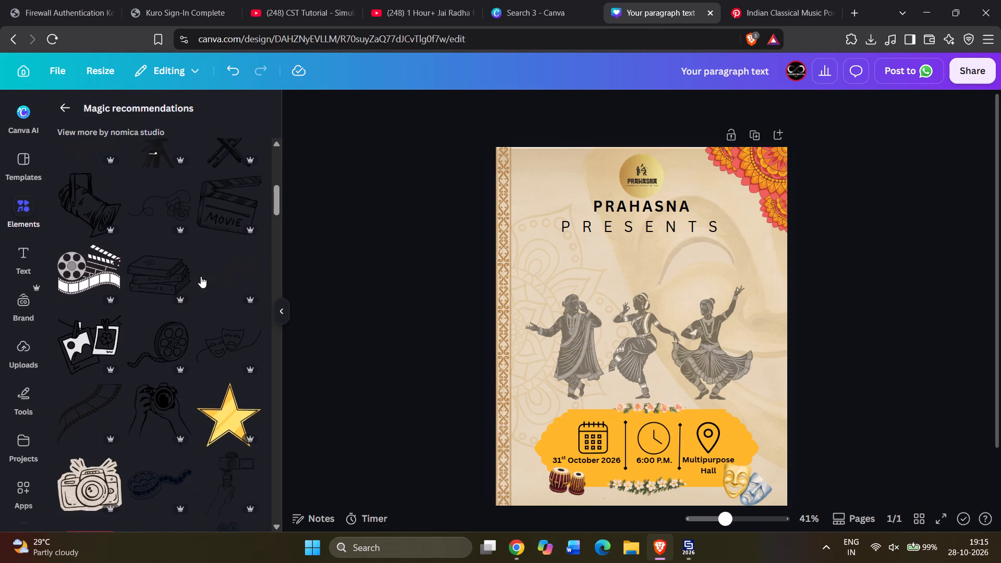
scroll(201, 276, "down", 6)
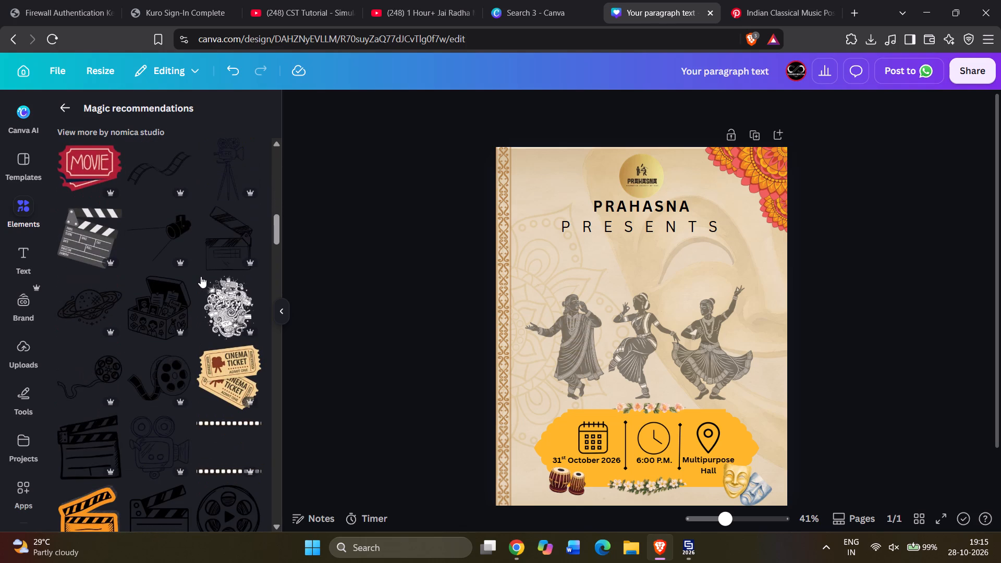
scroll(201, 276, "down", 3)
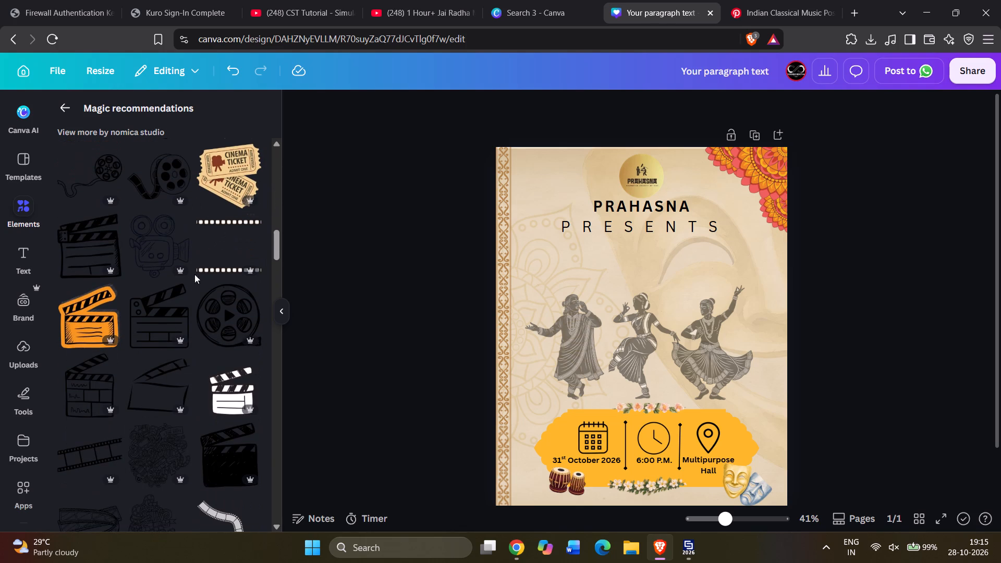
left_click(58, 99)
scroll(167, 248, "down", 4)
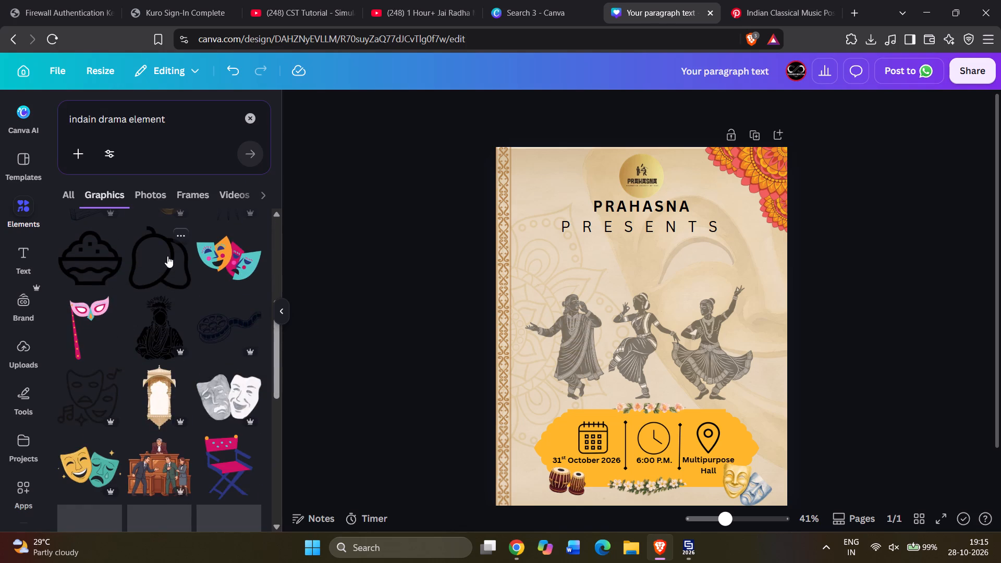
scroll(167, 256, "down", 4)
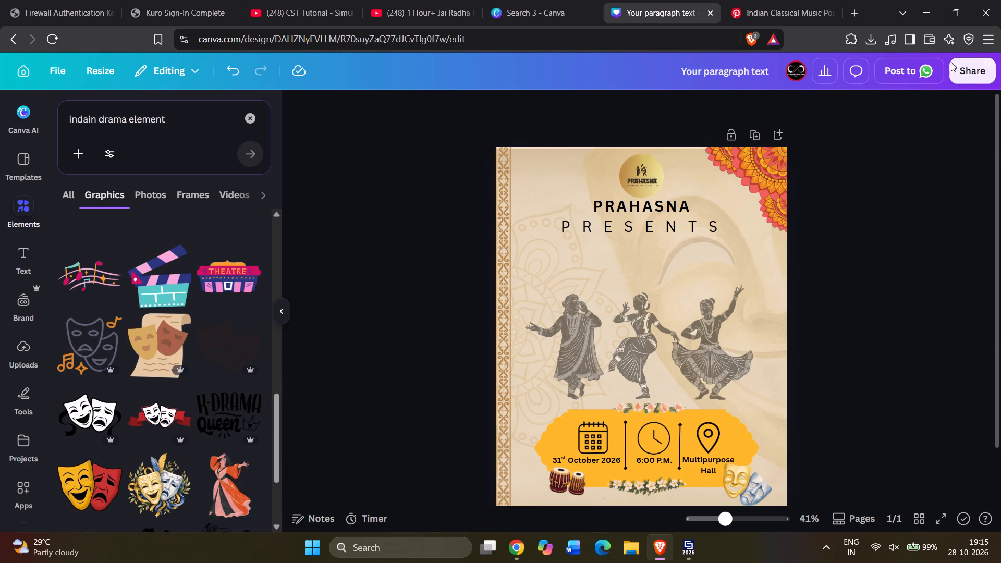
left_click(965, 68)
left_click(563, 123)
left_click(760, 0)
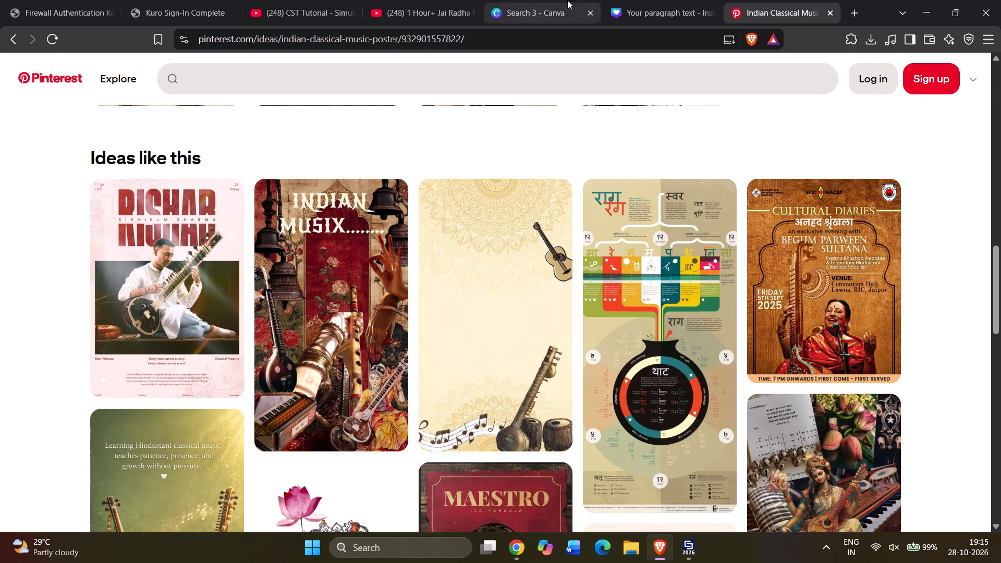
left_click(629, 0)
Search the text fonts and combinations for "samar".
left_click(8, 260)
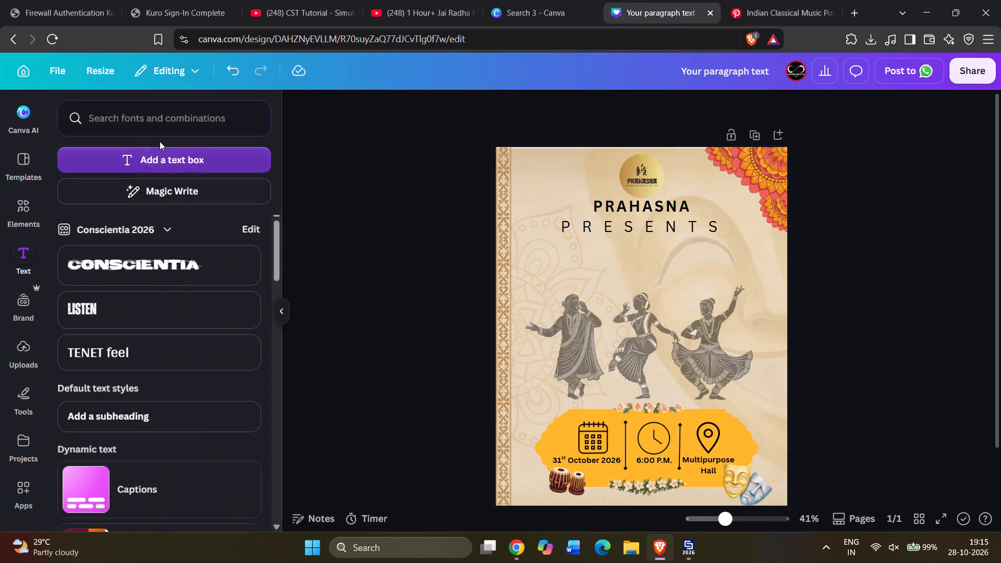
left_click(174, 114)
type("deva")
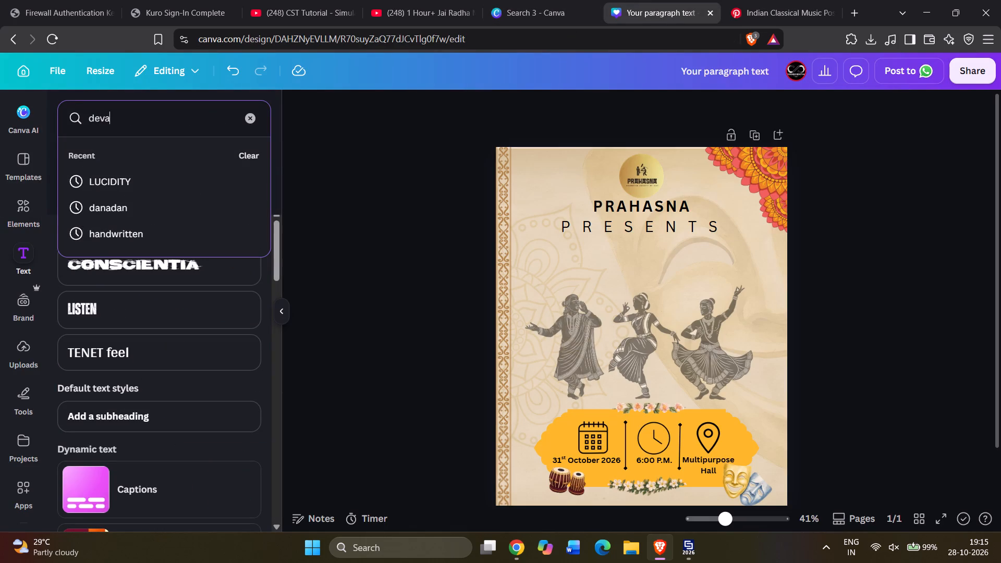
key("BackSpace")
key("BackSpace")
key("BackSpace")
key("BackSpace")
type("samark")
key("BackSpace")
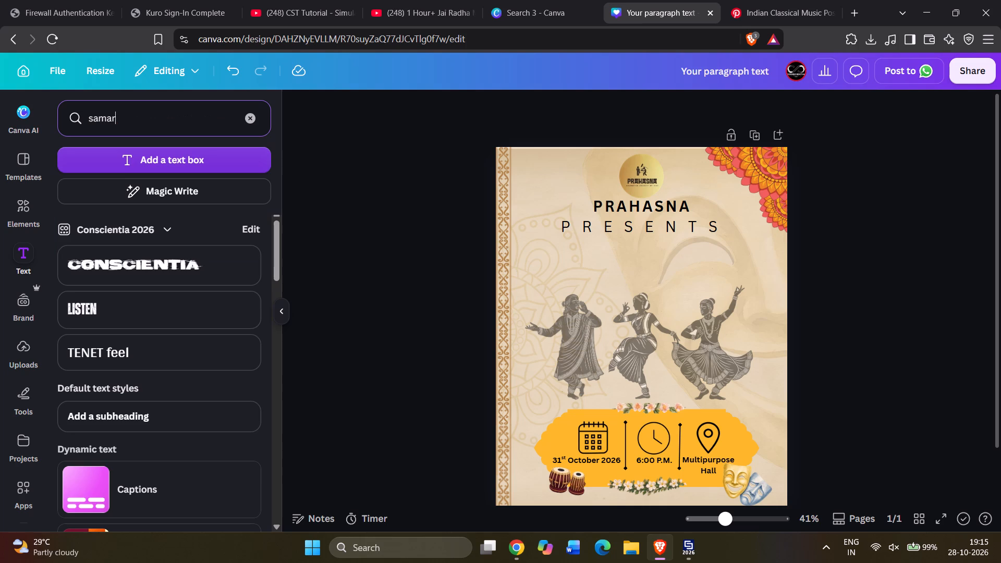
key("Return")
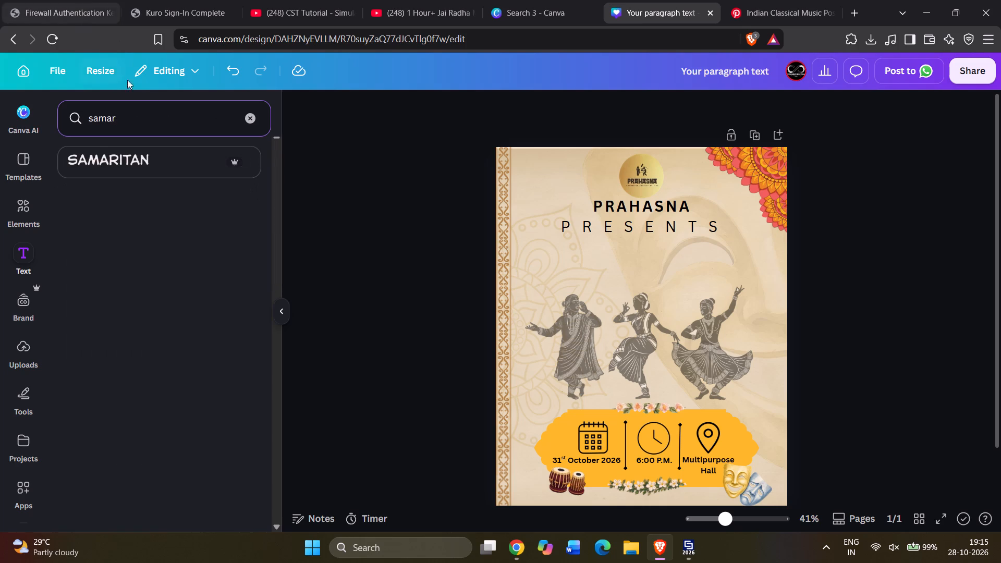
Search the text fonts and combinations for "samaarkan" and look over the results.
left_click(150, 104)
left_click(148, 124)
key("BackSpace")
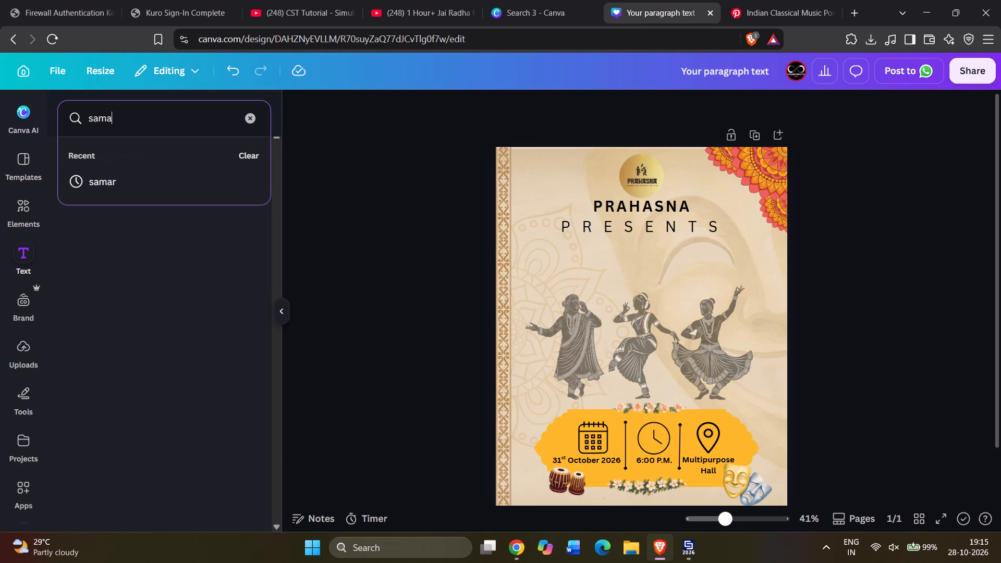
type("arka")
key("n")
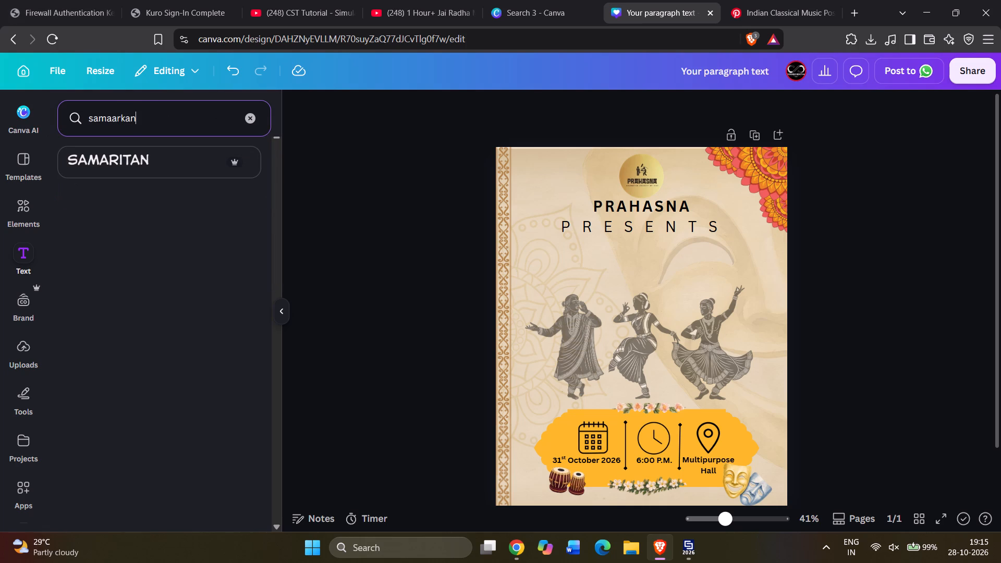
key("Return")
scroll(152, 307, "down", 1)
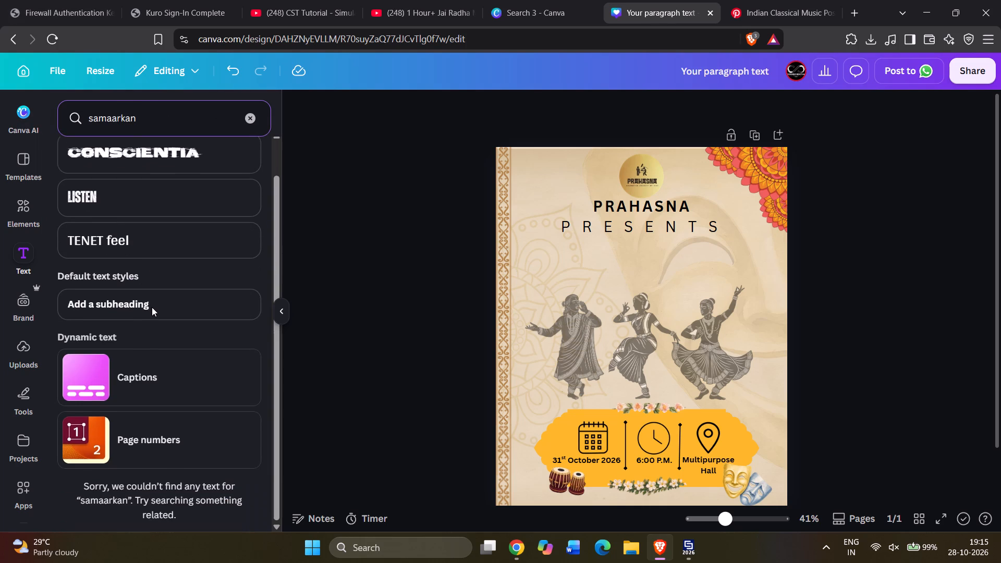
scroll(157, 290, "down", 2)
scroll(202, 229, "up", 3)
Look over the Conscientia 2026 brand's C26-Font suite, then return to the text options and check the other available tools.
left_click(246, 153)
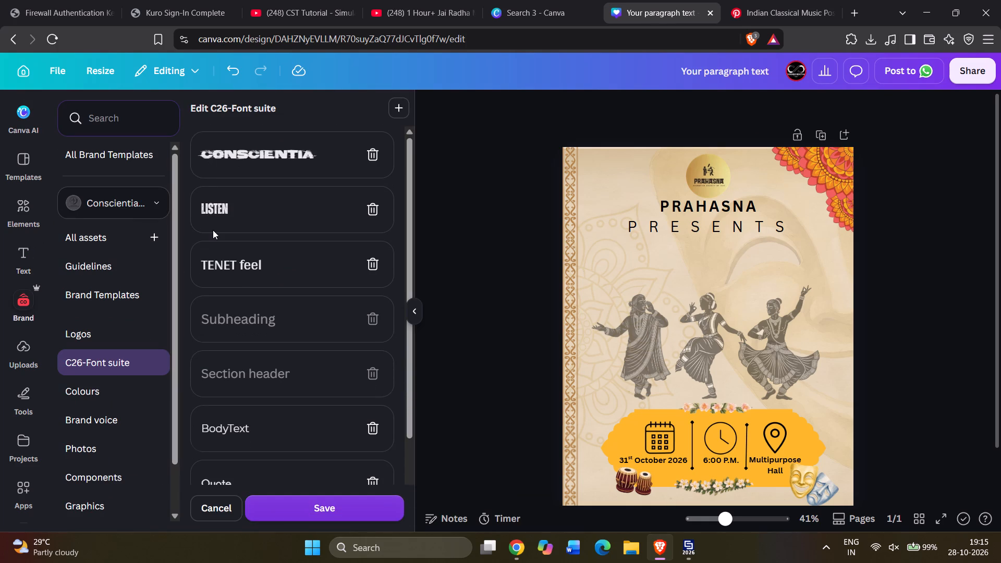
scroll(212, 267, "down", 9)
scroll(182, 275, "up", 4)
left_click(27, 258)
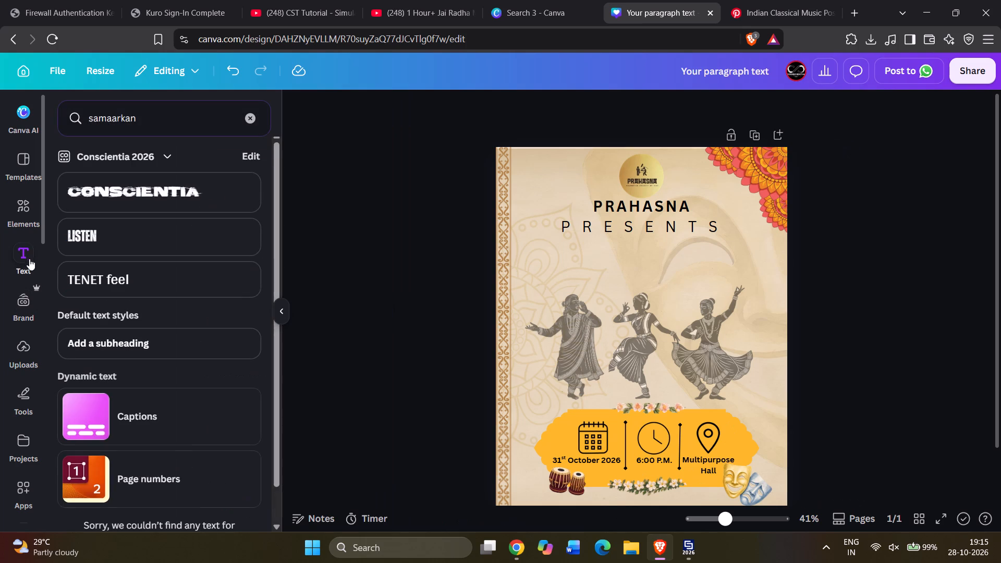
scroll(25, 322, "down", 3)
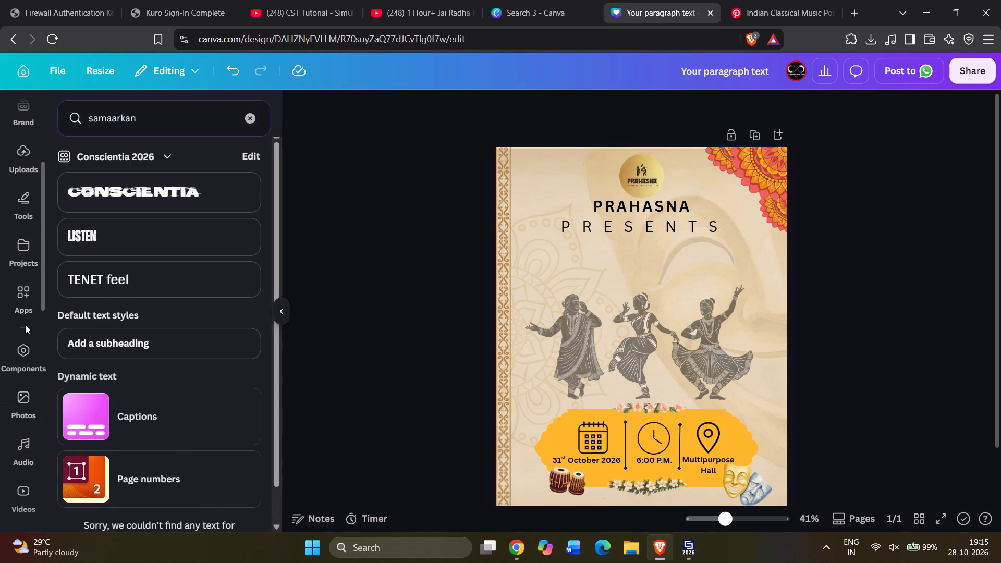
scroll(24, 303, "down", 3)
scroll(23, 301, "up", 9)
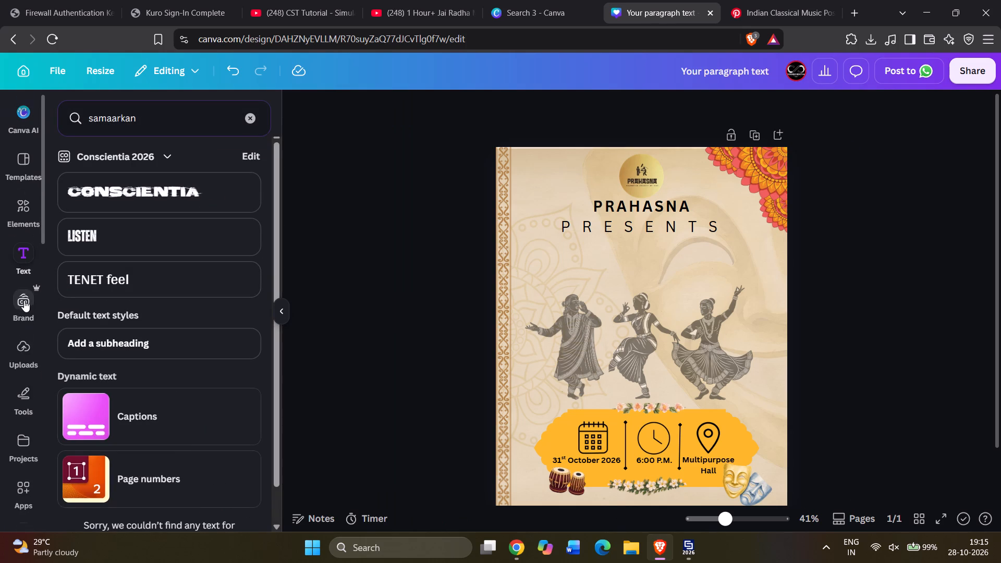
scroll(24, 300, "up", 2)
Search the web in a new browser page for "how to get different texts in cnava pro".
left_click(851, 3)
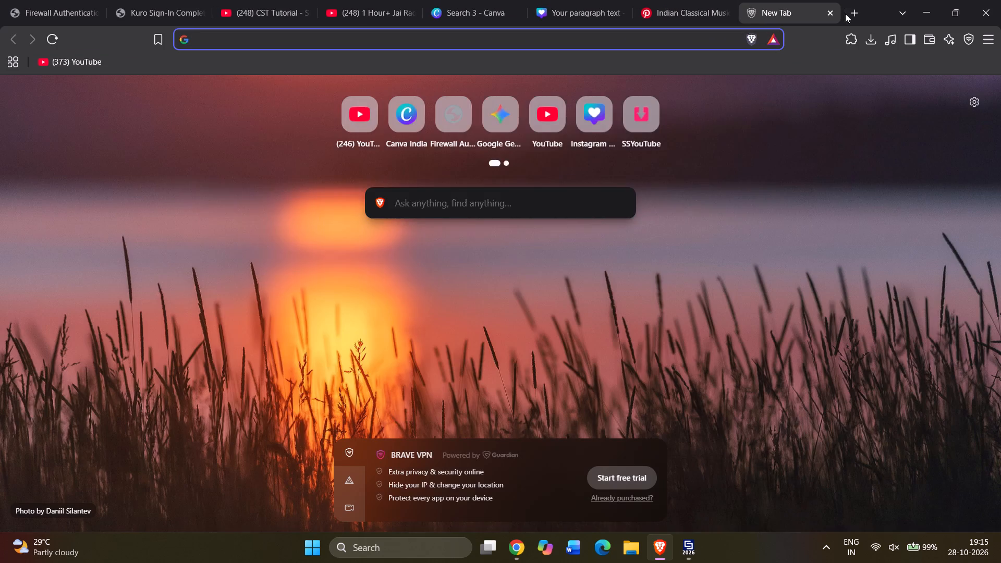
type("hhowt")
key("space")
key("BackSpace")
key("BackSpace")
key("BackSpace")
key("BackSpace")
key("BackSpace")
type("ow to get")
key("space")
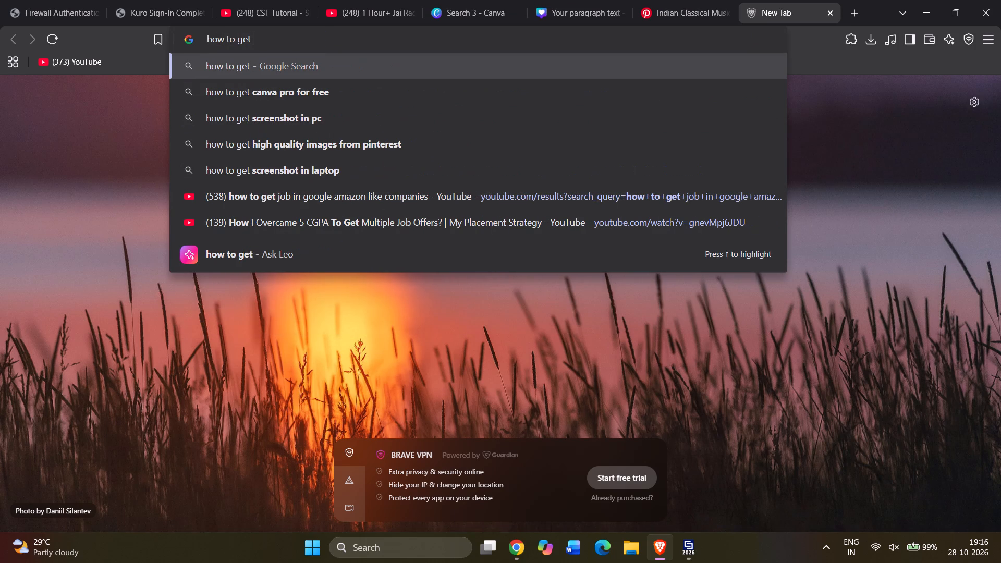
key("i")
key("BackSpace")
type("ddi")
key("BackSpace")
key("BackSpace")
type("ifferent te")
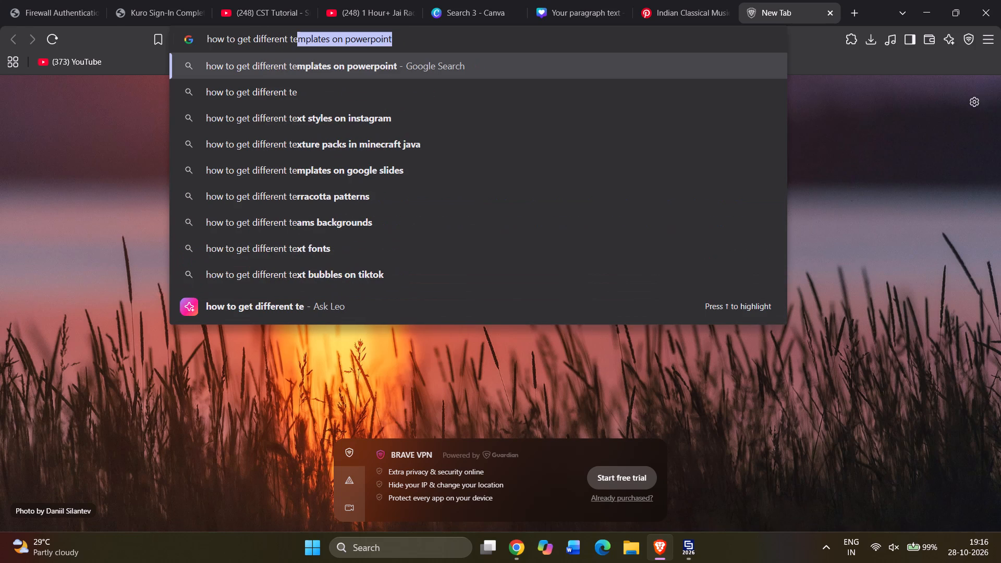
type("xts in")
key("space")
type("cnava pro")
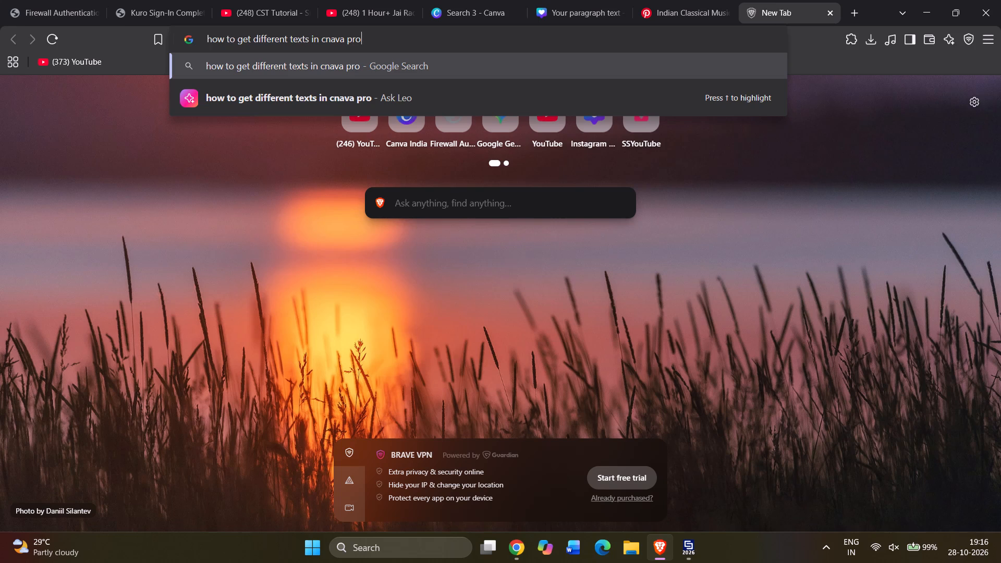
key("space")
key("Return")
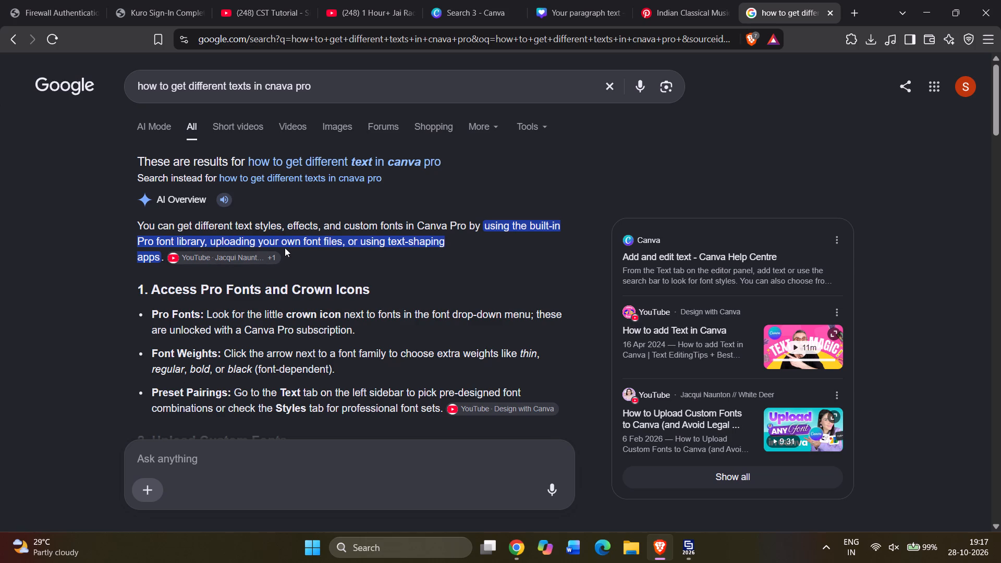
Look through the Indian classical music poster ideas on Pinterest for lettering and style inspiration.
left_click(680, 0)
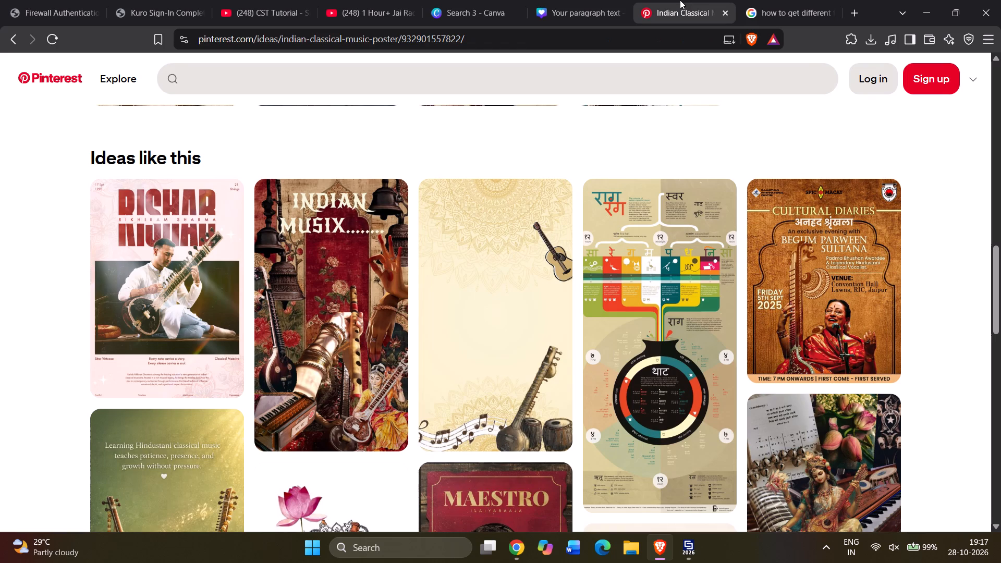
left_click(587, 0)
left_click(717, 0)
scroll(568, 380, "down", 10)
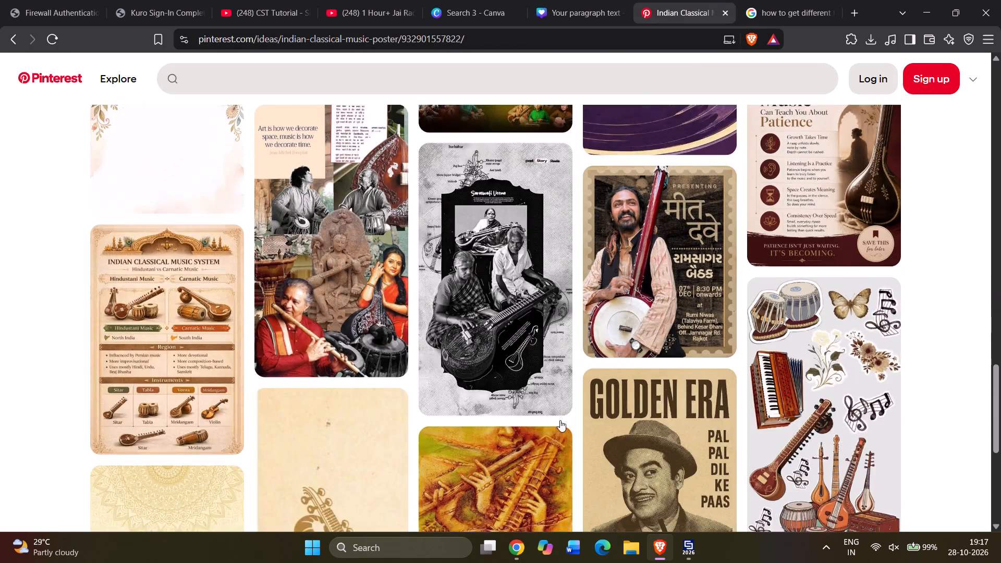
scroll(560, 420, "up", 3)
scroll(560, 420, "down", 12)
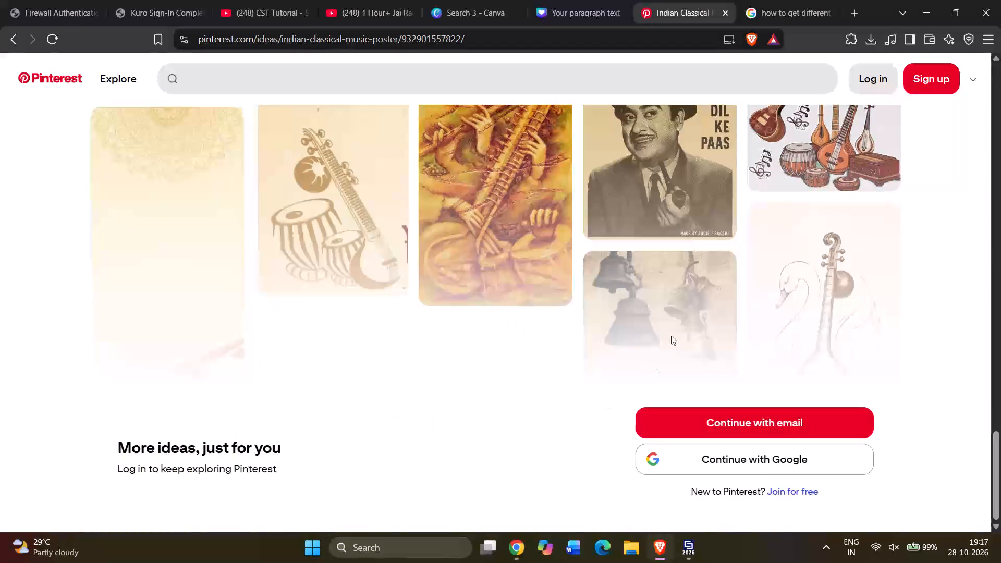
scroll(580, 264, "up", 4)
left_click(576, 0)
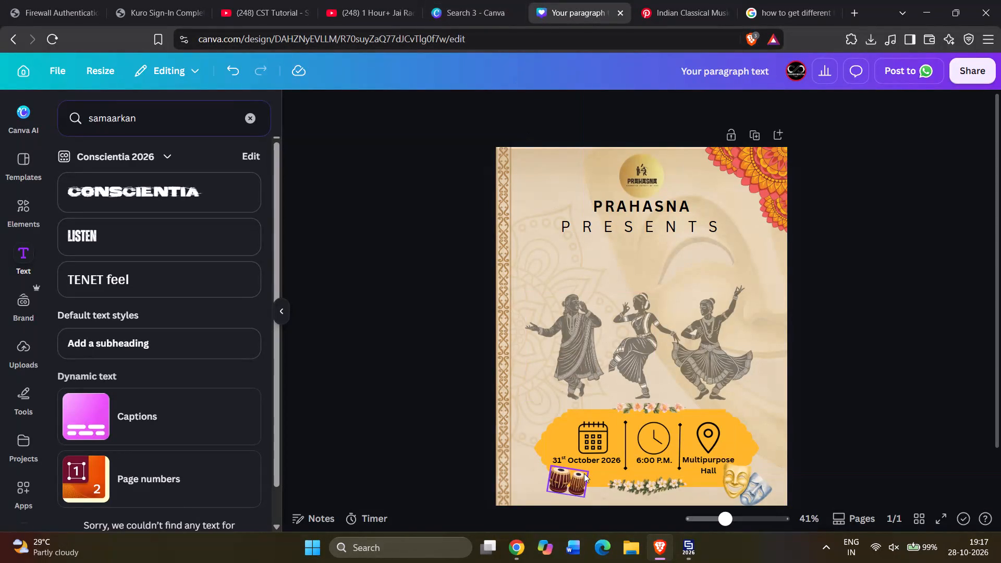
scroll(145, 298, "down", 4)
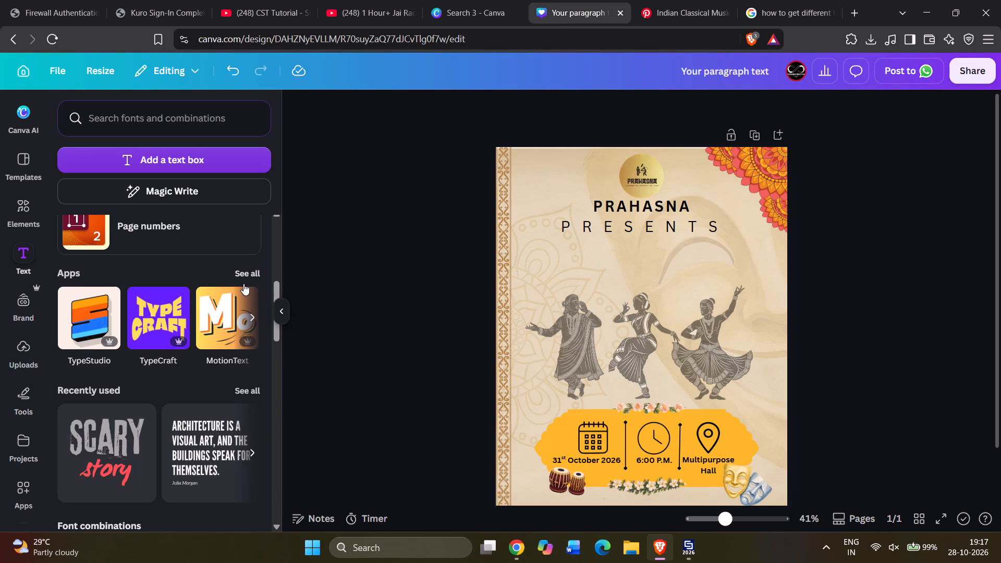
scroll(210, 293, "down", 7)
Search the fonts and combinations for "devanagiri", look over the results and clear the search.
left_click(171, 111)
type("devanagari")
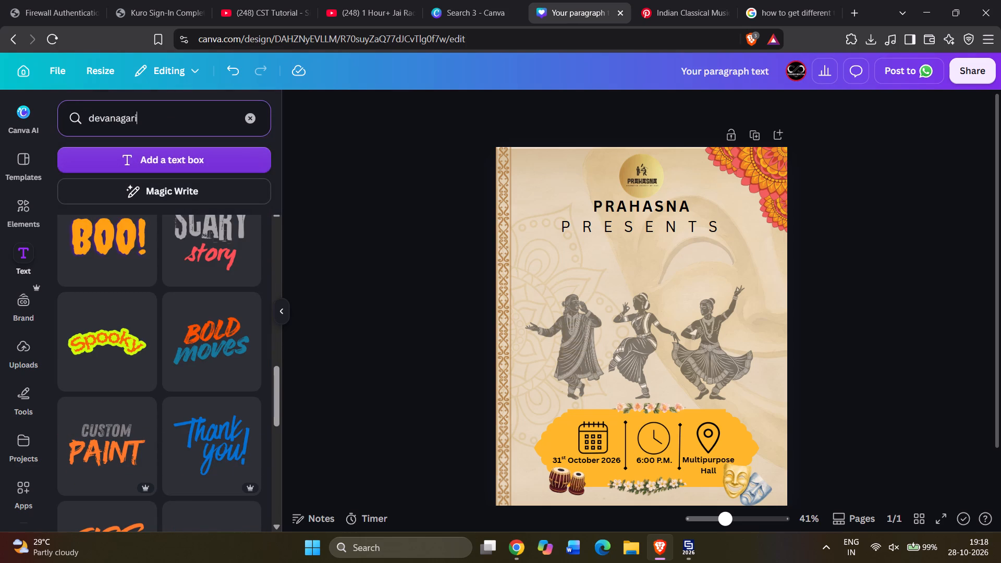
key("BackSpace")
key("BackSpace")
key("BackSpace")
type("iri")
key("Return")
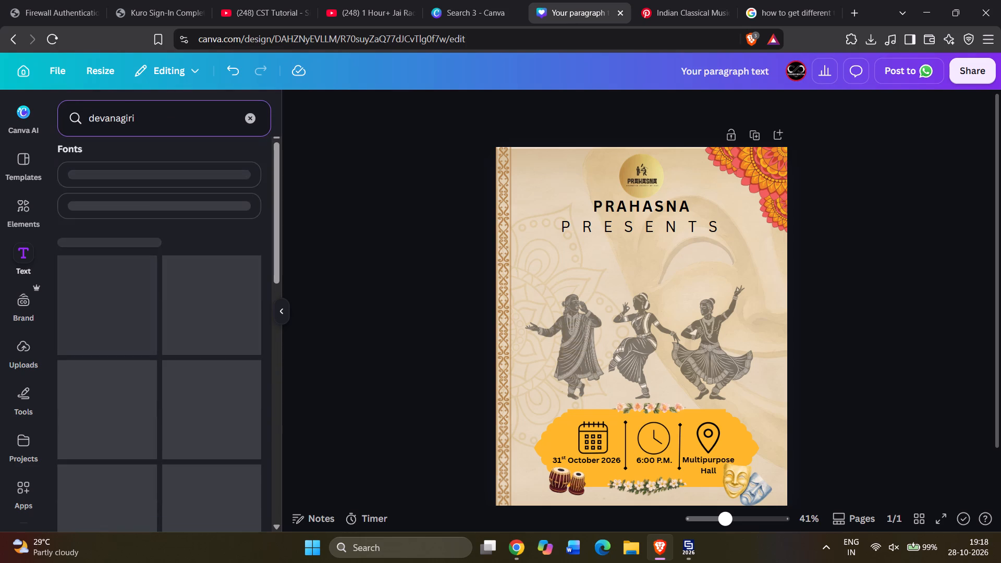
scroll(151, 202, "down", 3)
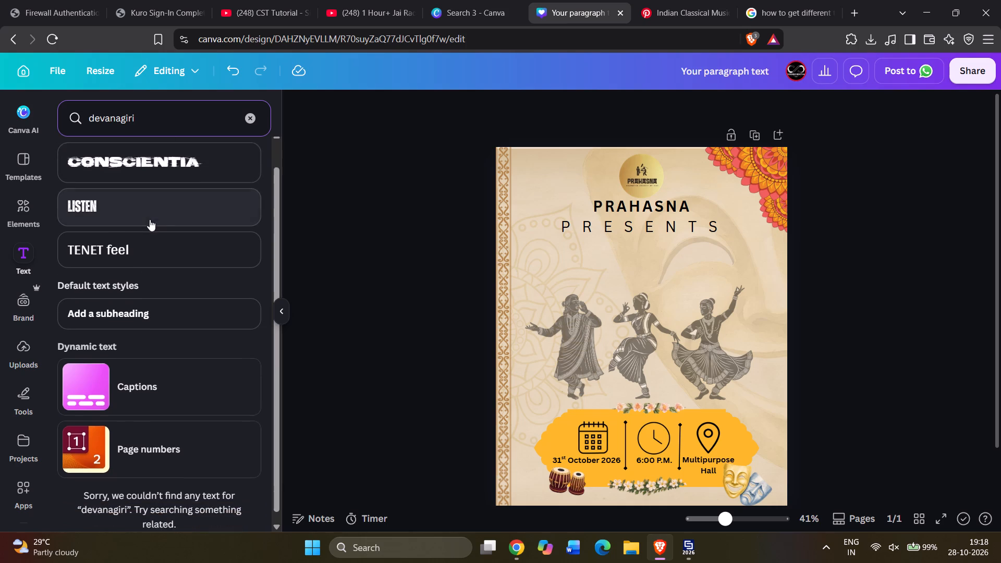
scroll(150, 219, "down", 5)
scroll(150, 229, "up", 5)
left_click(250, 113)
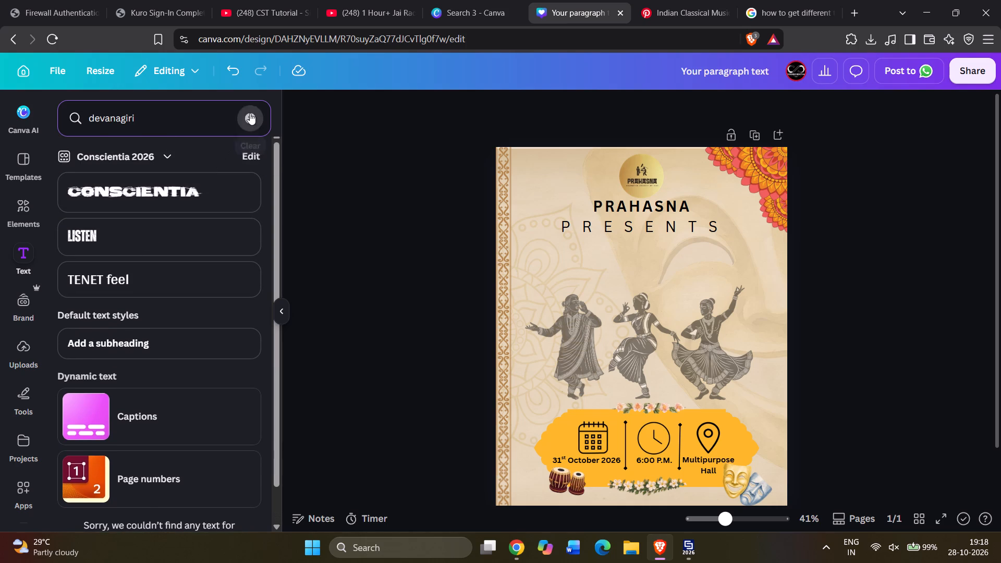
Browse the full list of text apps for one that could supply Indian-style lettering.
scroll(178, 313, "down", 3)
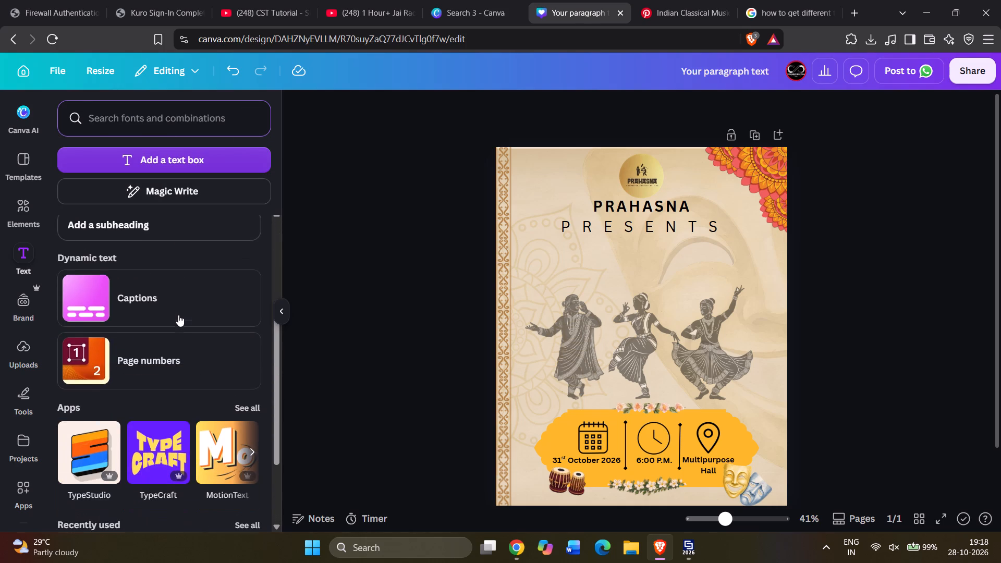
scroll(178, 315, "down", 3)
left_click(234, 291)
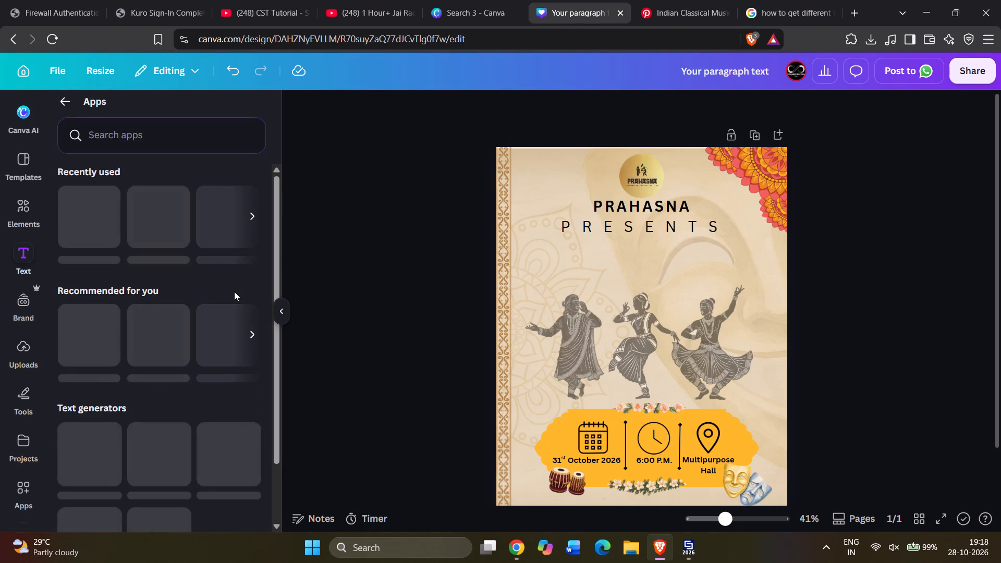
scroll(195, 300, "down", 13)
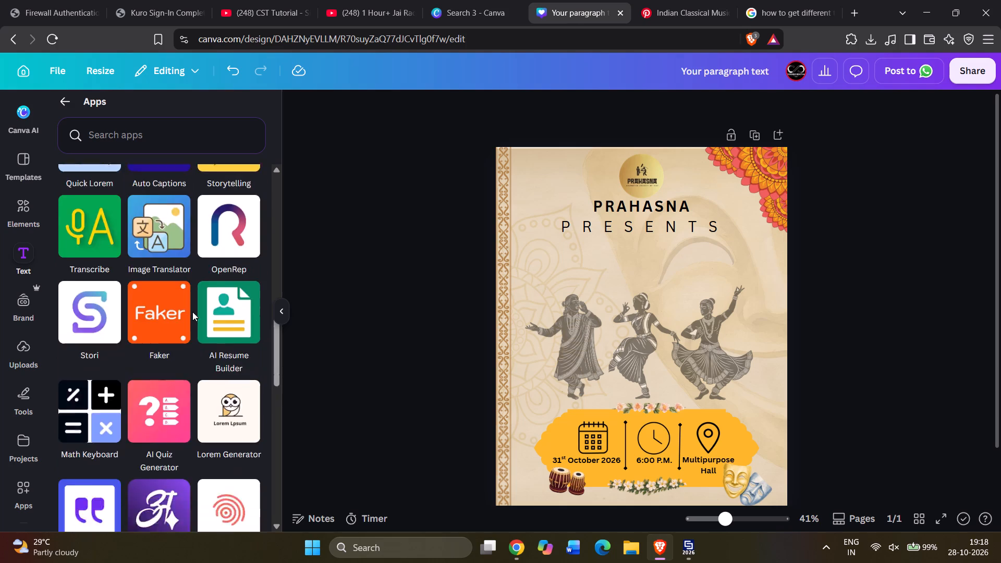
scroll(192, 312, "down", 10)
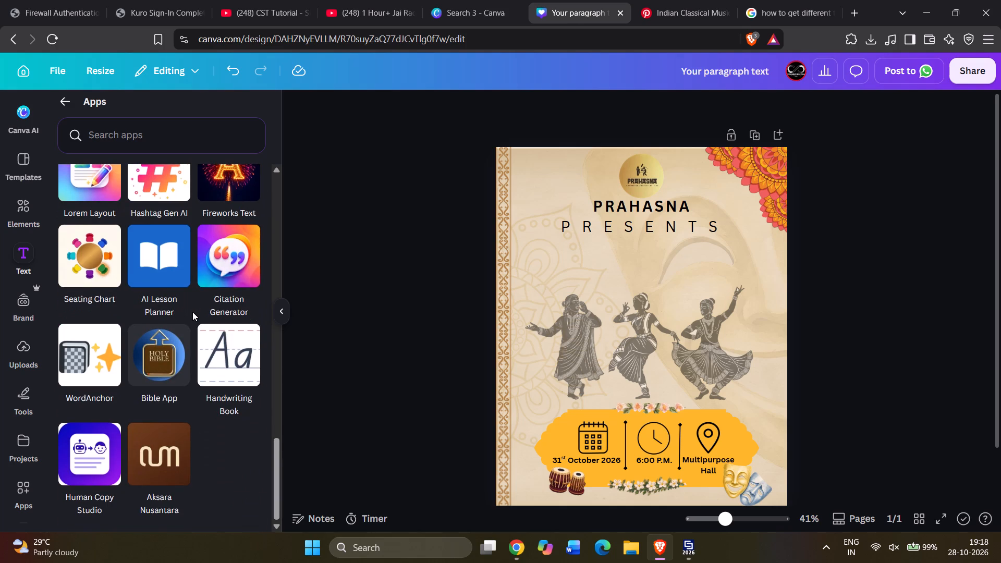
scroll(196, 335, "up", 10)
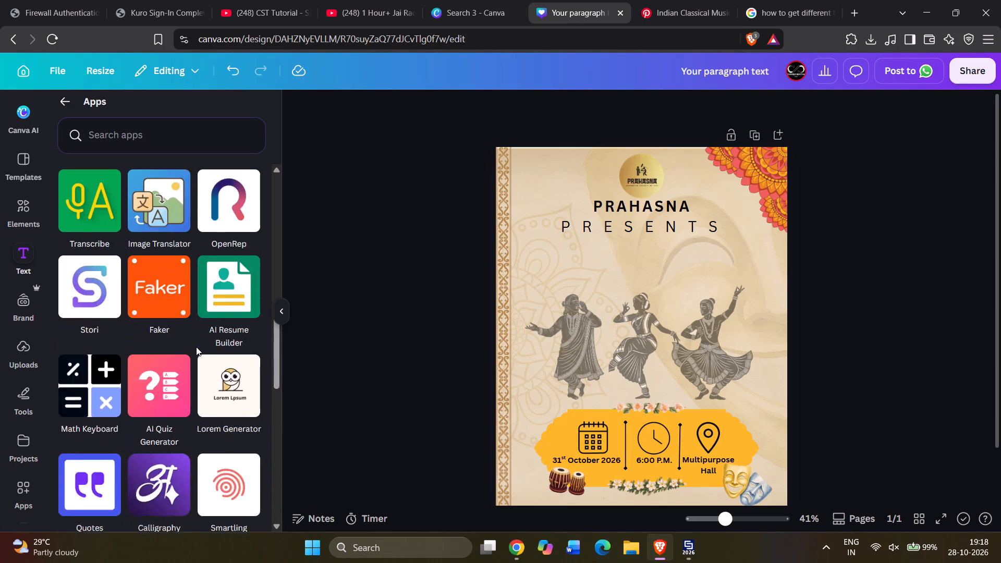
scroll(196, 347, "up", 14)
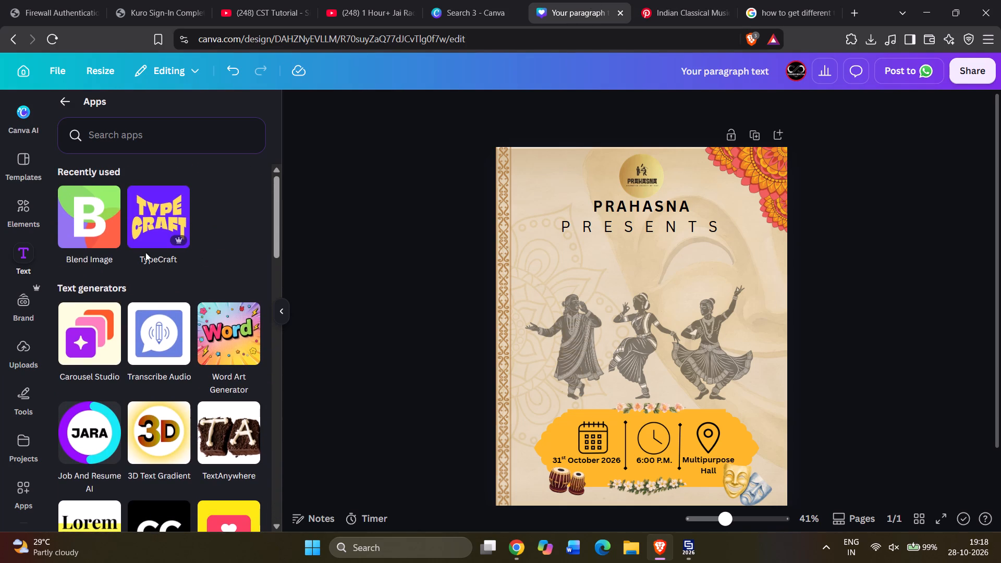
Return to the Google results and search for "samarkan font download".
left_click(706, 0)
left_click(765, 0)
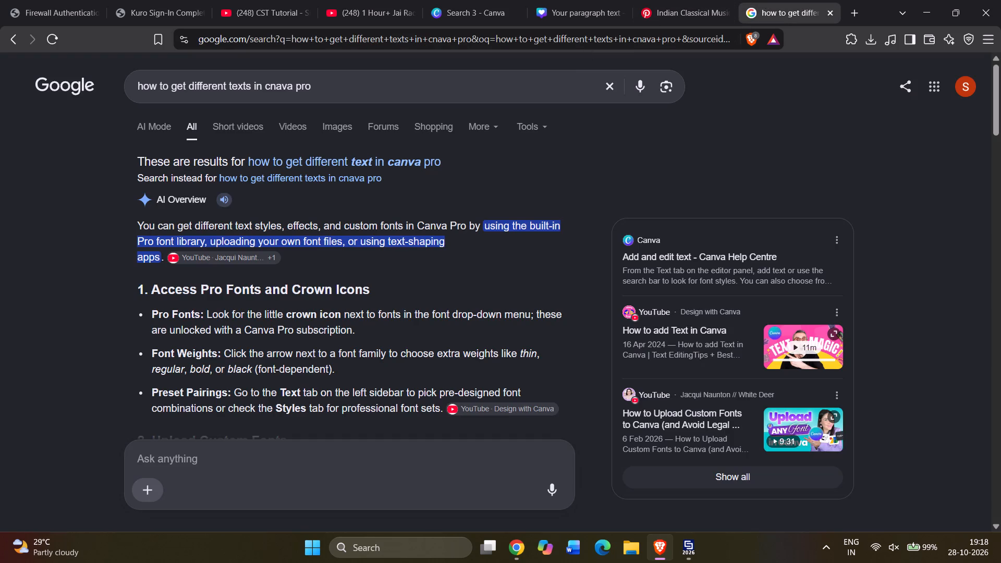
left_click_drag(469, 95, 52, 110)
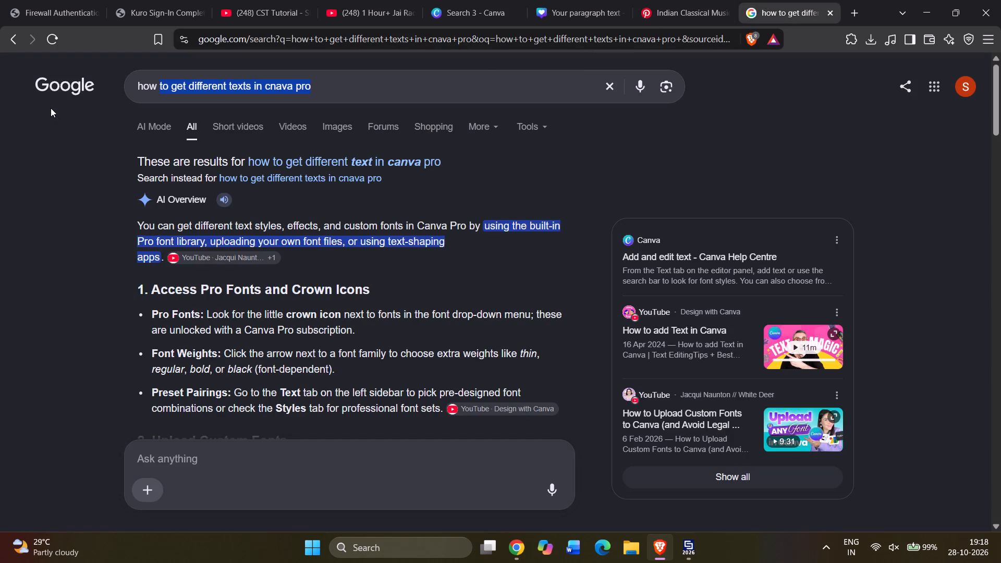
type("da")
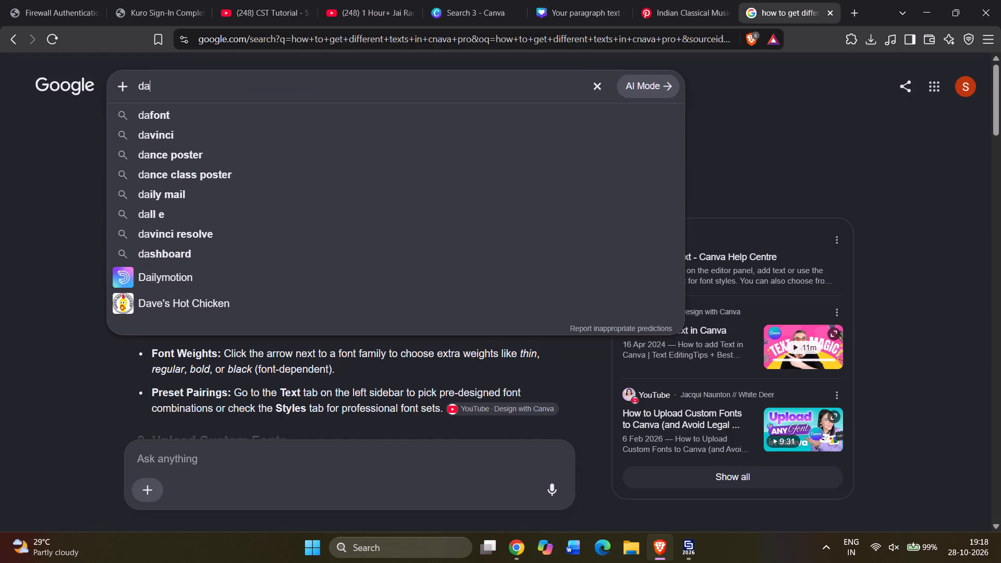
key("BackSpace")
key("BackSpace")
type("samarkaa")
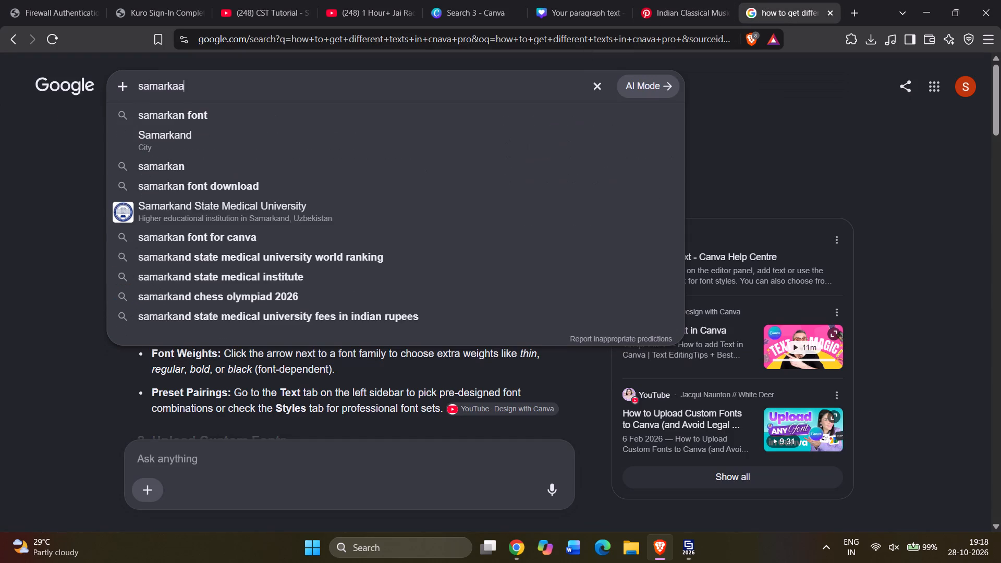
left_click(172, 134)
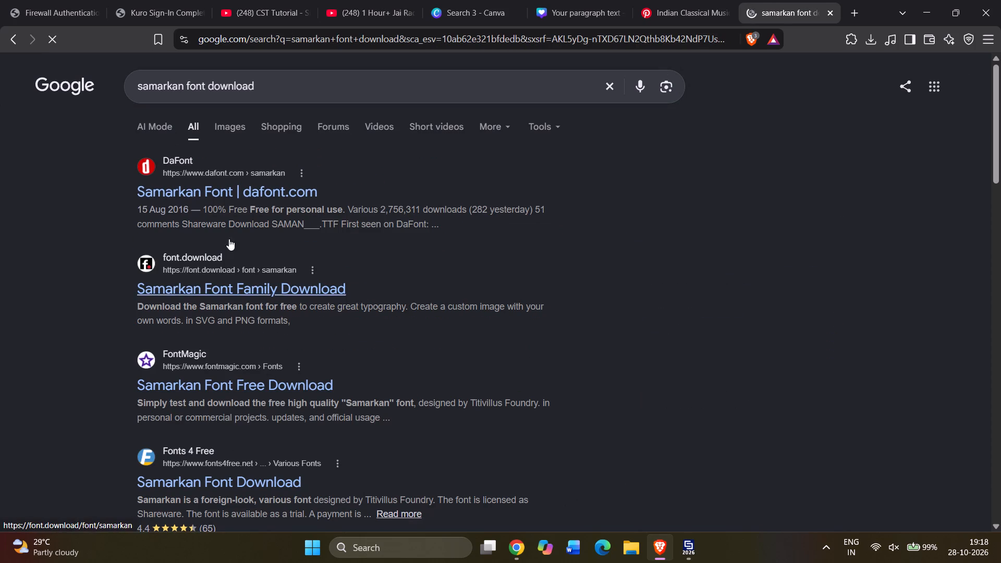
Download the Samarkan font from its DaFont page, check the recent downloads for samarkan.zip and look over the font's glyphs.
left_click(227, 186)
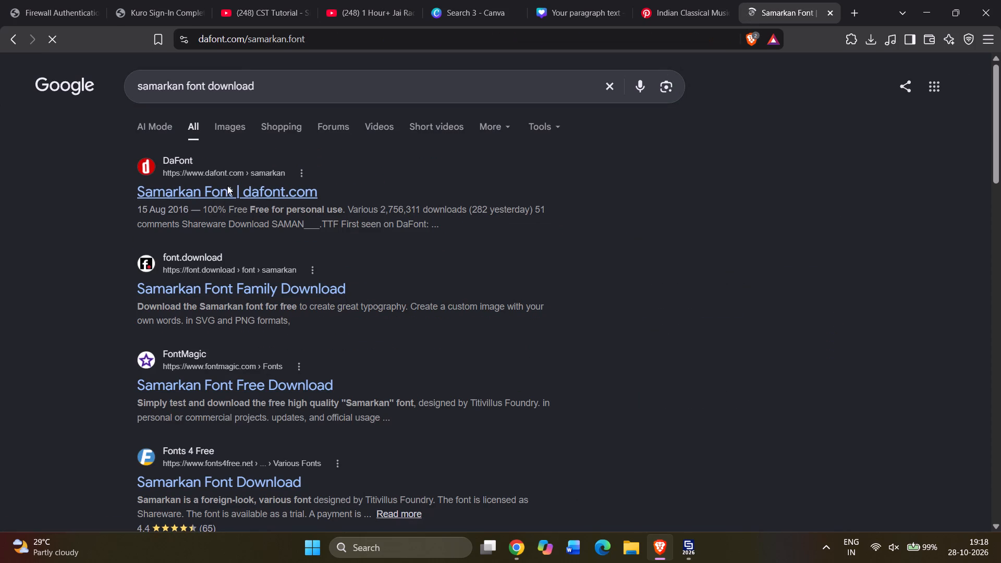
left_click(951, 296)
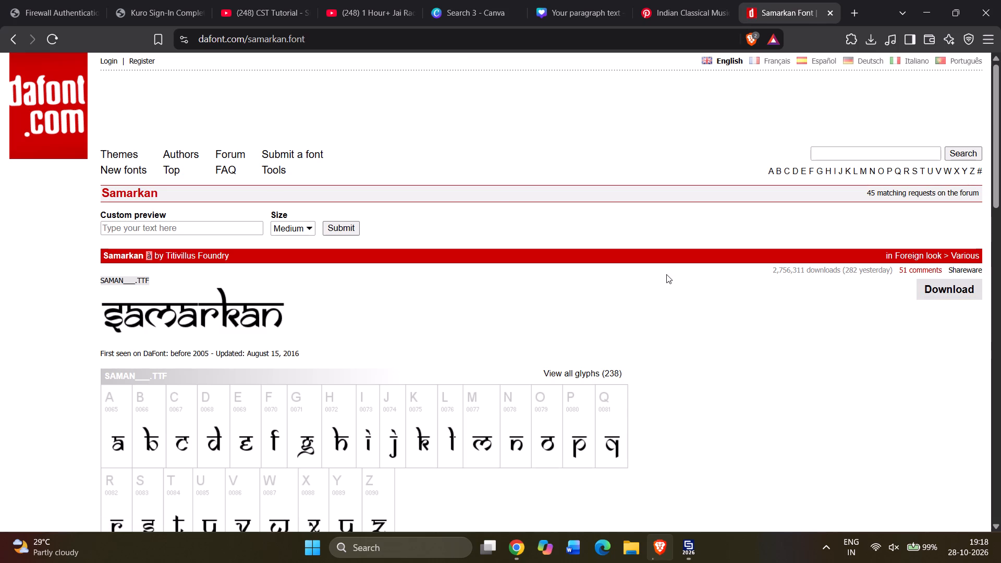
left_click(394, 290)
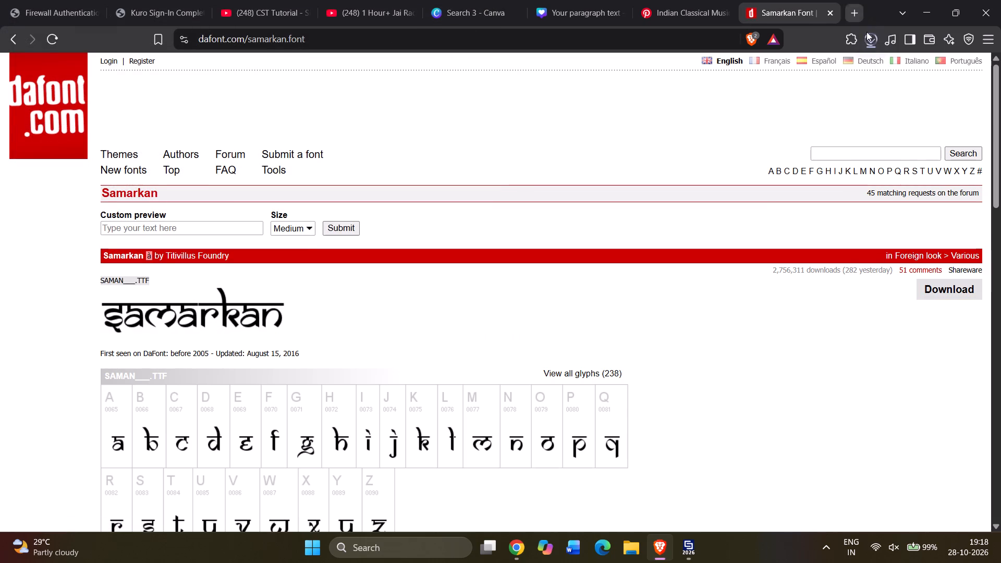
left_click(871, 41)
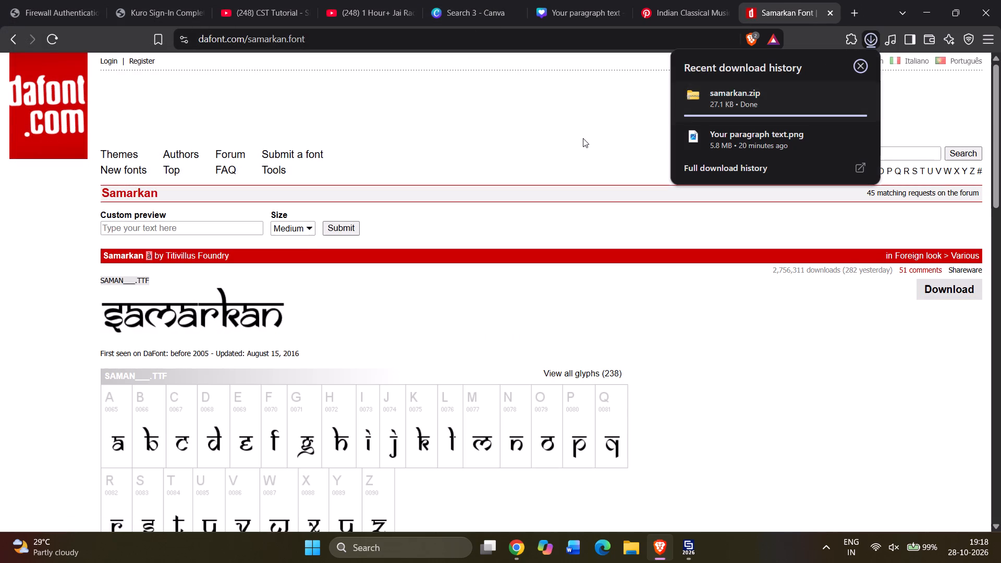
left_click(583, 138)
scroll(263, 158, "down", 2)
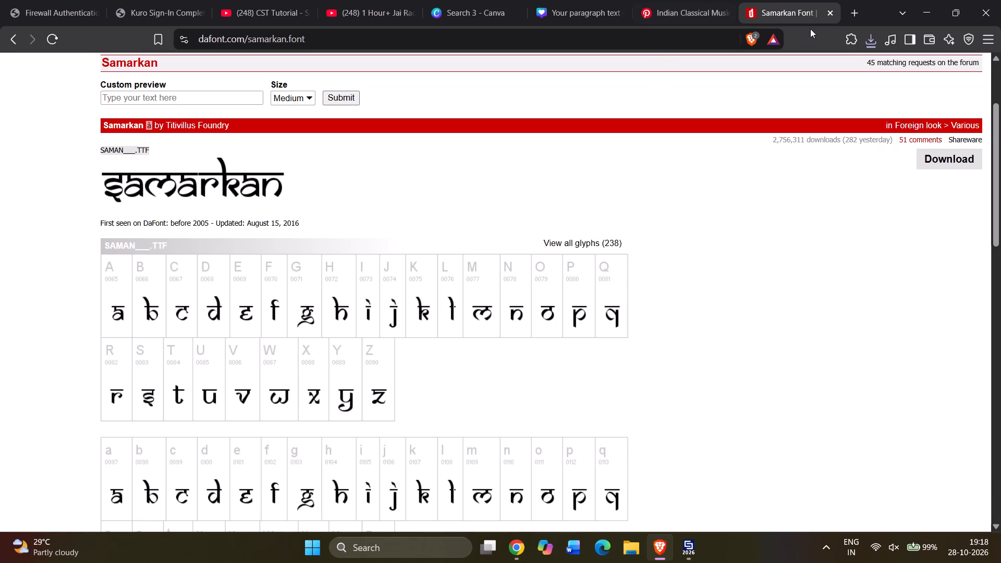
Open the downloaded samarkan.zip, install its SAMAN___ TrueType font in Windows, and close the font preview.
left_click(868, 40)
left_click(756, 107)
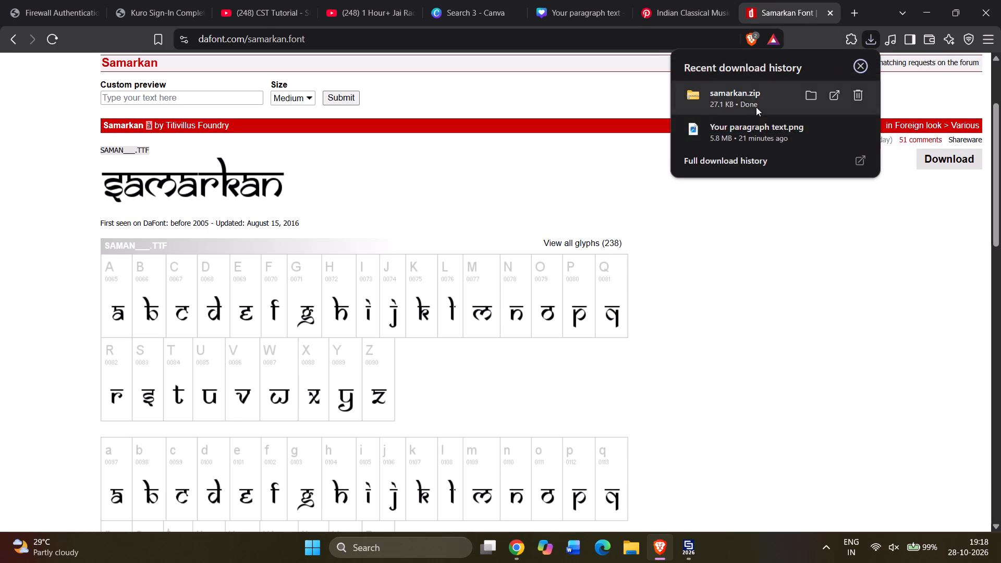
double_click(201, 129)
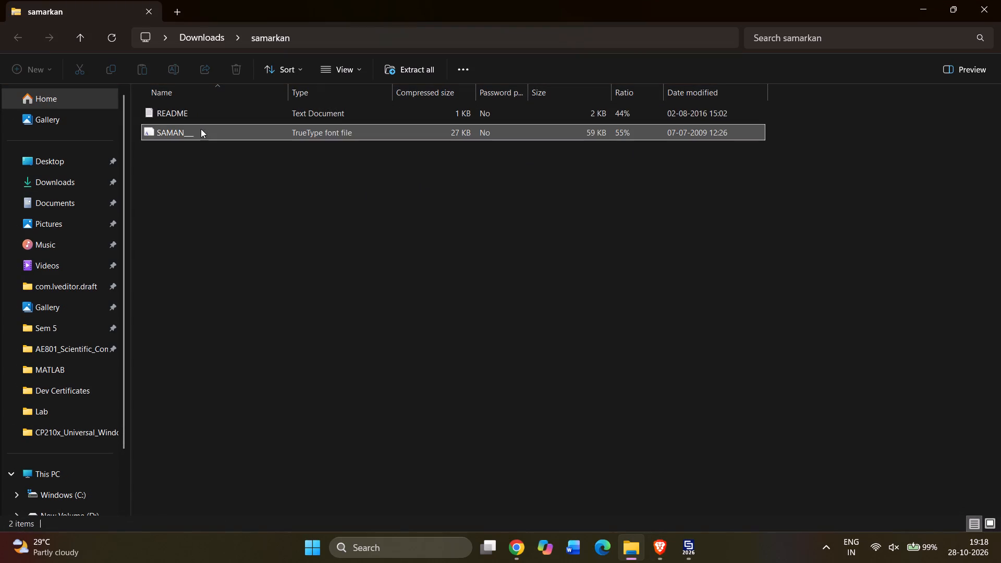
left_click(133, 81)
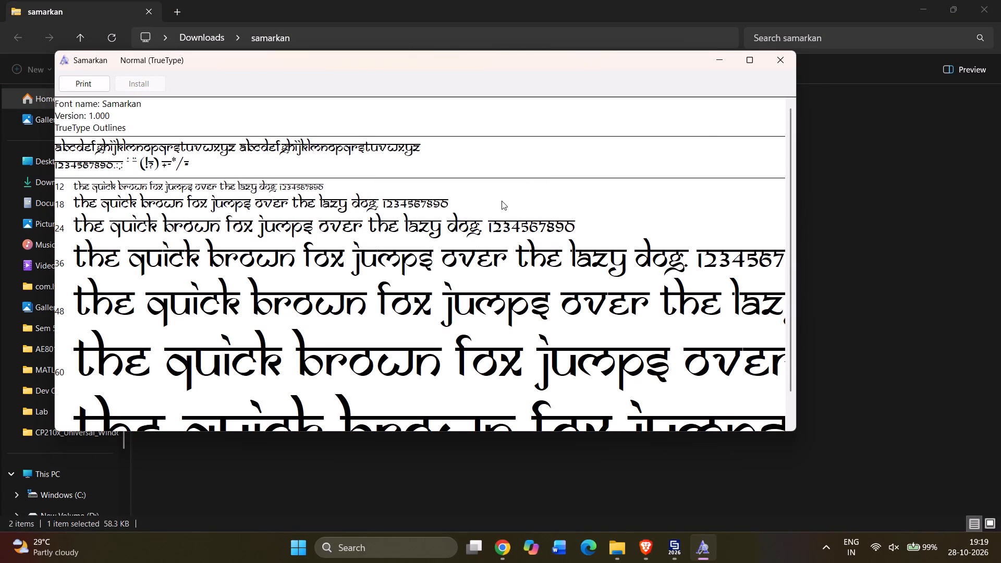
left_click(790, 60)
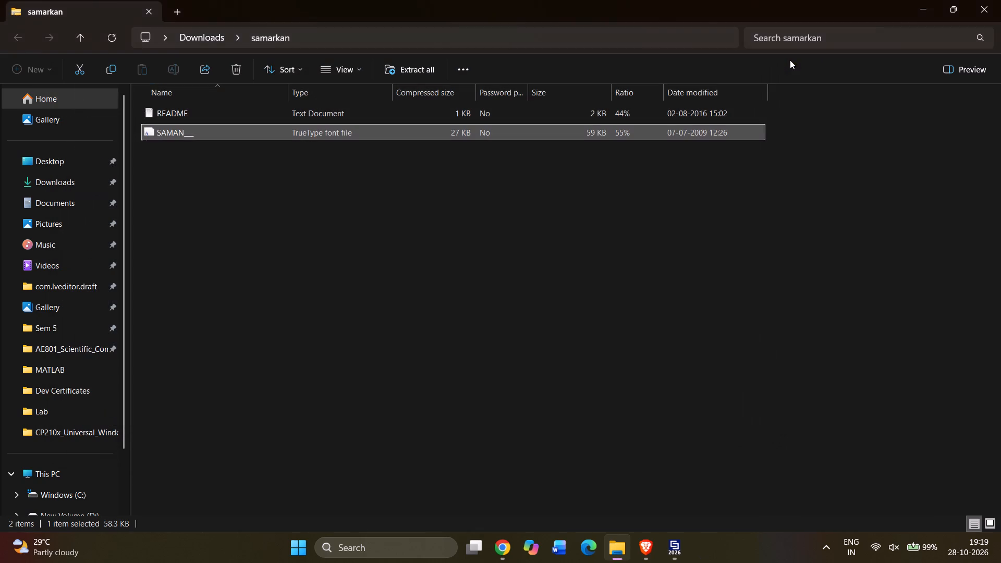
left_click(917, 4)
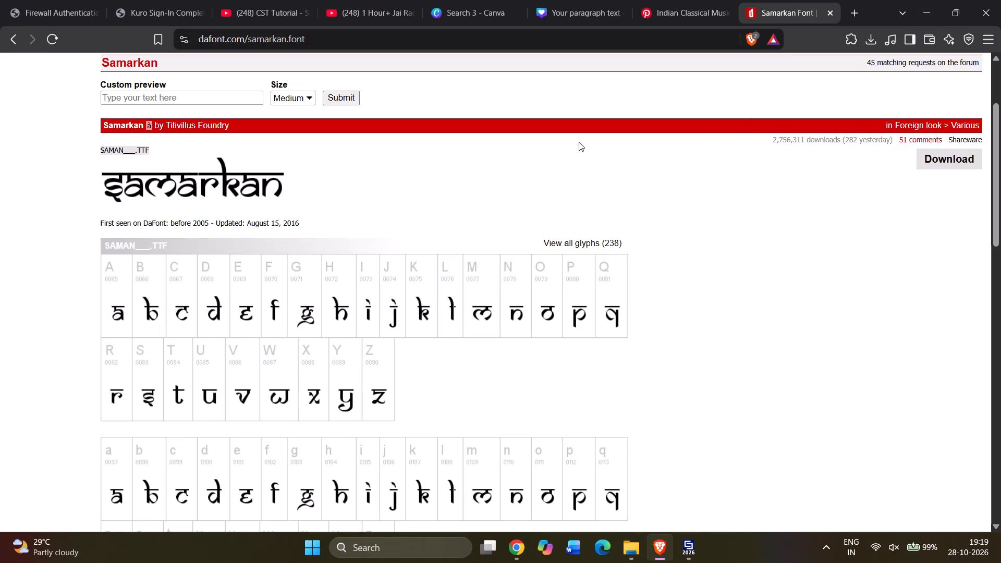
Return to the Canva poster, look over the text styles and search the fonts and combinations for "samaarkan".
left_click(673, 0)
left_click(492, 0)
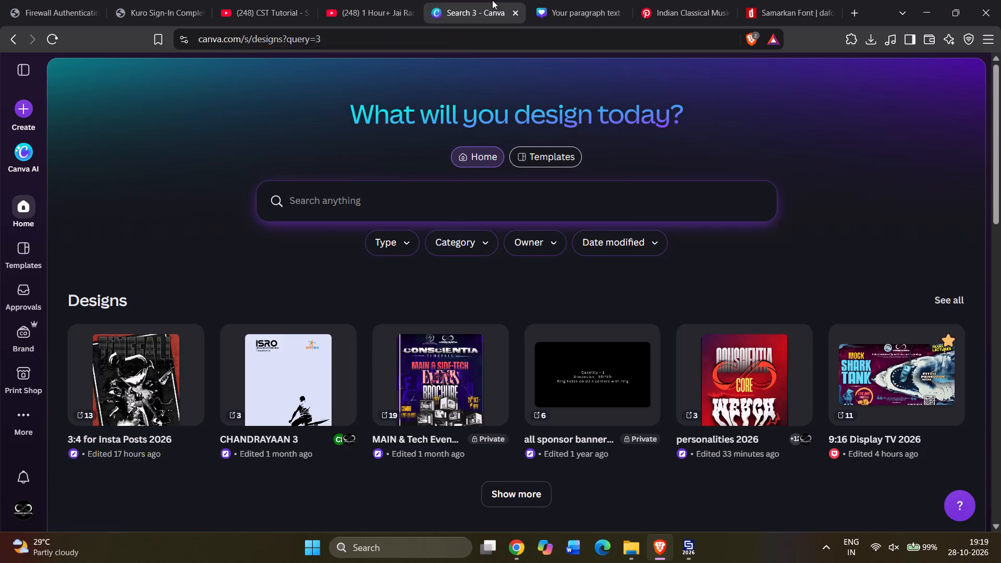
left_click(585, 0)
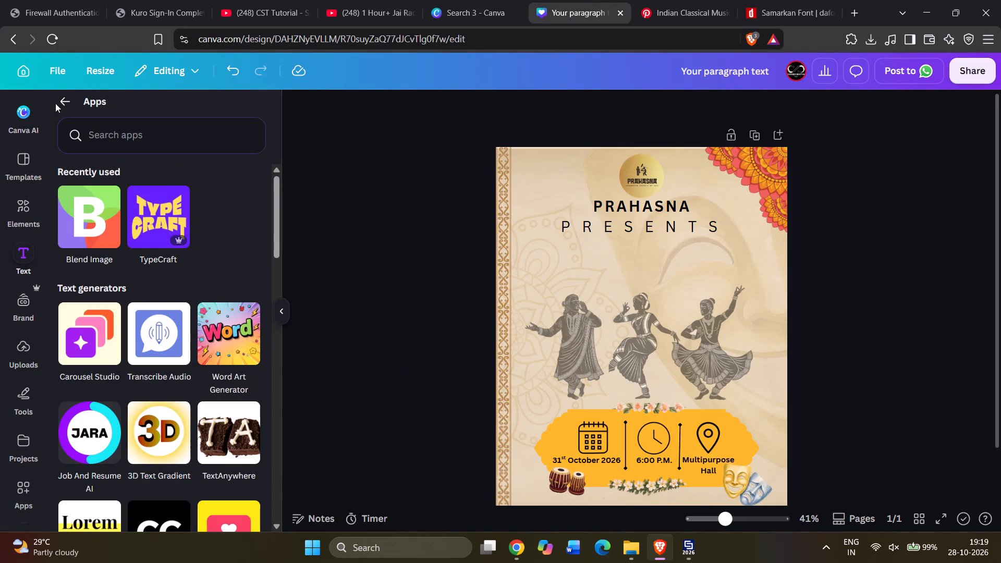
left_click(21, 215)
left_click(27, 246)
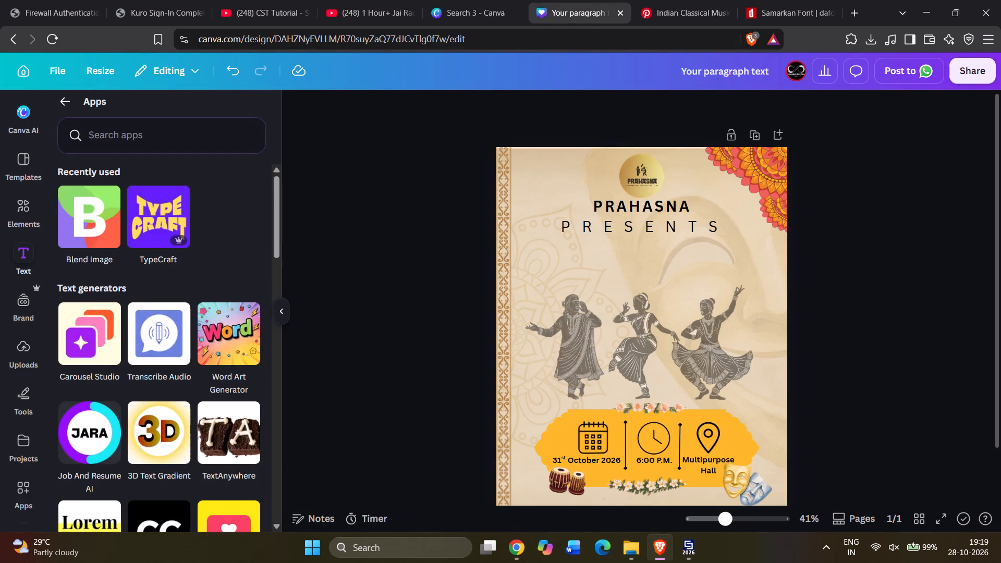
left_click(69, 108)
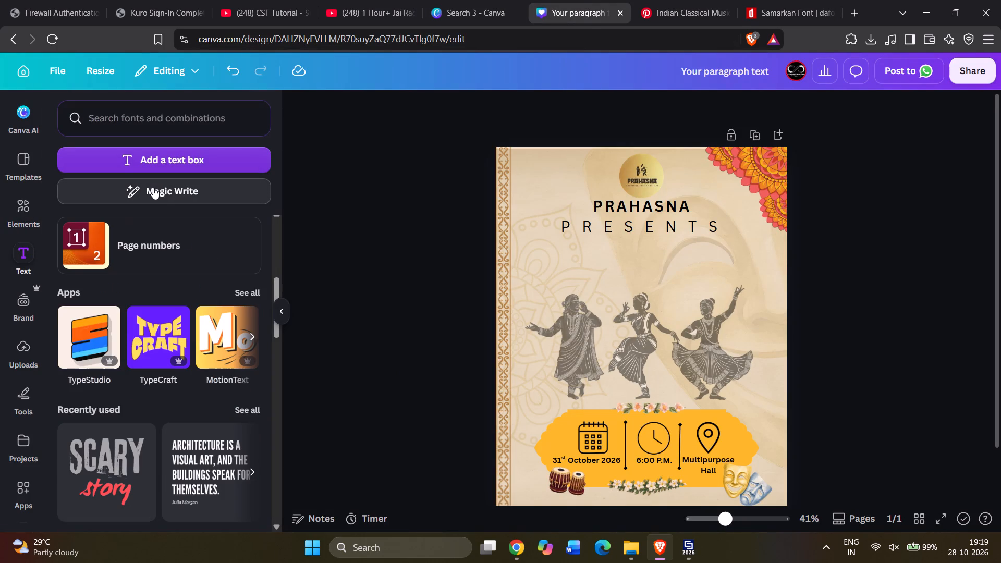
scroll(179, 238, "down", 18)
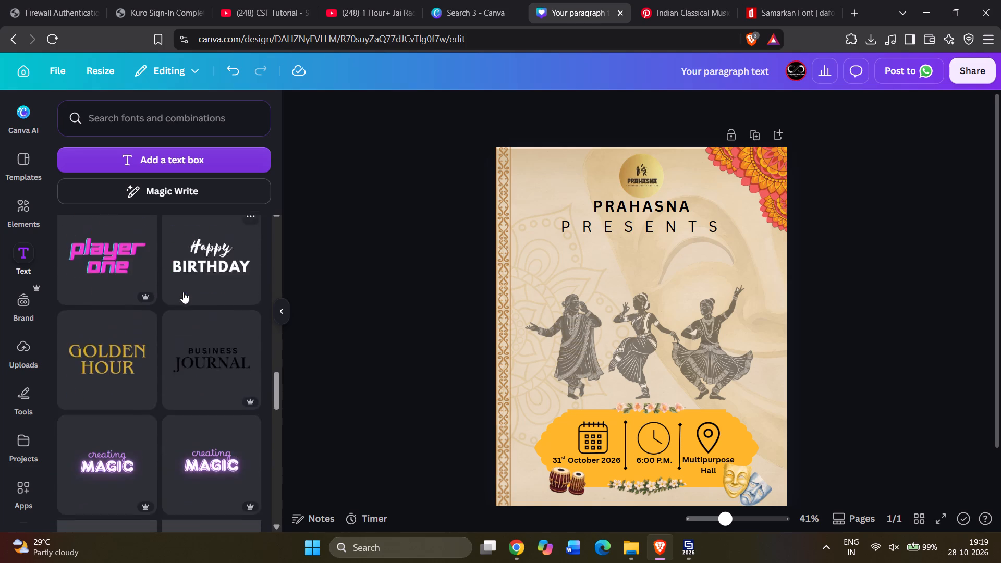
scroll(183, 292, "down", 5)
scroll(181, 292, "up", 11)
left_click(161, 113)
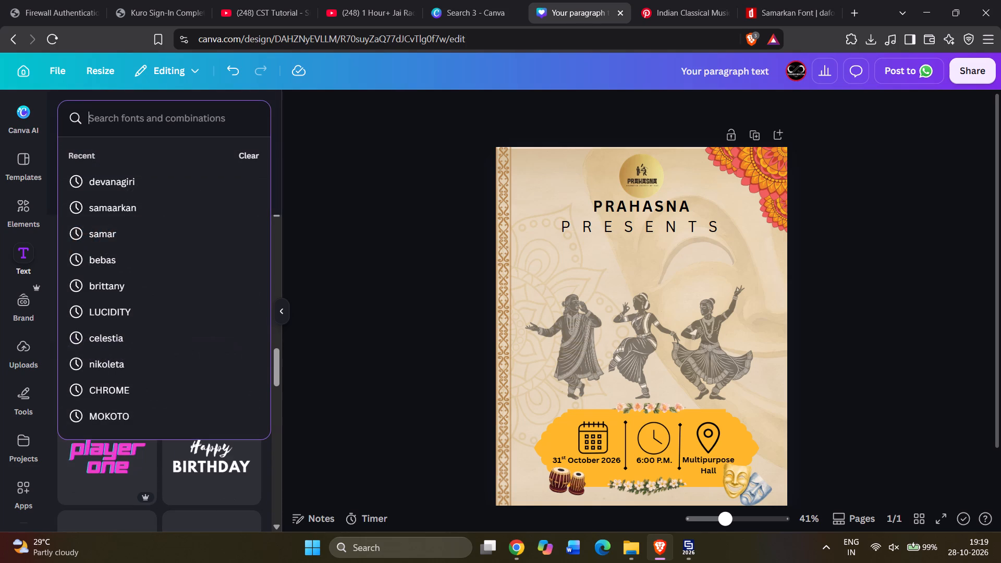
left_click(142, 209)
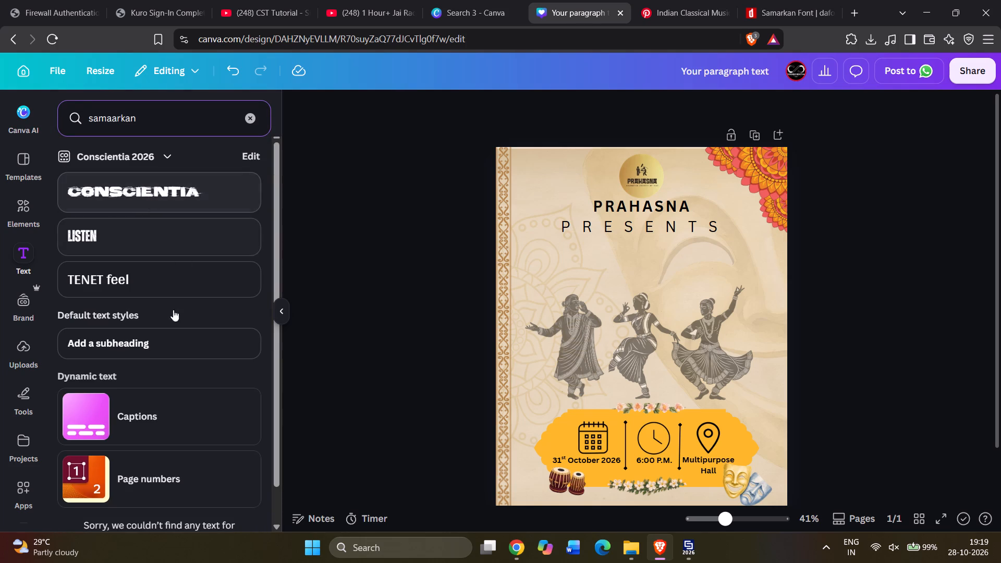
scroll(149, 416, "down", 5)
Search the web in a new tab for "samarkan font download in canva".
left_click(786, 0)
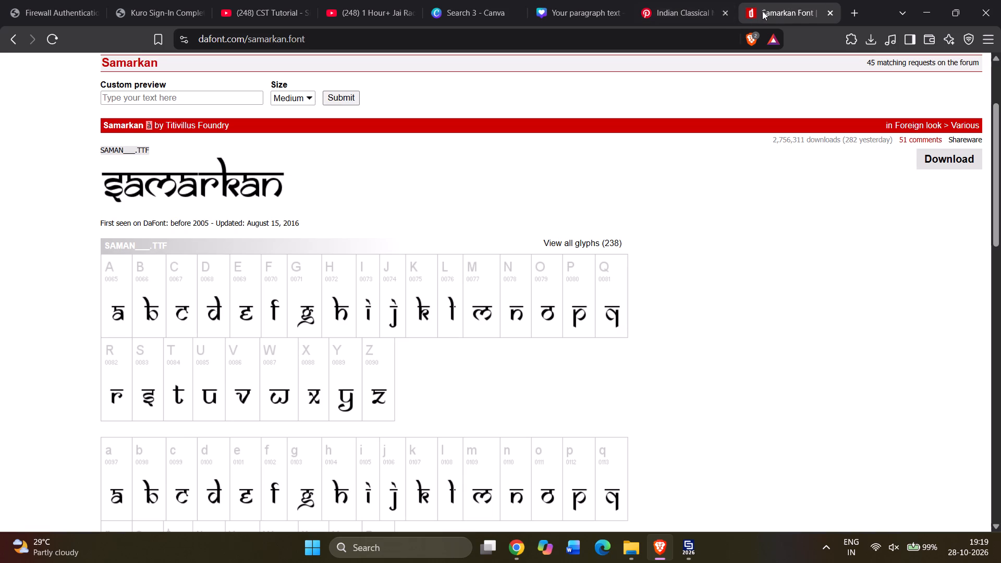
left_click(849, 0)
type("samarkan")
key("space")
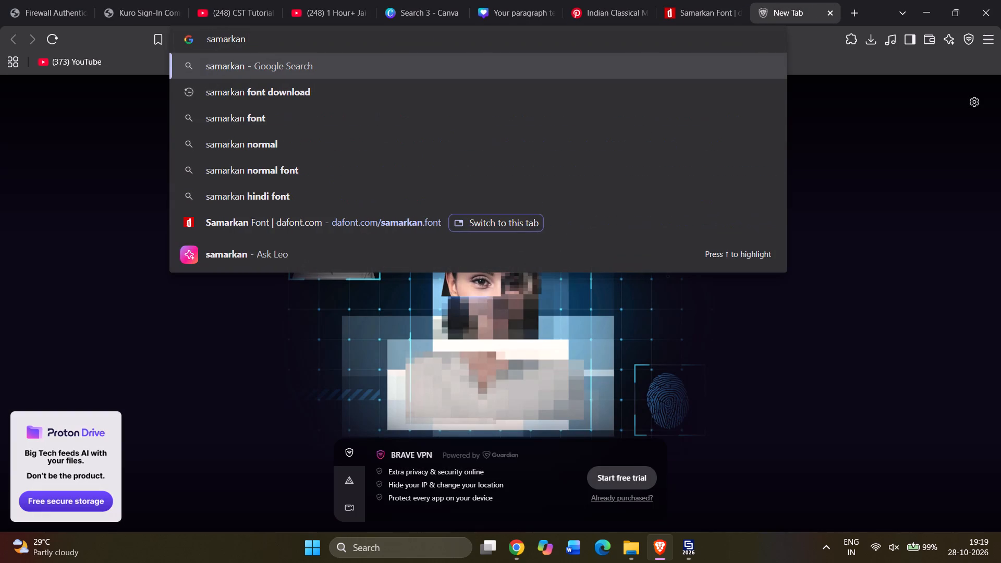
type("font download in canva")
key("Return")
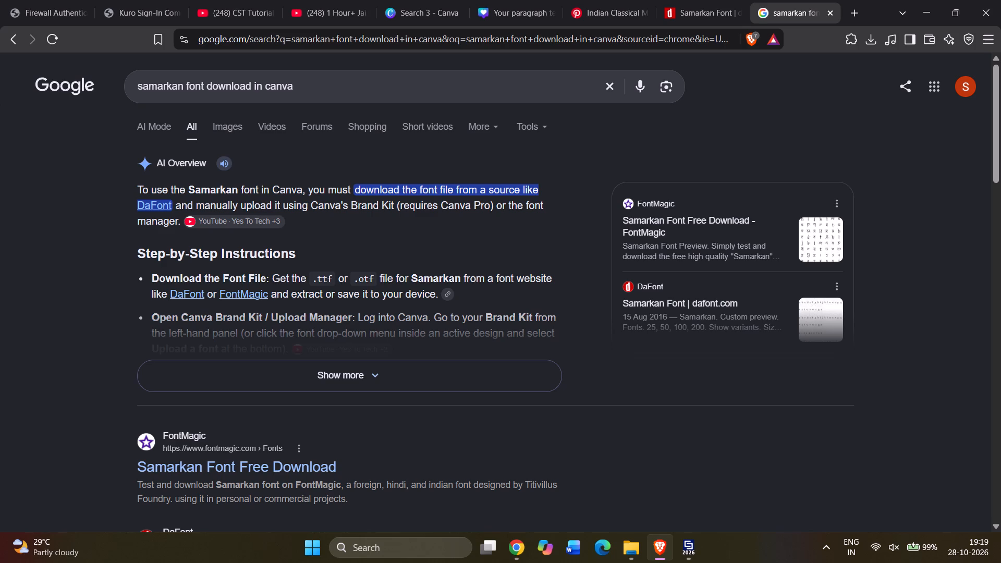
Return to the poster design and look through the Conscientia brand kit's assets for a place to add fonts.
left_click(693, 0)
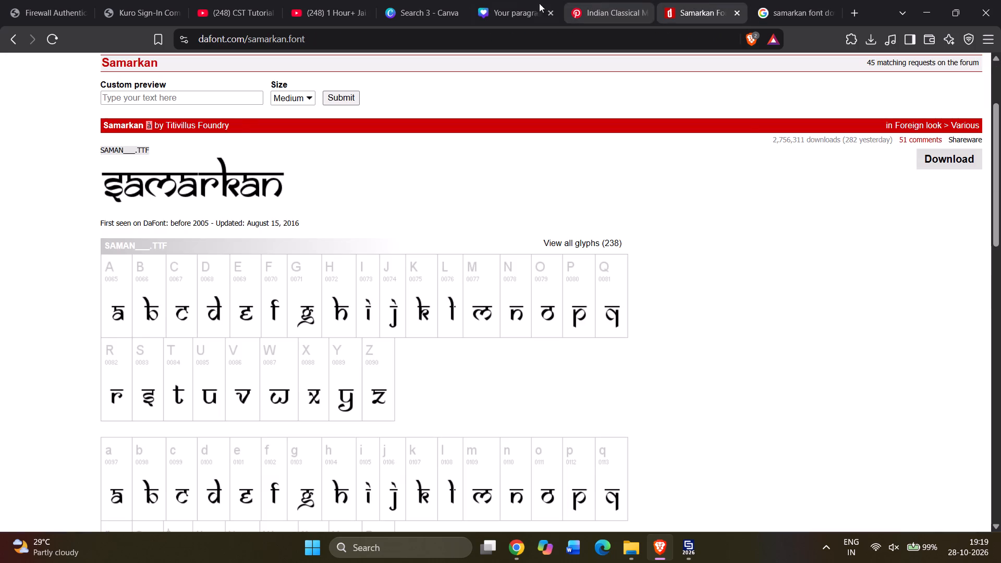
left_click(489, 4)
left_click(610, 3)
left_click(542, 0)
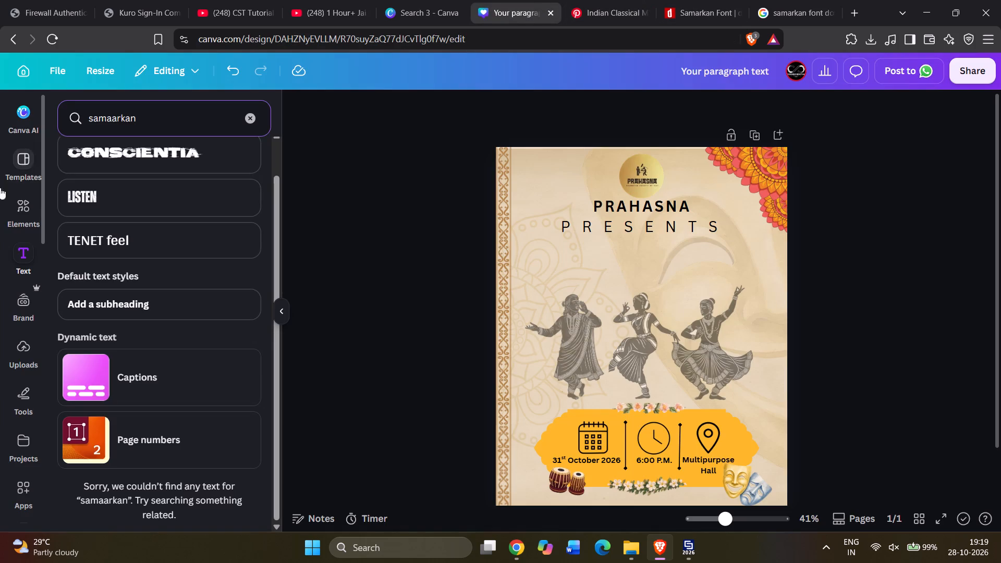
left_click(19, 305)
scroll(85, 256, "down", 1)
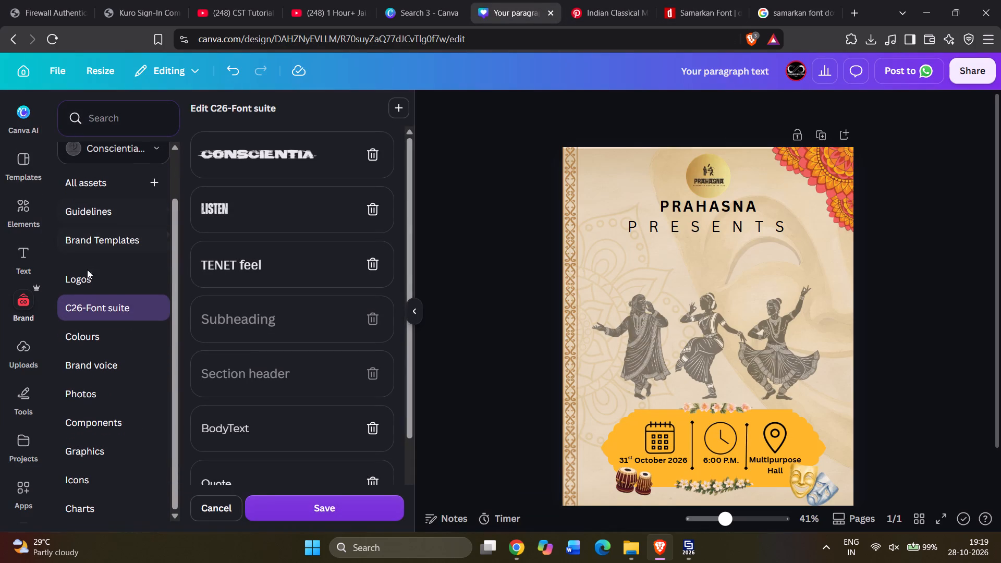
scroll(265, 319, "up", 6)
scroll(133, 232, "up", 2)
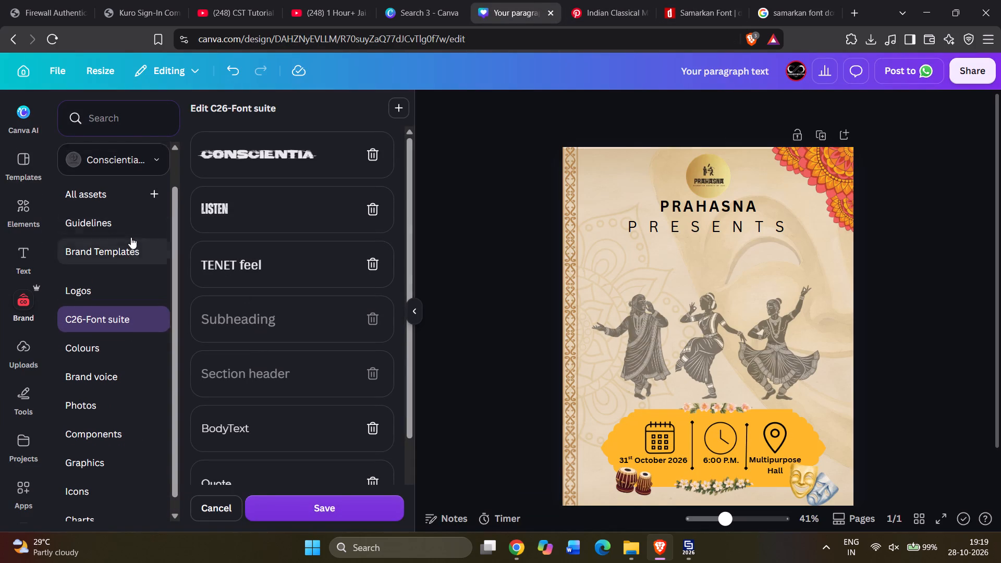
scroll(131, 237, "up", 2)
left_click(126, 238)
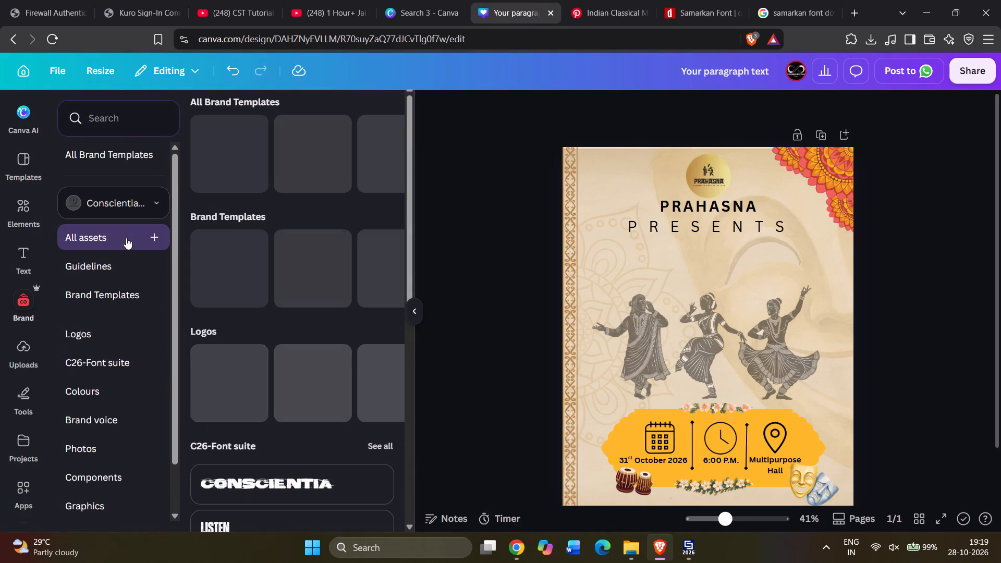
scroll(278, 299, "down", 5)
scroll(278, 309, "up", 6)
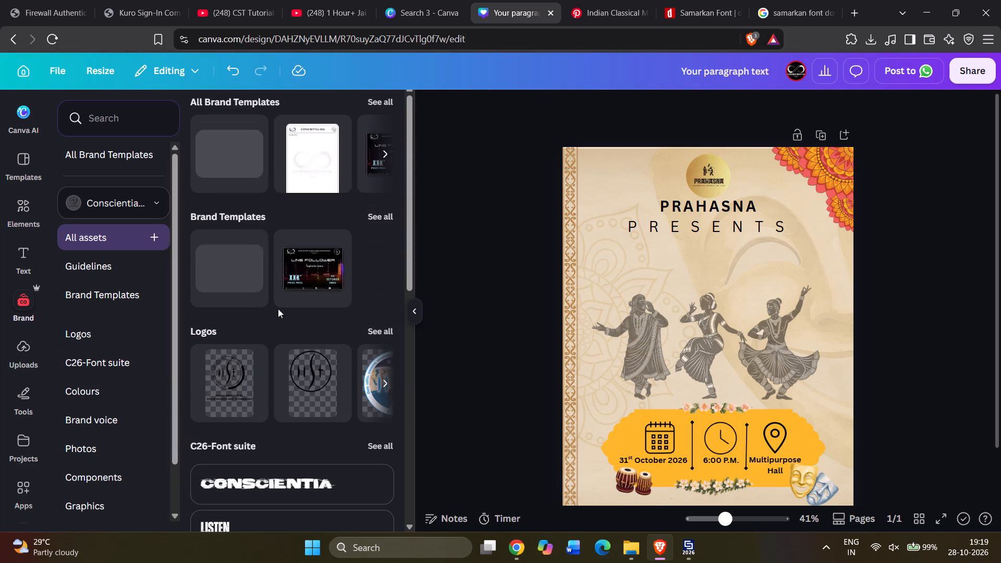
scroll(256, 234, "down", 12)
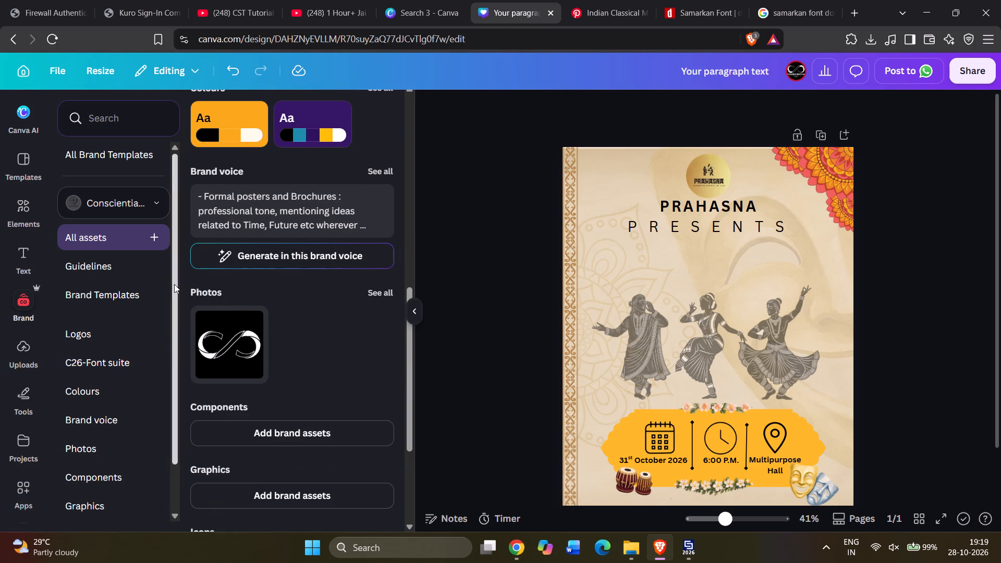
scroll(128, 306, "down", 4)
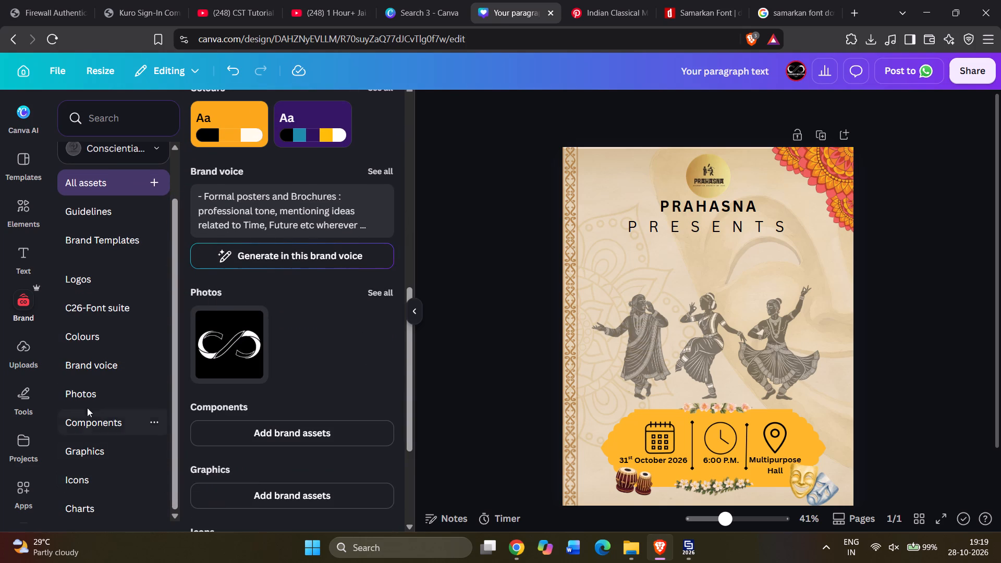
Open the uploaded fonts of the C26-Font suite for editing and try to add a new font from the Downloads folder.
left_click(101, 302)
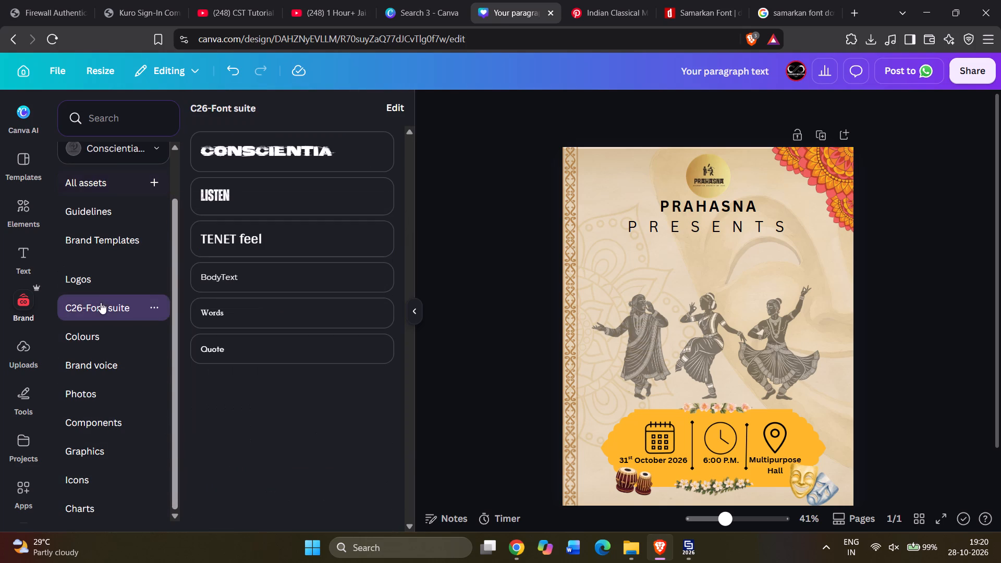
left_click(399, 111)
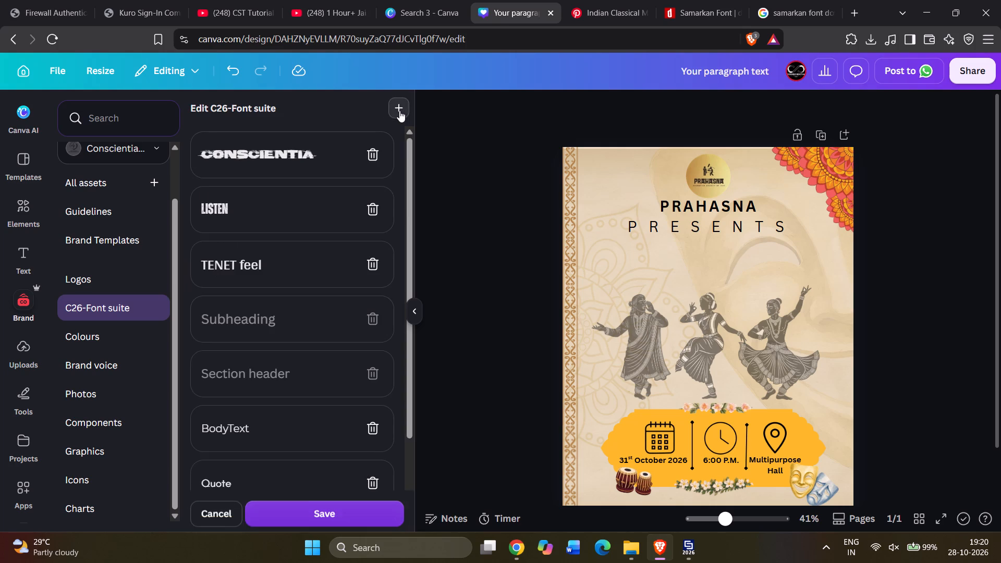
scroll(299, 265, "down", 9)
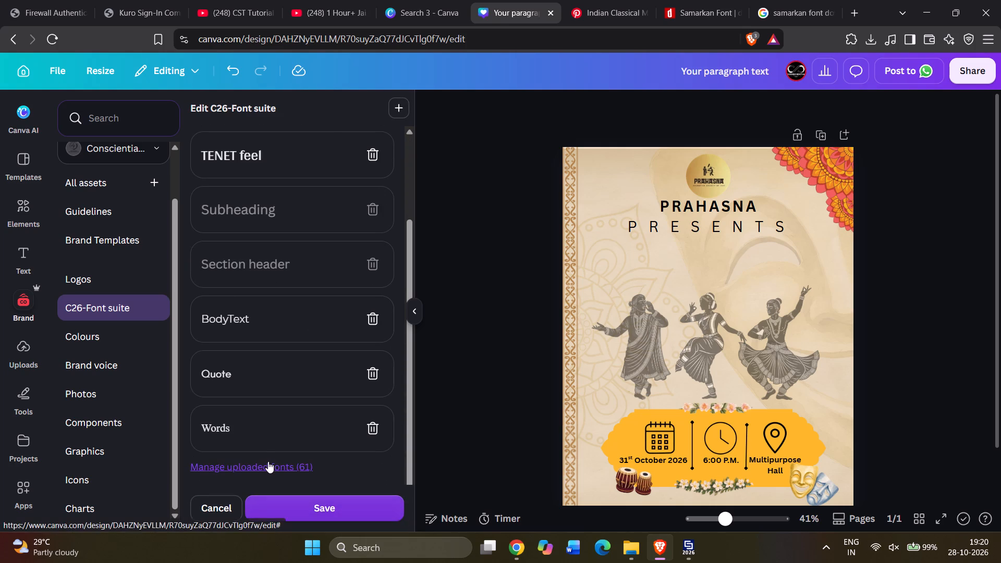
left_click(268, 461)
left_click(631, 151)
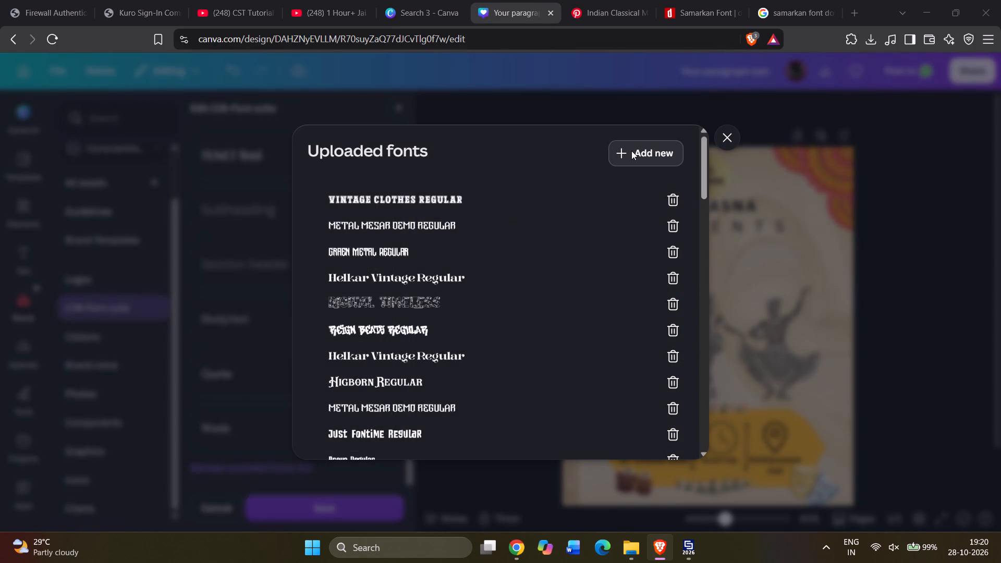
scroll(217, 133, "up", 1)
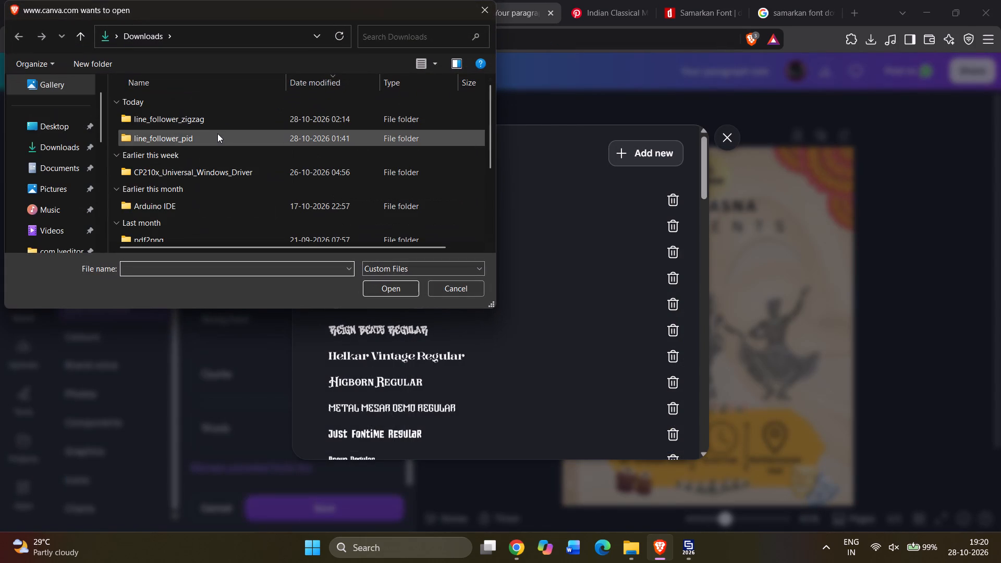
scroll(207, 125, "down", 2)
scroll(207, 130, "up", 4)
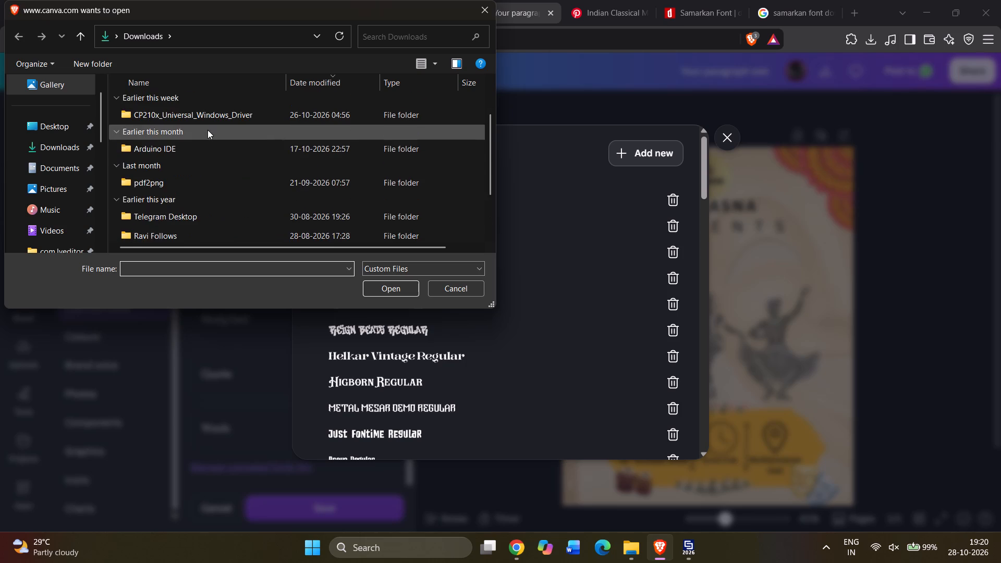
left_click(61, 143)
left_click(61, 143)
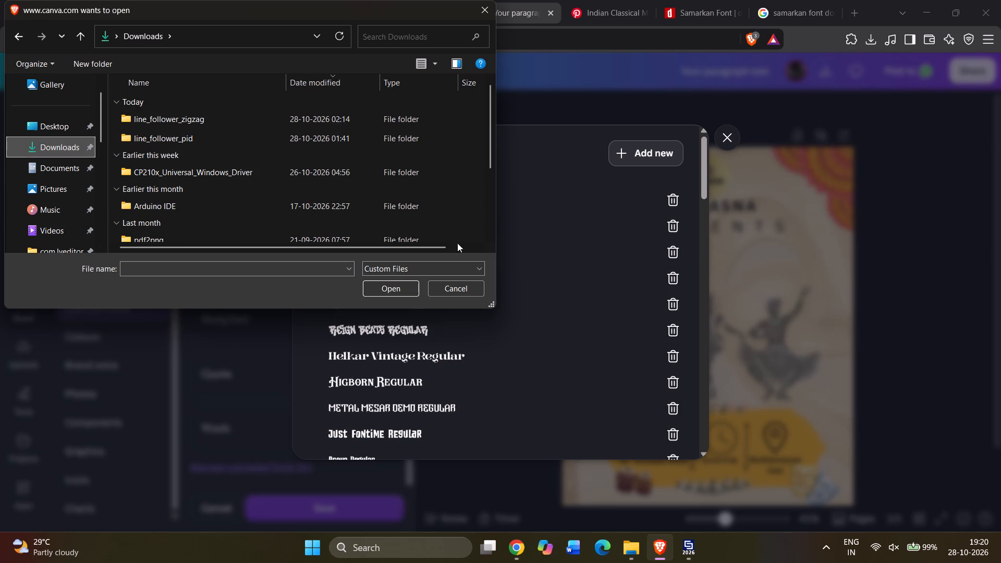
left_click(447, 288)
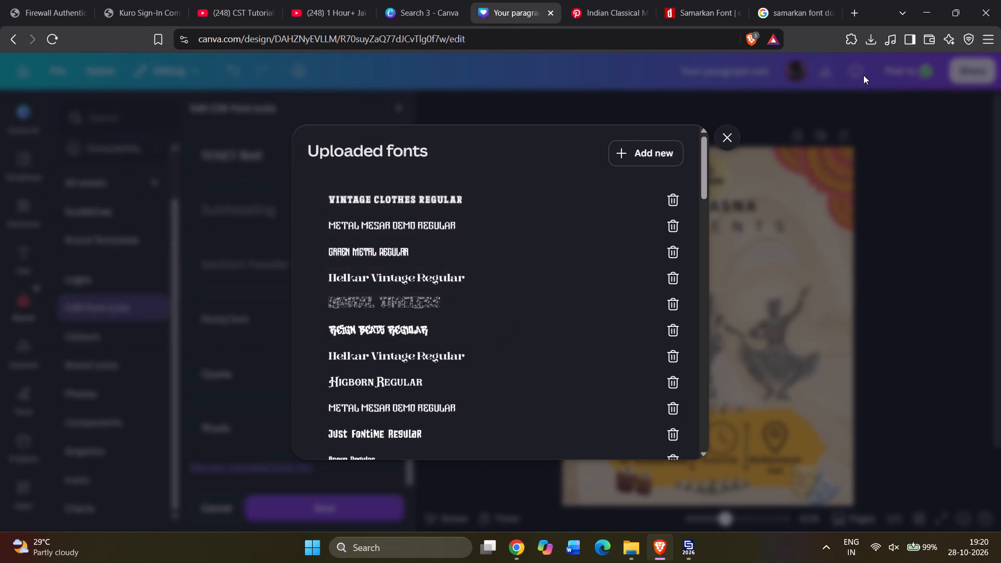
Look through the uploaded fonts for Samarkan and close the list.
scroll(611, 232, "down", 20)
scroll(611, 232, "down", 2)
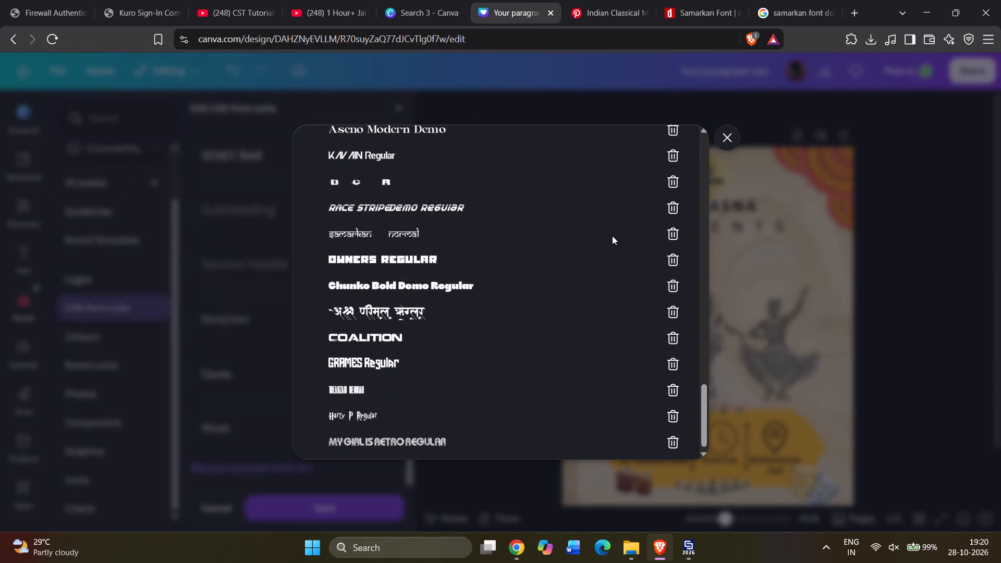
scroll(503, 310, "down", 2)
scroll(503, 310, "up", 1)
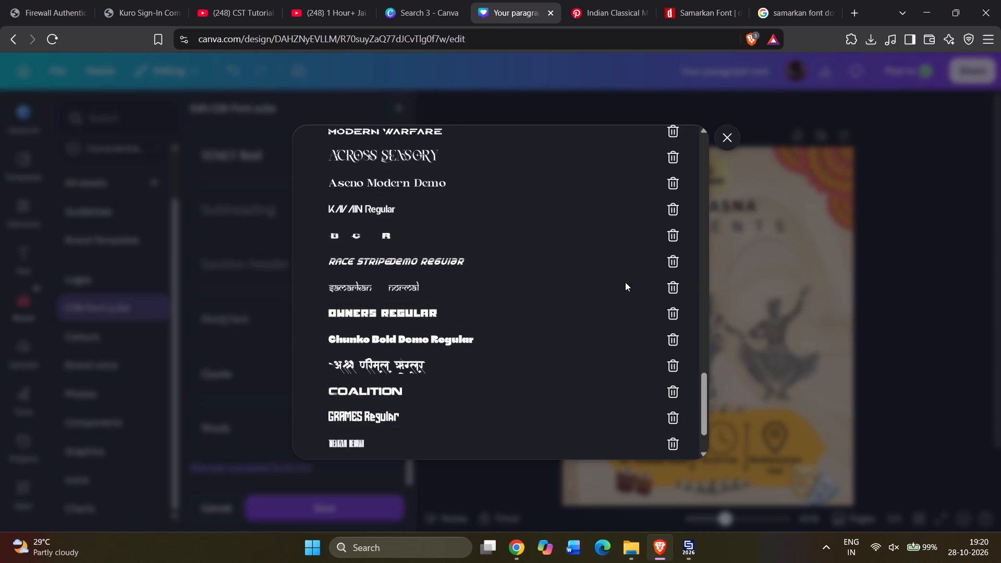
left_click(412, 288)
left_click(734, 132)
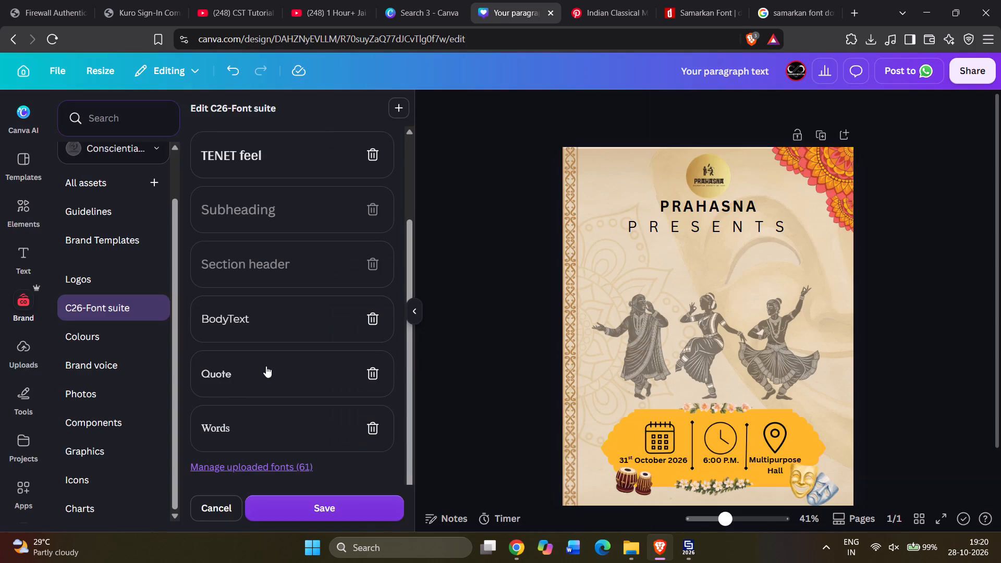
Look over the text styles in the C26-Font suite and save the suite.
scroll(224, 375, "down", 3)
scroll(235, 375, "up", 9)
scroll(239, 375, "down", 5)
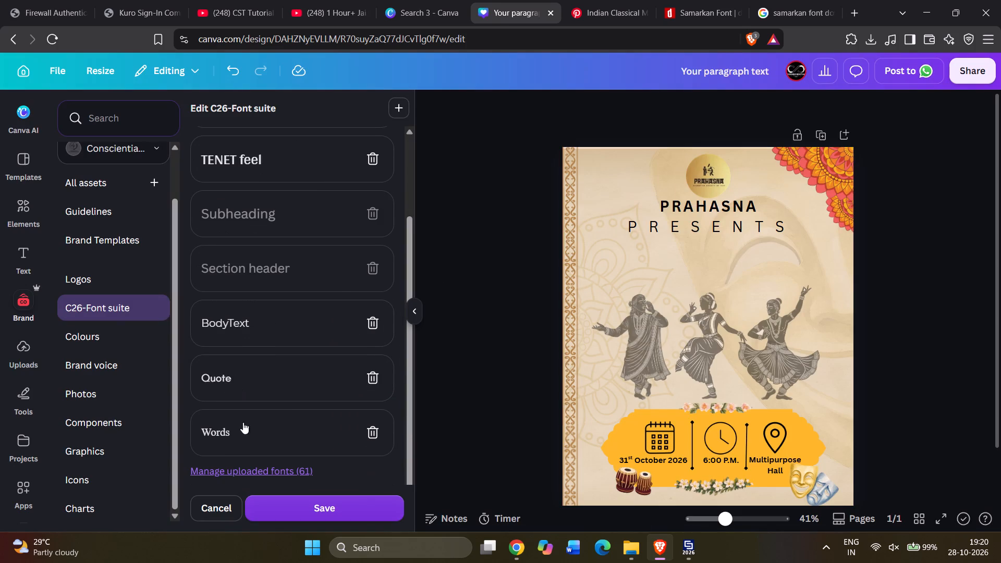
left_click(274, 505)
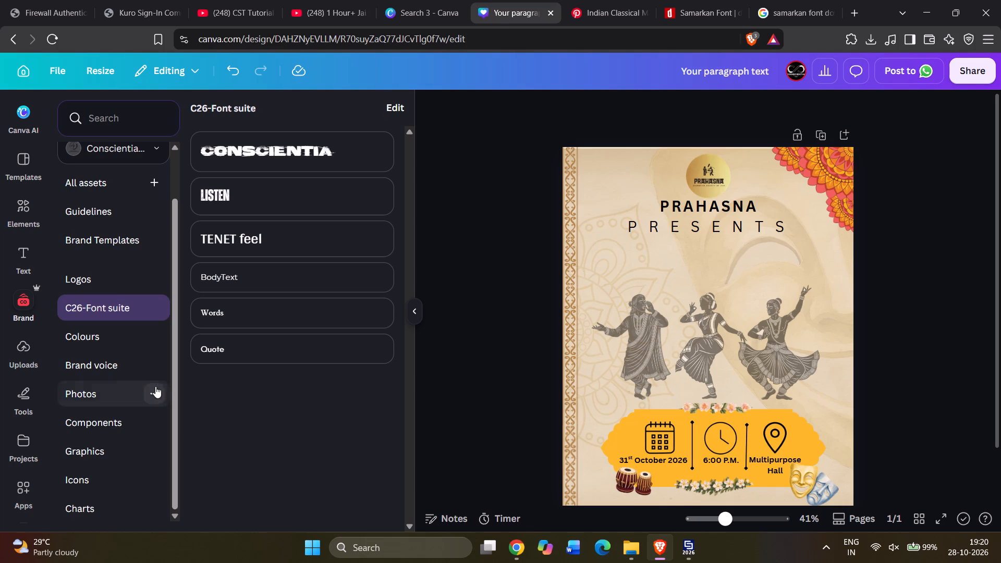
Search the text library for "samarkan" and look through the results.
scroll(155, 386, "up", 4)
left_click(25, 249)
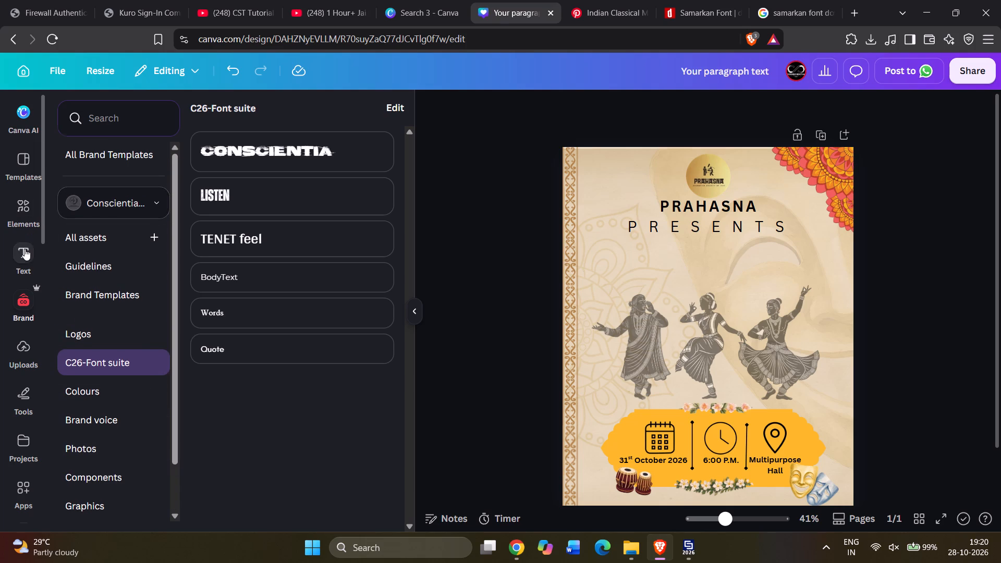
left_click(128, 118)
left_click_drag(153, 118, 27, 121)
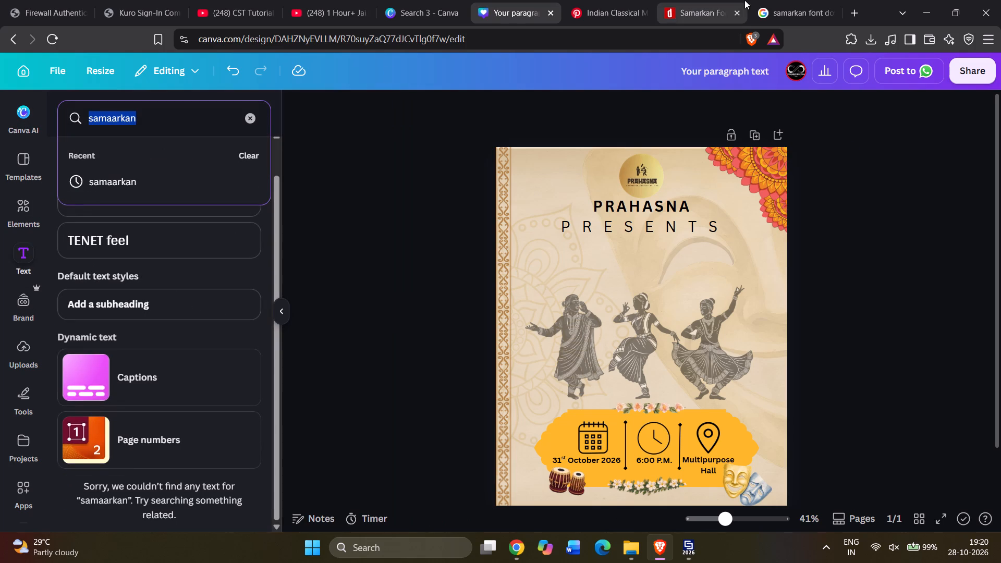
type("samarka")
key("n")
key("Return")
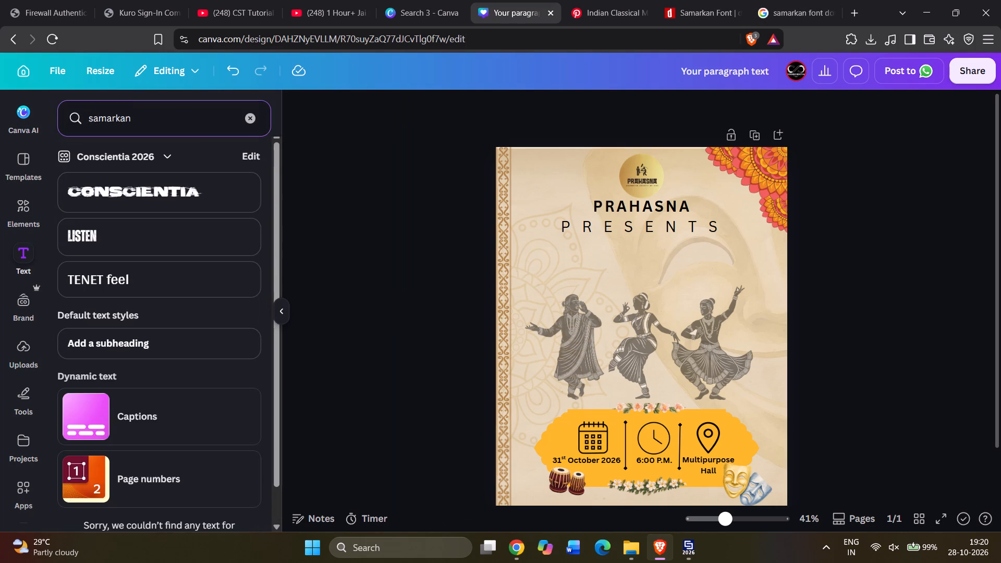
scroll(207, 278, "down", 7)
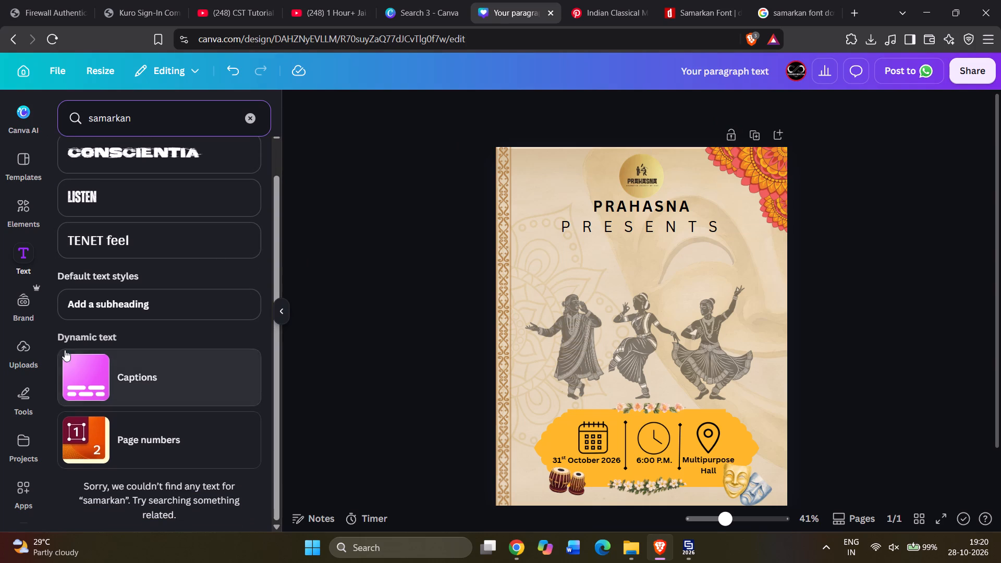
Reopen the C26-Font suite for editing and look through its uploaded fonts for Samarkan.
left_click(23, 305)
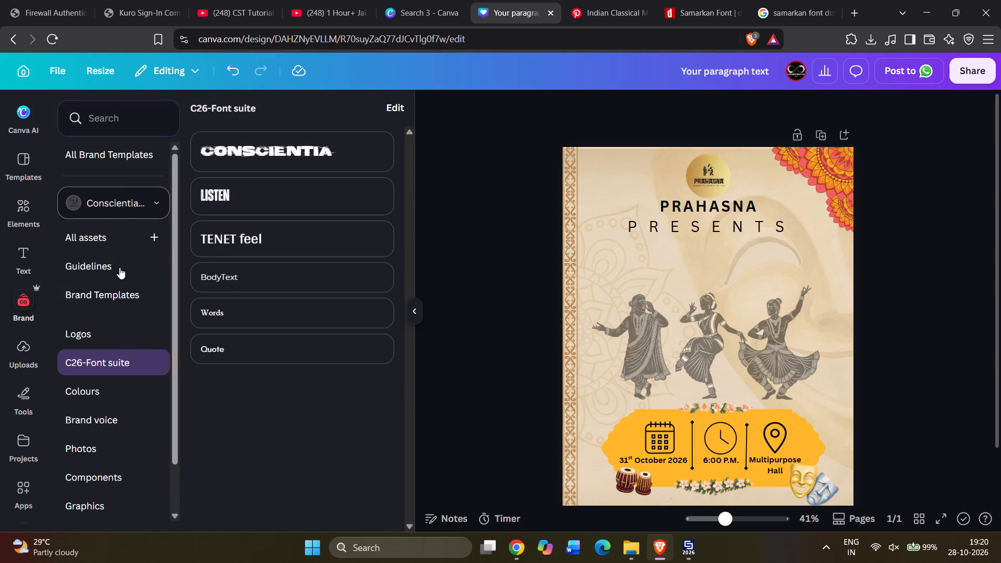
scroll(297, 190, "up", 4)
scroll(309, 177, "down", 5)
left_click(389, 106)
scroll(268, 292, "down", 13)
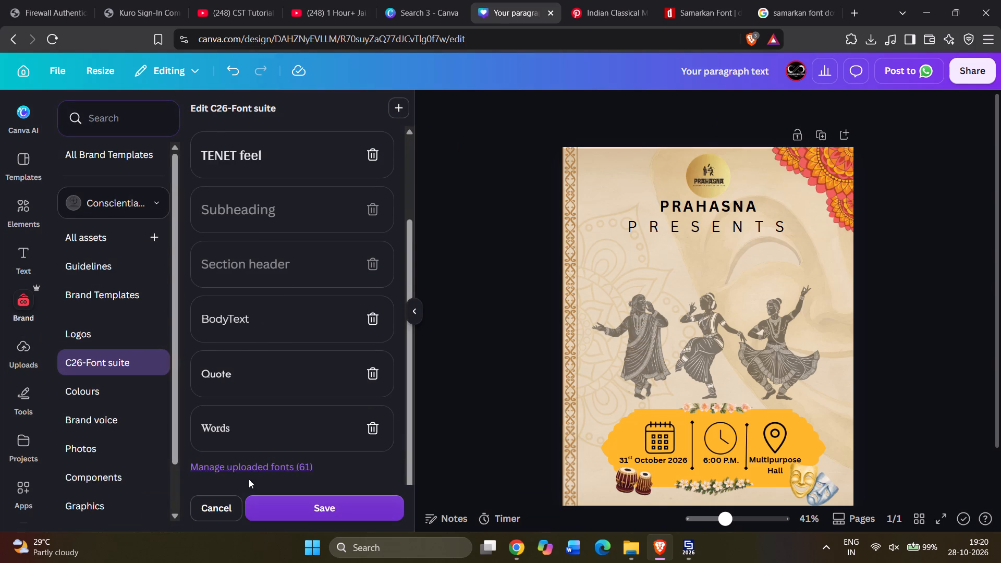
left_click(247, 469)
scroll(537, 262, "down", 12)
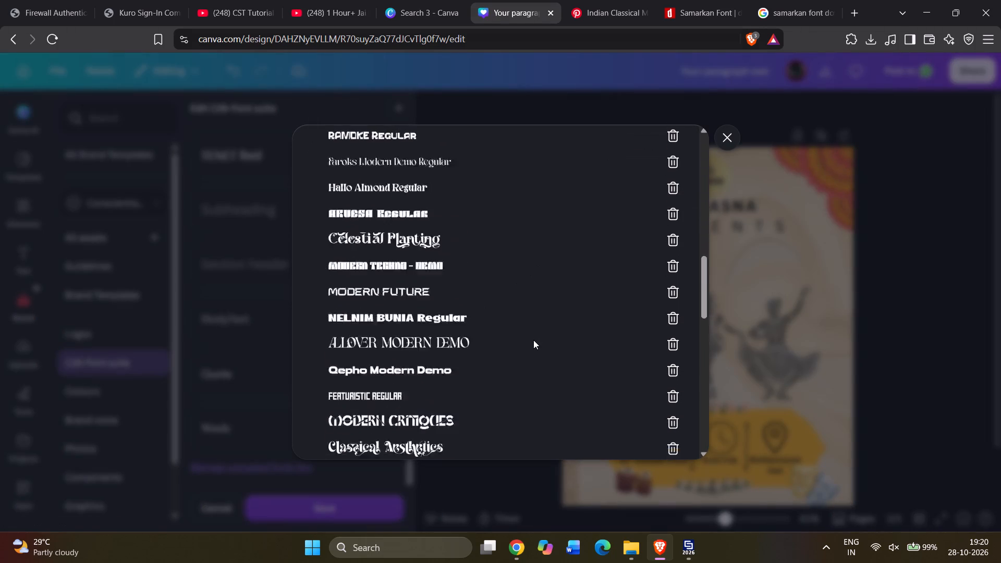
scroll(533, 340, "down", 3)
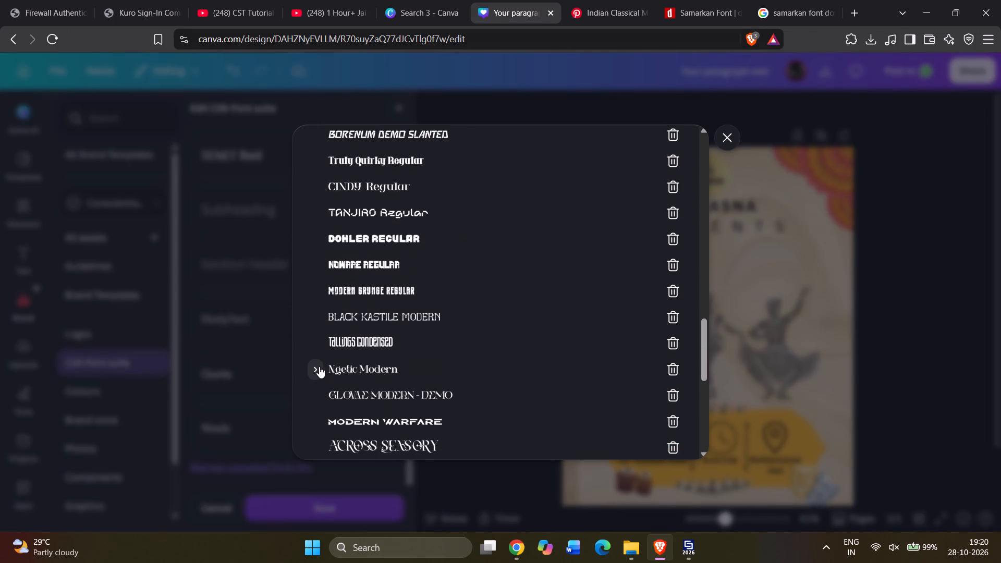
scroll(402, 344, "down", 3)
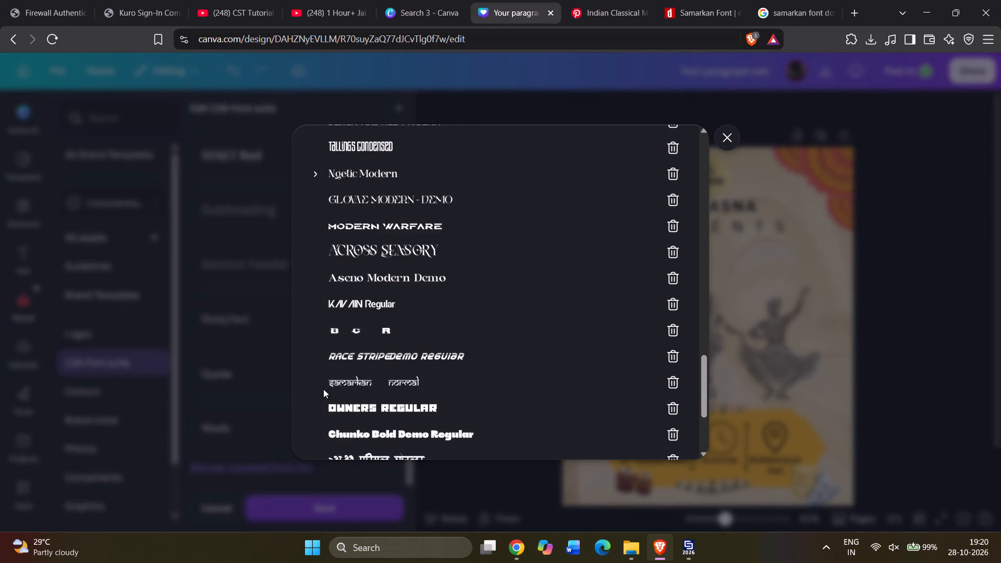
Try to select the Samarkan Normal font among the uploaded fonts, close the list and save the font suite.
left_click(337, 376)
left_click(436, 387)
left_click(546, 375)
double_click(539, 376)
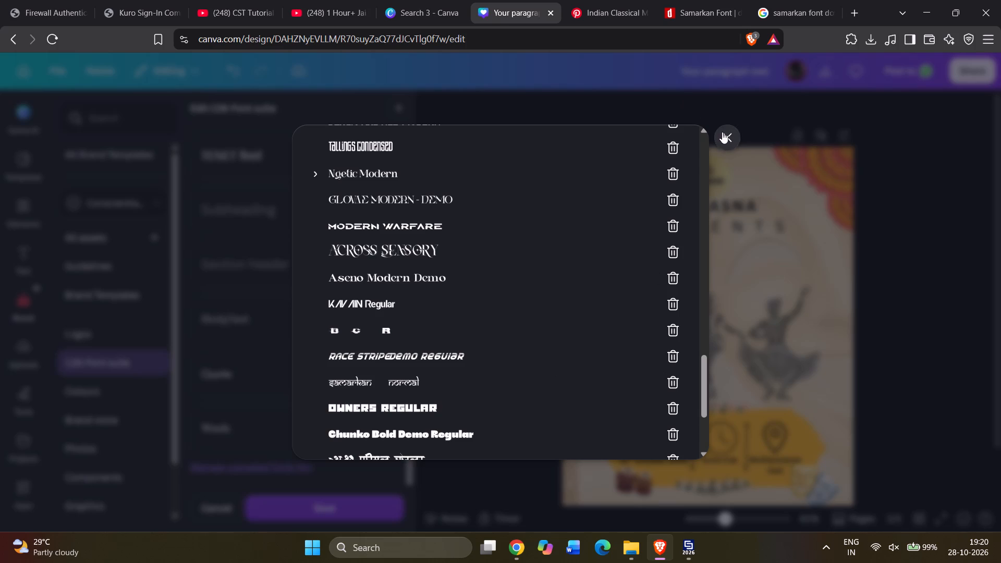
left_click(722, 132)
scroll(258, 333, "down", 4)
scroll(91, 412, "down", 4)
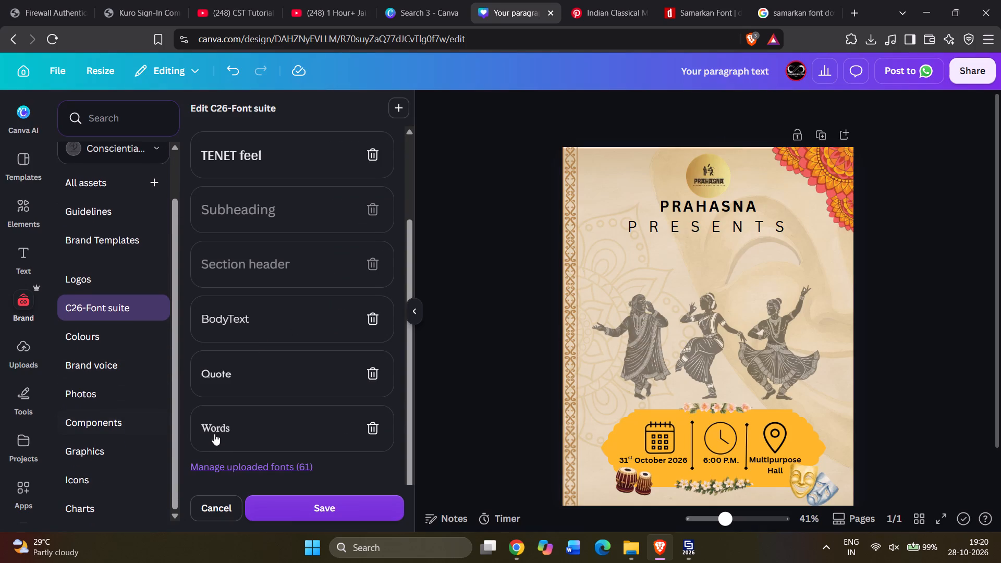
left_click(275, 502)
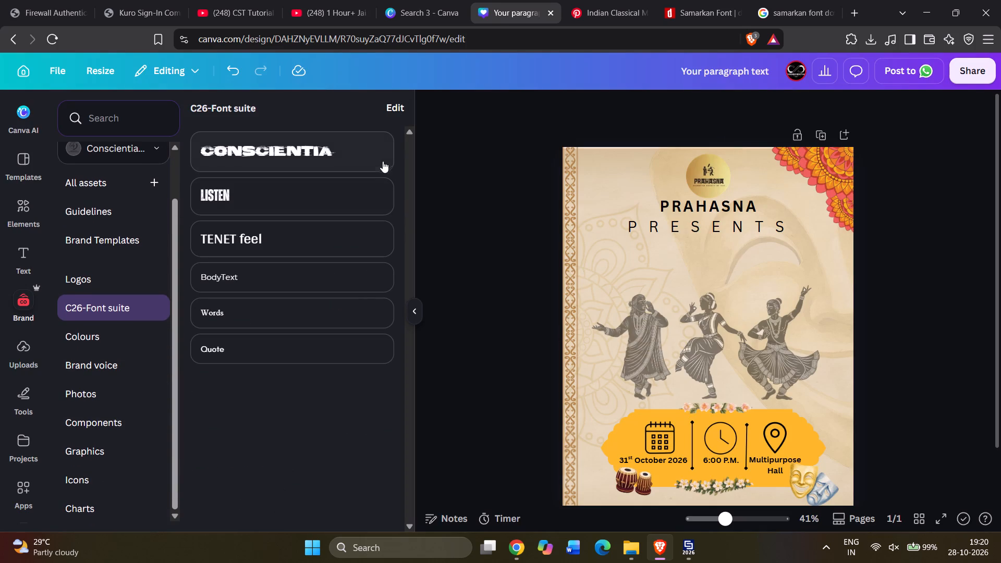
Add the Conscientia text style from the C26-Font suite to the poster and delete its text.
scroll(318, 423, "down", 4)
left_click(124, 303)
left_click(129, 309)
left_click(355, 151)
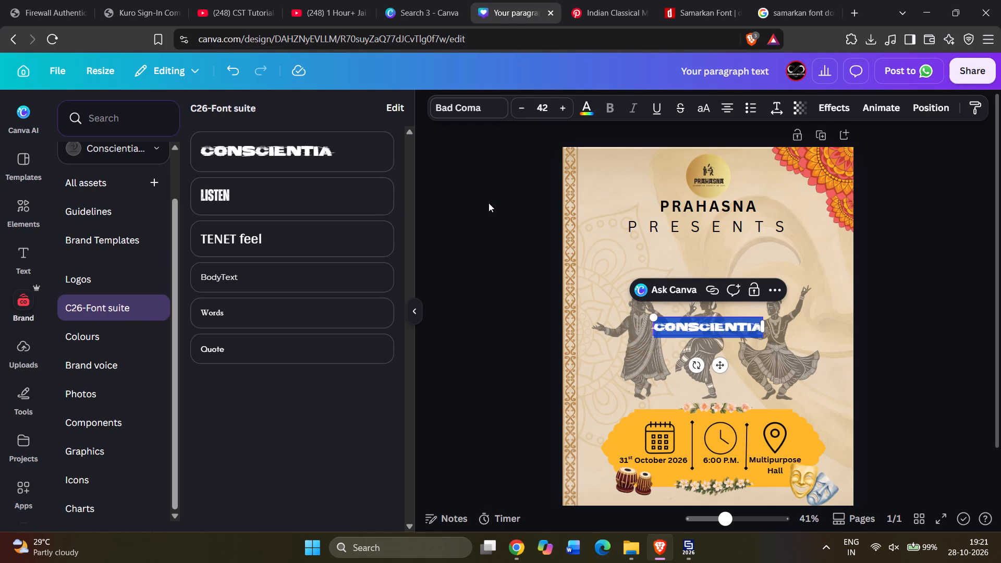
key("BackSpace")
Open the C26-Font suite for editing again and look through its text styles for a way to use Samarkan.
left_click(389, 101)
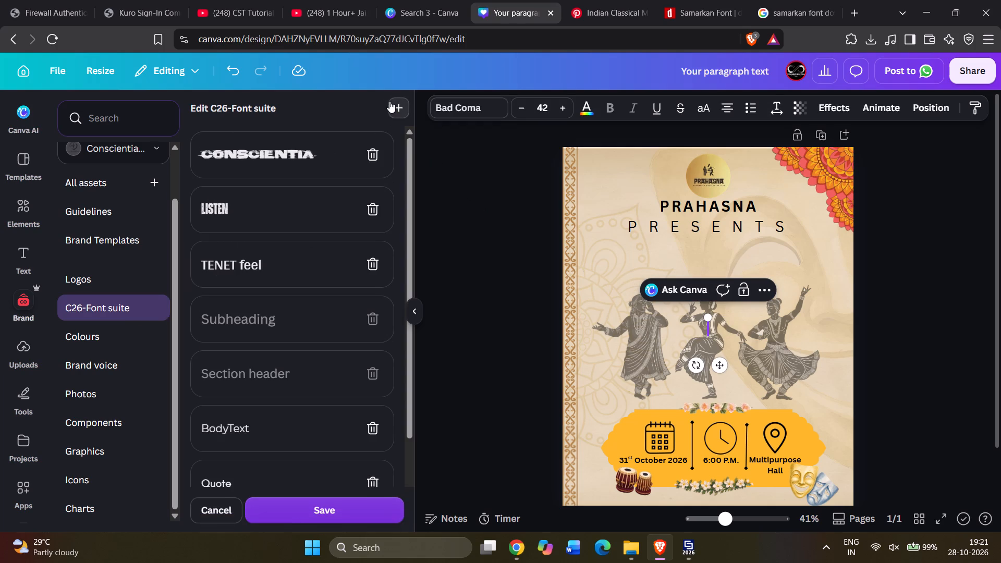
scroll(313, 531, "down", 8)
scroll(284, 420, "up", 2)
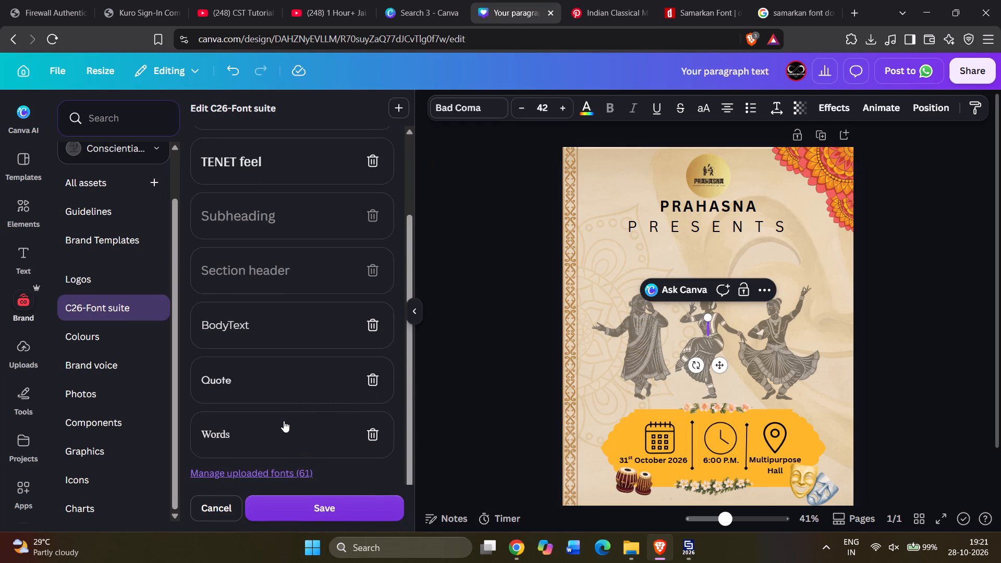
scroll(284, 421, "up", 1)
scroll(284, 421, "down", 3)
scroll(284, 422, "up", 4)
scroll(284, 419, "down", 4)
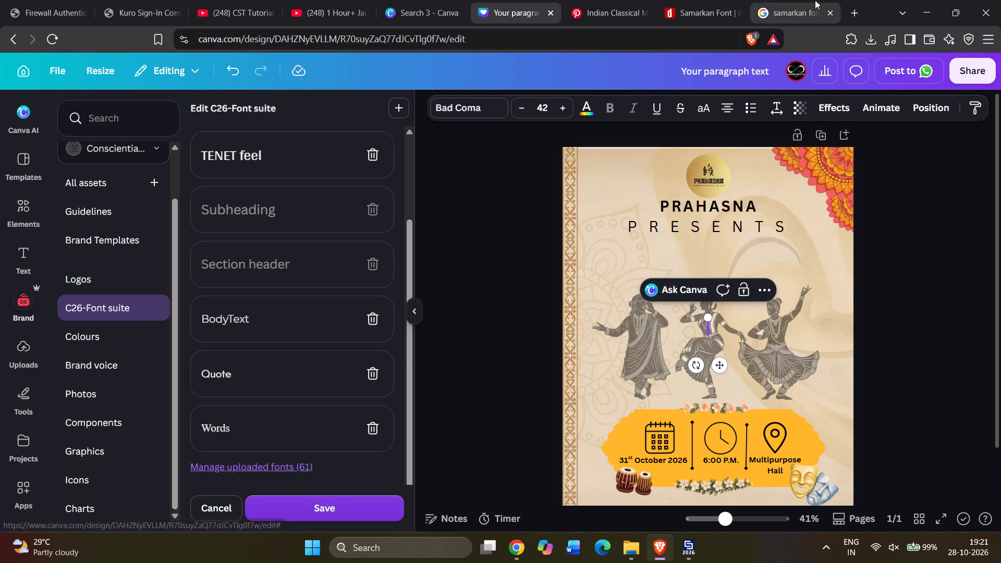
Switch to the web search results on downloading the Samarkan font for Canva.
left_click(790, 0)
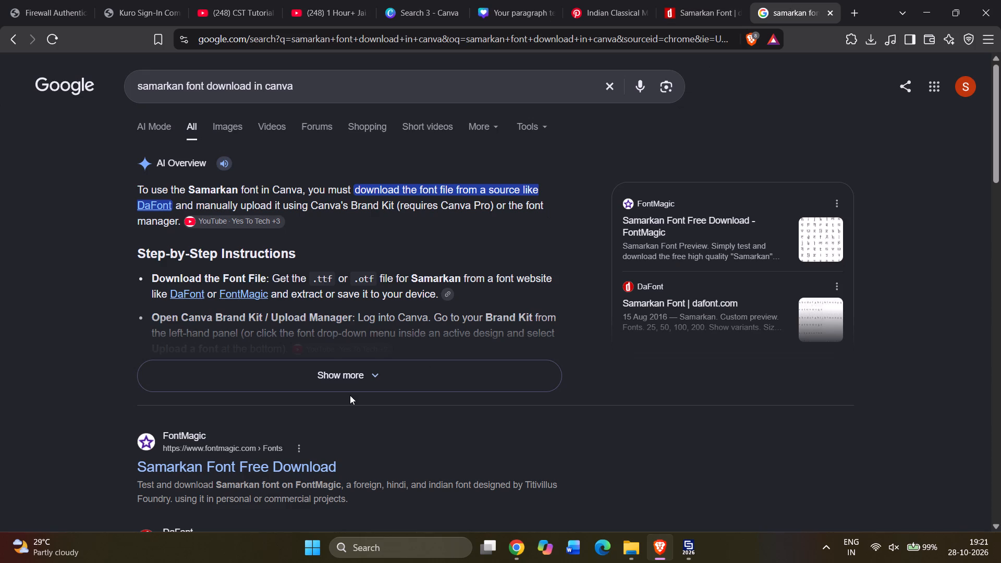
Expand the overview answer to read the full instructions for uploading the Samarkan font to Canva.
left_click(340, 375)
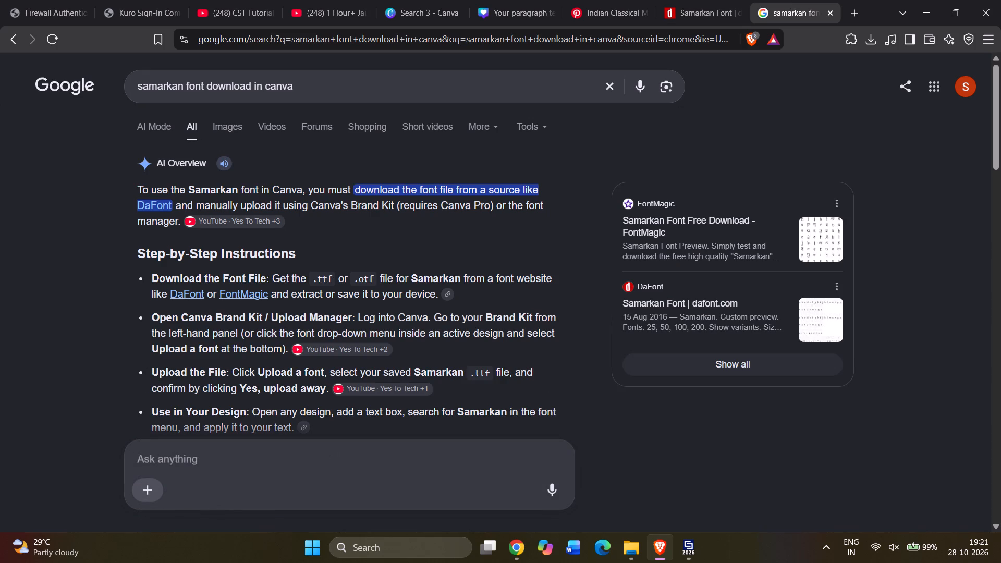
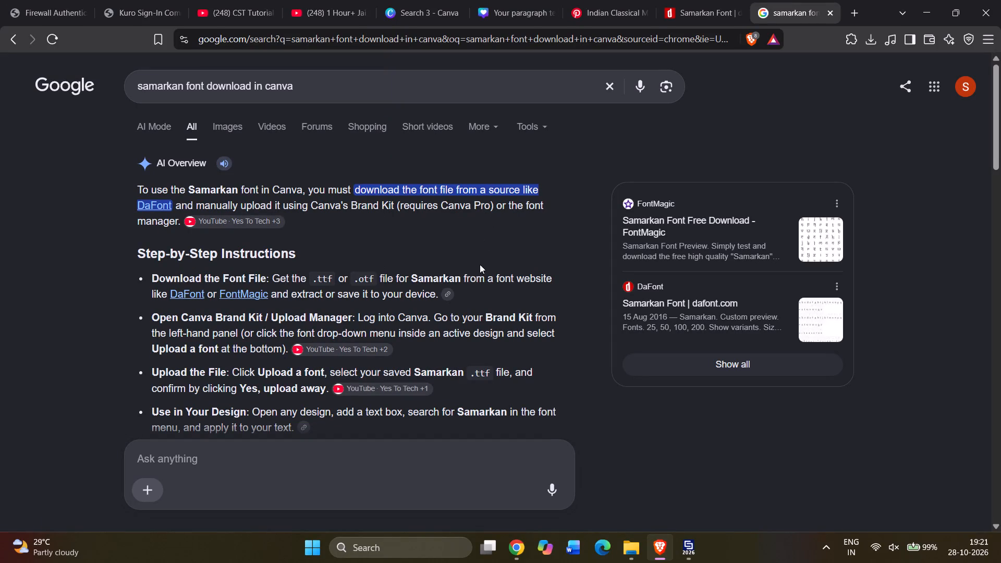
Return to the poster design and look through all assets of the Conscientia brand kit for a place to add the Samarkan font.
left_click(707, 4)
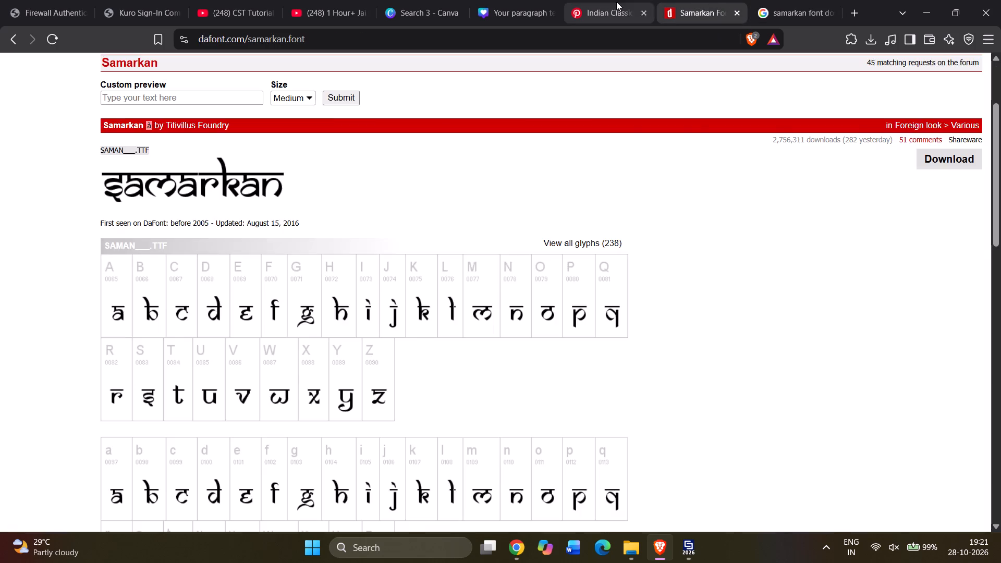
left_click(616, 2)
left_click(523, 3)
scroll(118, 333, "down", 4)
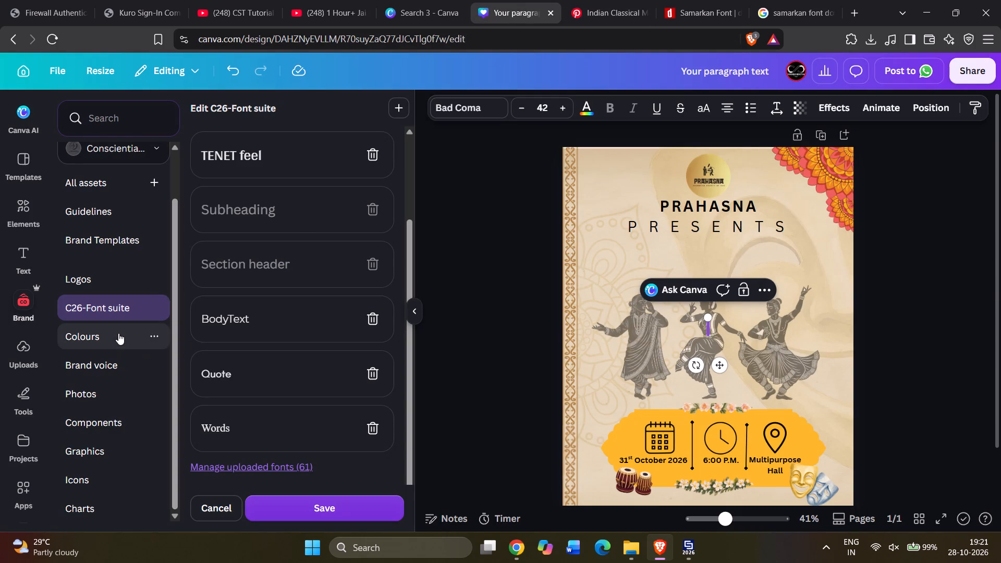
scroll(118, 333, "up", 4)
left_click(132, 236)
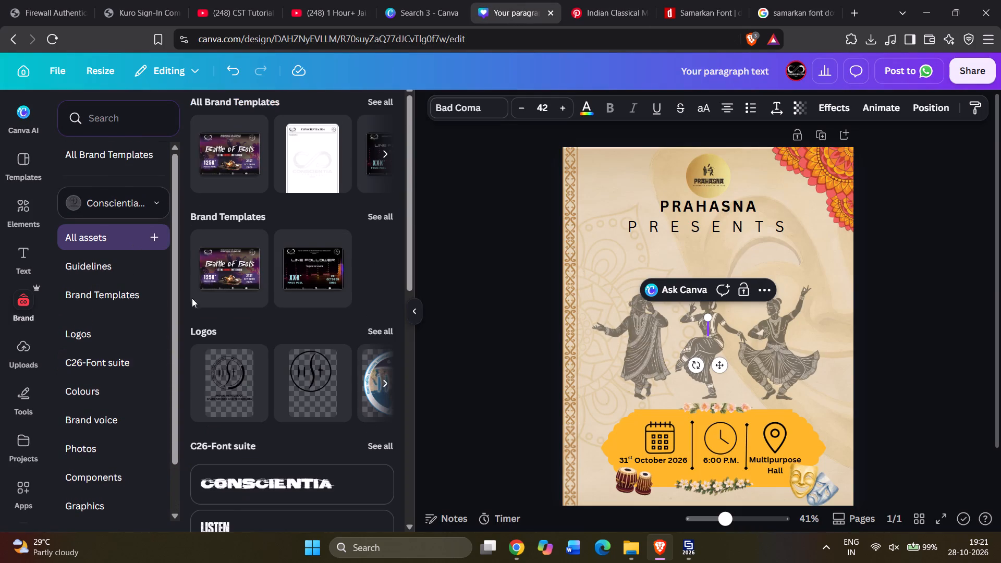
scroll(233, 354, "down", 17)
scroll(260, 384, "up", 1)
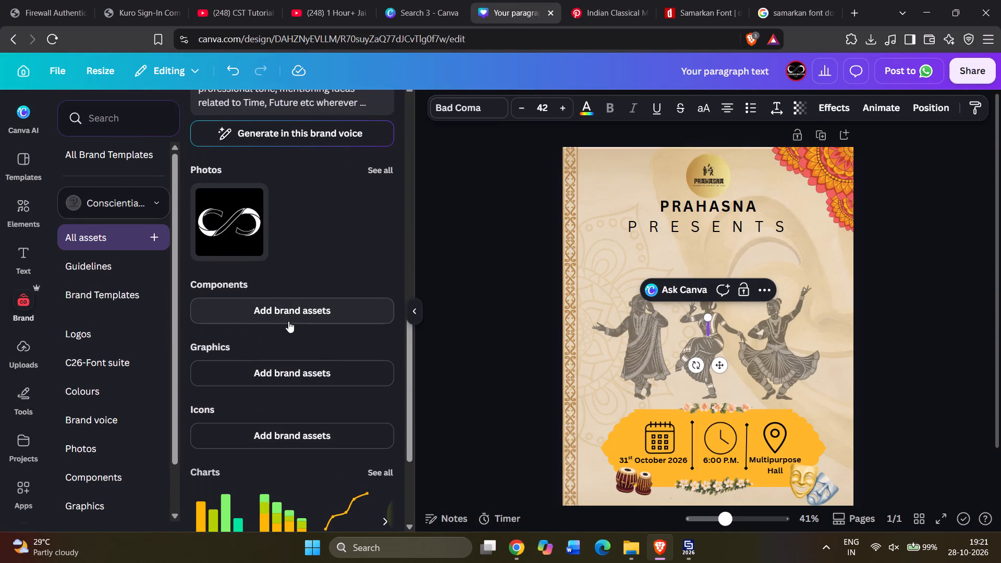
scroll(280, 368, "down", 7)
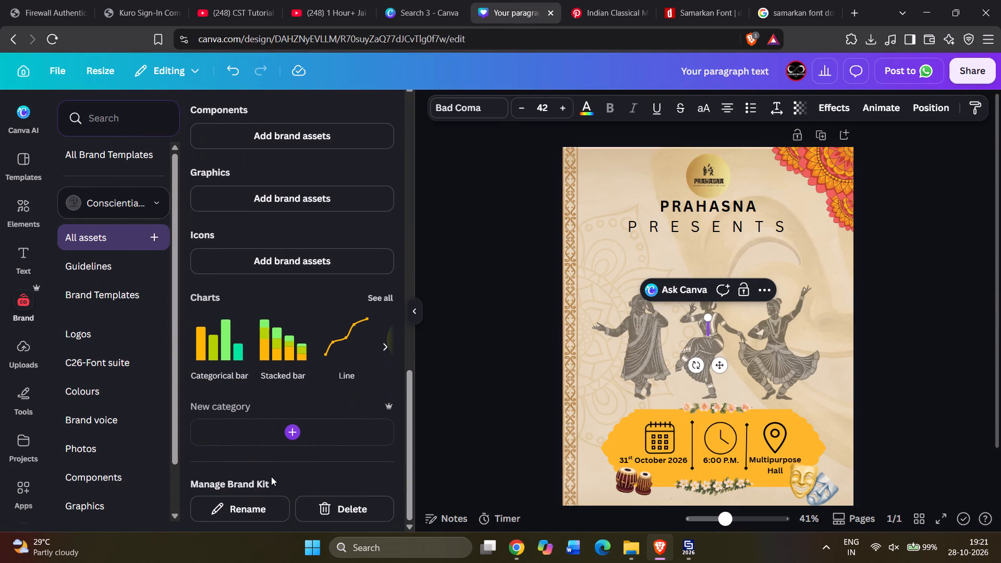
scroll(273, 473, "up", 15)
scroll(274, 463, "down", 4)
scroll(317, 265, "down", 4)
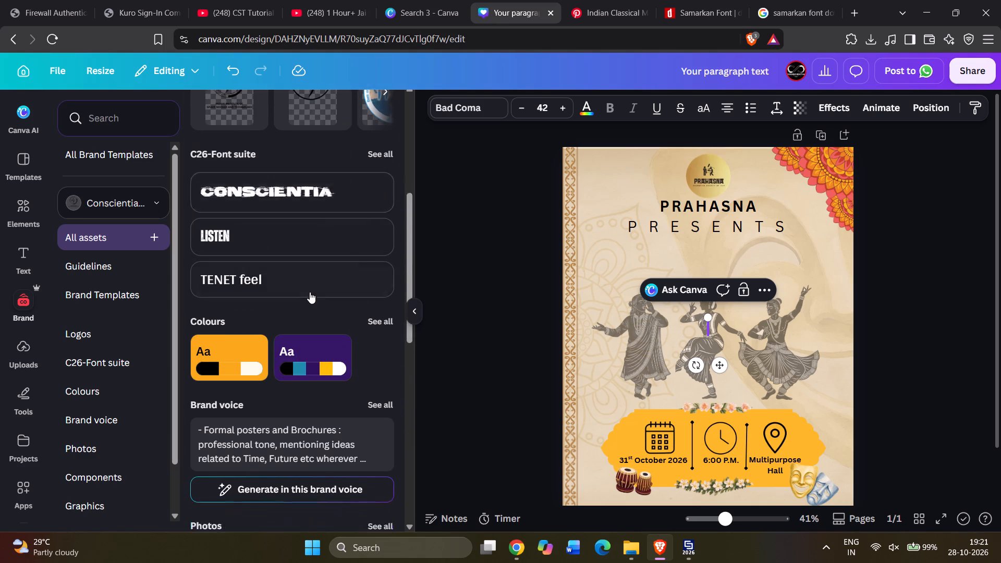
scroll(310, 292, "down", 4)
scroll(310, 268, "up", 1)
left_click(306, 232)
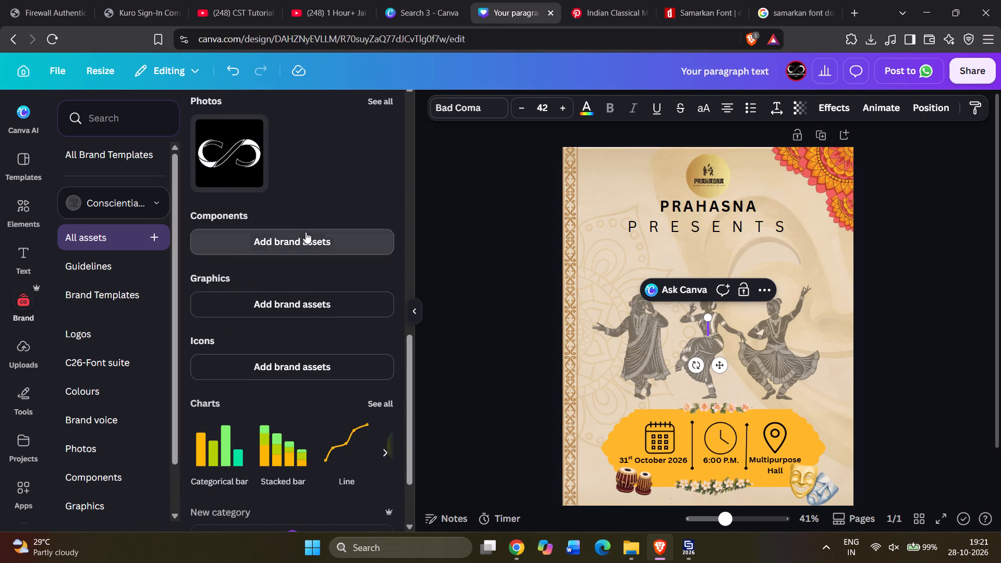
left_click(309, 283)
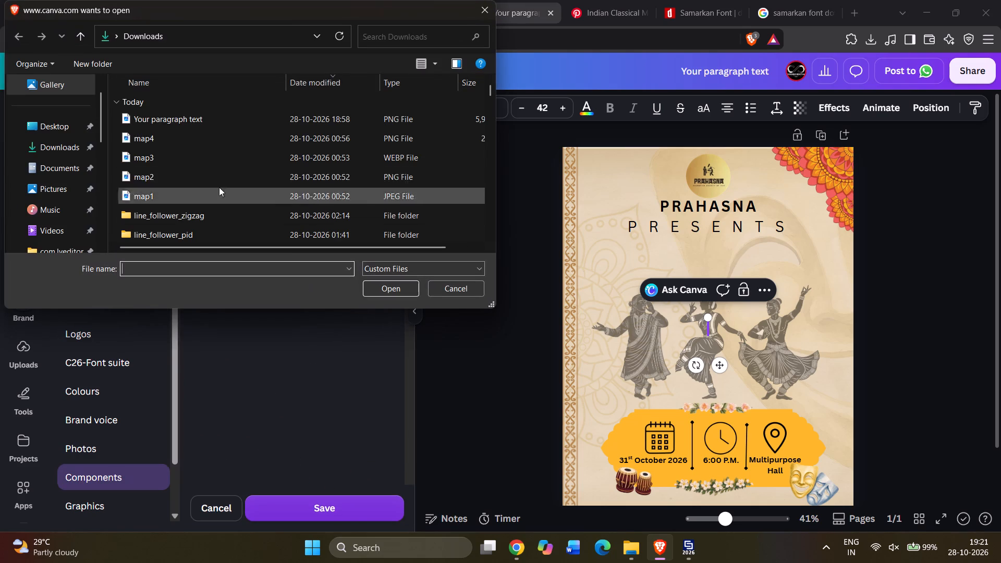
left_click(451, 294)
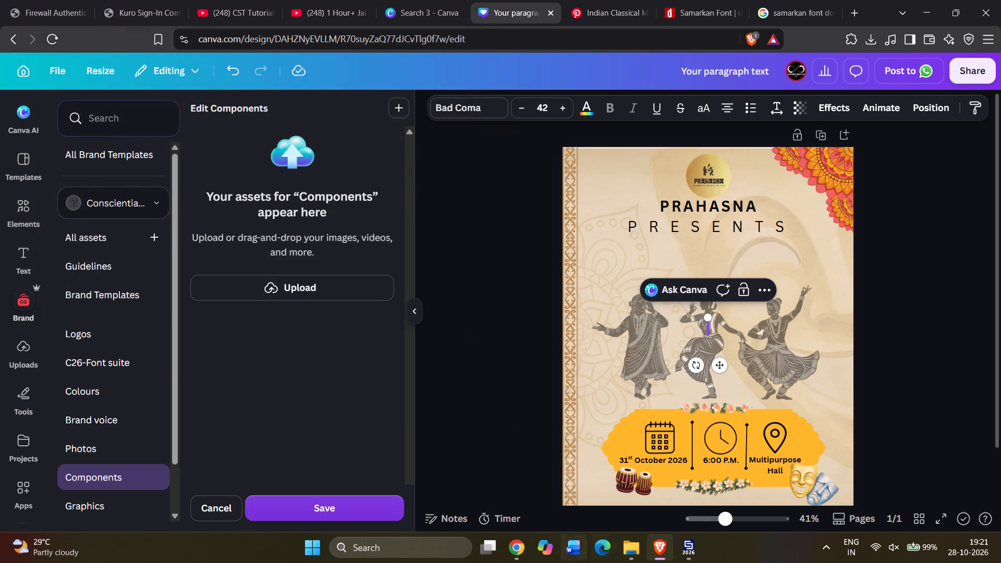
Switch to File Explorer, showing the downloaded samarkan archive with the SAMAN___ TrueType font file.
left_click(629, 543)
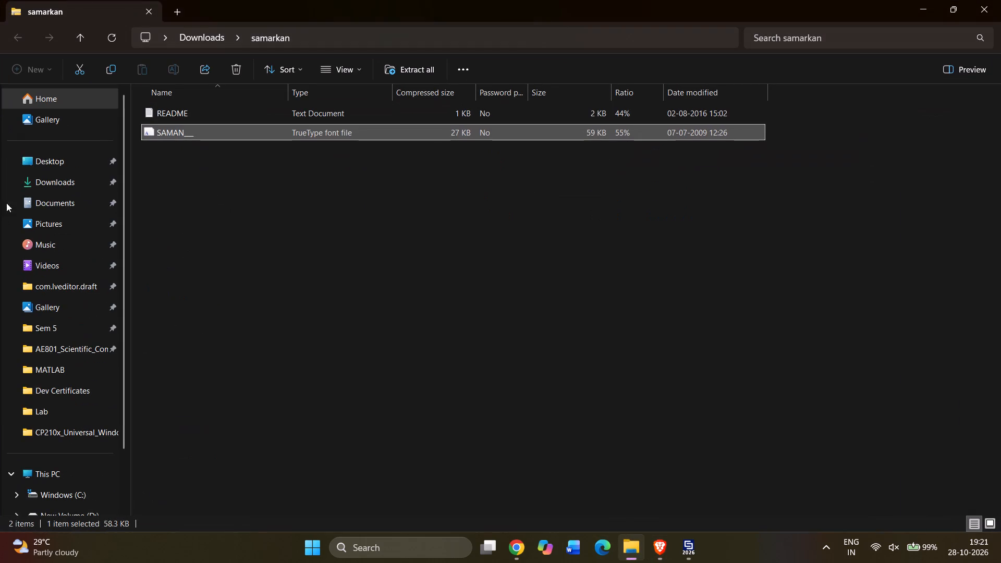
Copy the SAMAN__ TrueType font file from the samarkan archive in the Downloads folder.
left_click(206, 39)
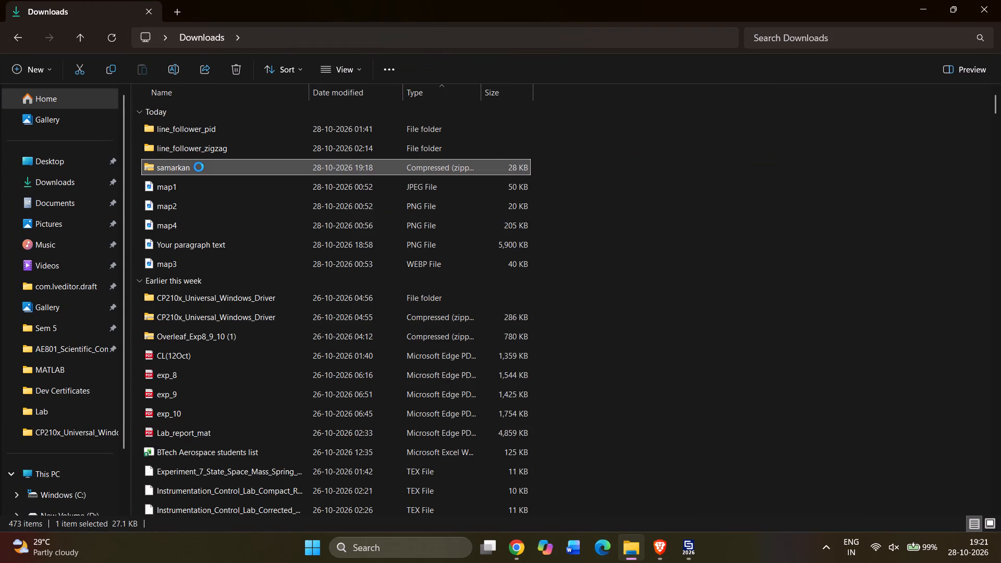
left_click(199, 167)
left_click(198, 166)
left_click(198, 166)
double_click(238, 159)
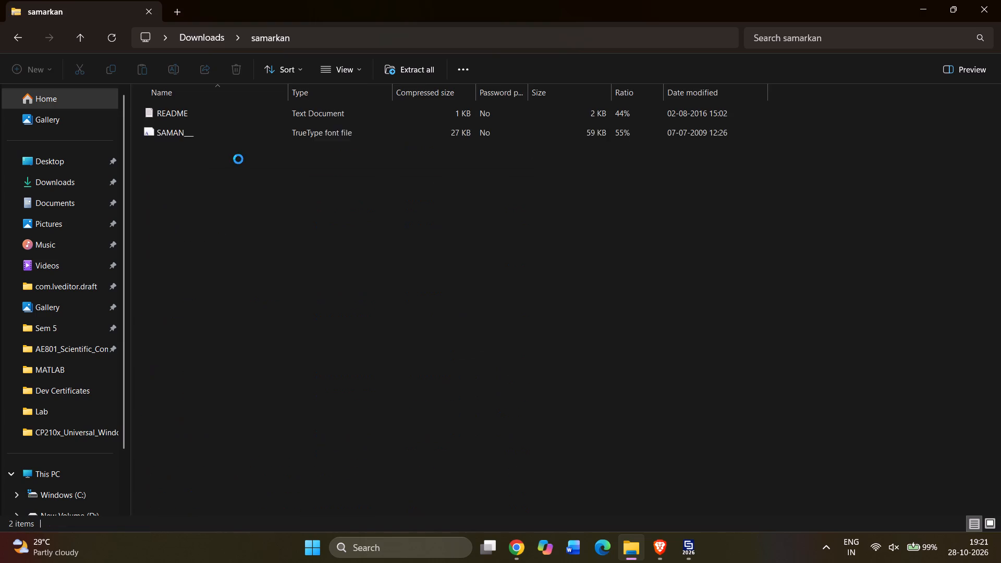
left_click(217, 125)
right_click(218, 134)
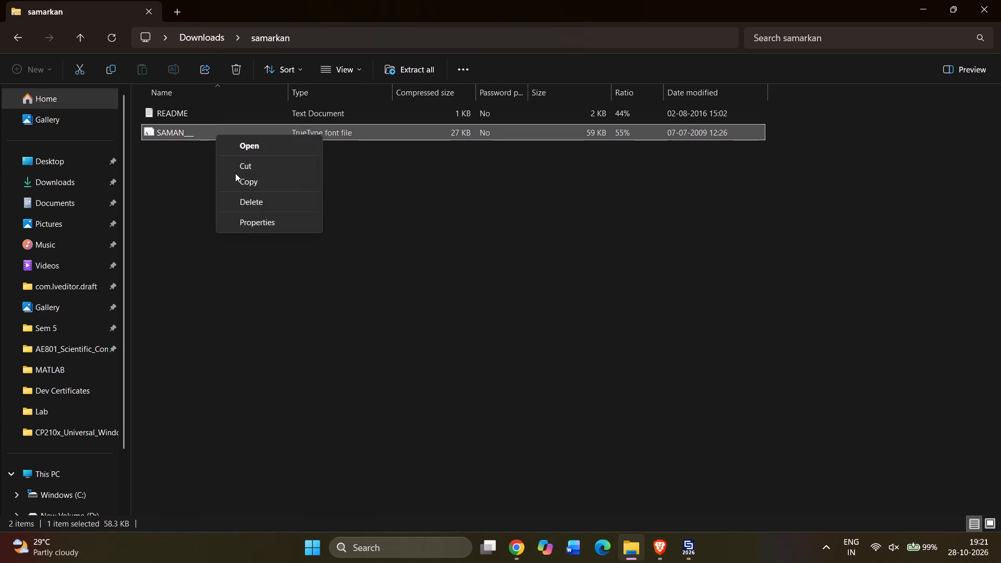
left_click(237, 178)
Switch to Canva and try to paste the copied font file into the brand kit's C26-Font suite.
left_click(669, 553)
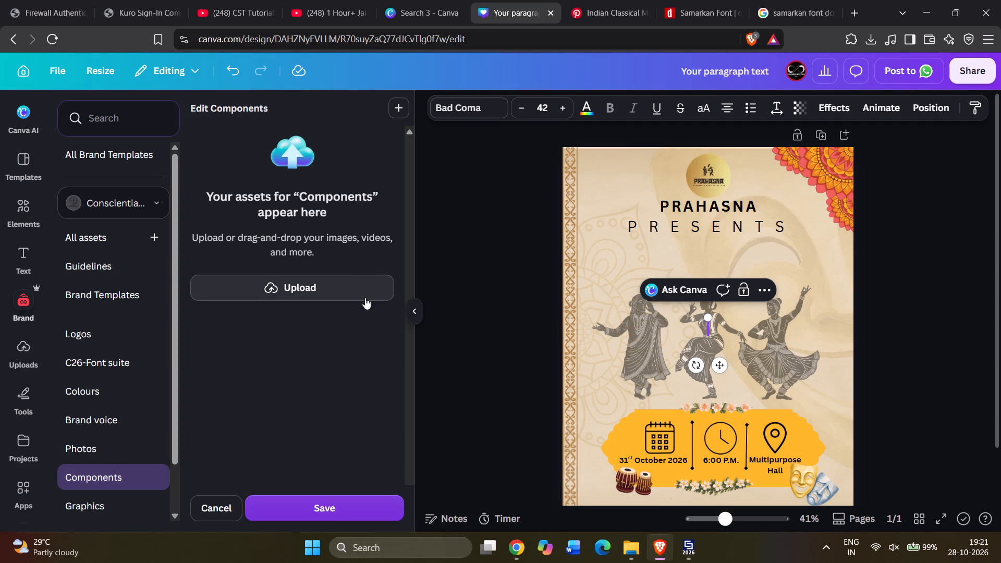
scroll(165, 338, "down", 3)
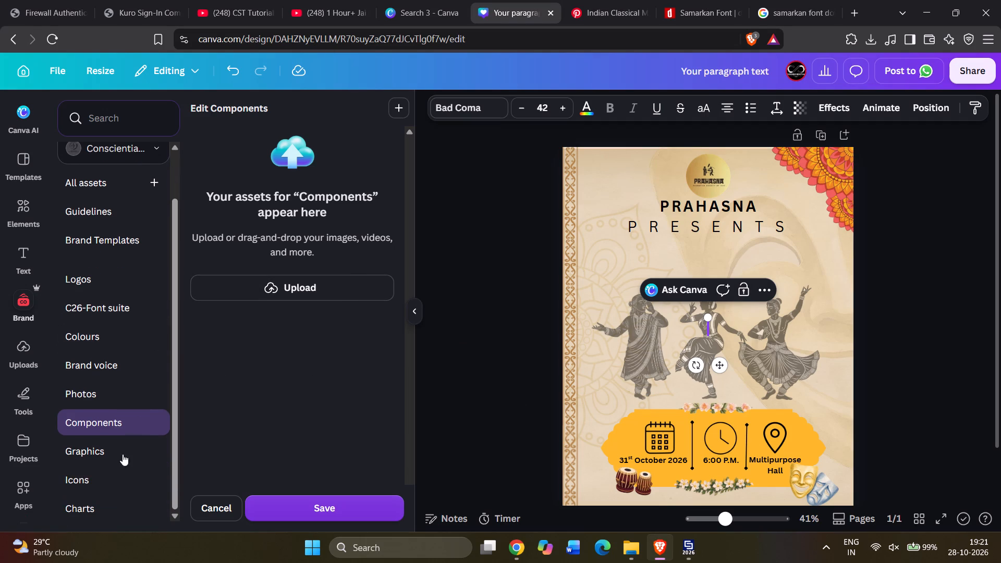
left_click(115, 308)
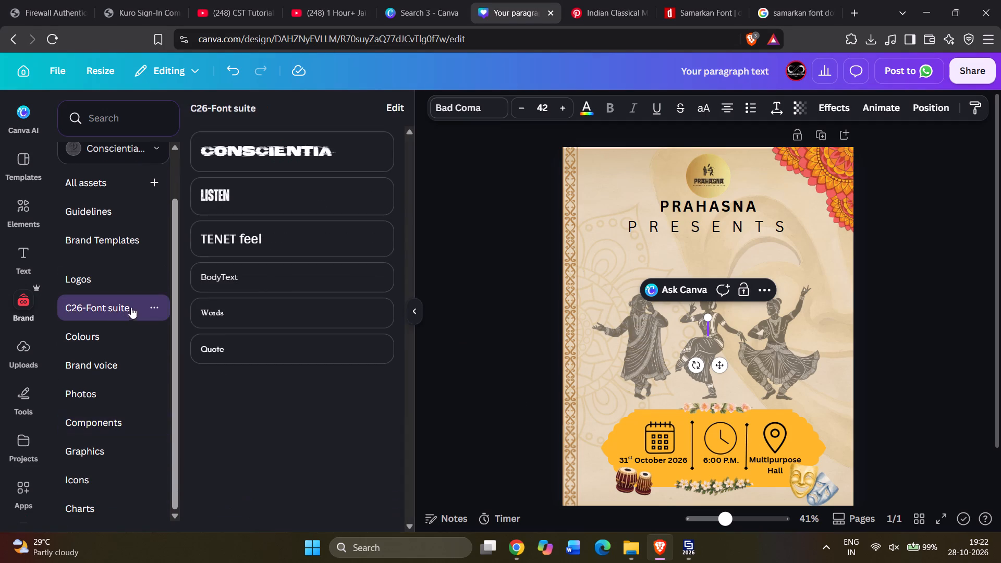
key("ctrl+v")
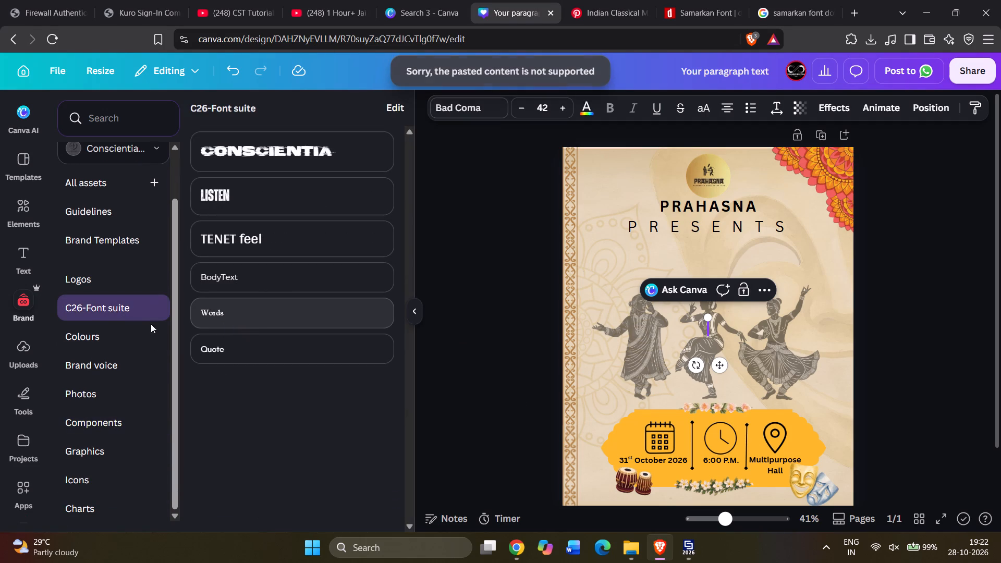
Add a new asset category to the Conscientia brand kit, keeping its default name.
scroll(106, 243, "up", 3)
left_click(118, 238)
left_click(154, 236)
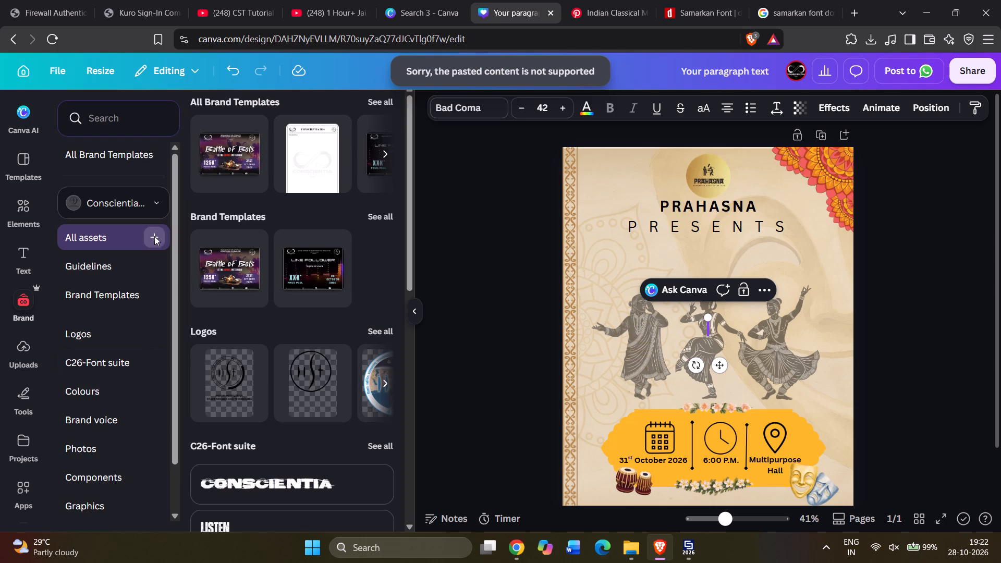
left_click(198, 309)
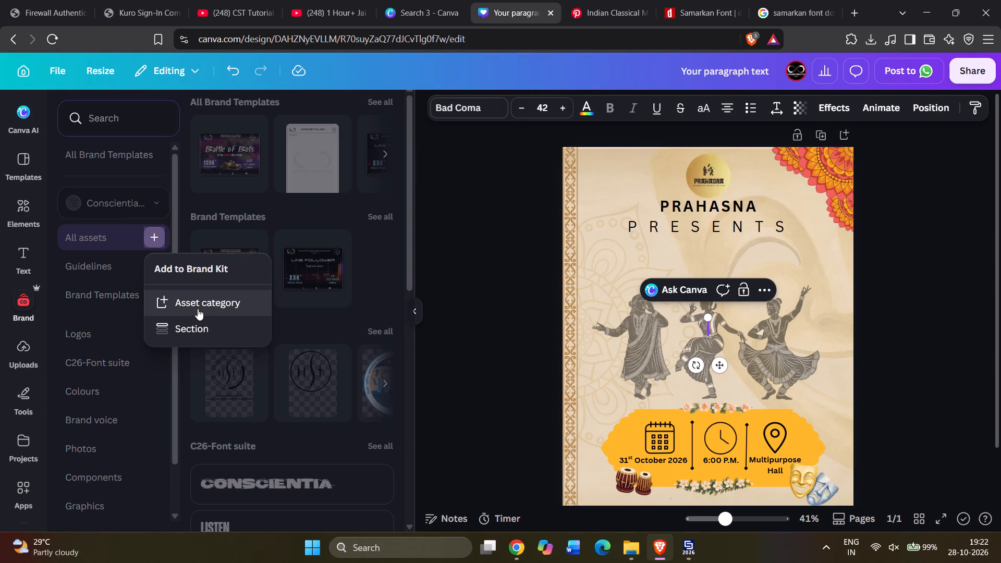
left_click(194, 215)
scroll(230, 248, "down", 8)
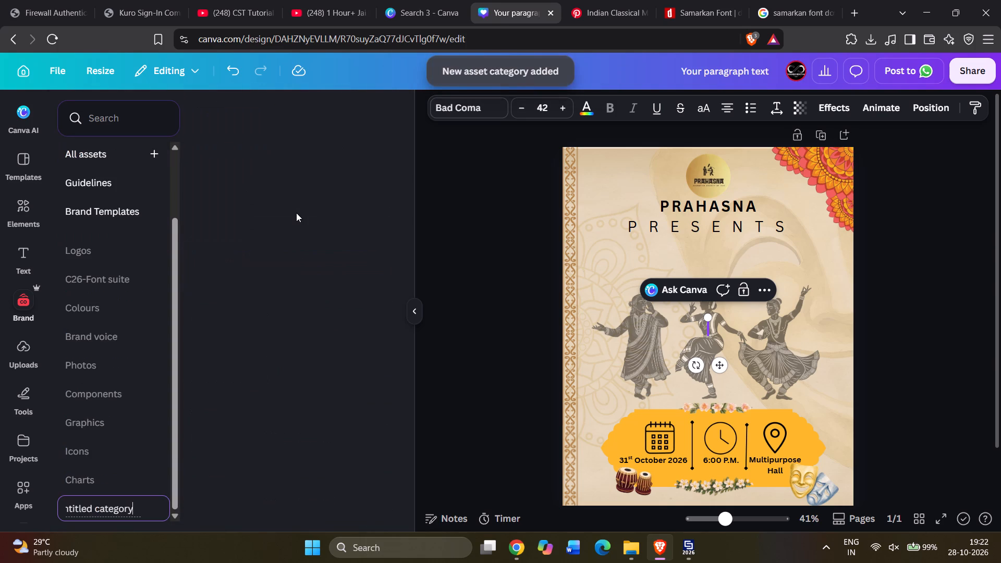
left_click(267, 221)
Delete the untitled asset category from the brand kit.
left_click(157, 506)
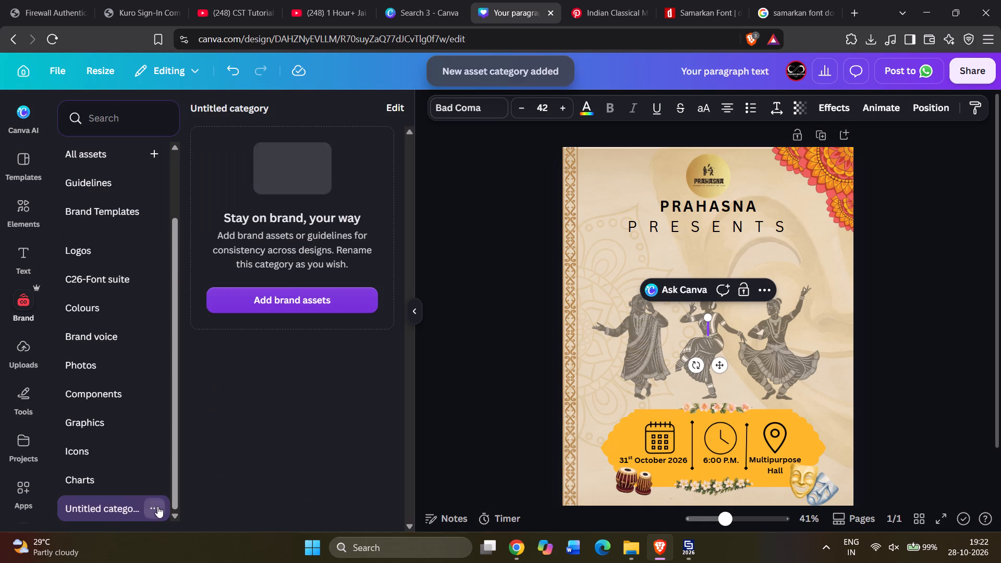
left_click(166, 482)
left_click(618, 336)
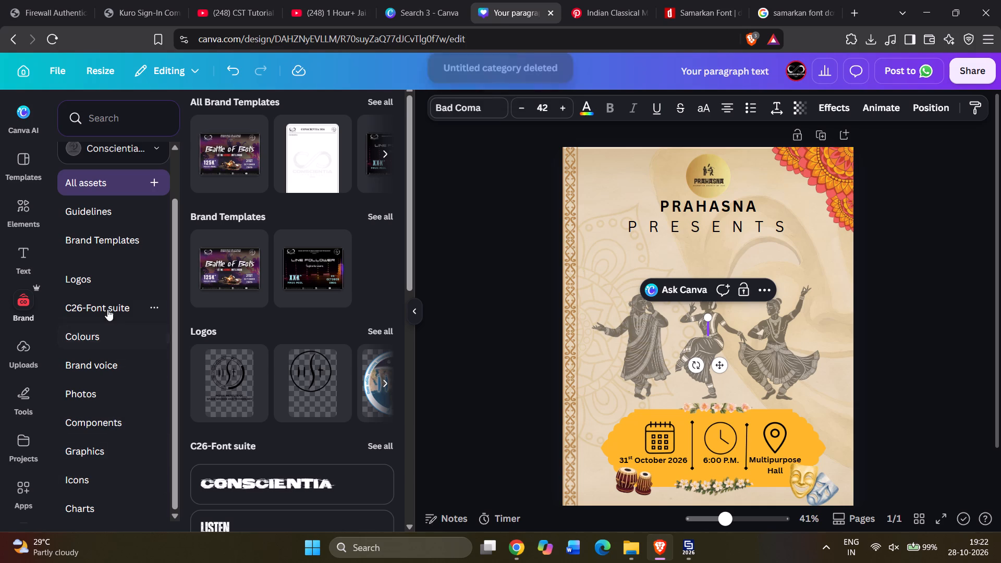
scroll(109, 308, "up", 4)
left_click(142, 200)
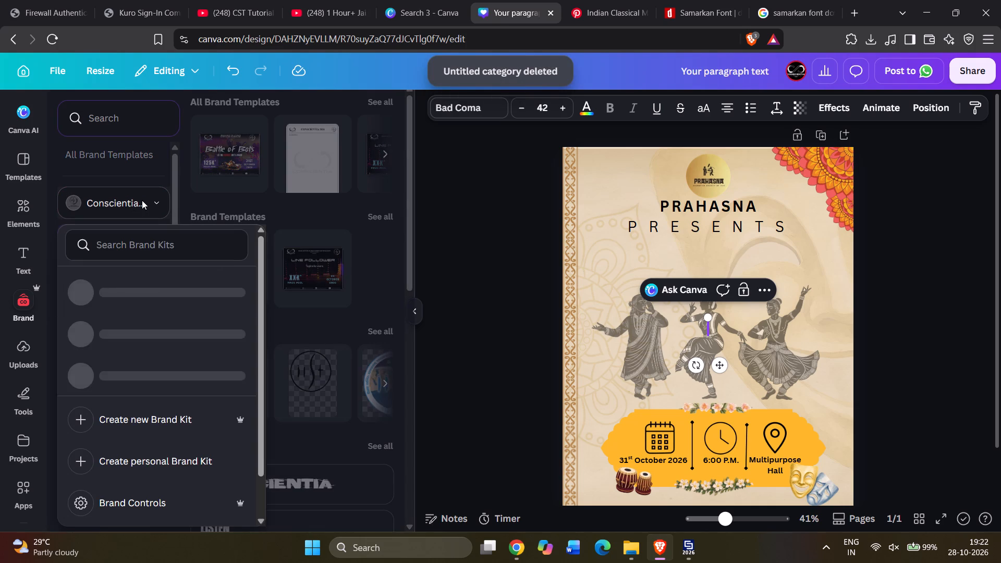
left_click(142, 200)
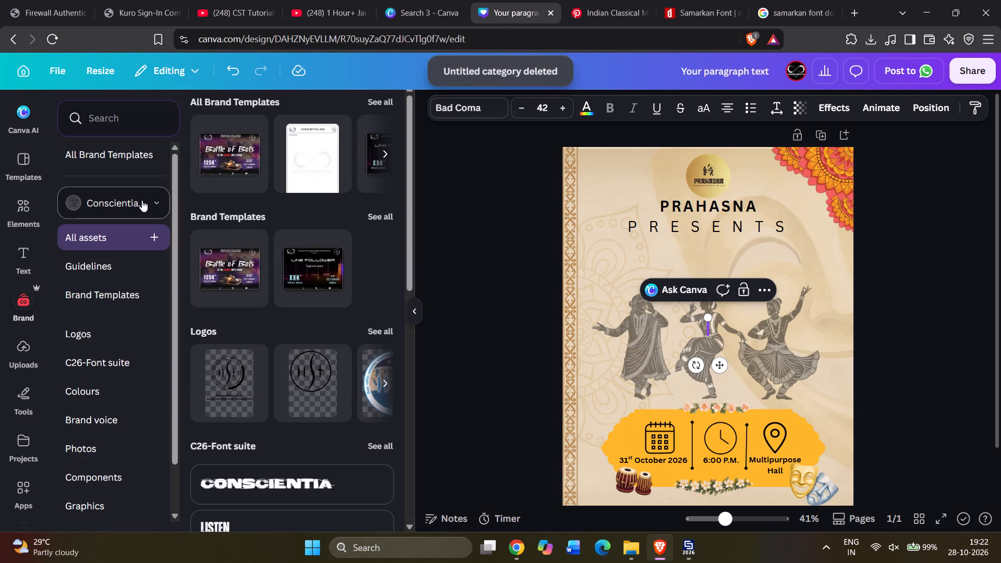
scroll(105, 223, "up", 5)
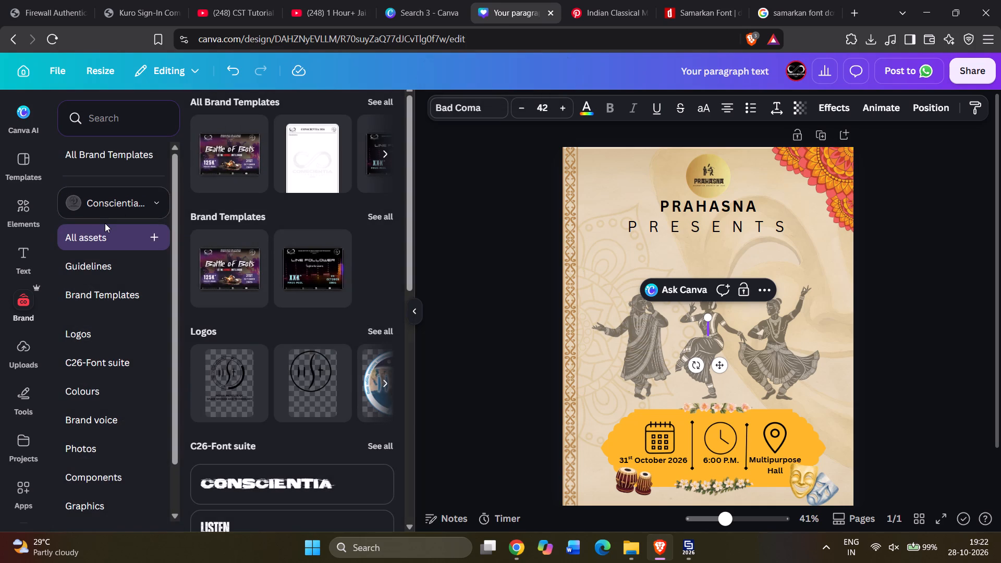
Ask a follow-up question under the Samarkan web search's AI answer: "it is added but it is not showing".
left_click(704, 0)
left_click(759, 4)
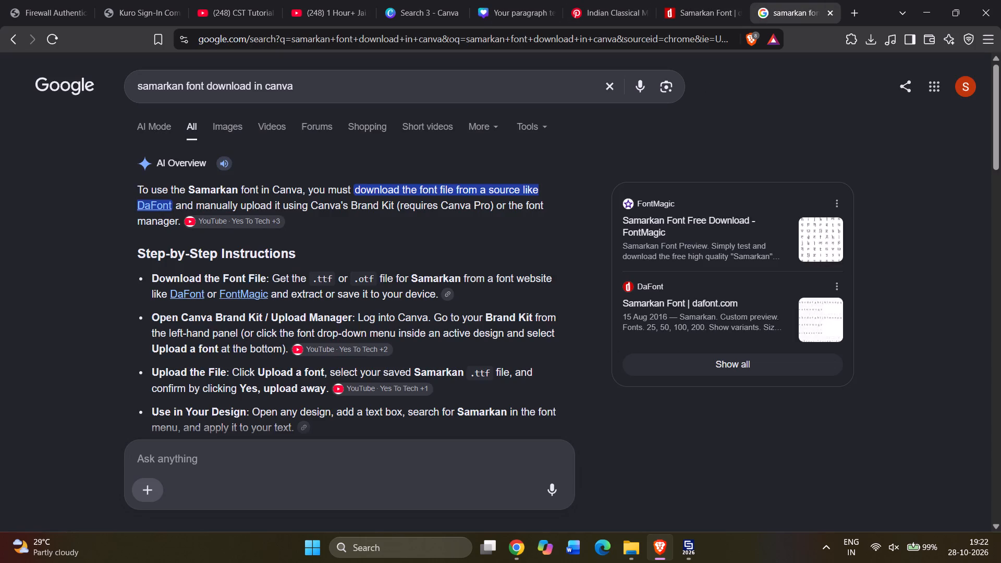
scroll(257, 442, "down", 3)
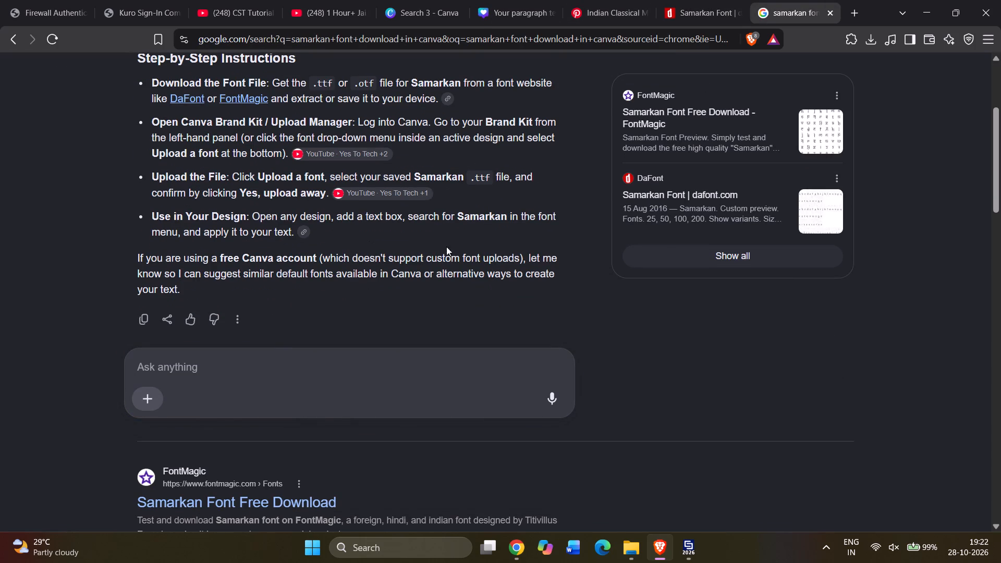
left_click(265, 373)
type("it is added but it sho")
key("BackSpace")
key("BackSpace")
key("BackSpace")
type("is not so")
key("BackSpace")
type("howing")
key("space")
key("Return")
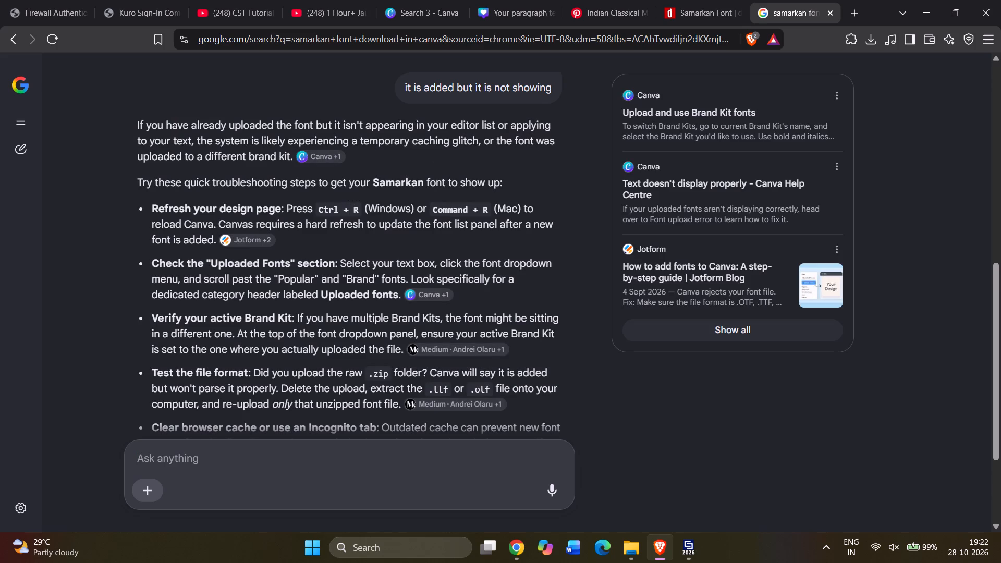
Return to the Canva poster design and reload the page to refresh its font list.
left_click(722, 0)
left_click(583, 0)
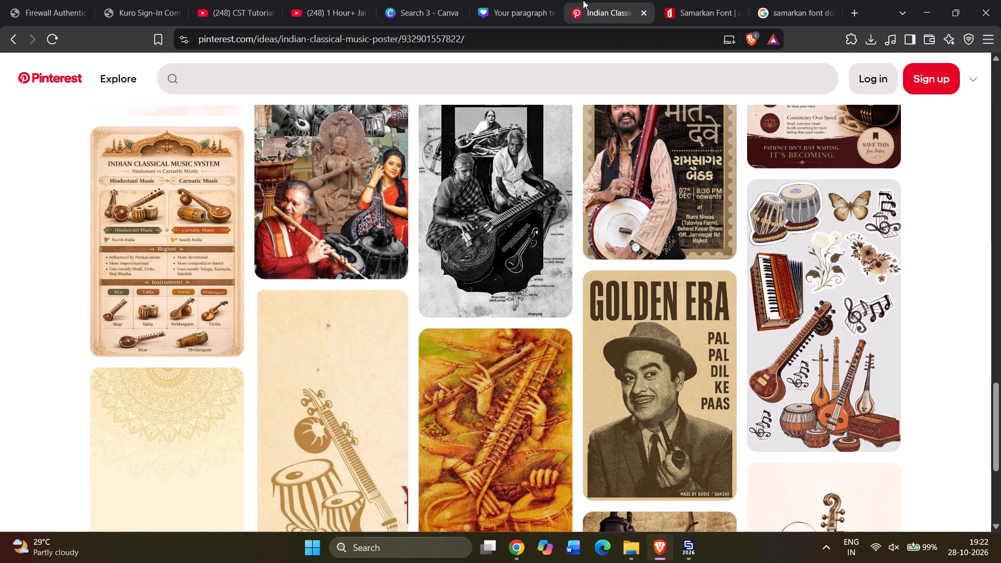
left_click(504, 0)
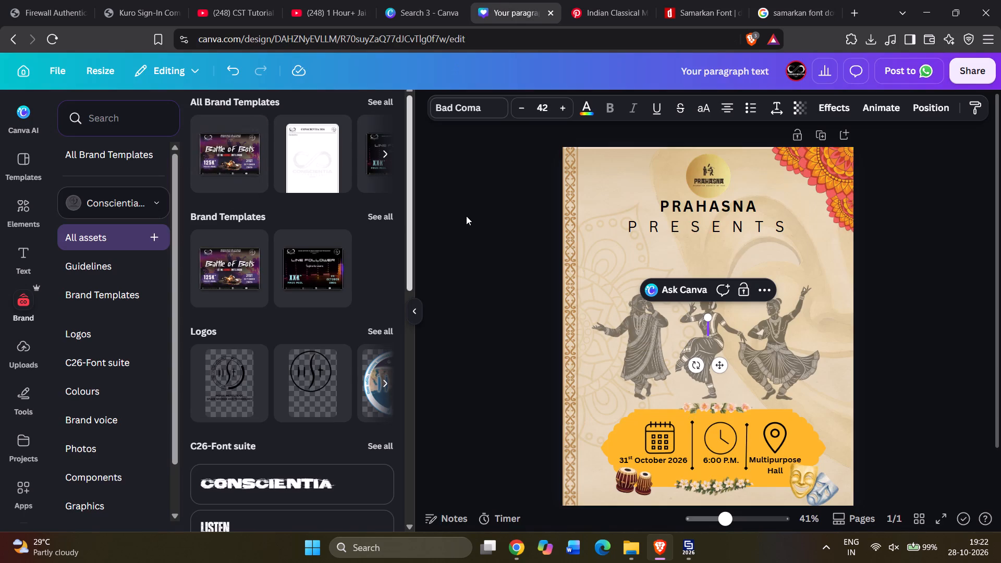
left_click(466, 216)
key("ctrl+r")
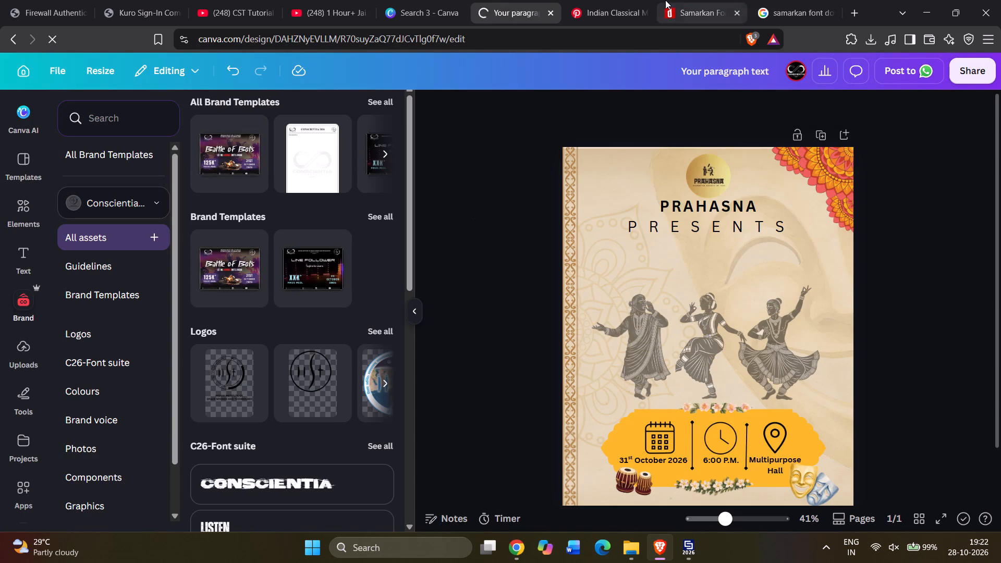
Check the troubleshooting advice on the missing Samarkan font again and return to the poster design.
left_click(759, 0)
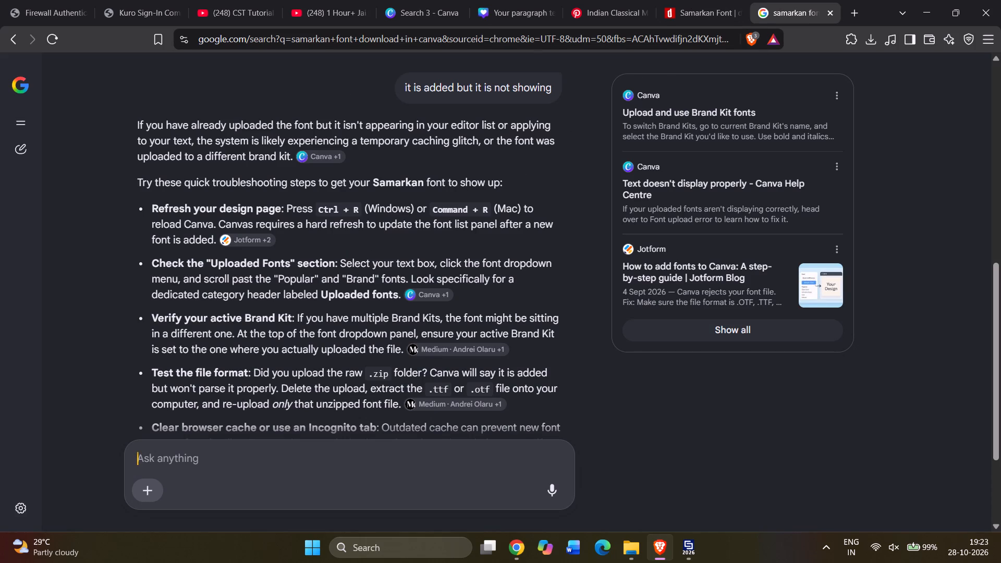
left_click(719, 0)
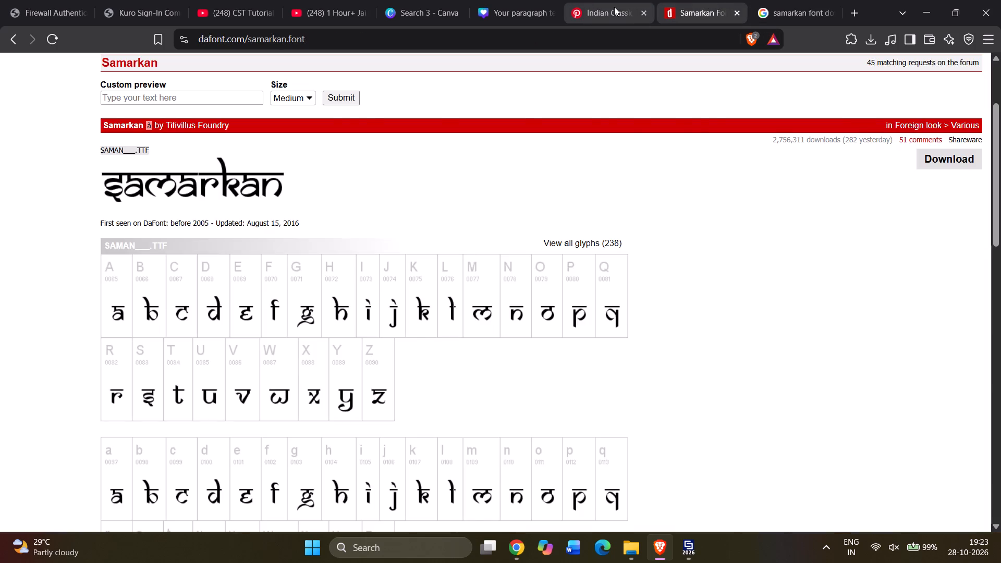
left_click(614, 7)
left_click(518, 11)
Switch the design's text styles from Conscientia 2026 to the kit named Brand Kit and look through them.
left_click(26, 254)
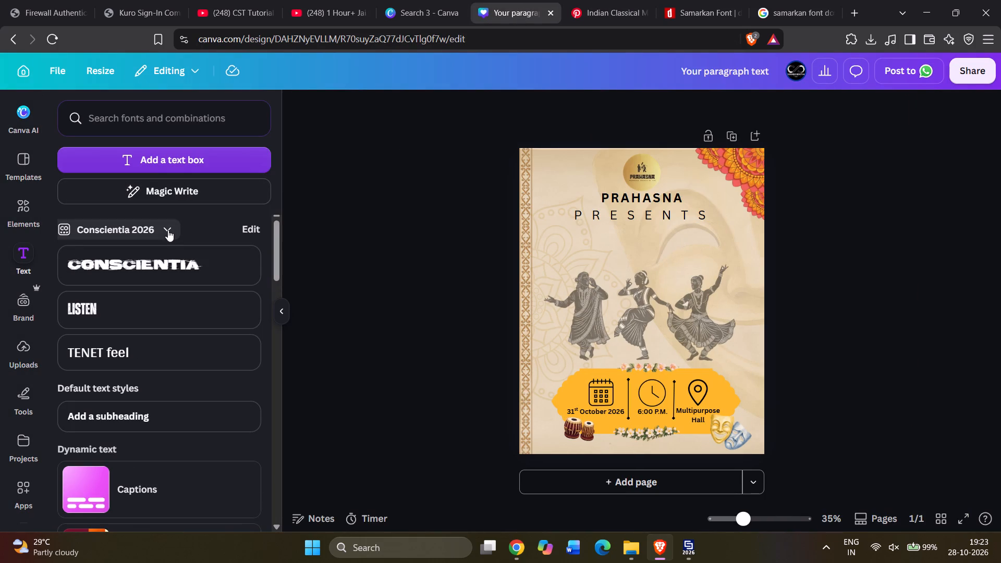
left_click(161, 230)
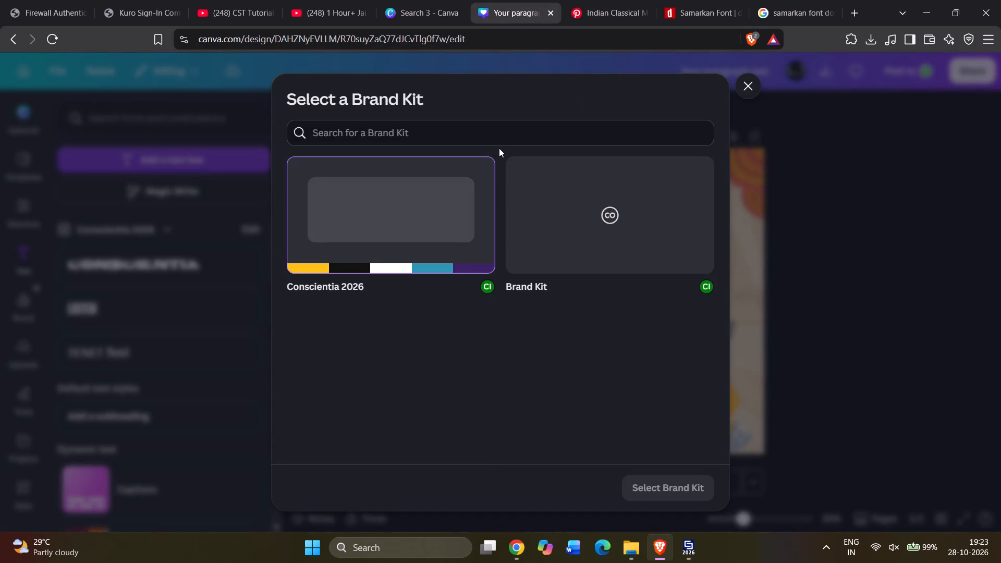
left_click(570, 219)
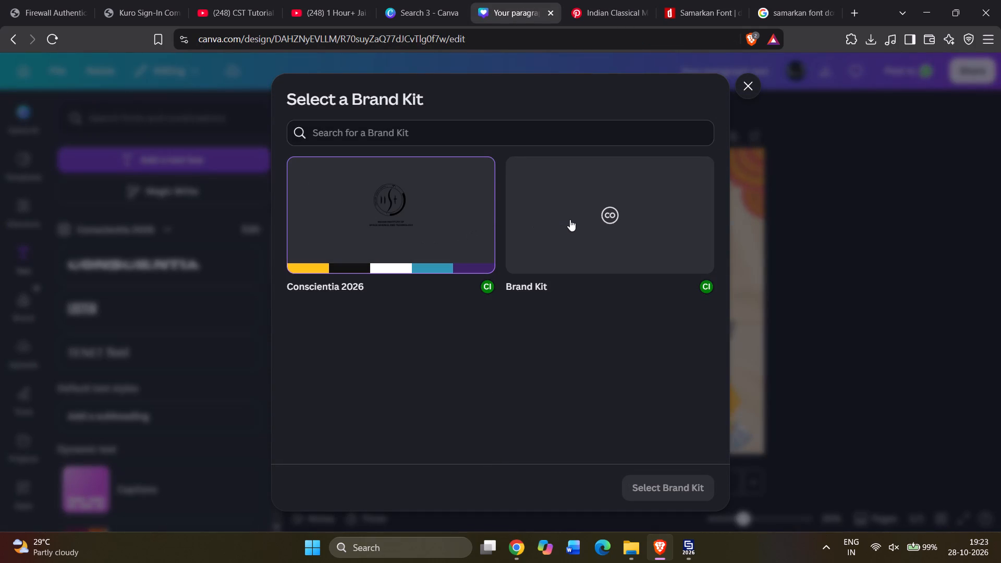
left_click(365, 198)
left_click(679, 489)
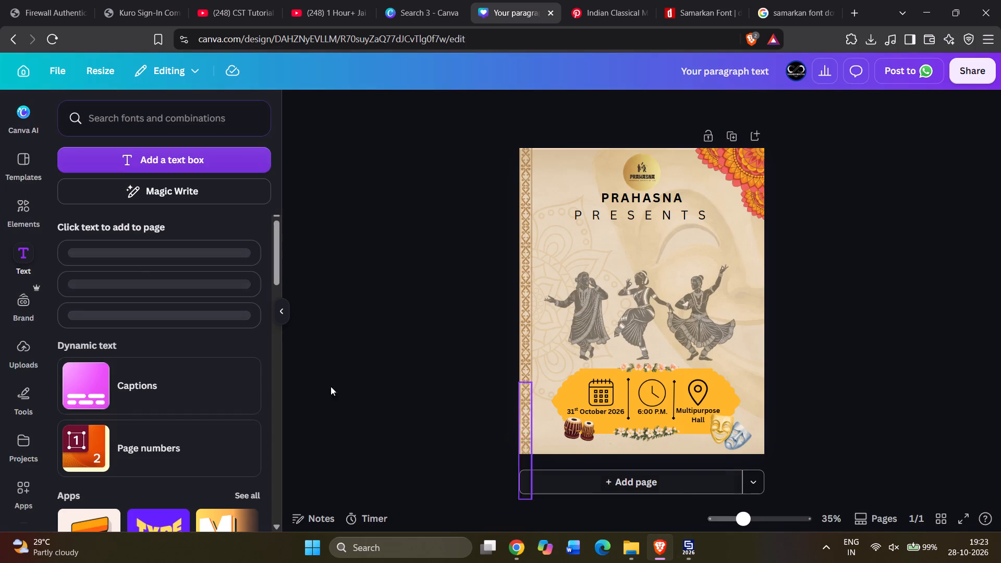
scroll(180, 266, "down", 1)
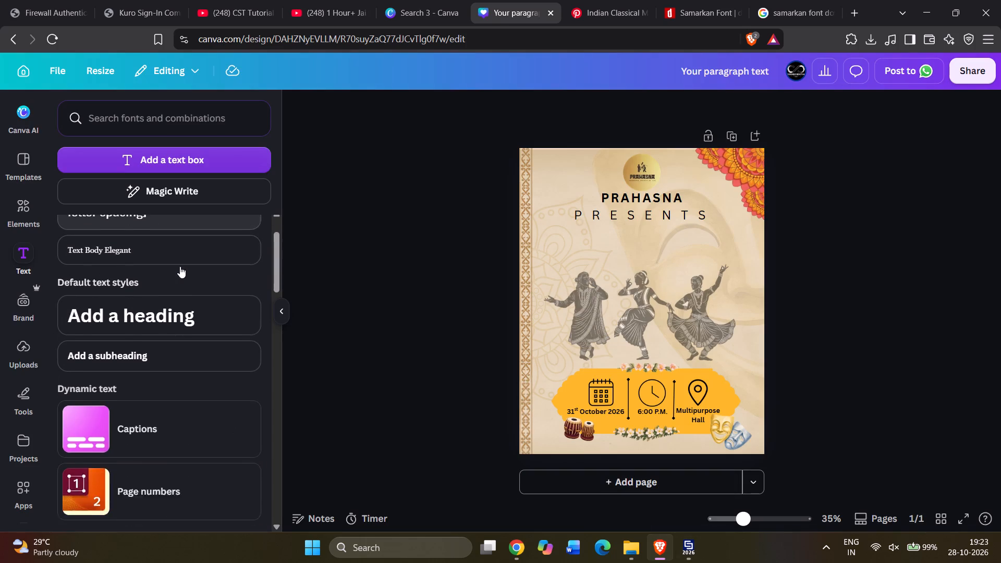
scroll(180, 266, "up", 2)
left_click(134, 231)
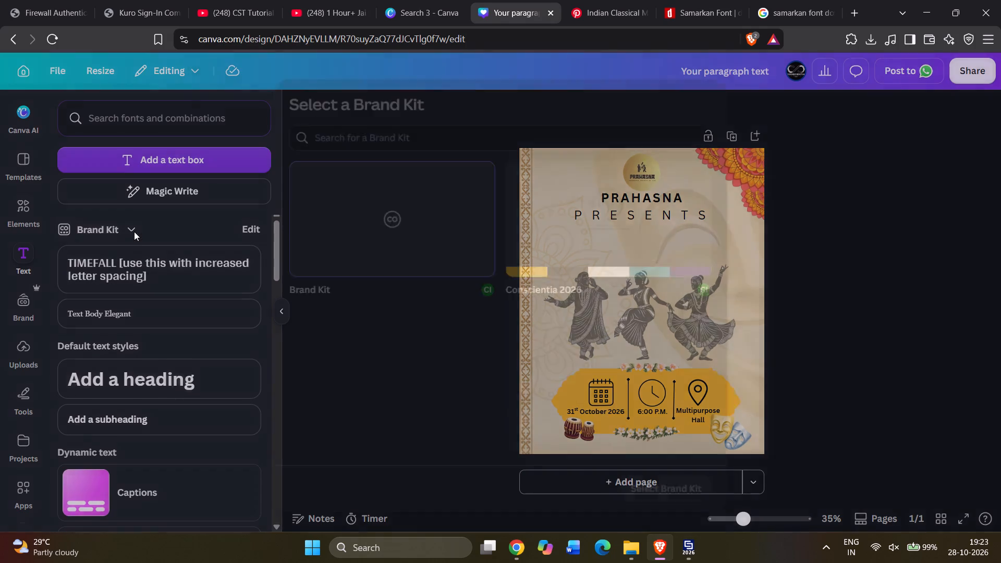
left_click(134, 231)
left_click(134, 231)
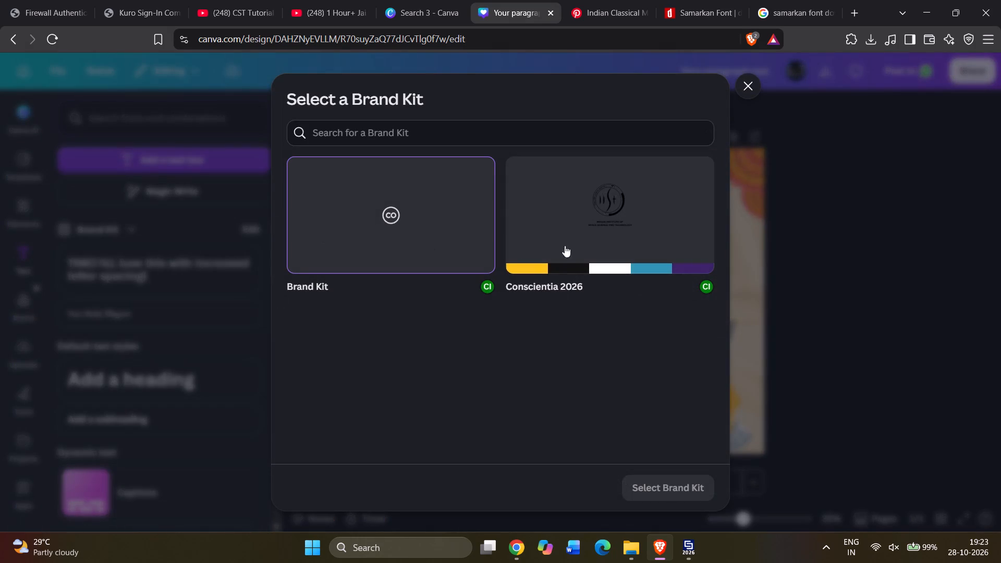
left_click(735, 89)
Search the fonts and text combinations for "samar".
left_click(43, 119)
left_click(81, 114)
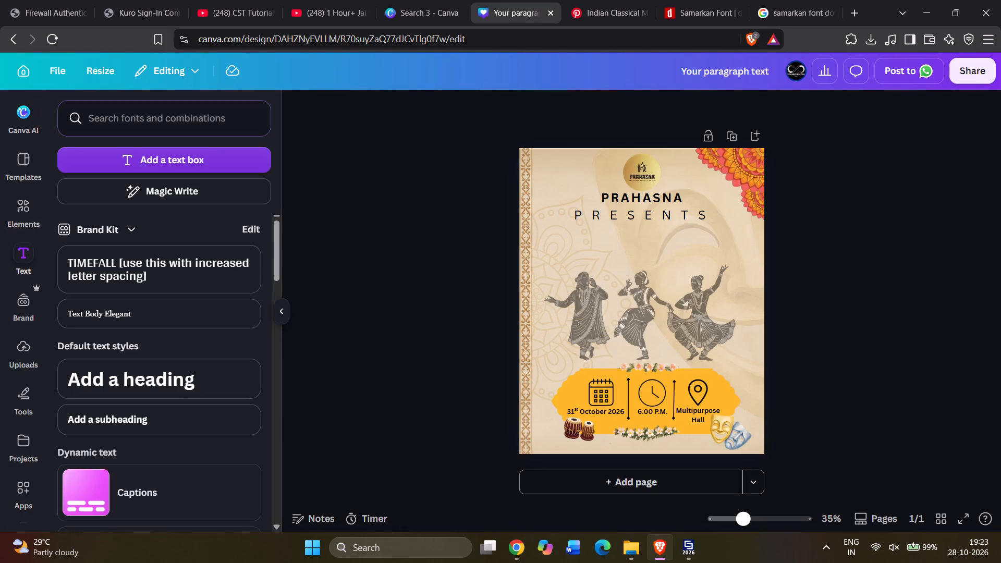
left_click(135, 122)
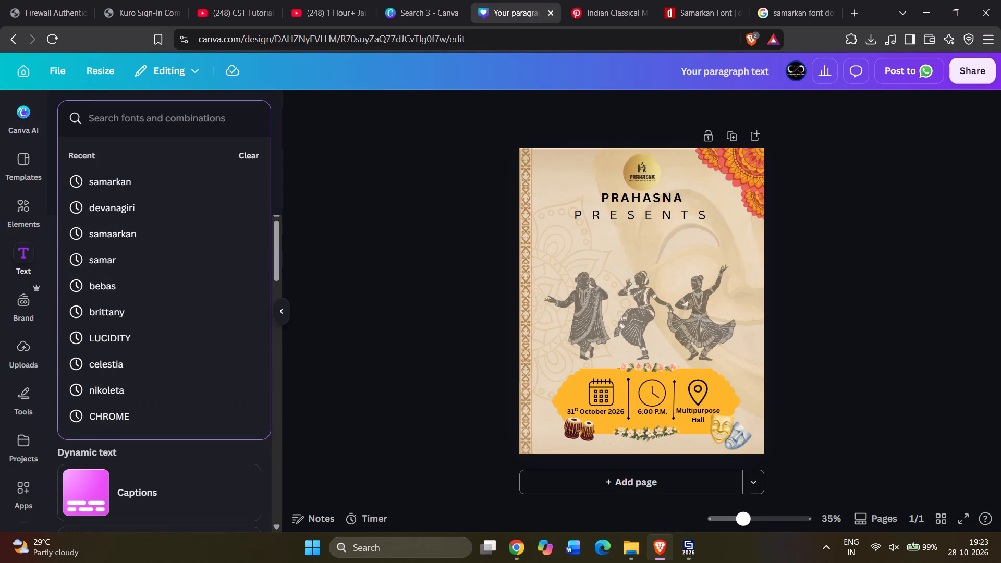
type("samar")
key("Return")
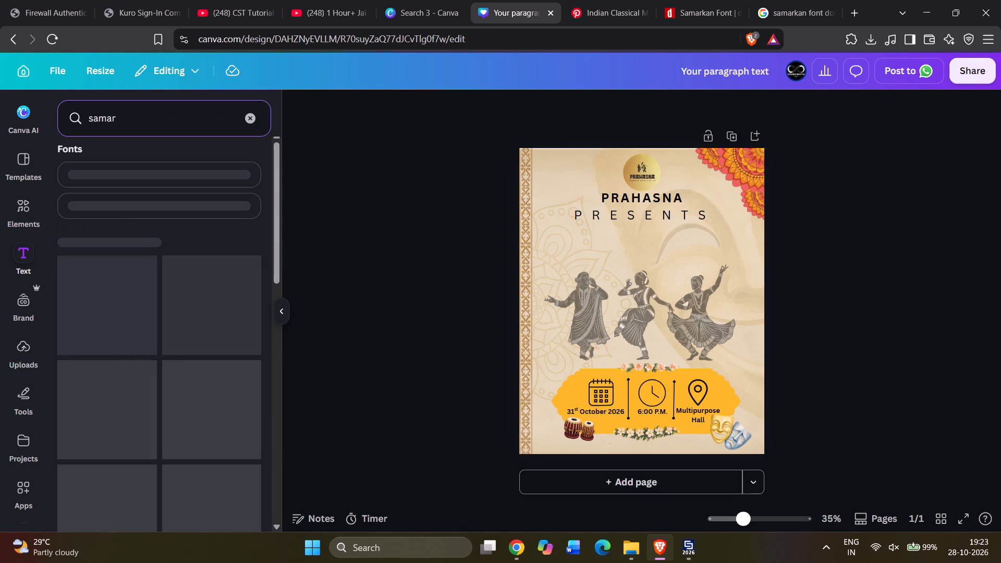
Clear the "samar" font search and browse the default text styles and font combinations.
left_click(181, 118)
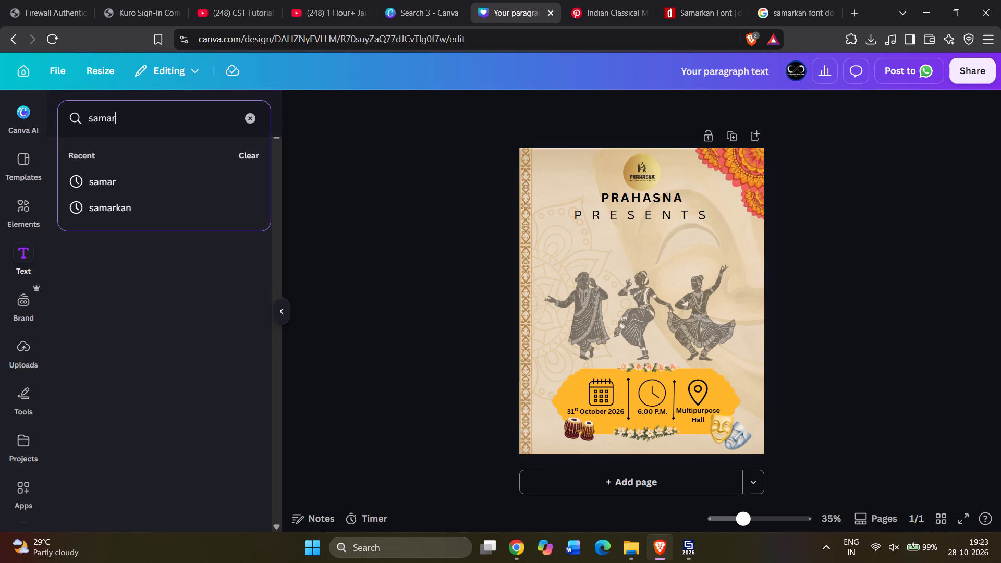
triple_click(181, 118)
left_click(172, 118)
left_click(355, 213)
left_click(258, 120)
scroll(198, 351, "down", 3)
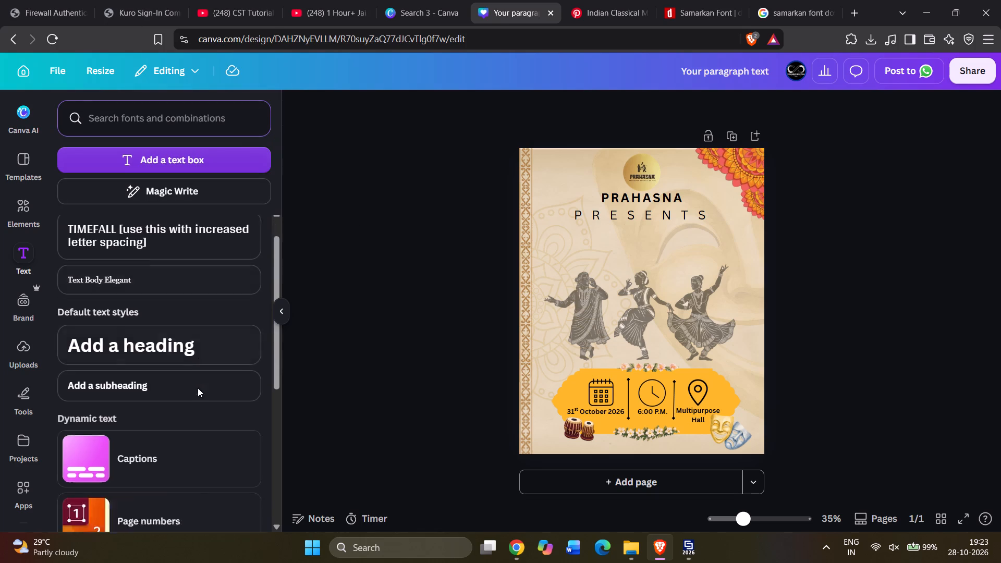
scroll(198, 388, "down", 9)
scroll(199, 386, "up", 2)
scroll(199, 386, "down", 20)
scroll(199, 386, "down", 9)
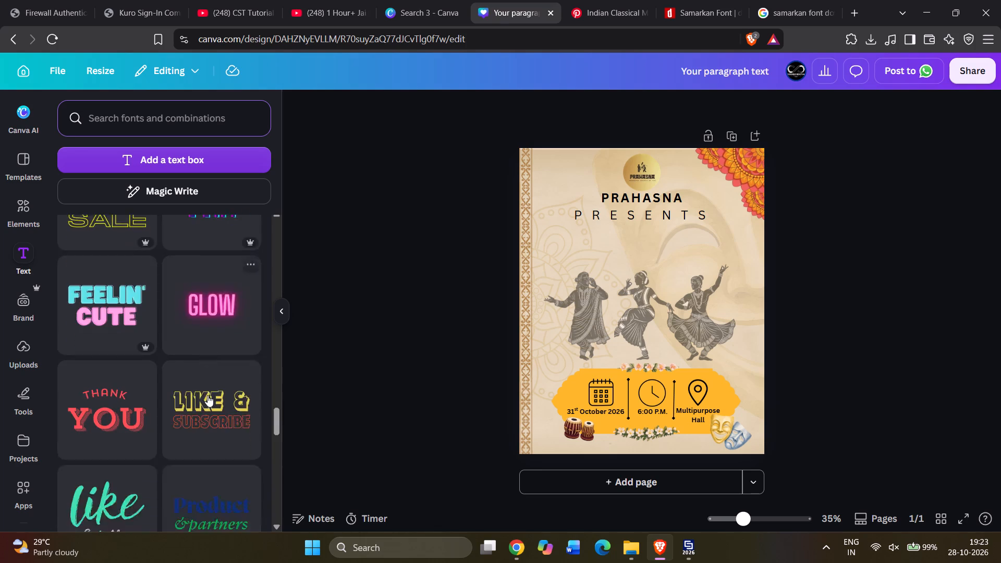
scroll(207, 395, "down", 6)
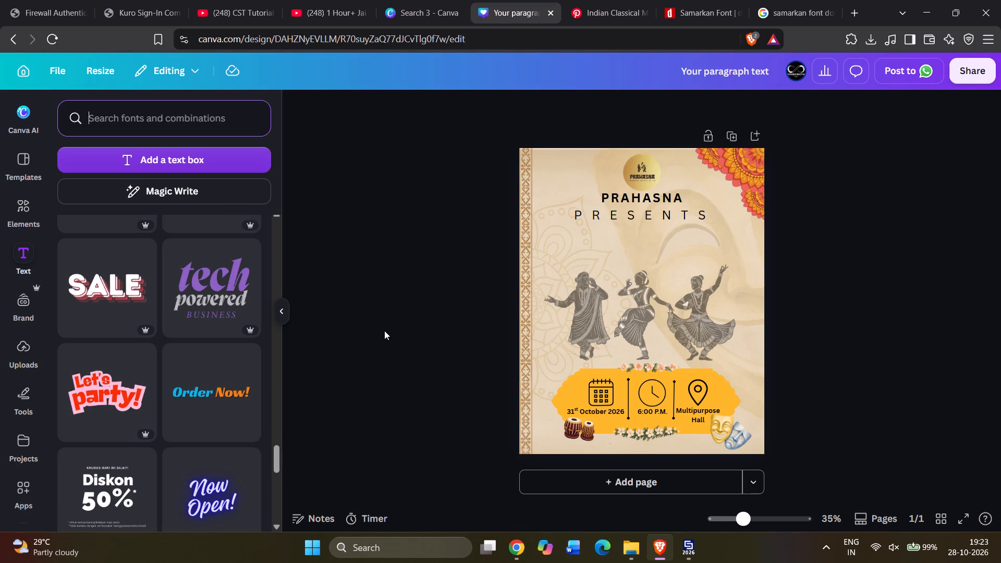
left_click(475, 295)
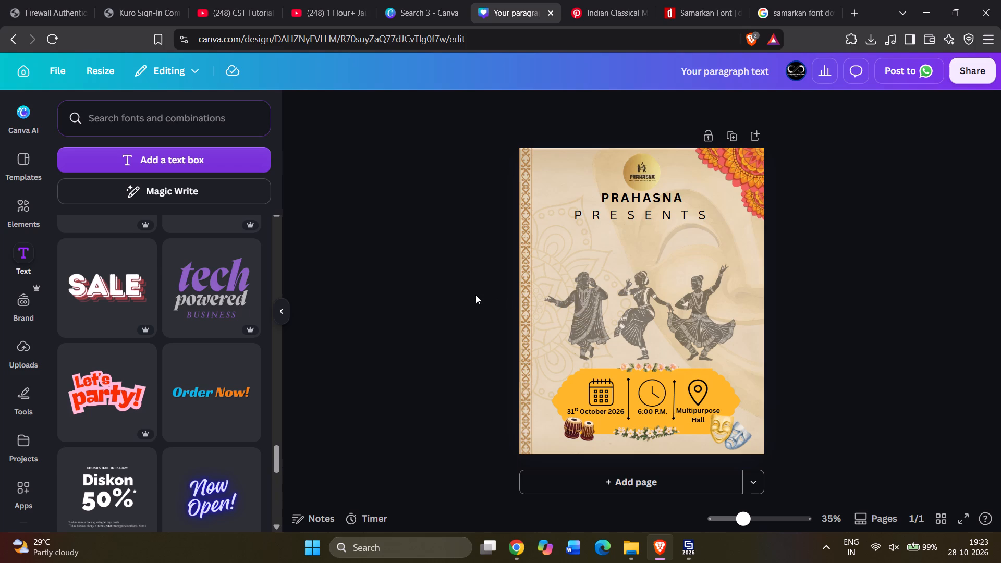
Nudge the theatre masks graphic in the poster's lower right corner slightly up and to the left.
left_click(724, 442)
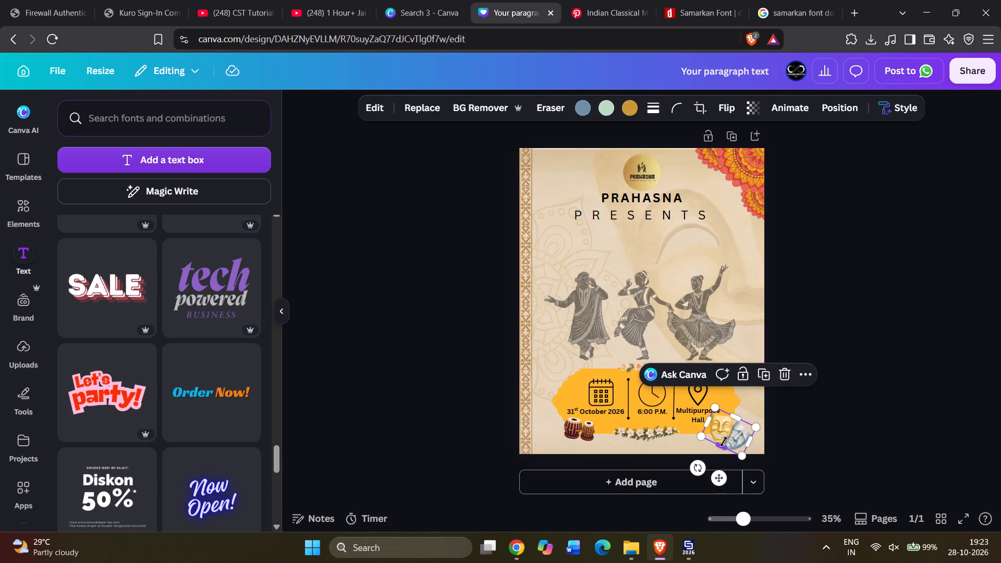
key("Up")
key("Up")
key("Up")
key("Up")
key("Up")
key("Up")
key("Left")
key("Left")
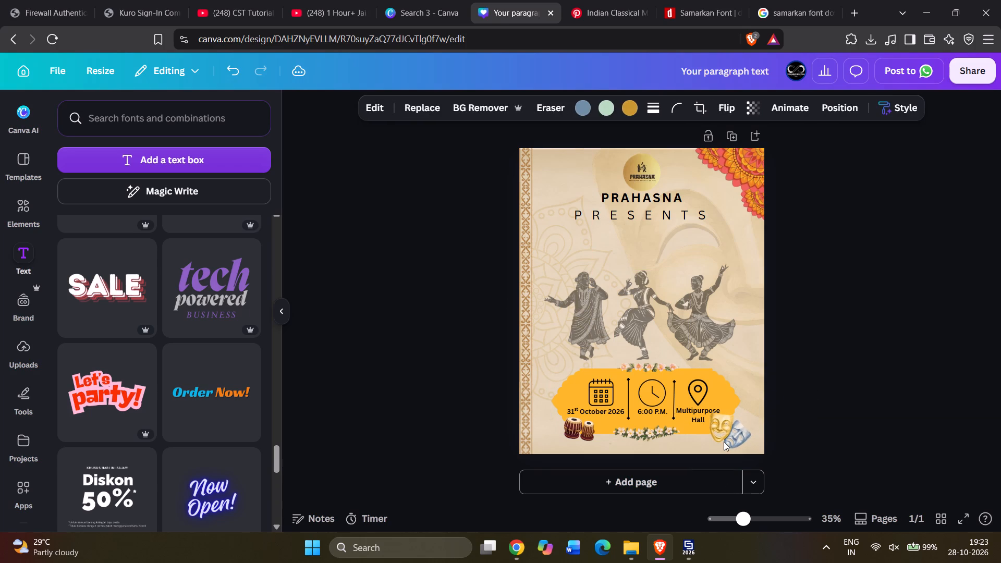
key("Left")
key("Left")
key("Left")
key("Left")
key("Left")
key("Left")
key("Left")
key("Left")
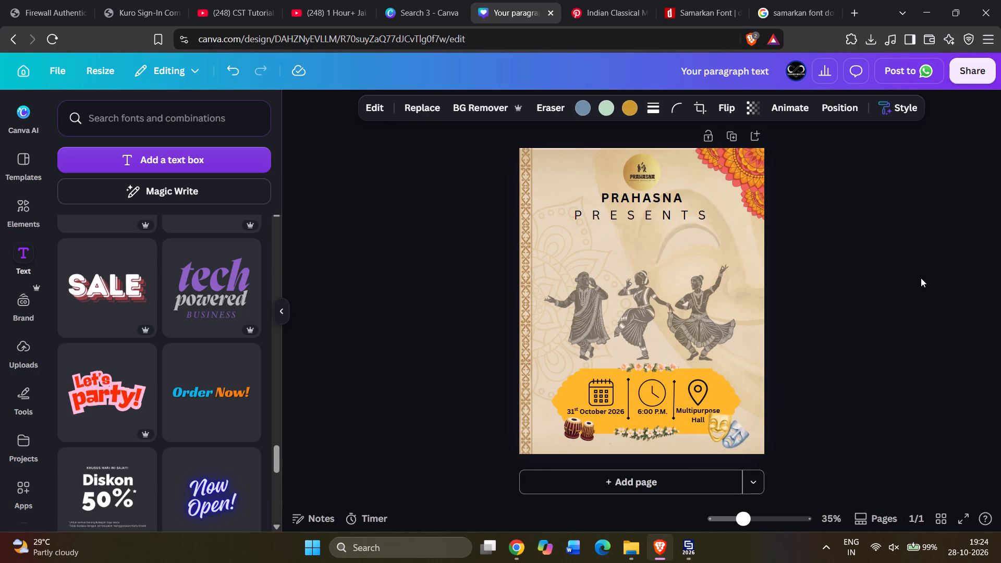
left_click(921, 278)
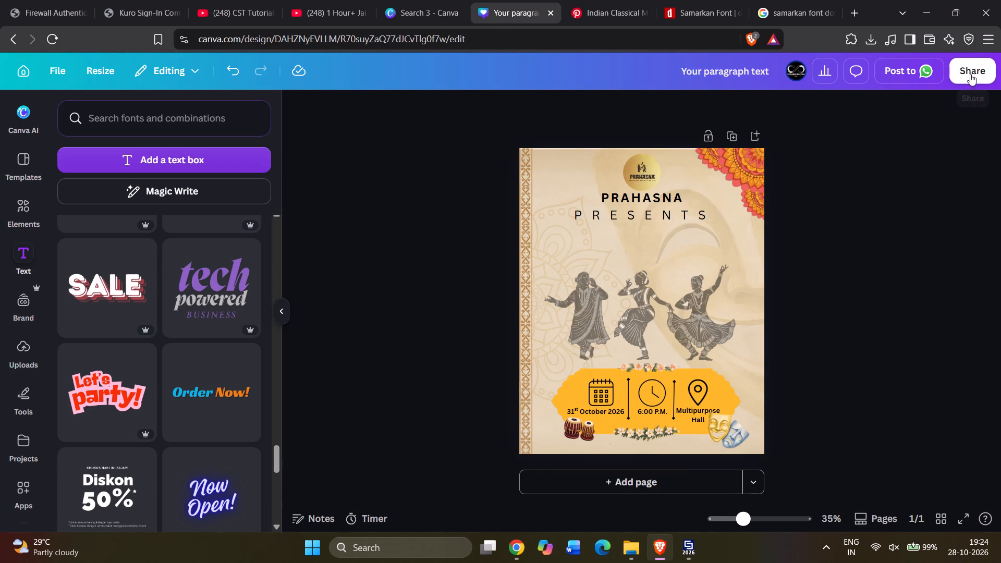
Download the poster as a PNG and save it in Downloads as "Your paragraph text (1)".
left_click(970, 74)
left_click(771, 394)
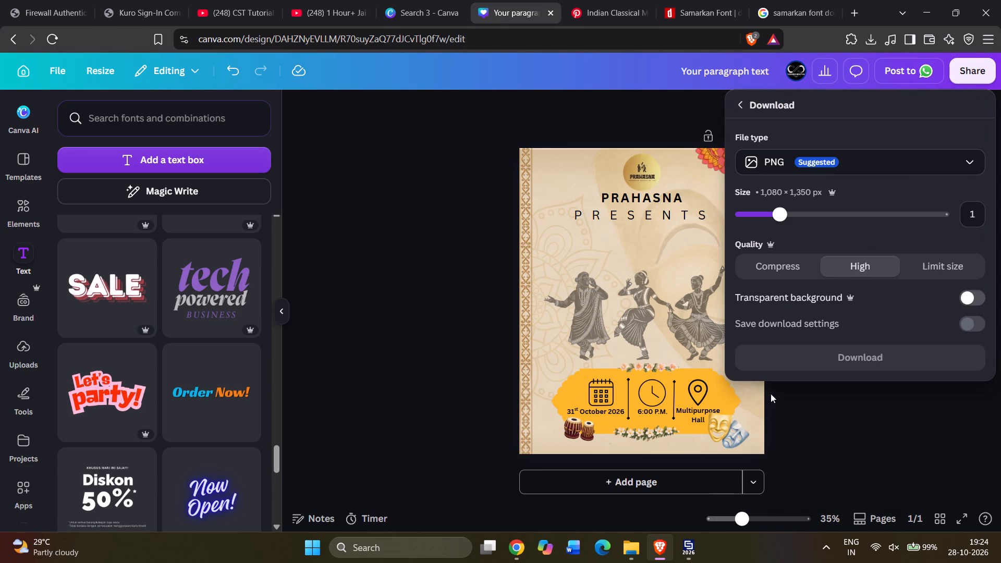
left_click(846, 360)
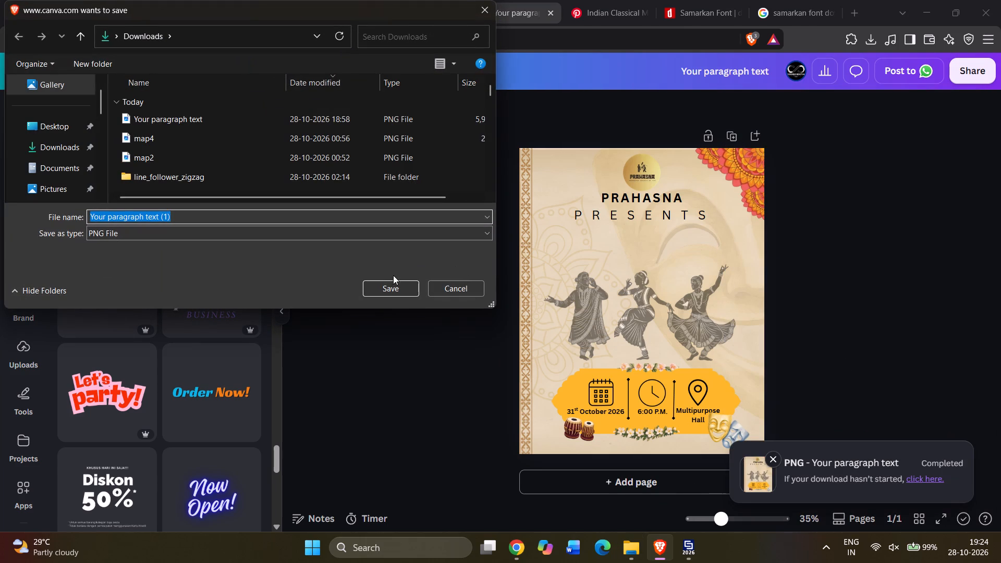
left_click(399, 280)
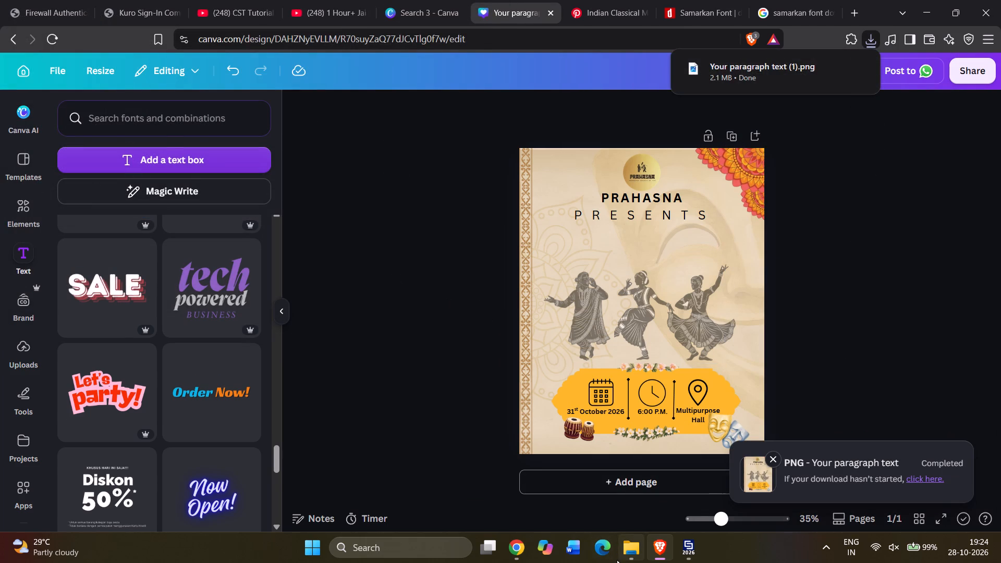
Check the samarkan folder in File Explorer and return to the poster design in Brave.
left_click(617, 559)
left_click(617, 543)
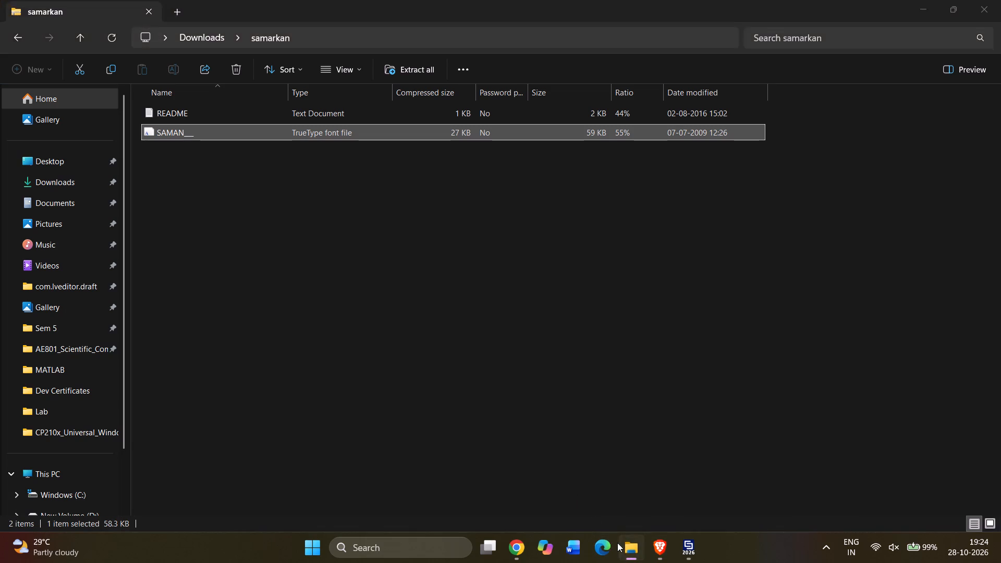
left_click(908, 277)
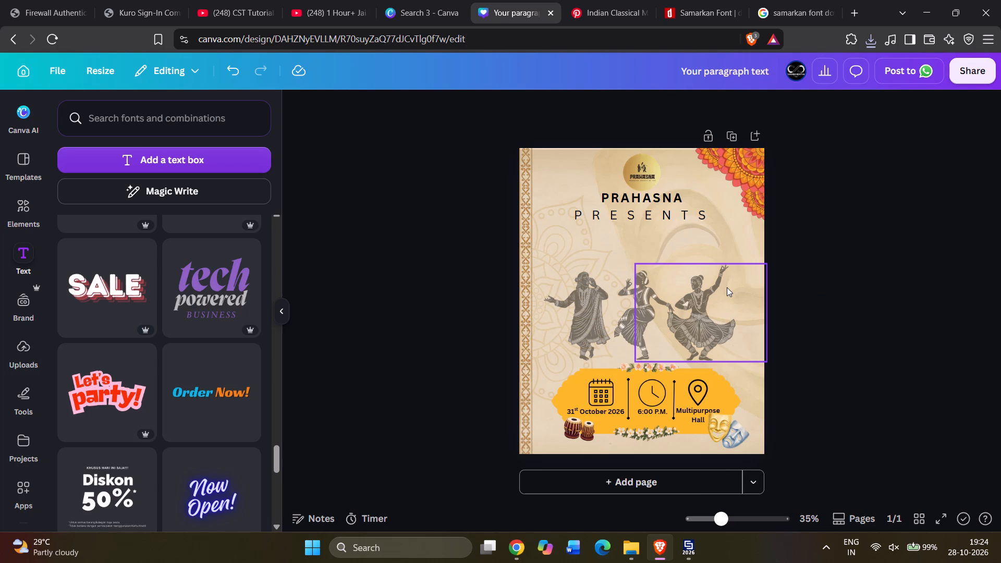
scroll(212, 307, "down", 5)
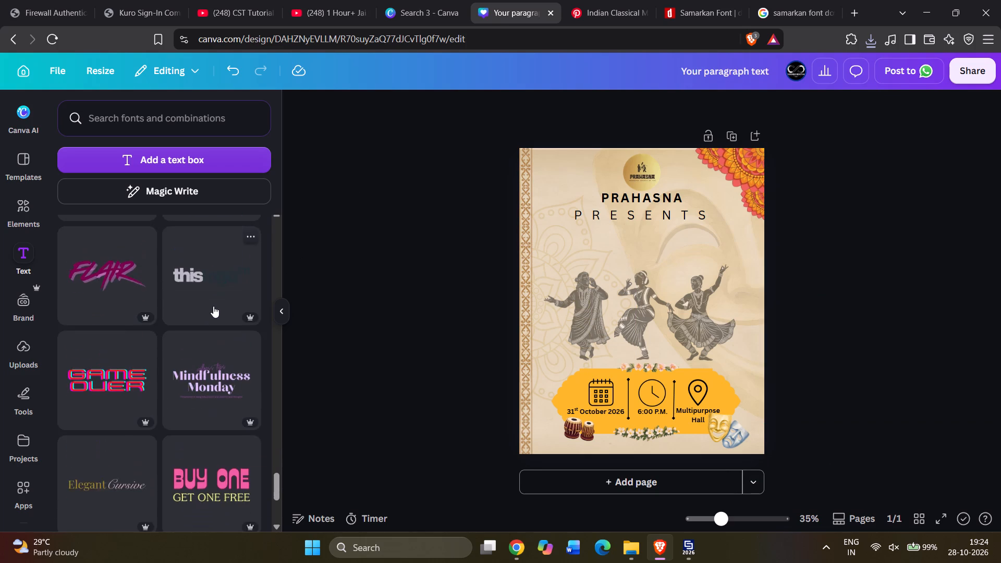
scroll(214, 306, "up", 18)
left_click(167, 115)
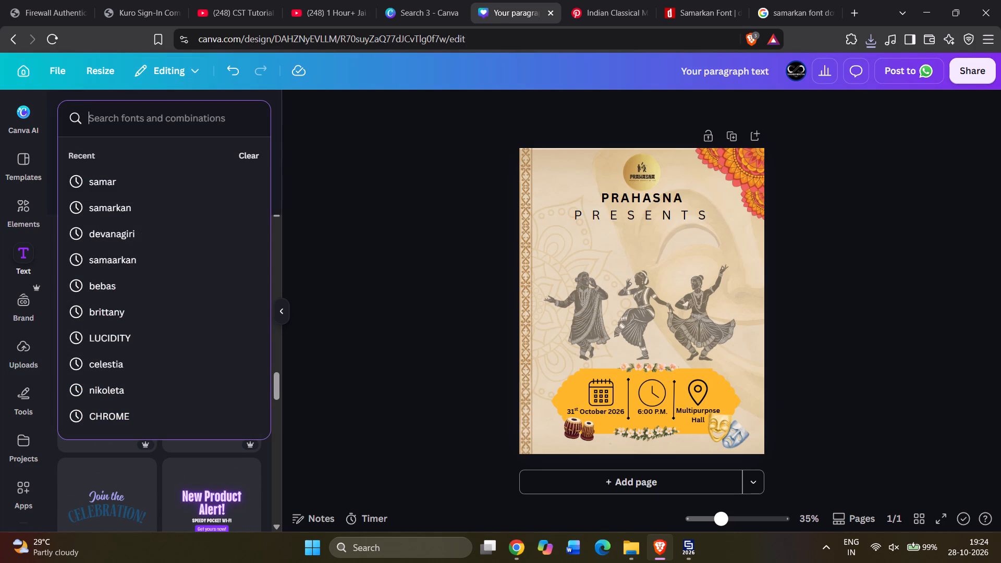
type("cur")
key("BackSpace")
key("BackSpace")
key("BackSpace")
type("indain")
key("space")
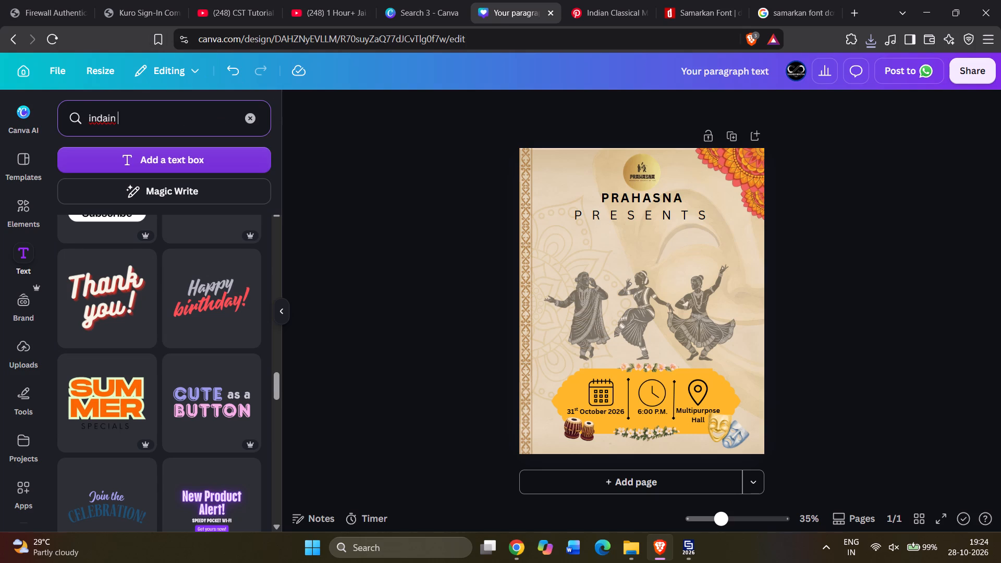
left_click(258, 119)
Search the elements for "indian curtain" and show all matching graphics.
left_click(21, 208)
left_click(142, 115)
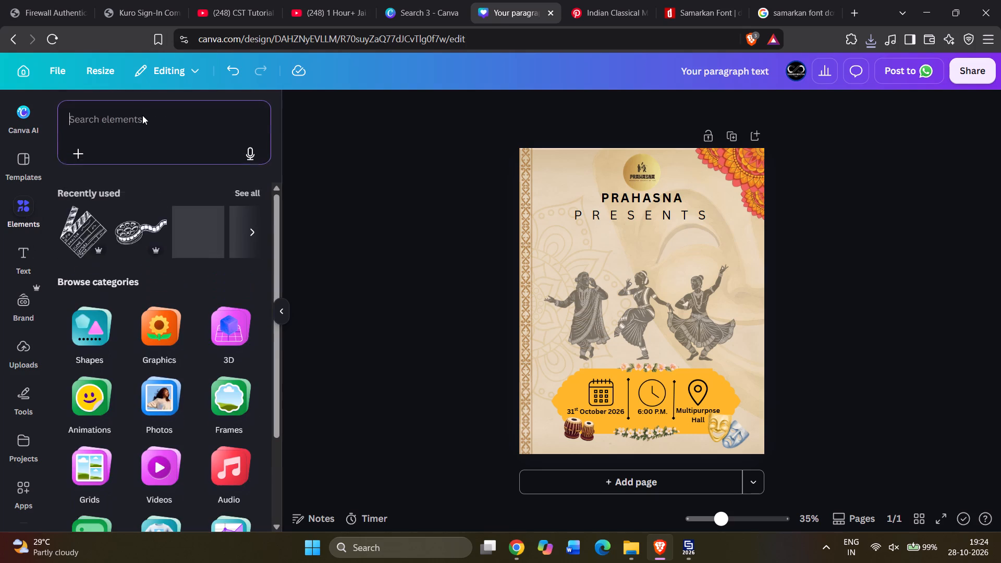
type("indian cr=")
key("BackSpace")
key("BackSpace")
type("urtain")
key("Return")
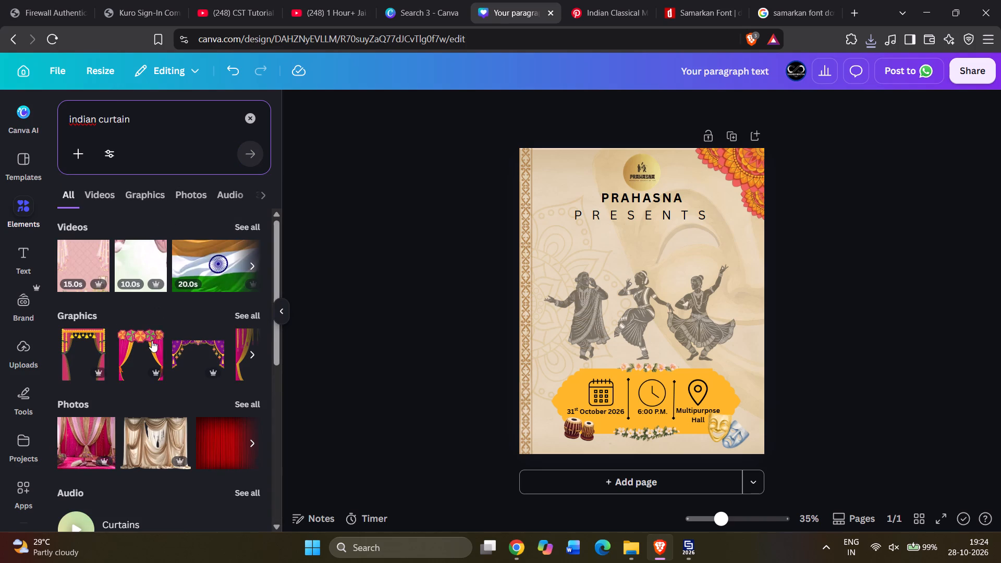
scroll(173, 366, "down", 1)
scroll(211, 328, "up", 2)
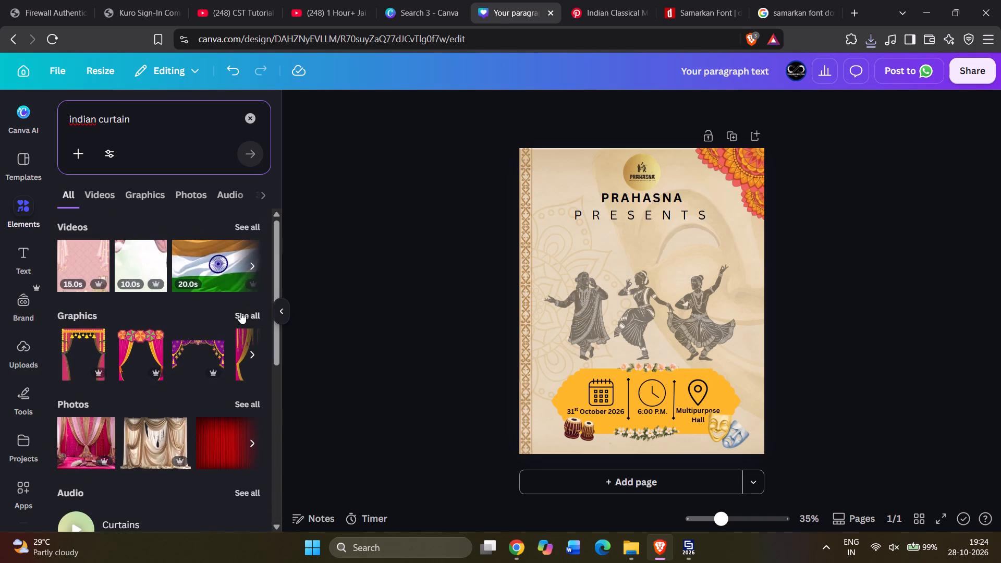
left_click(240, 312)
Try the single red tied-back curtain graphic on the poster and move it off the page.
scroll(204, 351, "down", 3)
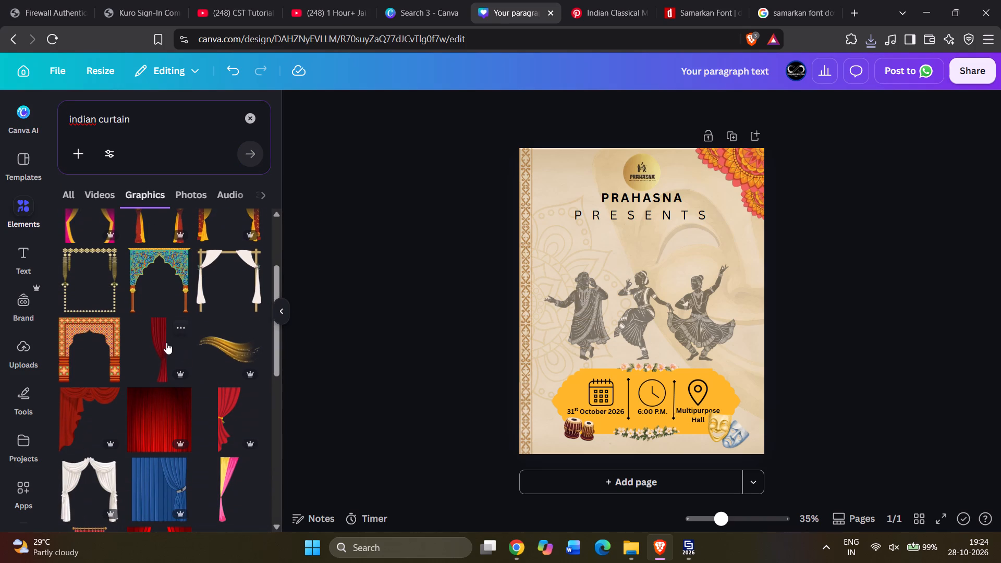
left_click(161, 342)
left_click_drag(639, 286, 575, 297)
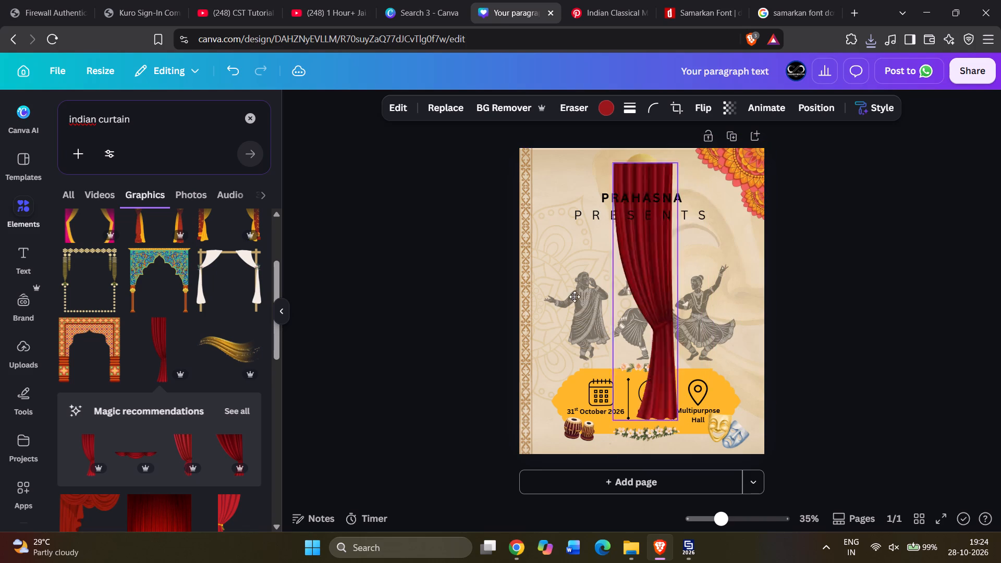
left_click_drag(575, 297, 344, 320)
Add the red double curtain graphic with the yellow top bar and move it up to the poster's top edge.
scroll(198, 358, "down", 5)
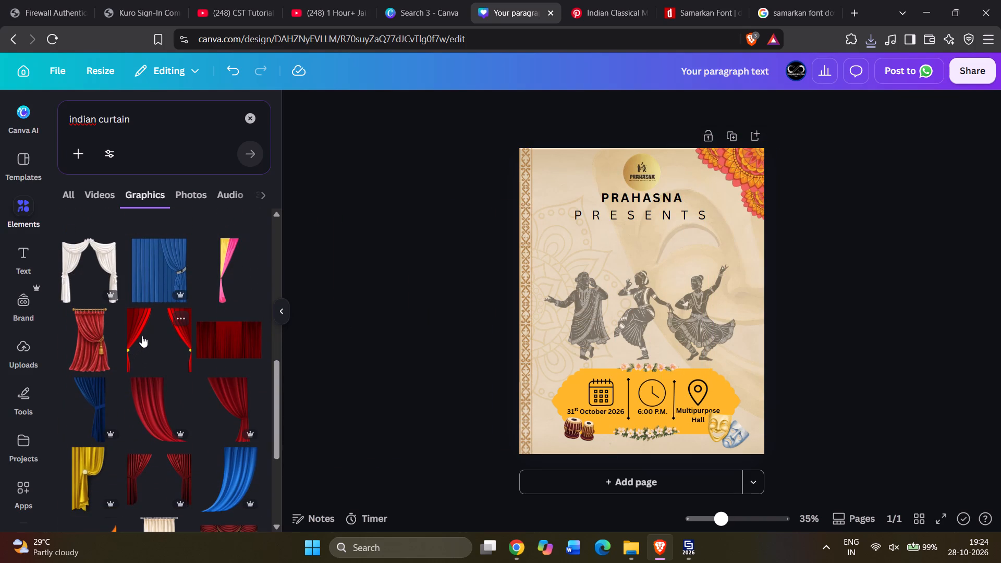
scroll(142, 336, "down", 7)
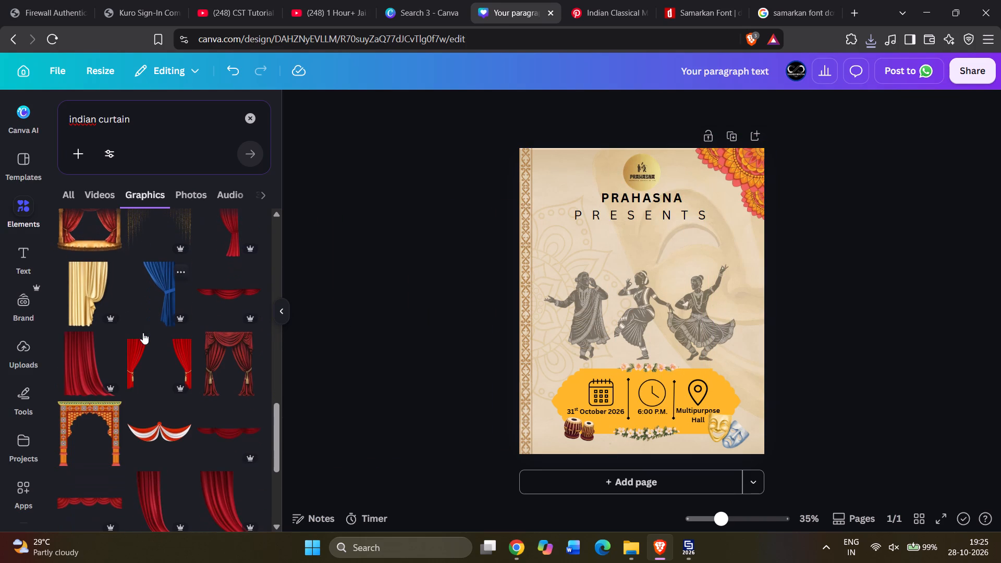
scroll(223, 352, "down", 5)
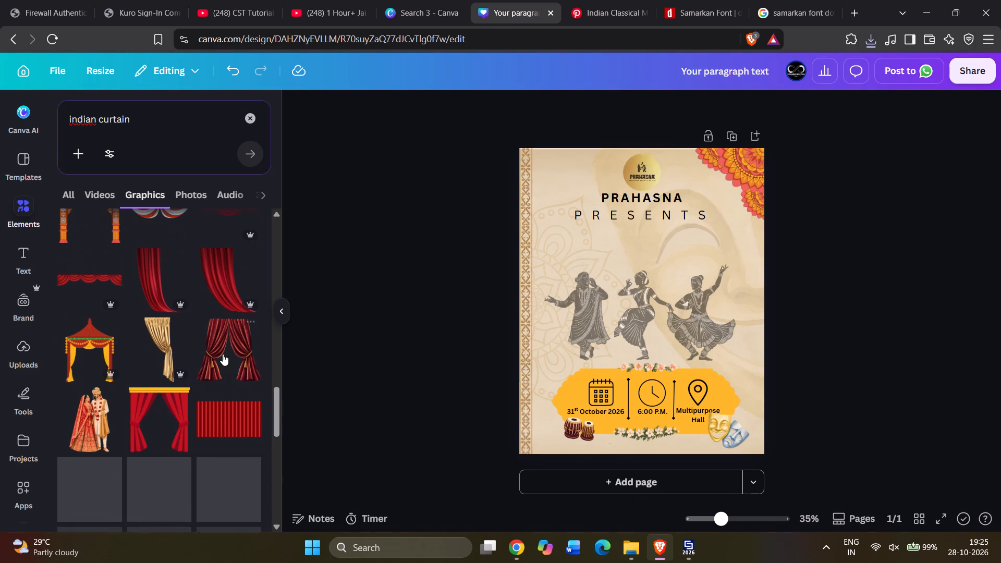
left_click(169, 416)
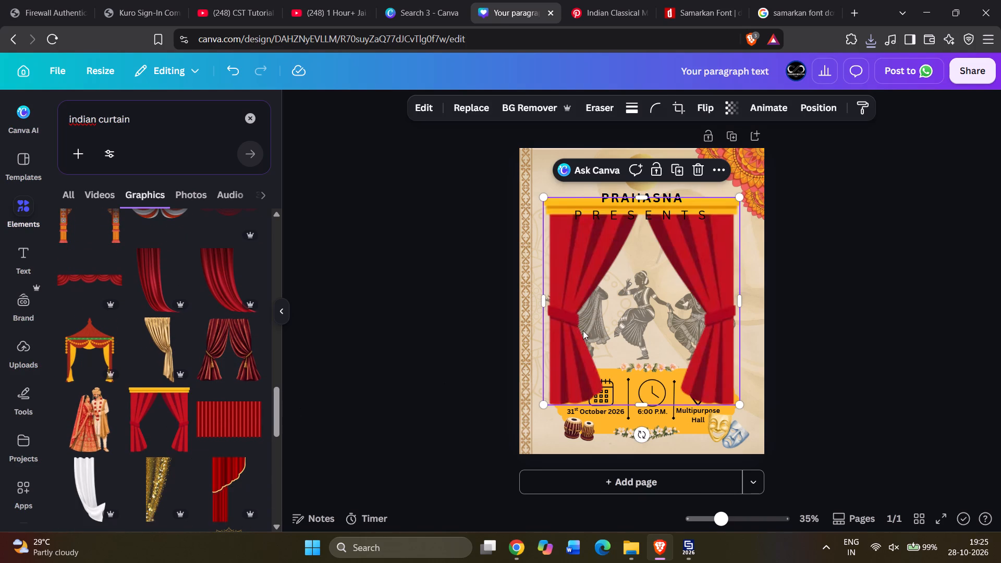
left_click_drag(709, 270, 710, 221)
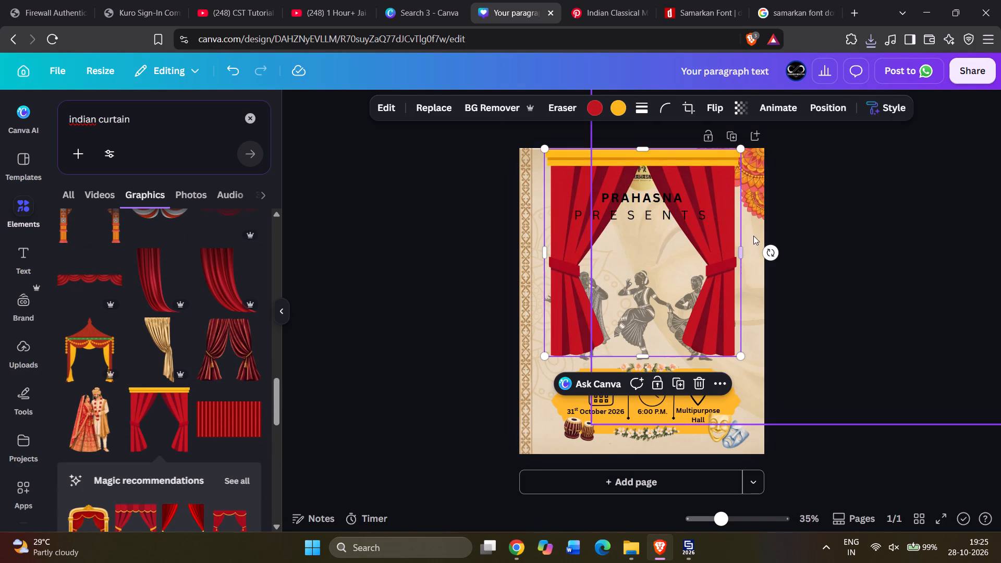
Reposition and stretch the curtain graphic to about 999 wide and 972 high, keeping the heading text in place.
left_click_drag(746, 251, 776, 254)
left_click(740, 247)
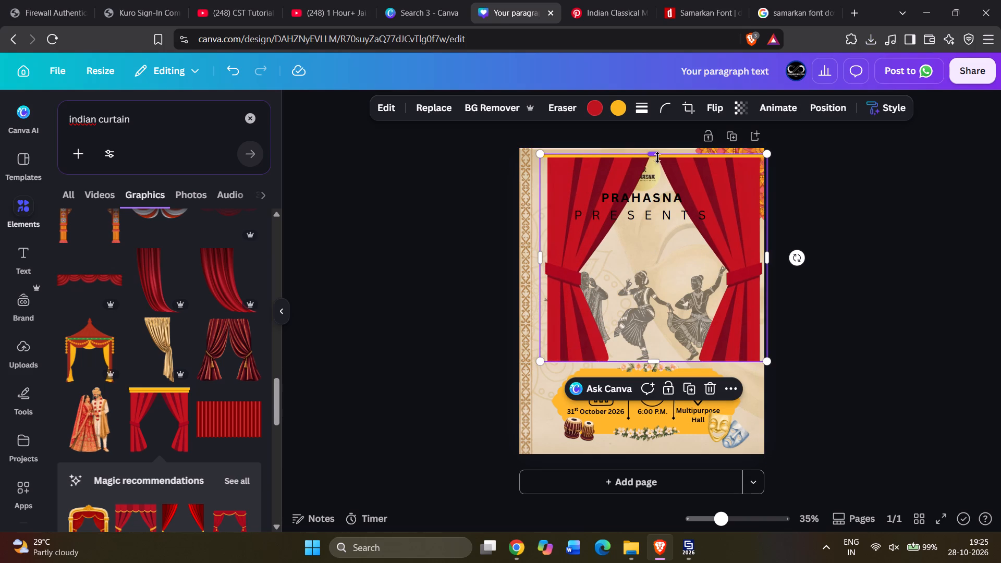
left_click_drag(657, 157, 670, 144)
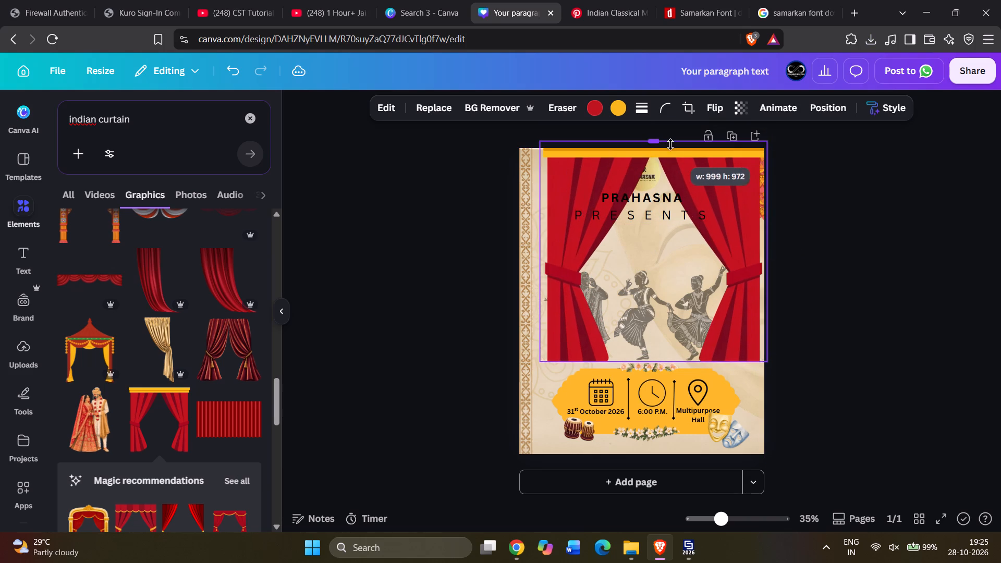
left_click_drag(670, 144, 670, 145)
left_click_drag(688, 209, 688, 251)
key("ctrl+z")
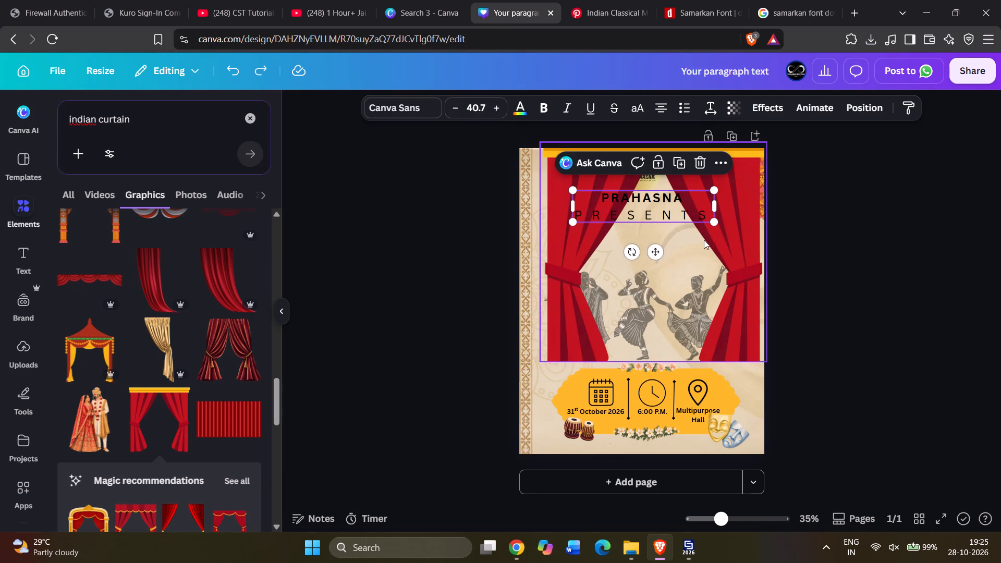
Move the curtain graphic slightly down and widen it past the poster's left edge to about 1,151 wide.
left_click(742, 228)
left_click_drag(743, 228, 747, 240)
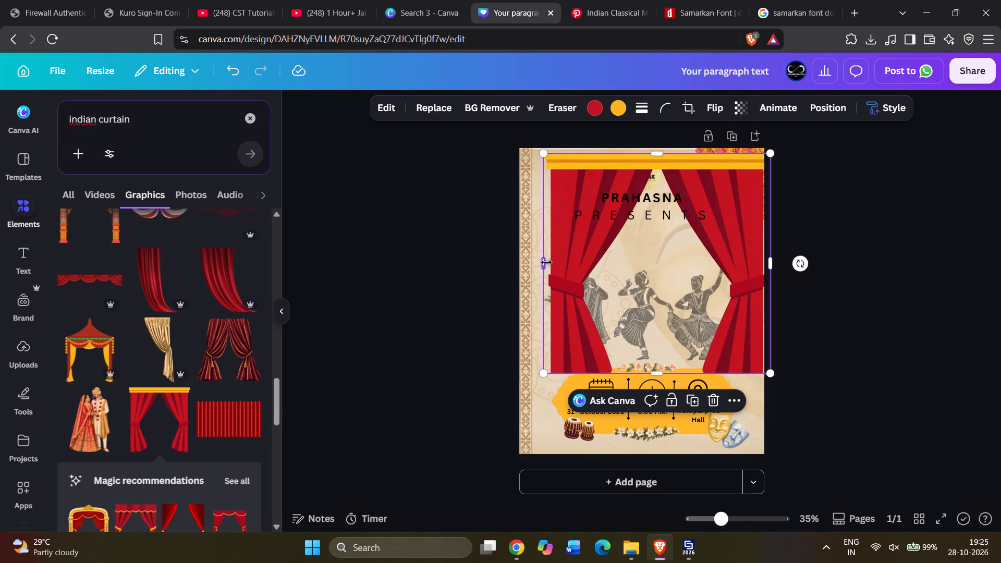
left_click_drag(546, 262, 511, 264)
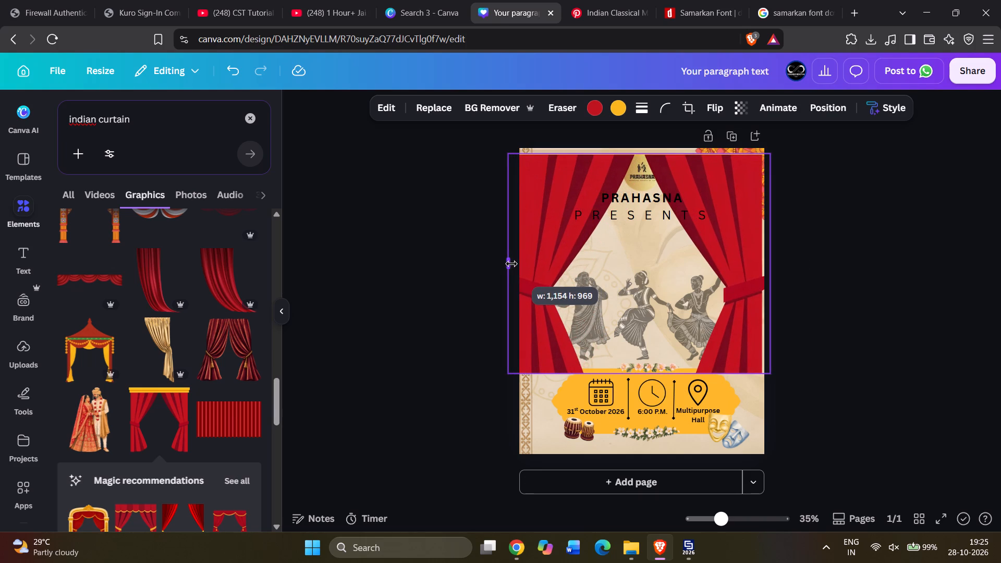
left_click_drag(511, 264, 512, 263)
left_click_drag(706, 210, 712, 232)
key("ctrl+z")
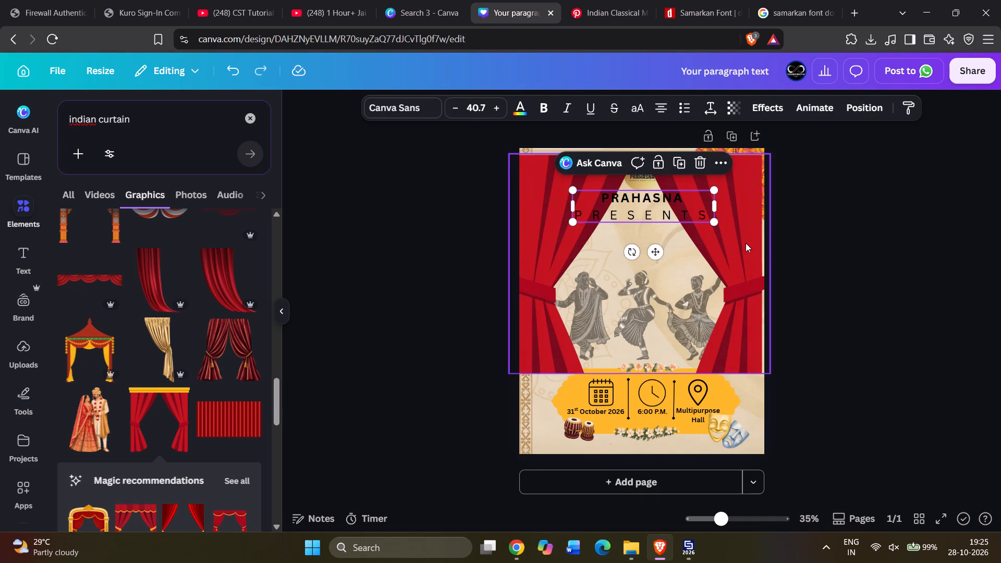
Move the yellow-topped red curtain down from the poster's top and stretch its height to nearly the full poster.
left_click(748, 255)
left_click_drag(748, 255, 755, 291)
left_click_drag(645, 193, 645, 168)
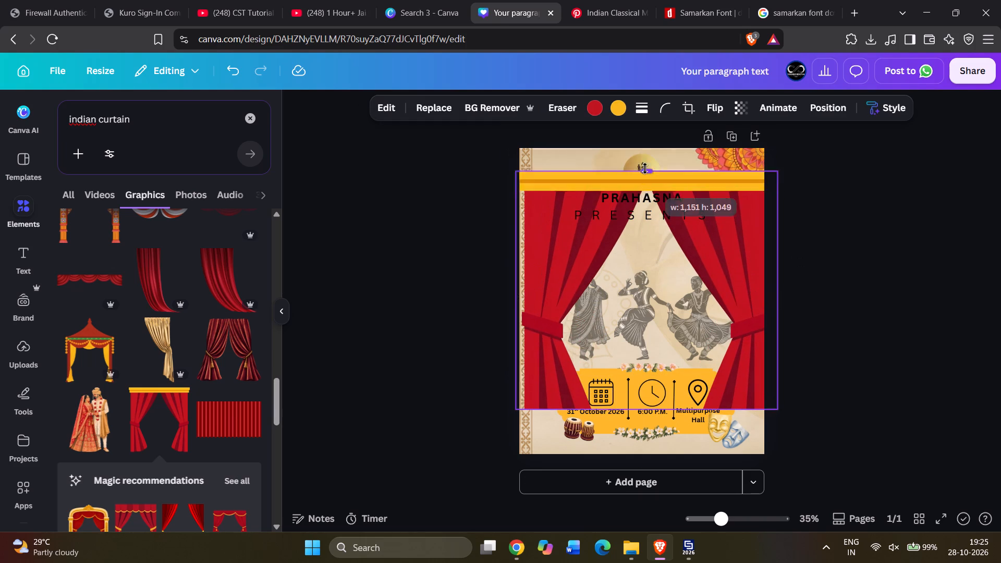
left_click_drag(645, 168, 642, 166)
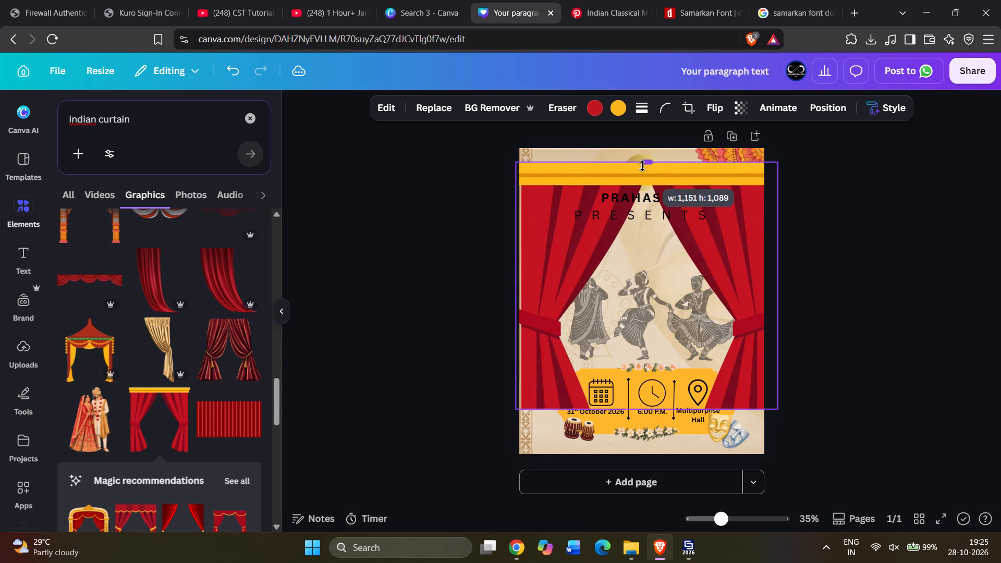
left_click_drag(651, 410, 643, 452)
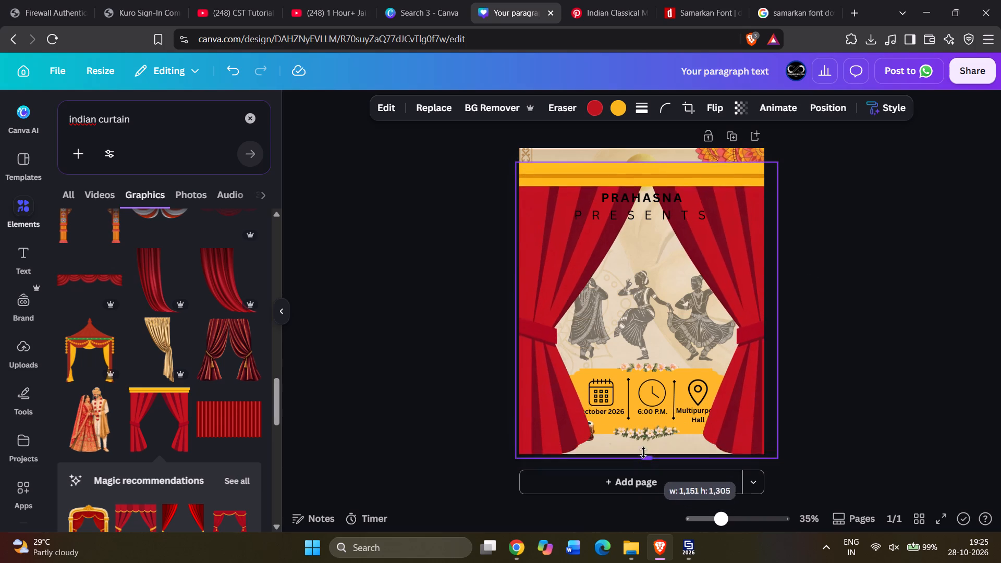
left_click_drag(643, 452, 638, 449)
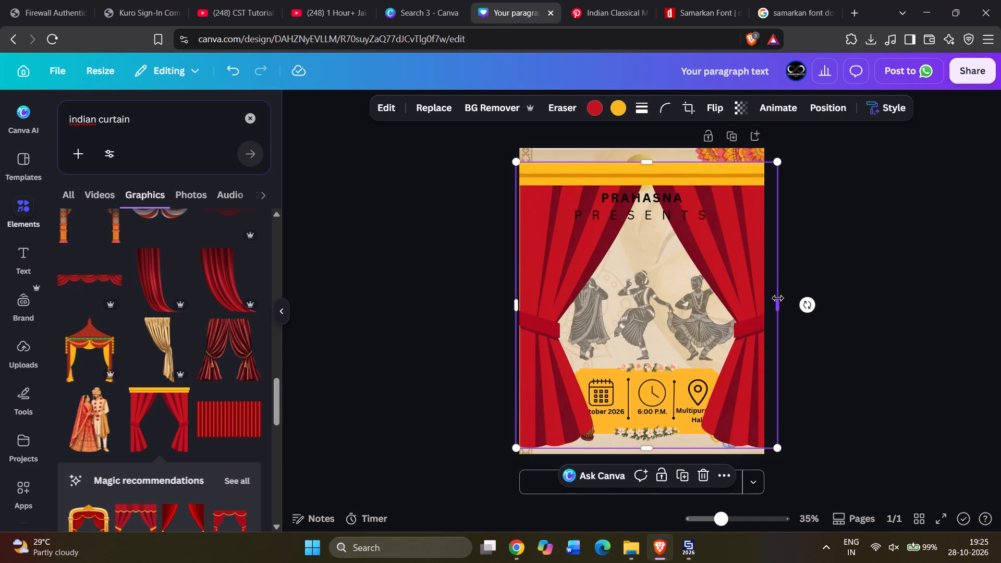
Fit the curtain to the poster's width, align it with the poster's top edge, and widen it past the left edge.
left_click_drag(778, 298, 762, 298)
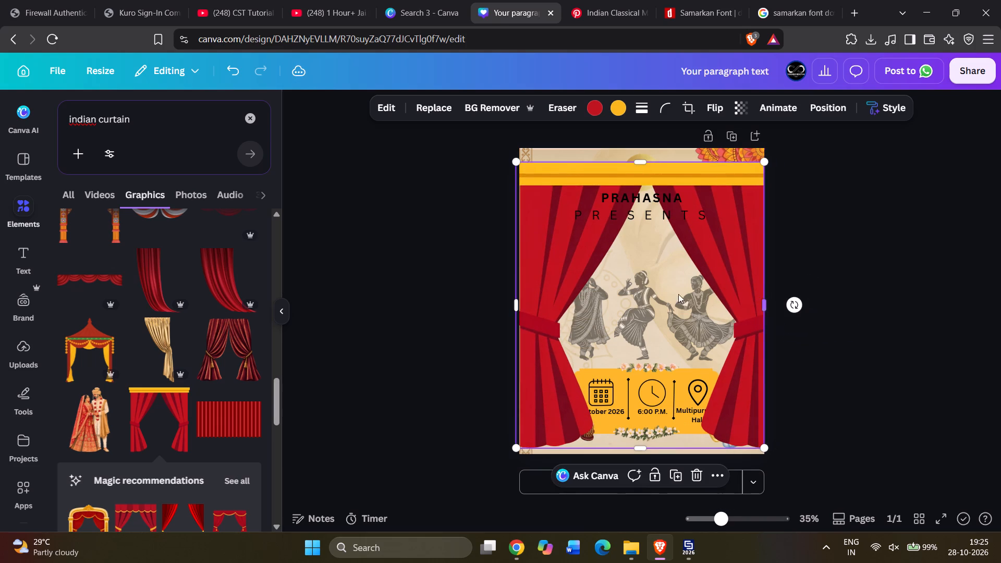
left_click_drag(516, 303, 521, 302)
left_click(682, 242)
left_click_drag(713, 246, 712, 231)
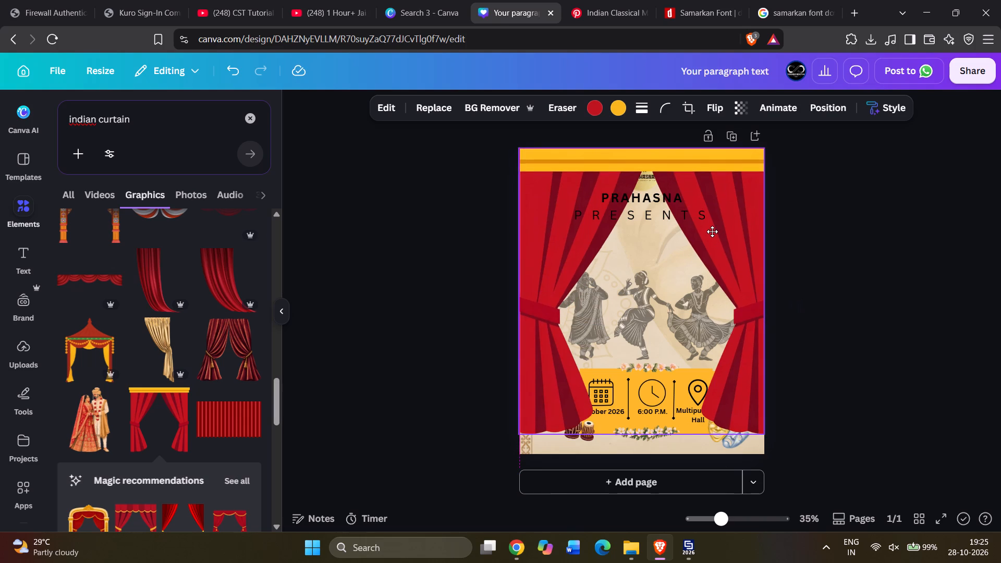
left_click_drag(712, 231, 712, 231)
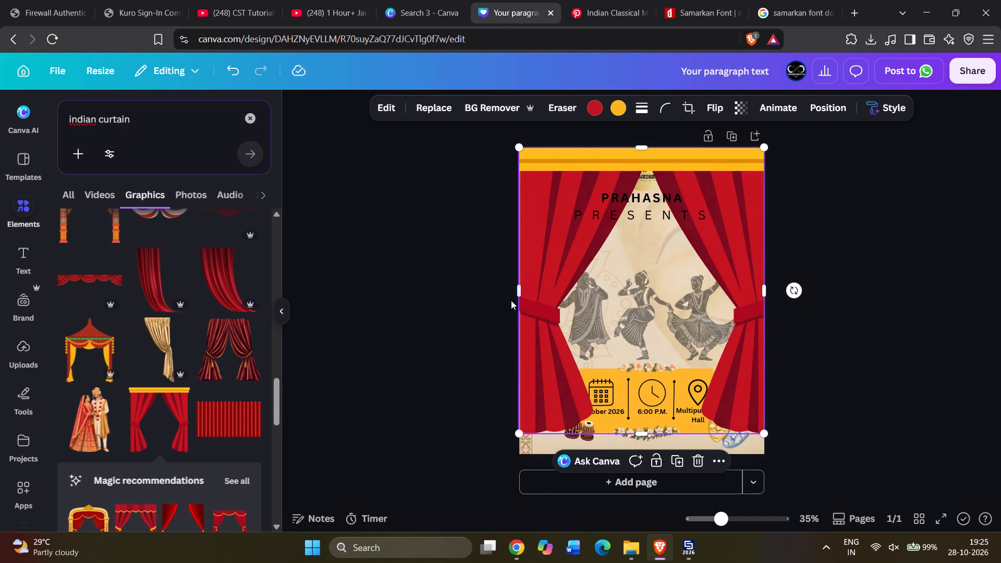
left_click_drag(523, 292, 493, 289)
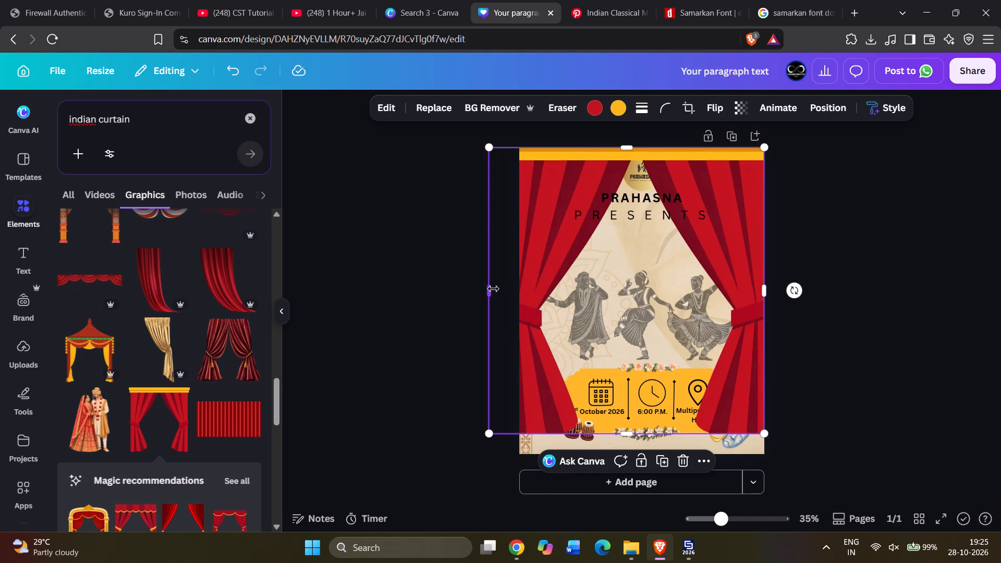
Delete the yellow-topped red curtain graphic from the poster.
key("BackSpace")
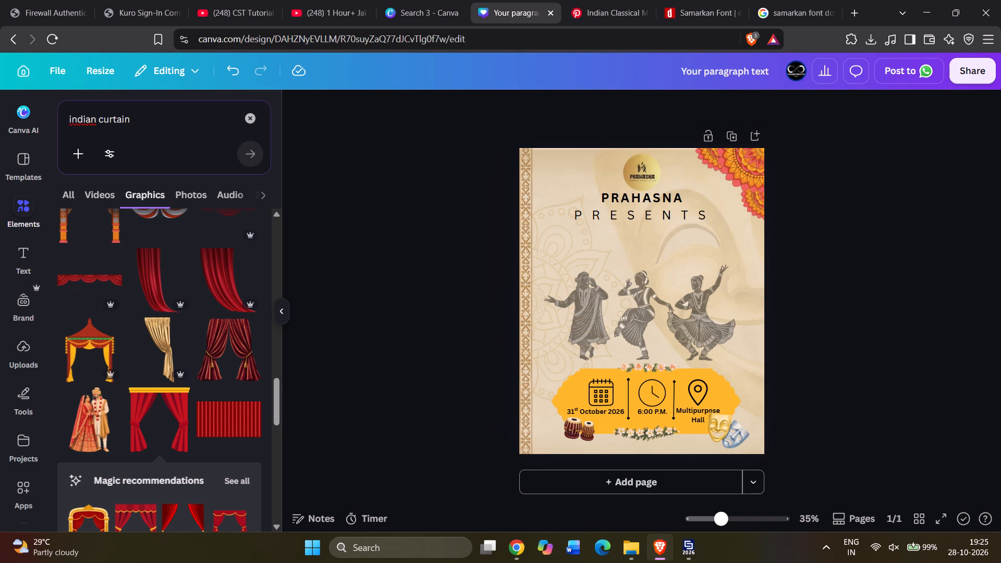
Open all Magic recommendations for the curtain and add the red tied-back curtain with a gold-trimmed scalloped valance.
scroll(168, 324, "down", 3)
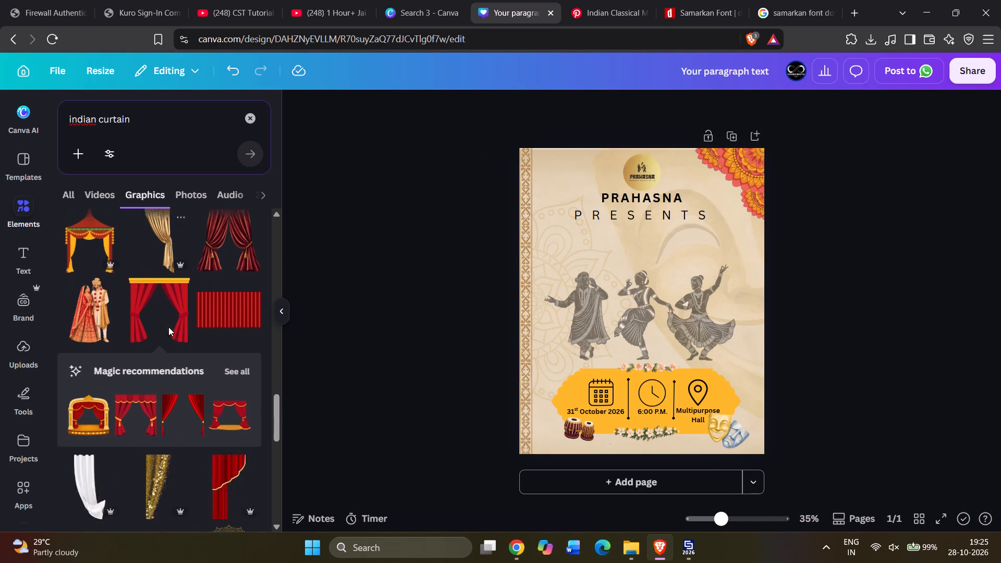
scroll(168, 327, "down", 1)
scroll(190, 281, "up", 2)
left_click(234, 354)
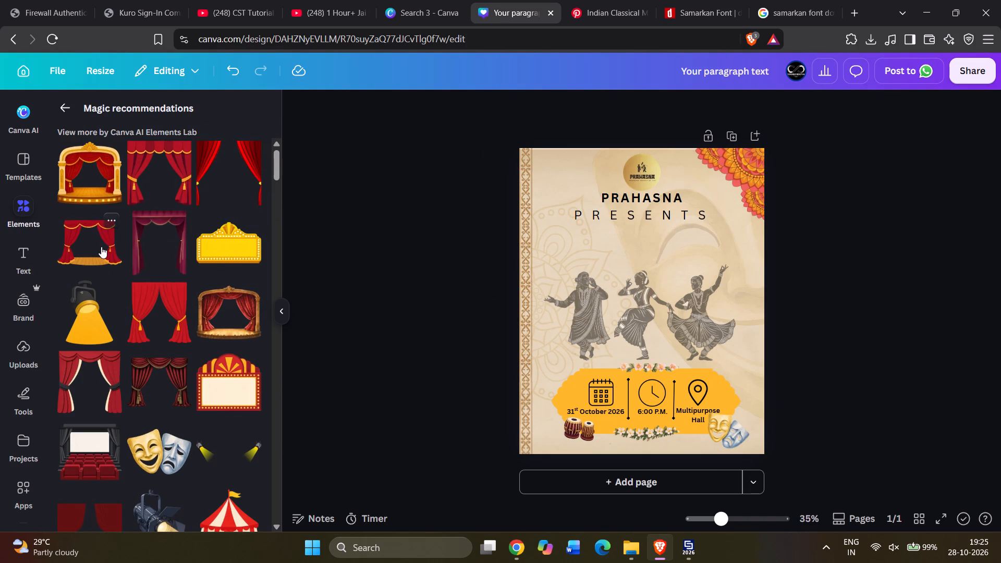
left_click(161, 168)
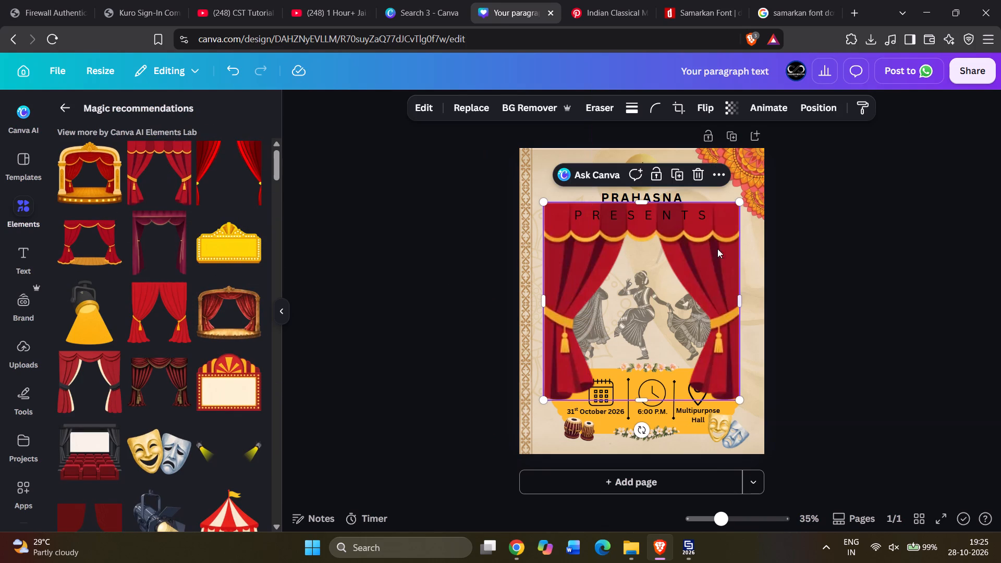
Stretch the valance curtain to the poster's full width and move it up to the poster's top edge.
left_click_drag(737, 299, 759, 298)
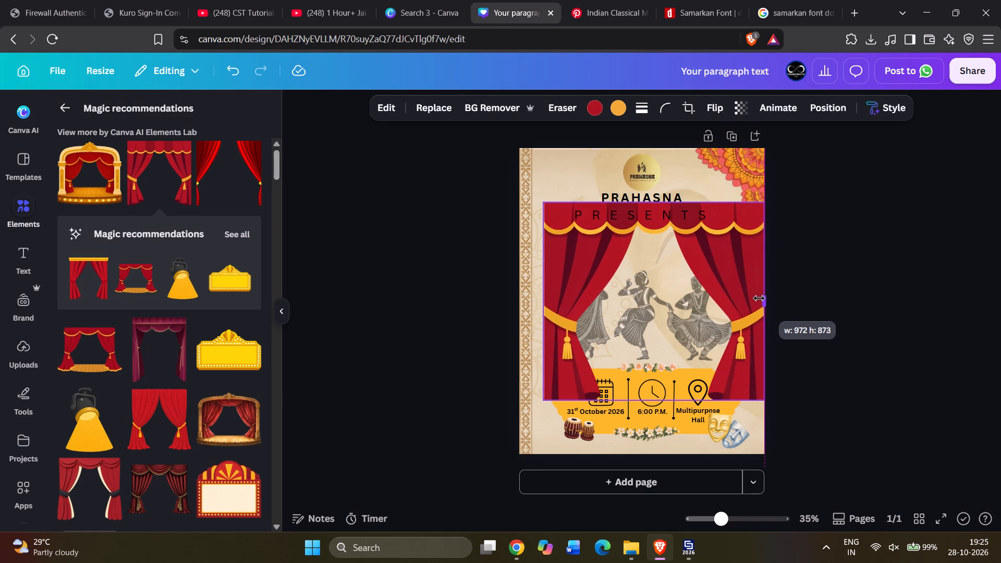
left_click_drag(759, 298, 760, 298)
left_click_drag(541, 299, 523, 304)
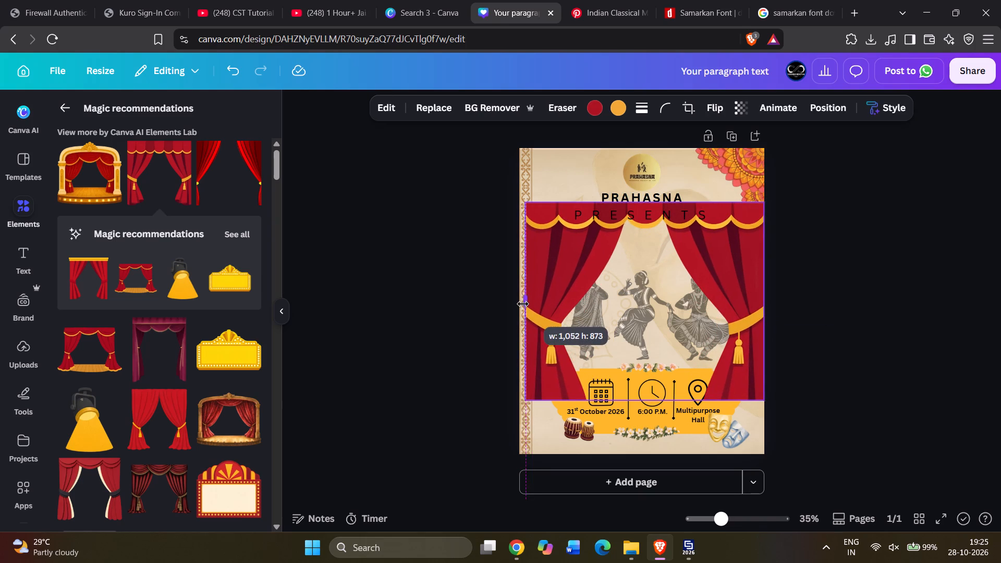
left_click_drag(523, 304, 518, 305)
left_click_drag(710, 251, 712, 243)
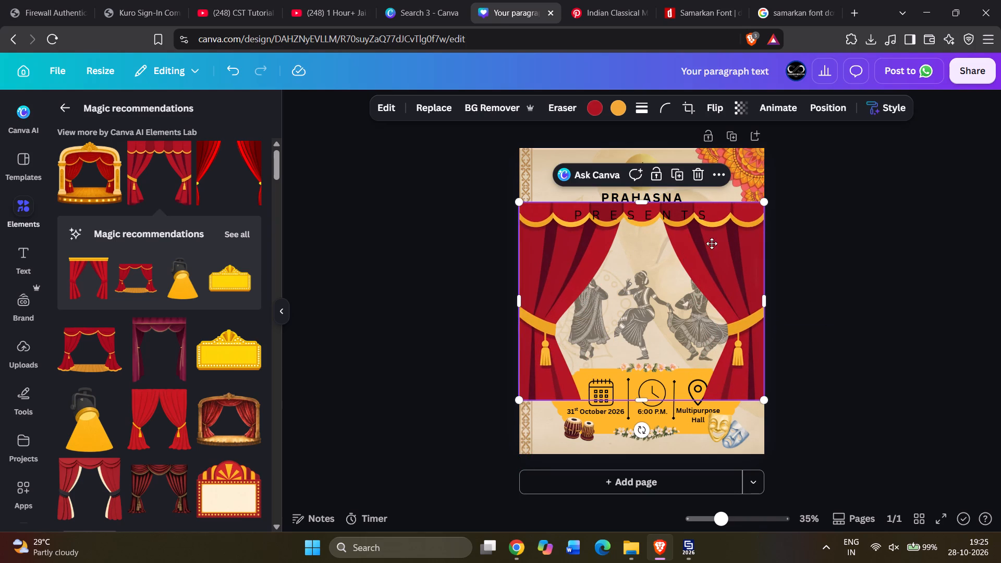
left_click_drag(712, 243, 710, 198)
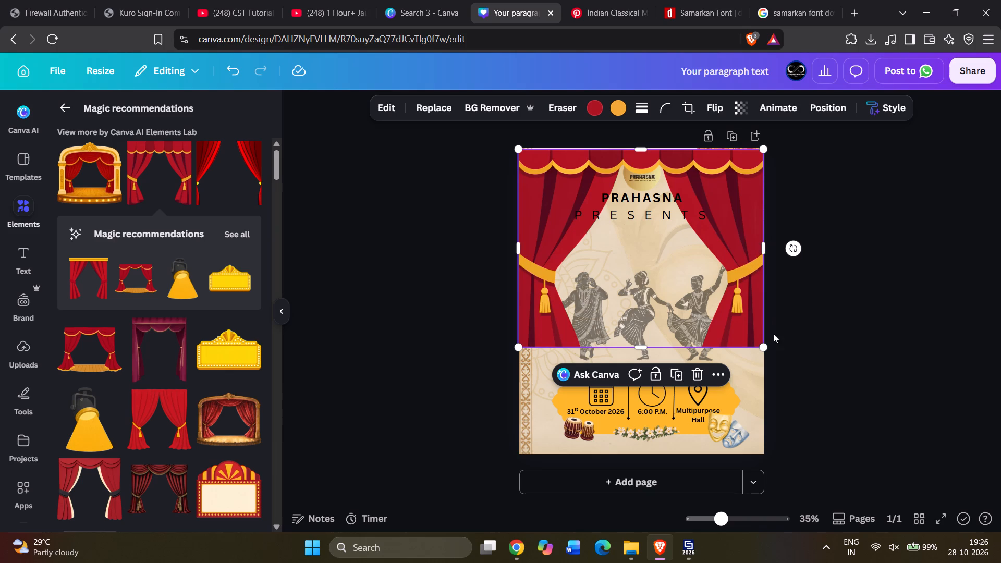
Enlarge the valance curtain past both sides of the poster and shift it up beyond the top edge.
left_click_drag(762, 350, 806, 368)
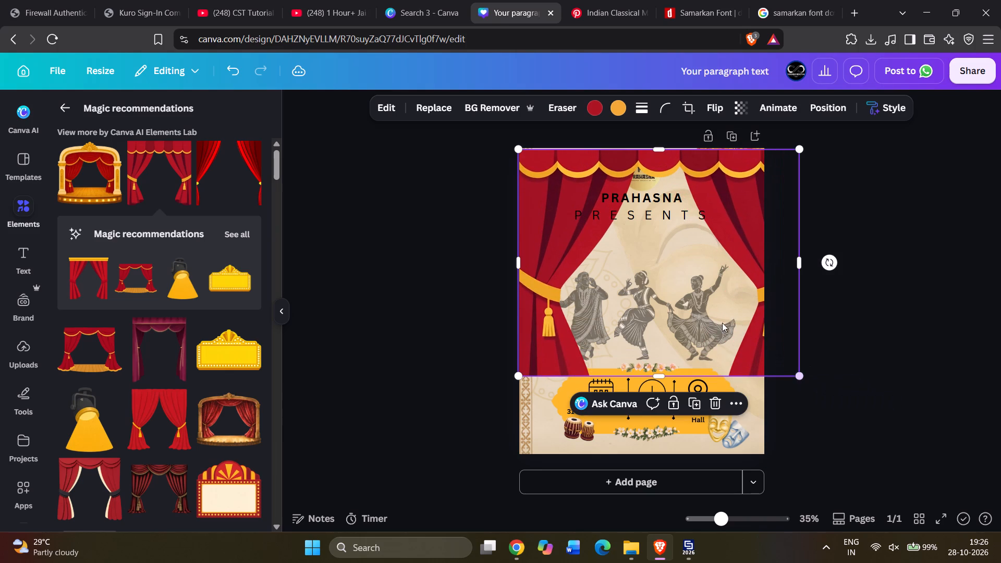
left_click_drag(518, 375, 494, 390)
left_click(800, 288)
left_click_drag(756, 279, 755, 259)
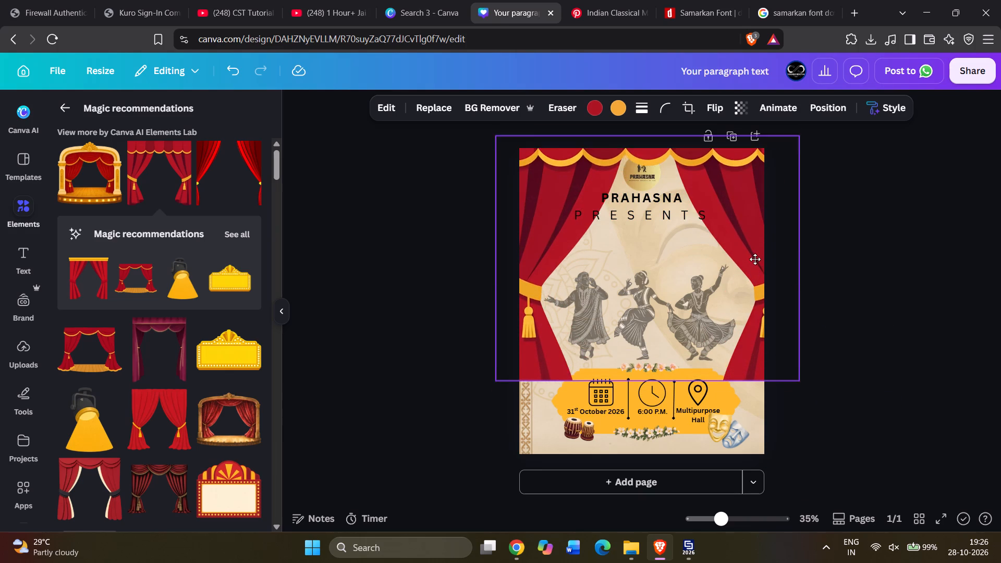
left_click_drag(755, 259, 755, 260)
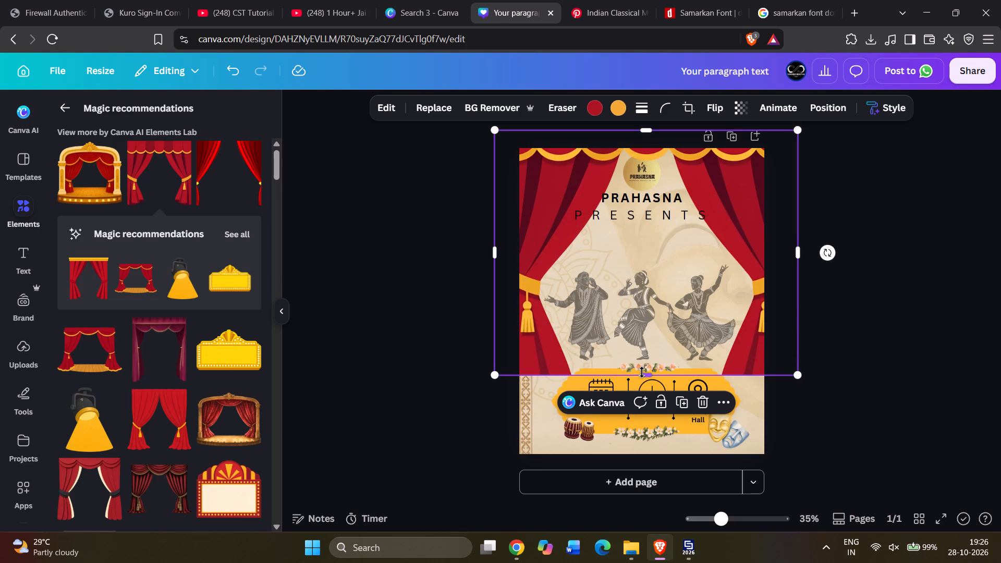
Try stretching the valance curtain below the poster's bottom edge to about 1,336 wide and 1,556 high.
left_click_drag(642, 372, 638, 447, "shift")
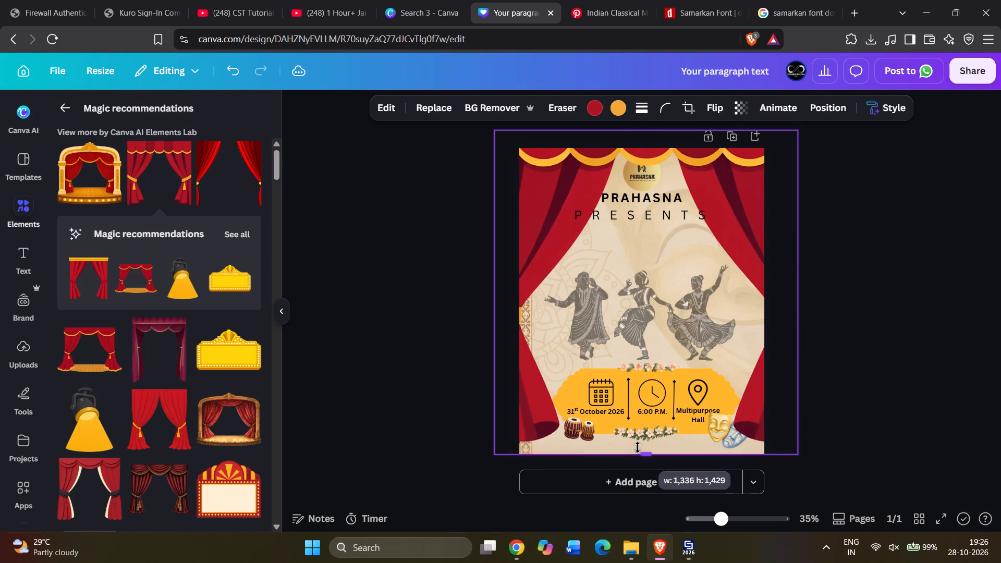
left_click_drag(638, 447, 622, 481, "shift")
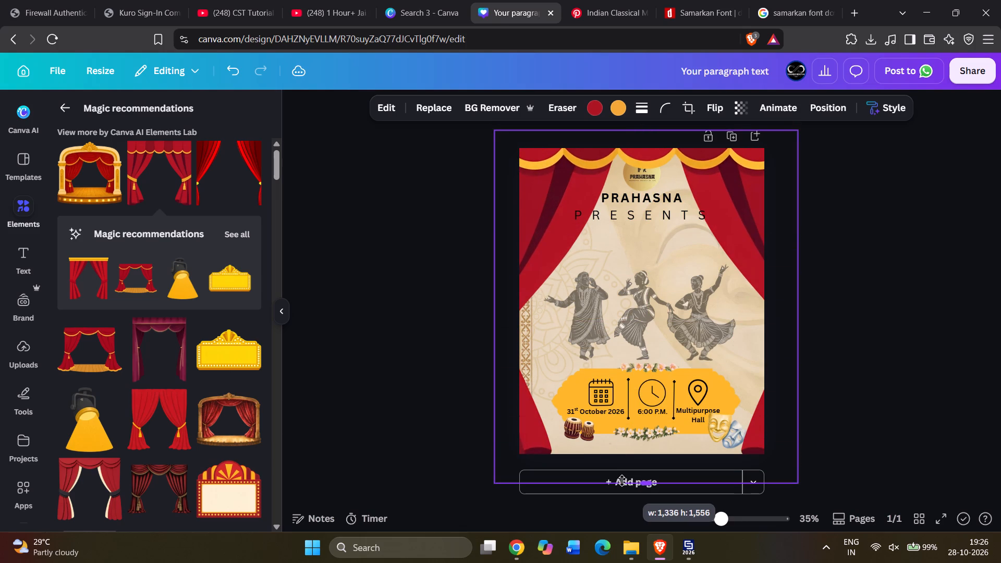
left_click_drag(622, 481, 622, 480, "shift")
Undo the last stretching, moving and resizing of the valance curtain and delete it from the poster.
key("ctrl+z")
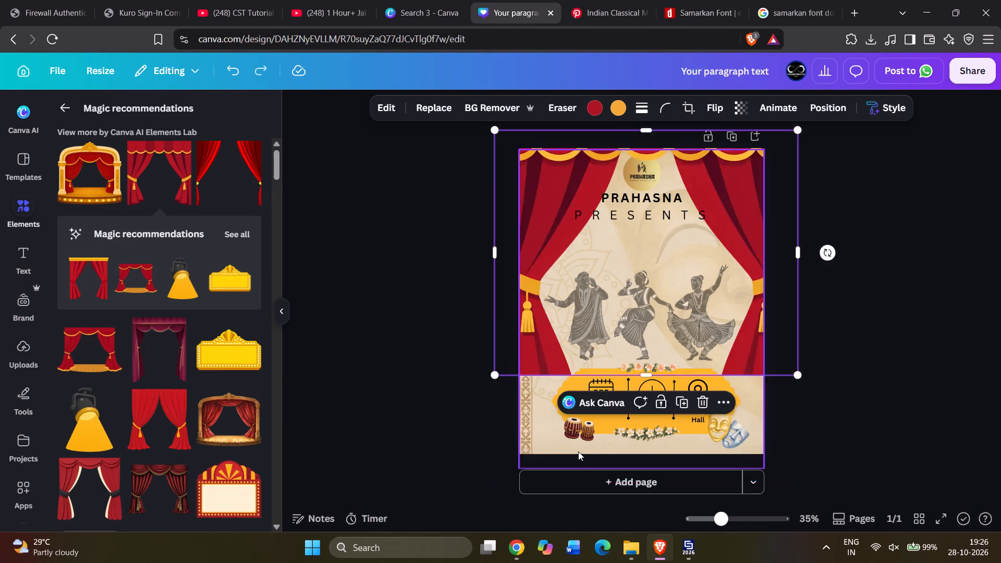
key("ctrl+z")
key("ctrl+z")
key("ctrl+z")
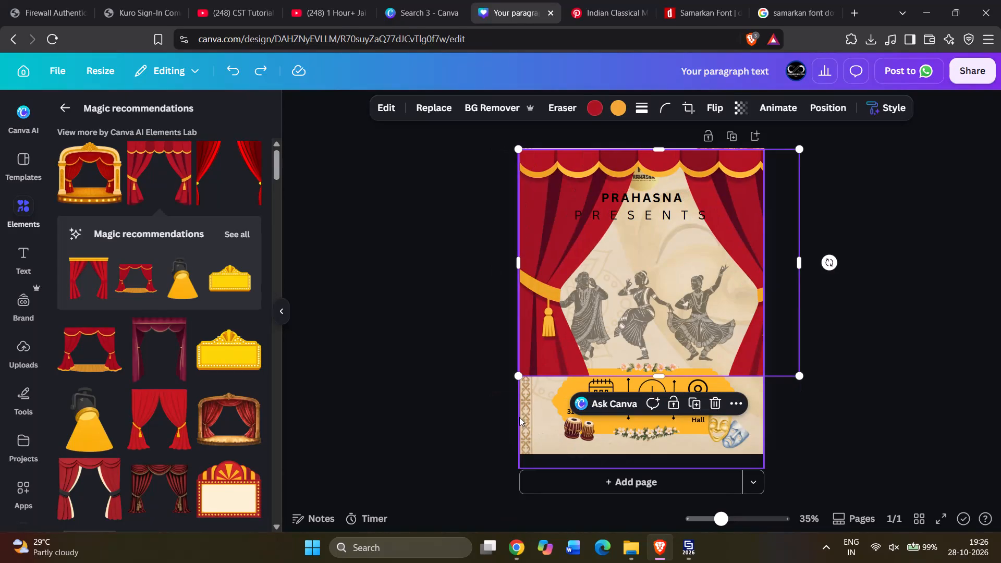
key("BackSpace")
Add the yellow spotlight graphic from the recommendations and shrink it over the date section at the poster's lower left.
scroll(326, 302, "down", 13)
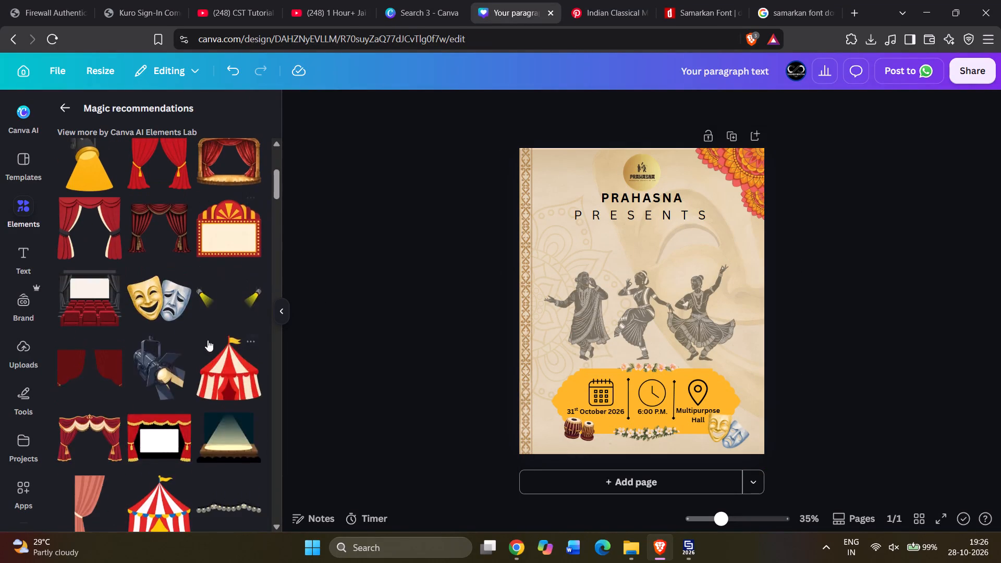
scroll(207, 340, "down", 2)
scroll(215, 339, "up", 20)
scroll(215, 339, "up", 8)
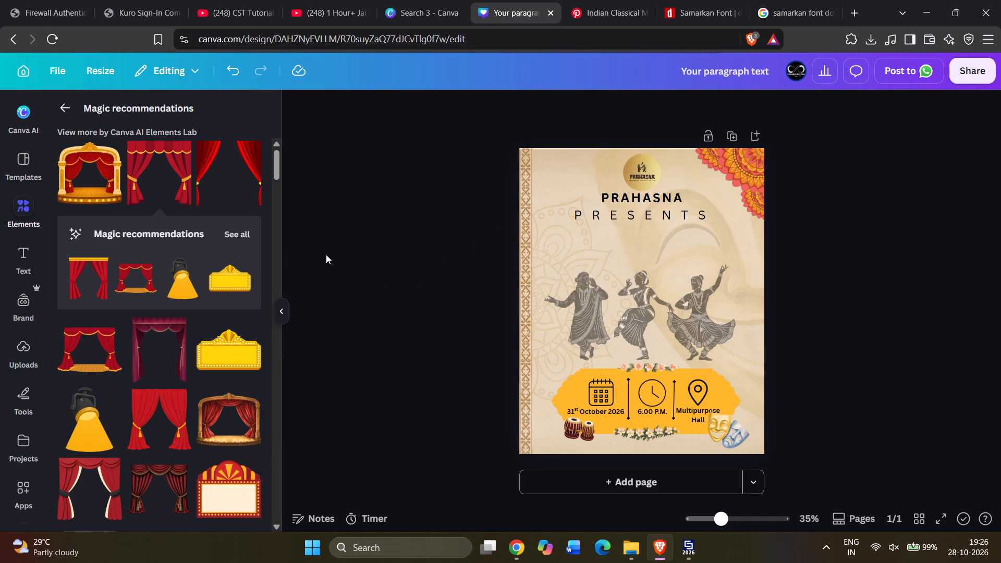
scroll(218, 270, "down", 2)
scroll(219, 261, "up", 3)
left_click(184, 280)
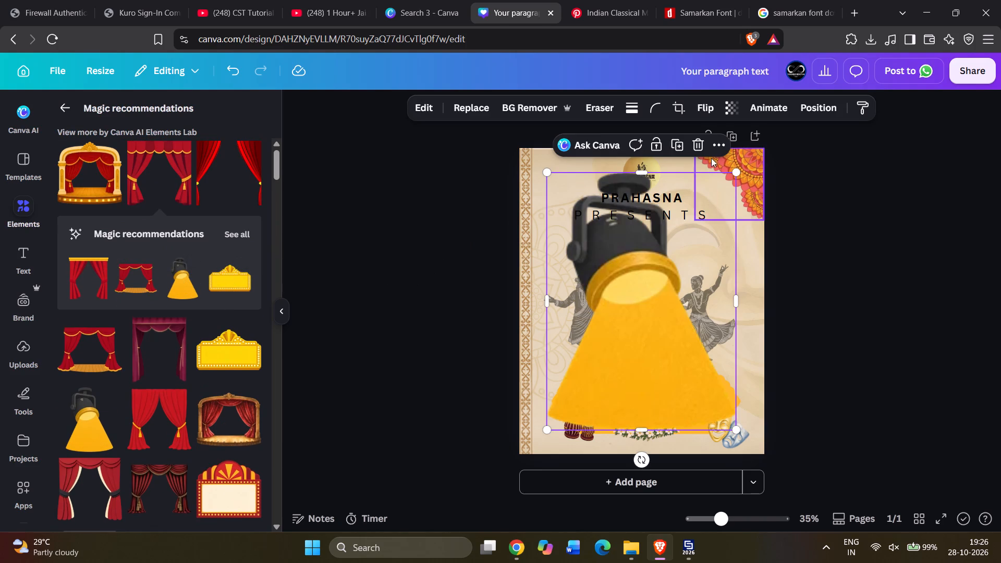
left_click_drag(732, 172, 628, 264)
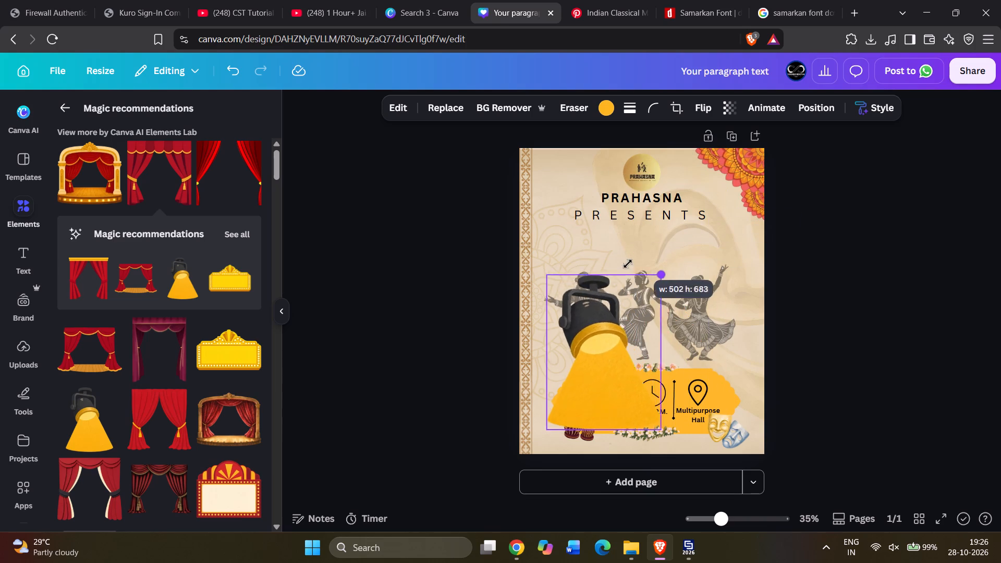
left_click_drag(628, 264, 606, 315)
Open all recommendations for the spotlight and add the dark red curtain pair tied back at both sides.
left_click(242, 235)
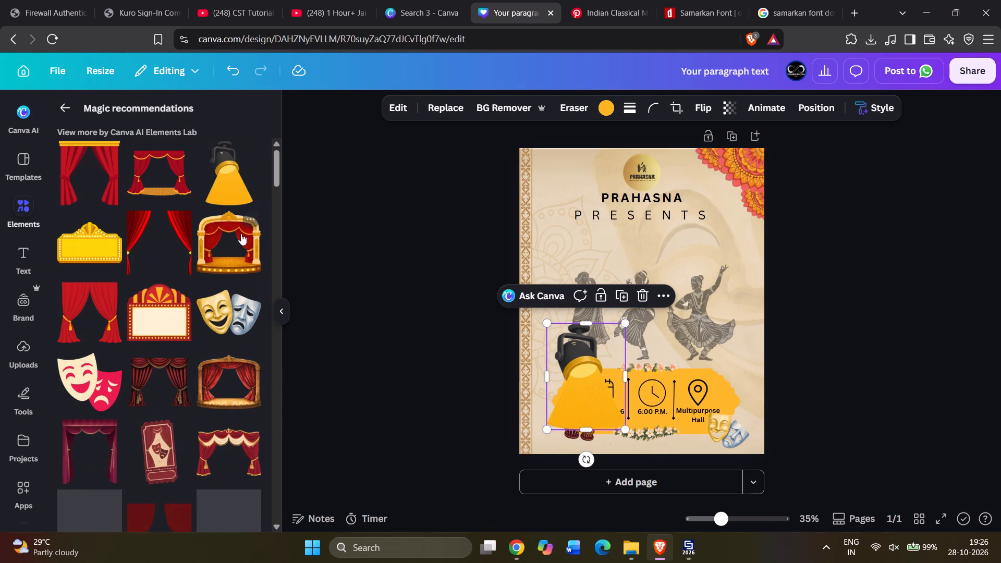
scroll(239, 242, "down", 14)
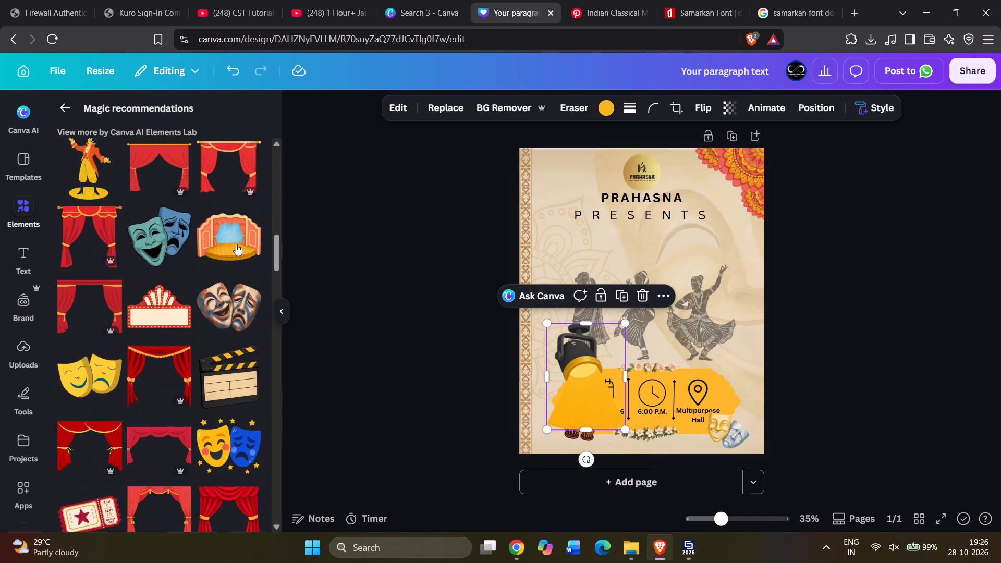
scroll(219, 245, "up", 1)
scroll(219, 245, "down", 3)
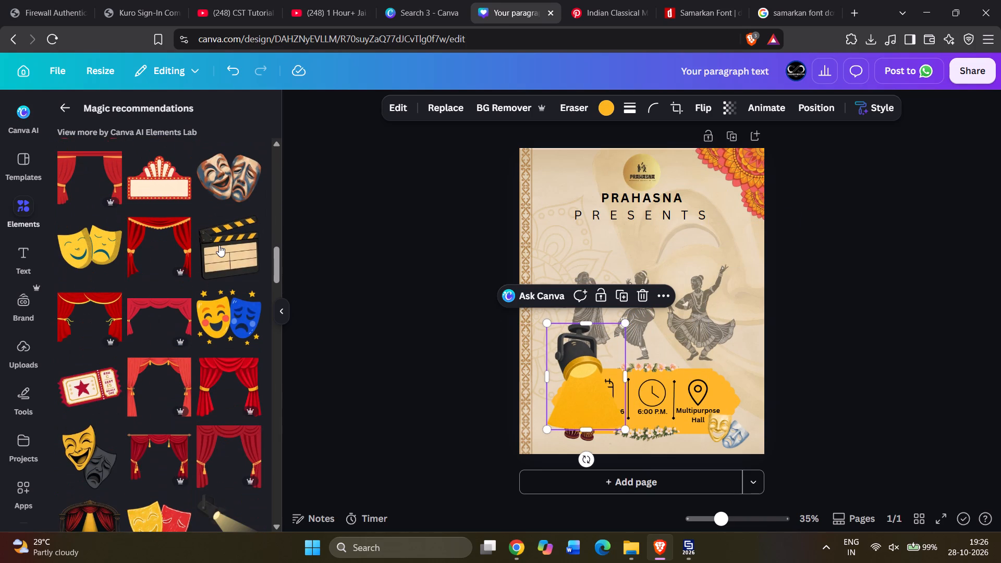
scroll(97, 358, "down", 2)
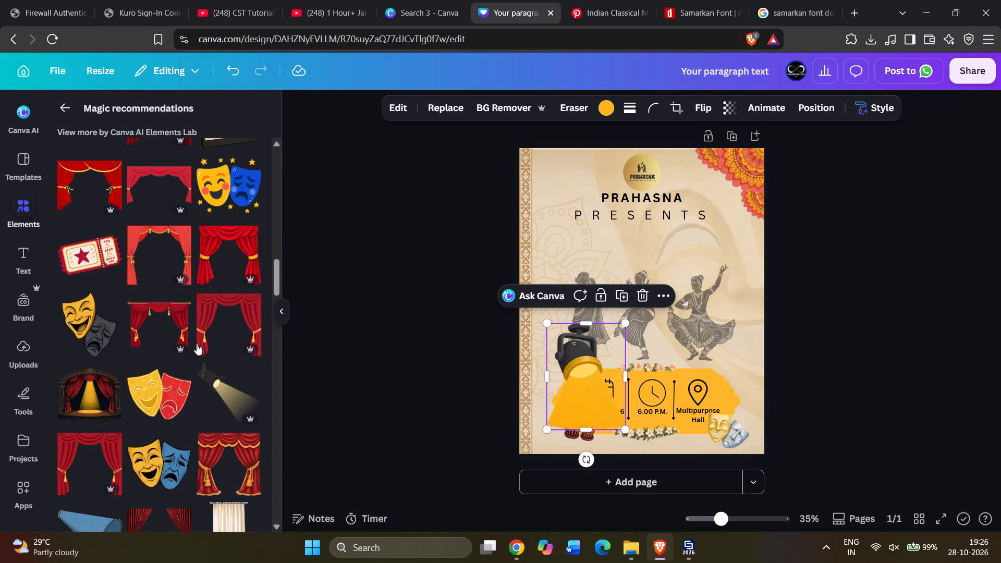
scroll(212, 450, "down", 3)
left_click(171, 341)
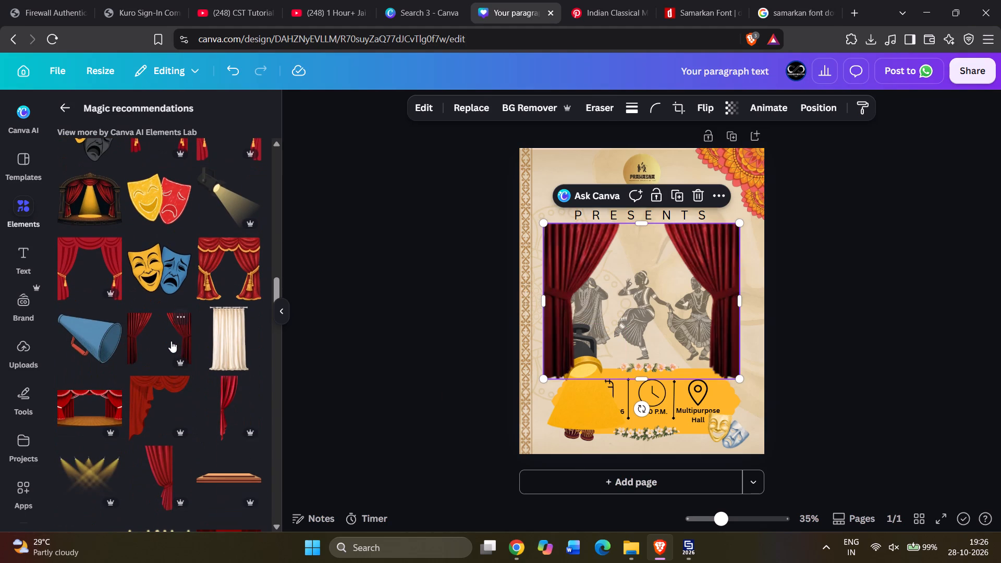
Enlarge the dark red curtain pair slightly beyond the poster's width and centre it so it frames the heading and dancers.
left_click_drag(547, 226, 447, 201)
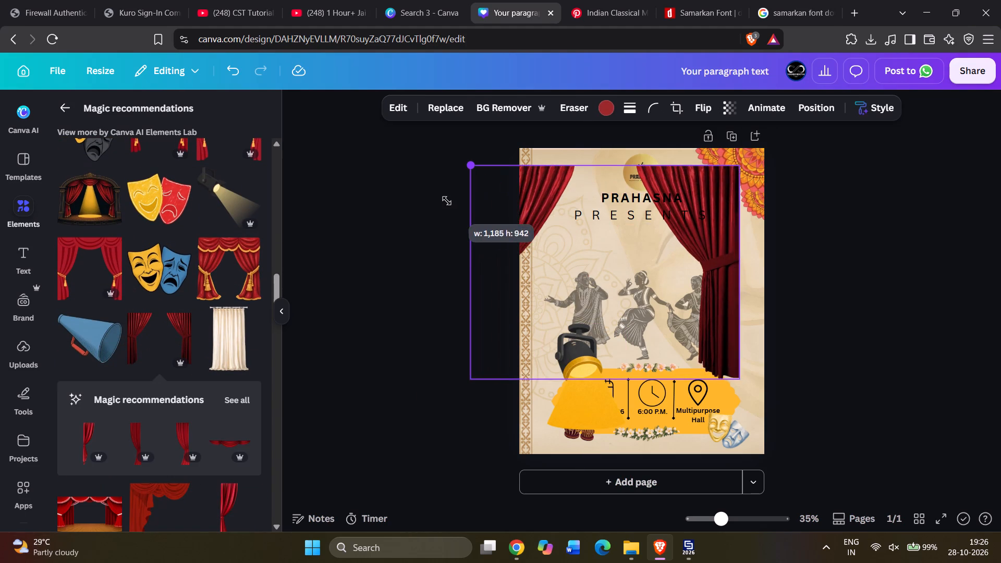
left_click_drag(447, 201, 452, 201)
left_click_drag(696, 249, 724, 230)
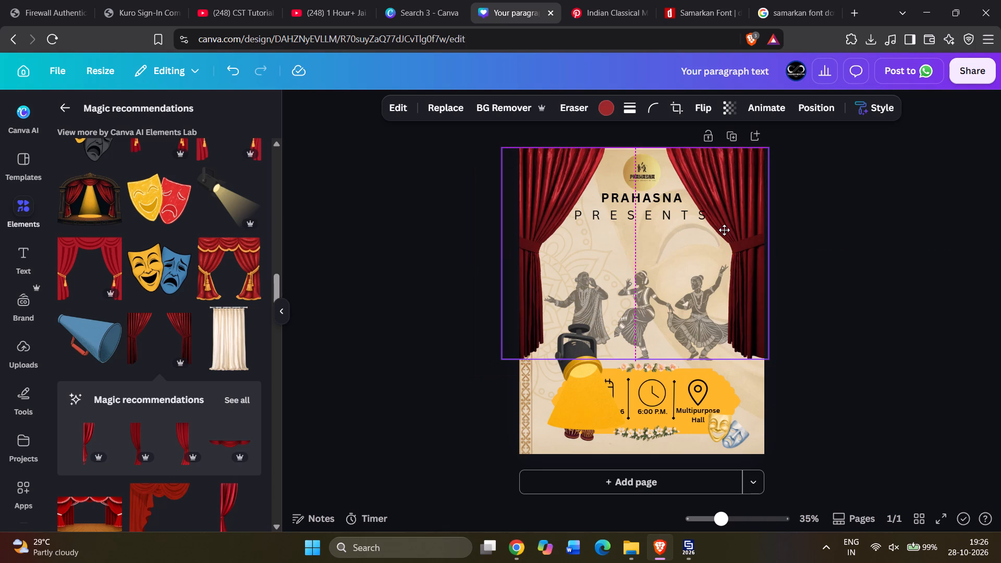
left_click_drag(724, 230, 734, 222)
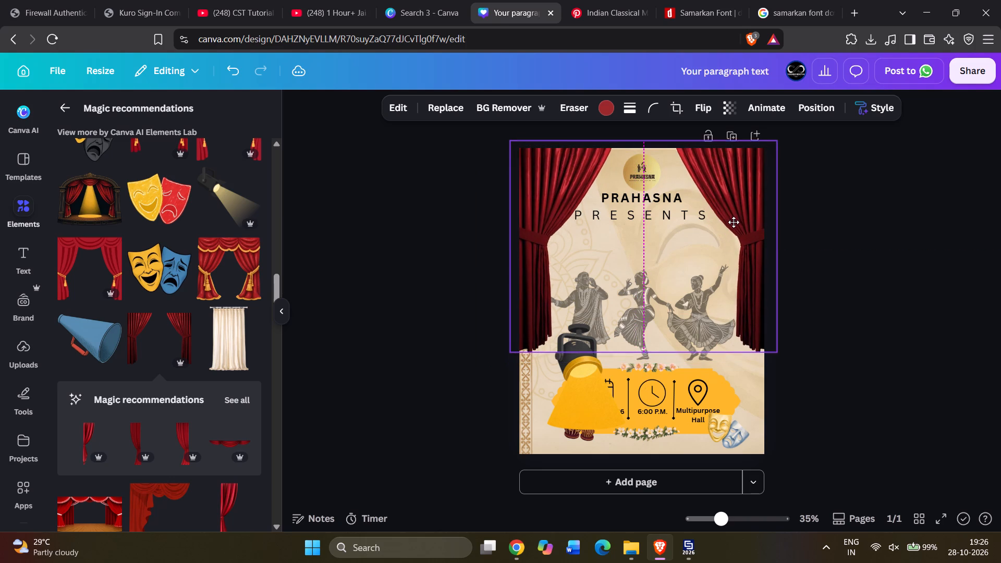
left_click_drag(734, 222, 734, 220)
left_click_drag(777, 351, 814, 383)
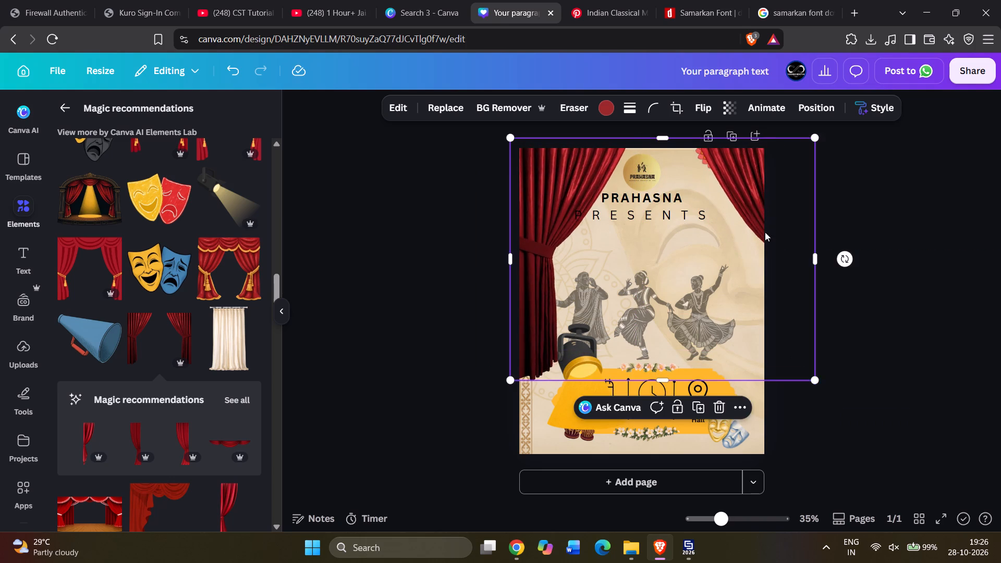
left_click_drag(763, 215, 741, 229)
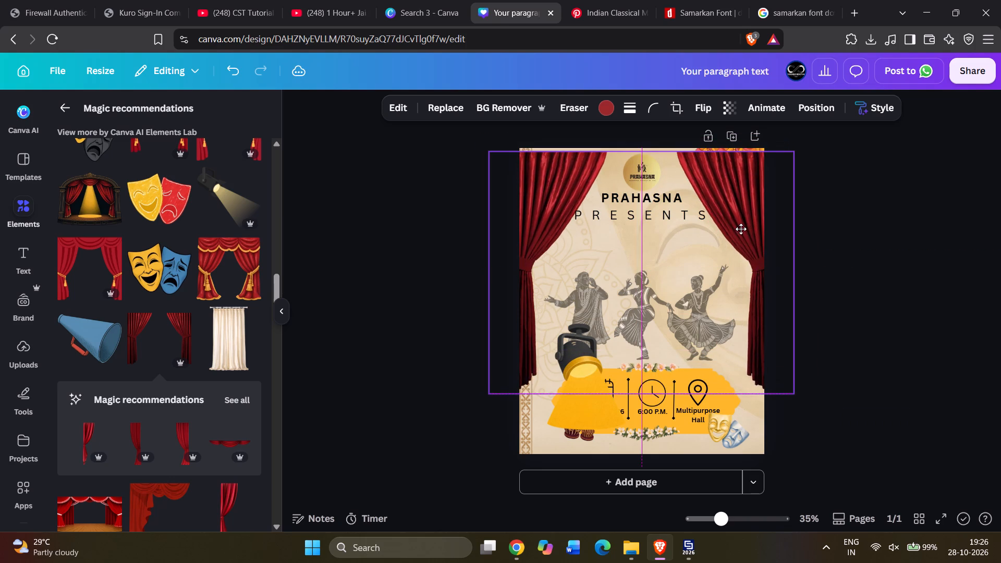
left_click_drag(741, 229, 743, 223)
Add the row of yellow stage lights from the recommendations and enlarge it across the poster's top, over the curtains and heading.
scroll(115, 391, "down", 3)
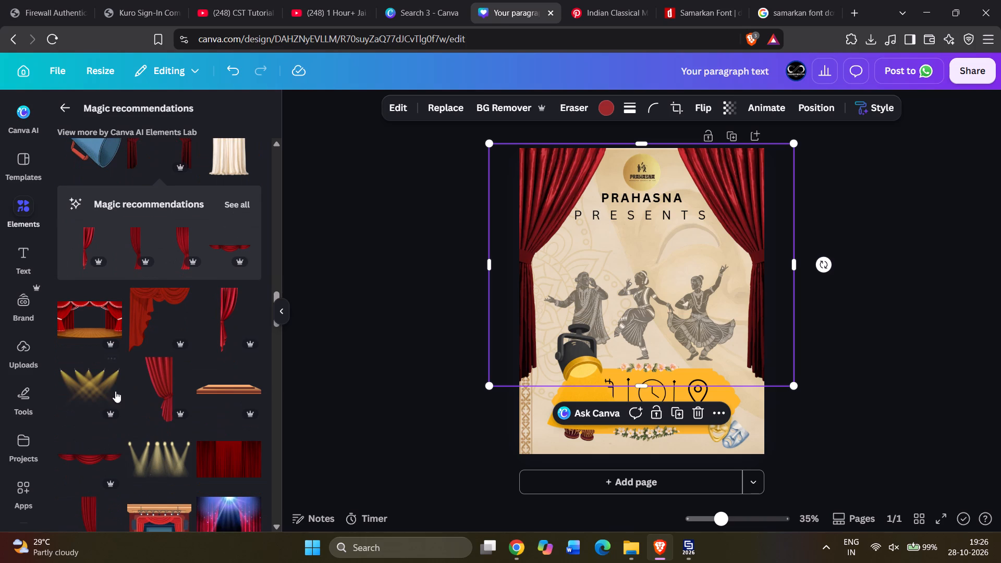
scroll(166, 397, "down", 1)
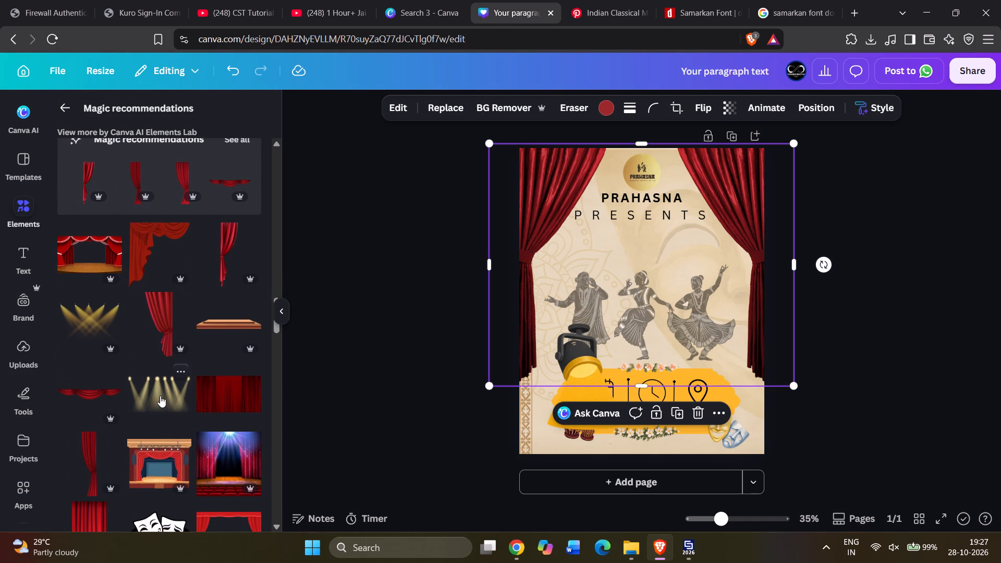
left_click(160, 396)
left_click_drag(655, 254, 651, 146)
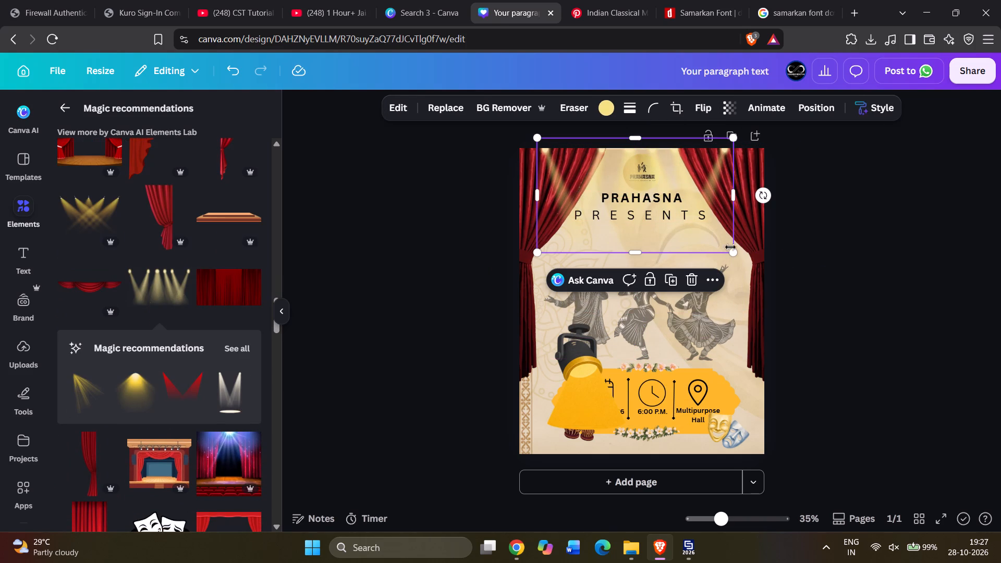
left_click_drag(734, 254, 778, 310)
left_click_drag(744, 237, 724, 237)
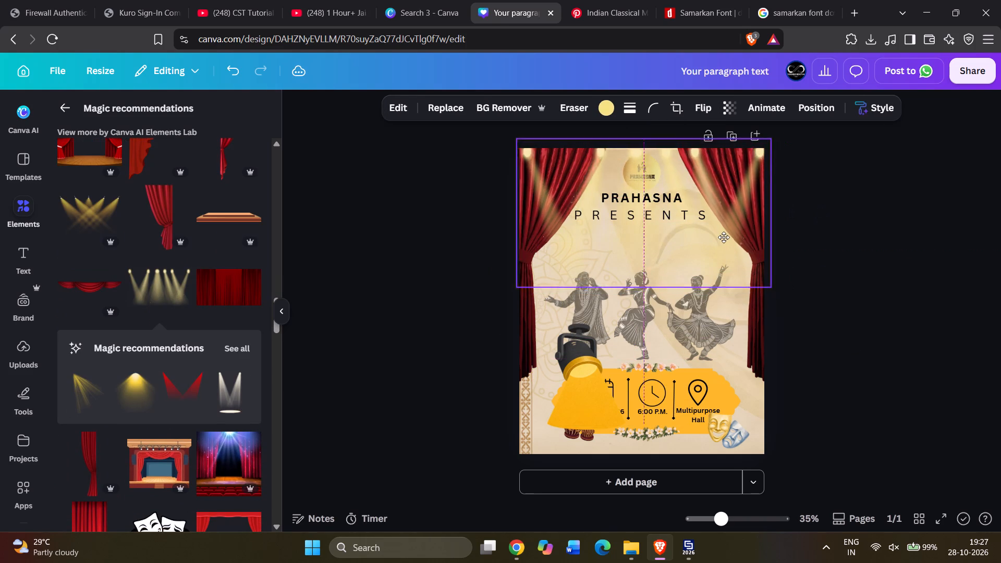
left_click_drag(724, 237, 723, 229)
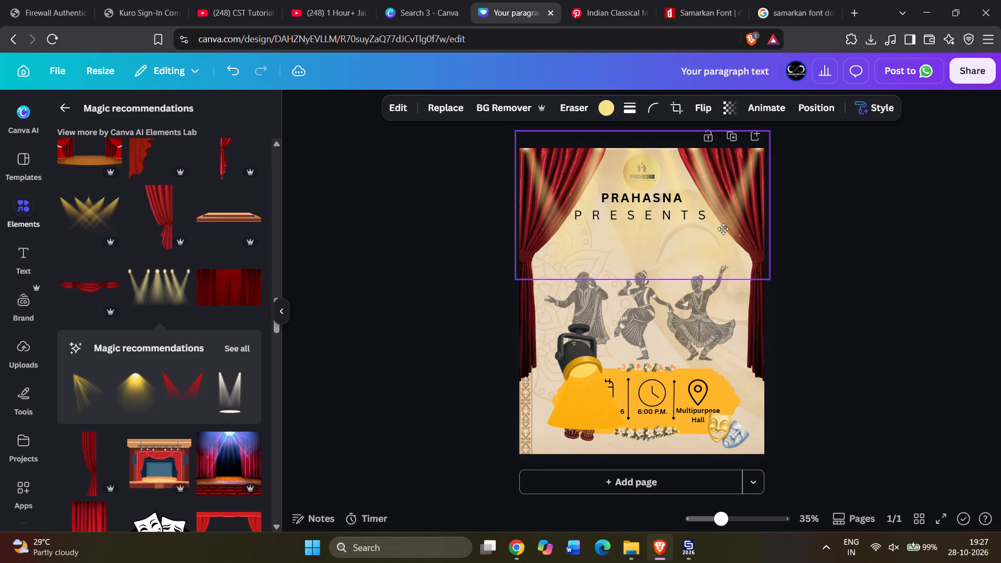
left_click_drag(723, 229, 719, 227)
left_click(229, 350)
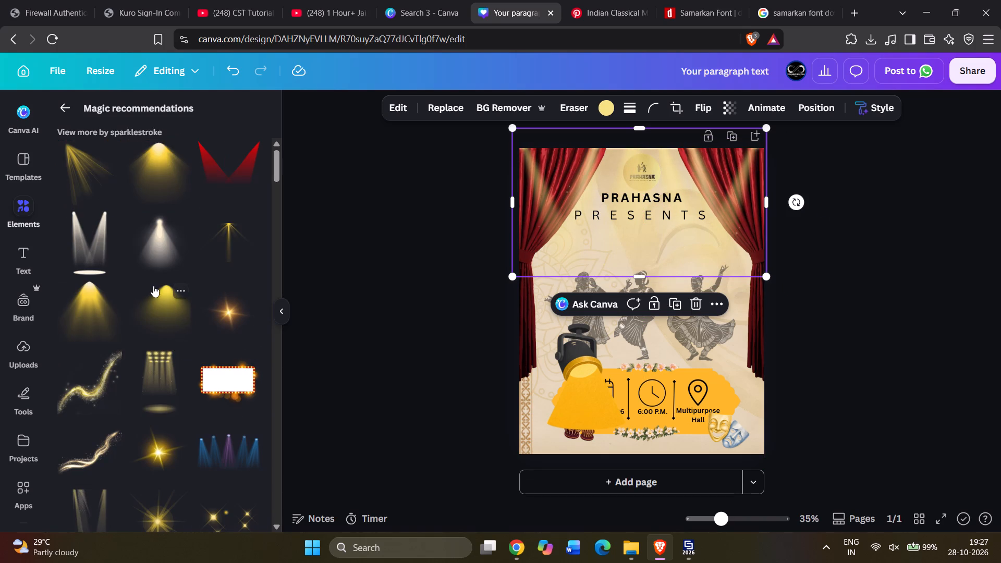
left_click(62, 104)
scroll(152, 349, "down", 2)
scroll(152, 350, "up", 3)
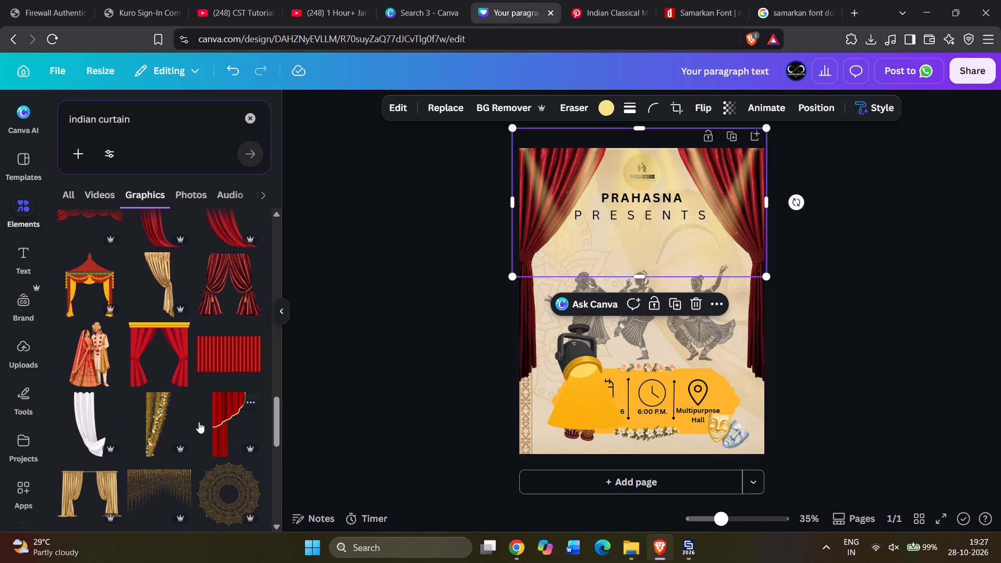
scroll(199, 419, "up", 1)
Delete the dark red curtain pair, the row of stage lights and the yellow spotlight from the poster.
left_click(519, 323)
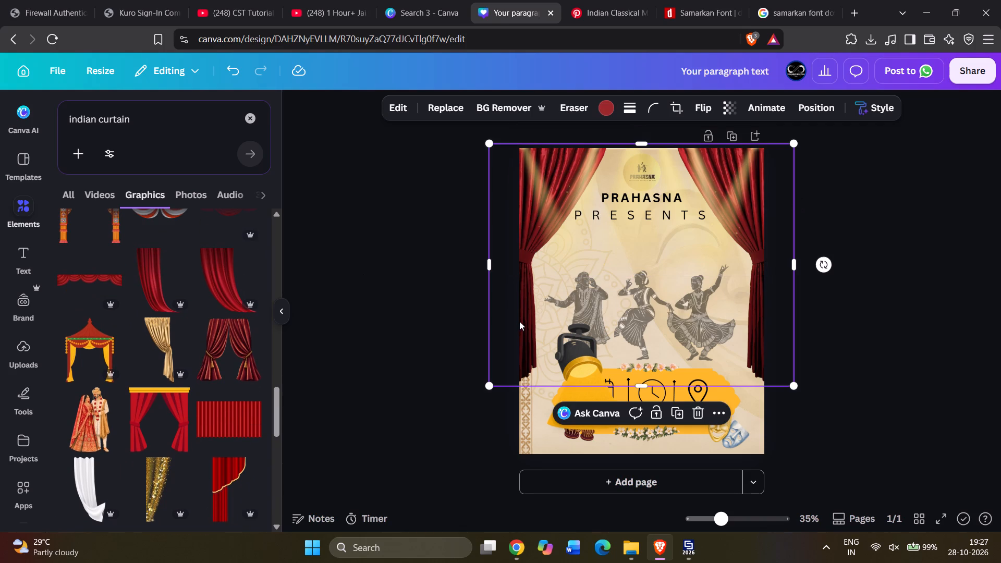
right_click(519, 321)
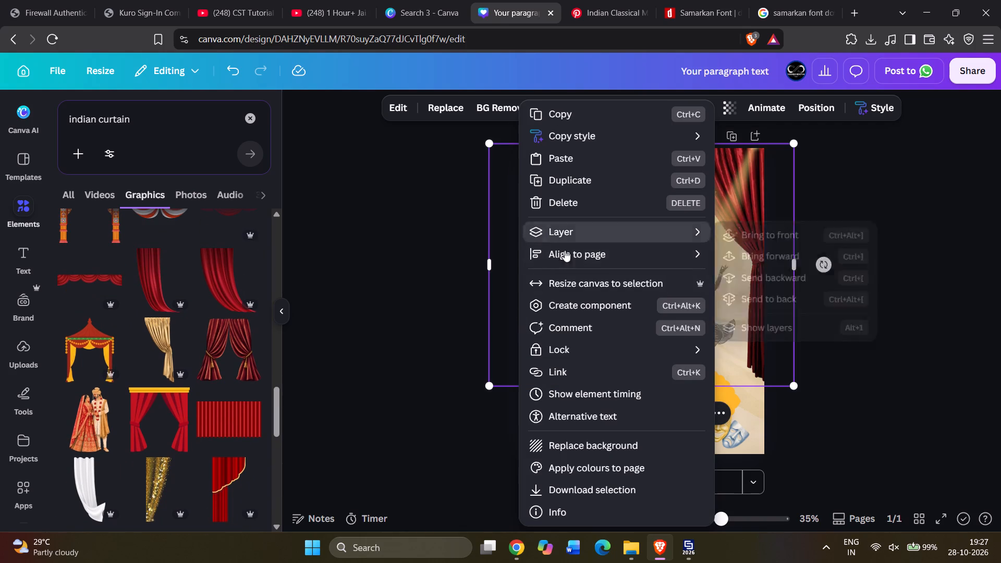
left_click(567, 256)
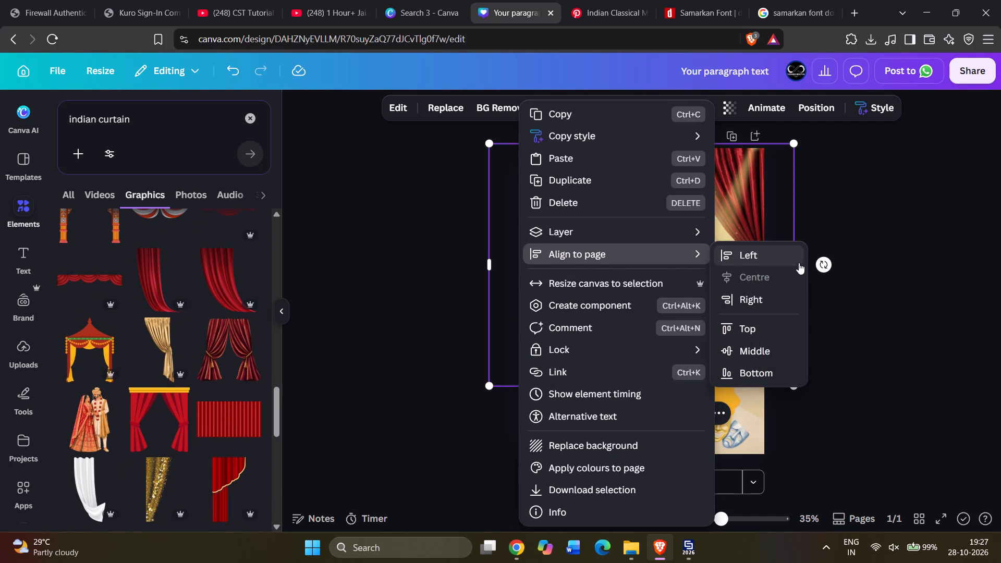
left_click(858, 217)
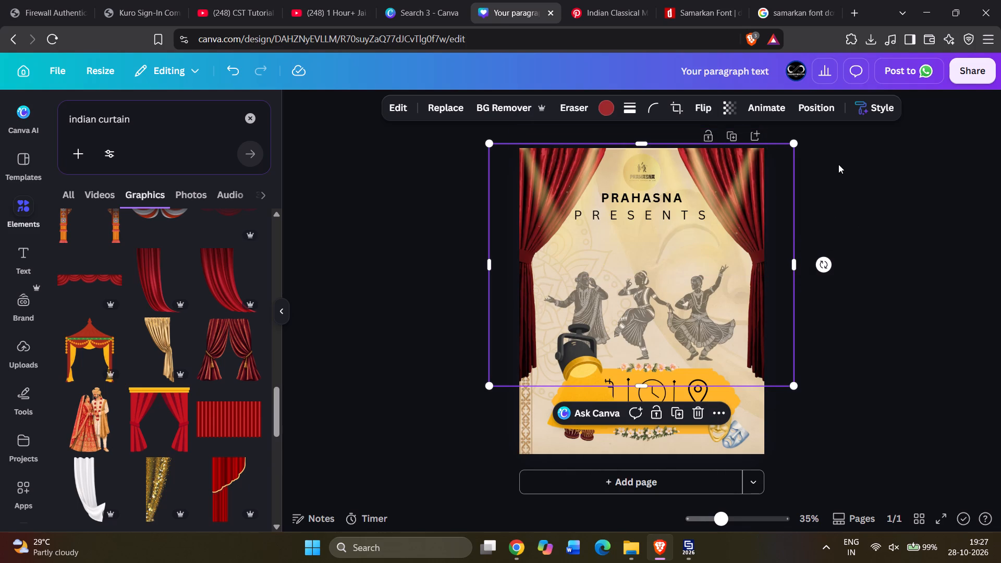
key("BackSpace")
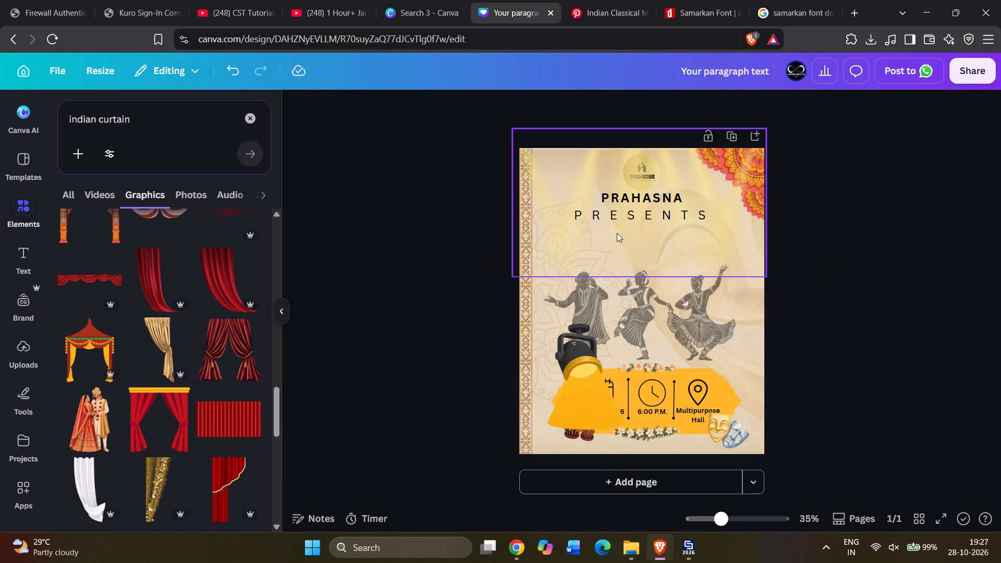
left_click(746, 161)
key("BackSpace")
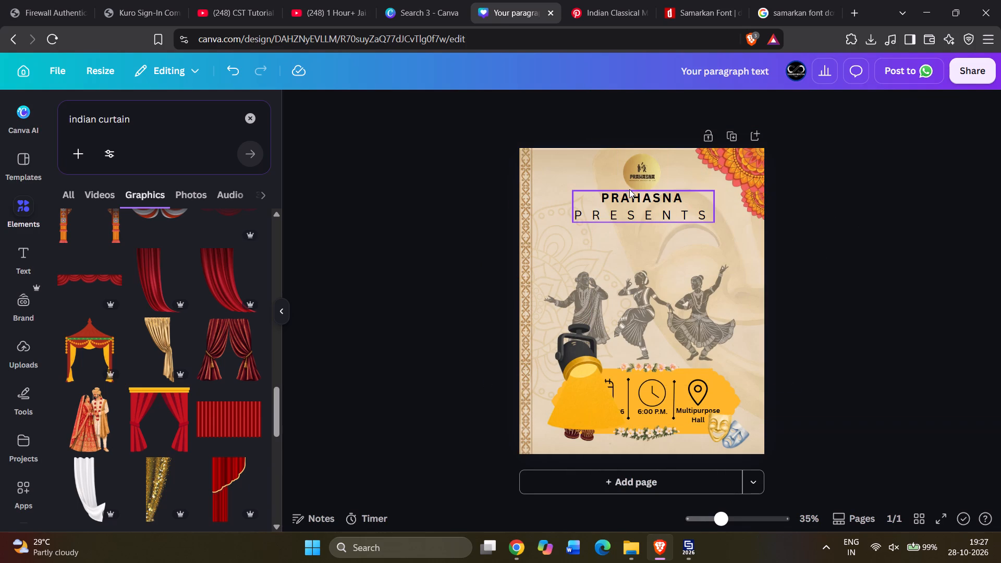
key("ctrl+z")
key("ctrl+shift+z")
left_click(854, 238)
left_click(557, 356)
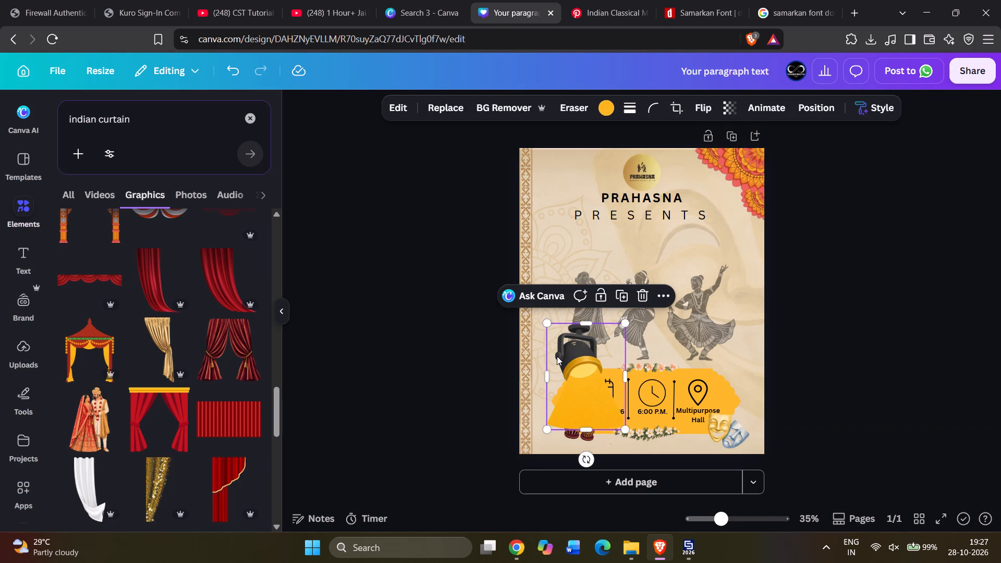
key("BackSpace")
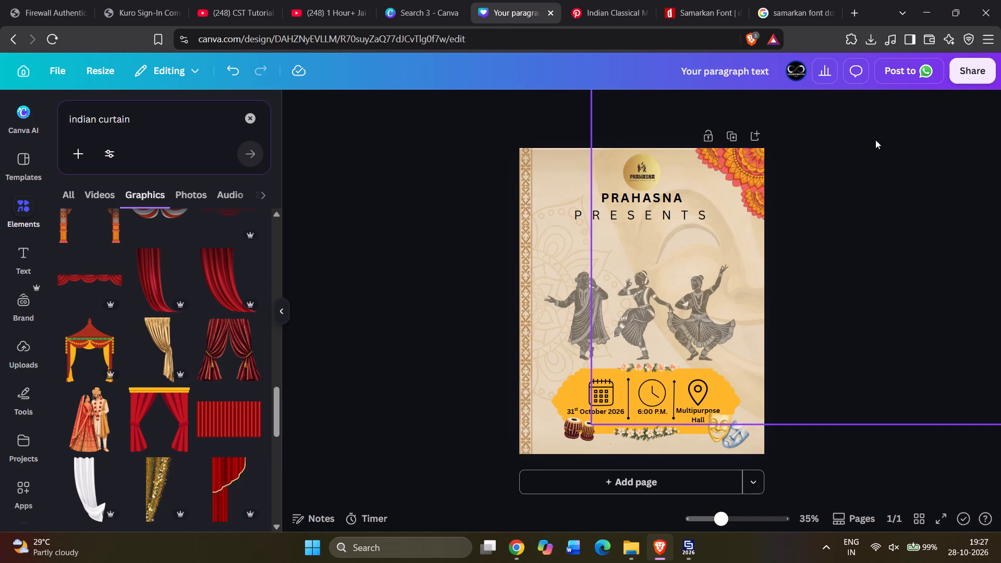
Download the poster as a high-quality PNG at 1,080 × 1,350 px and save it in the Downloads folder.
left_click(962, 74)
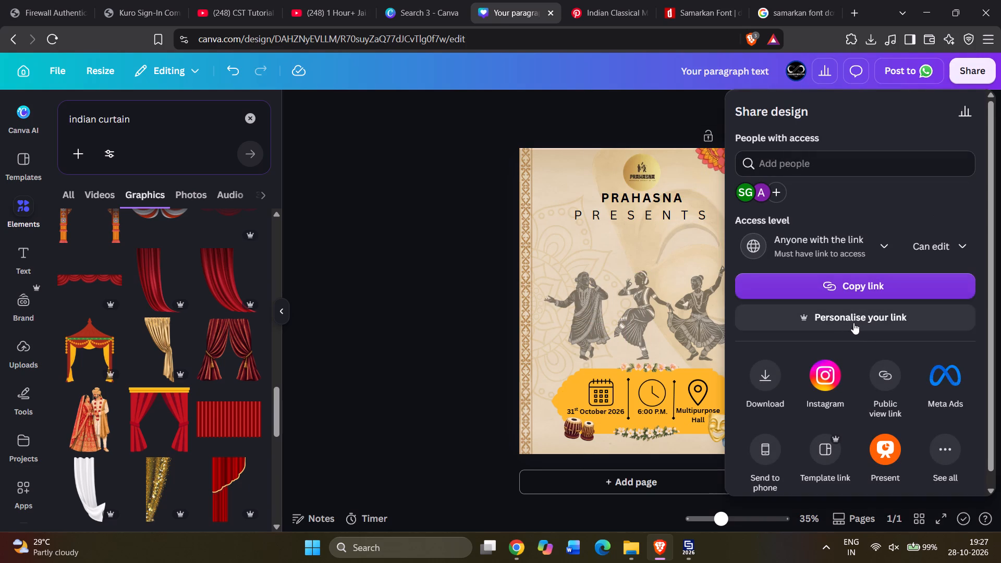
left_click(774, 378)
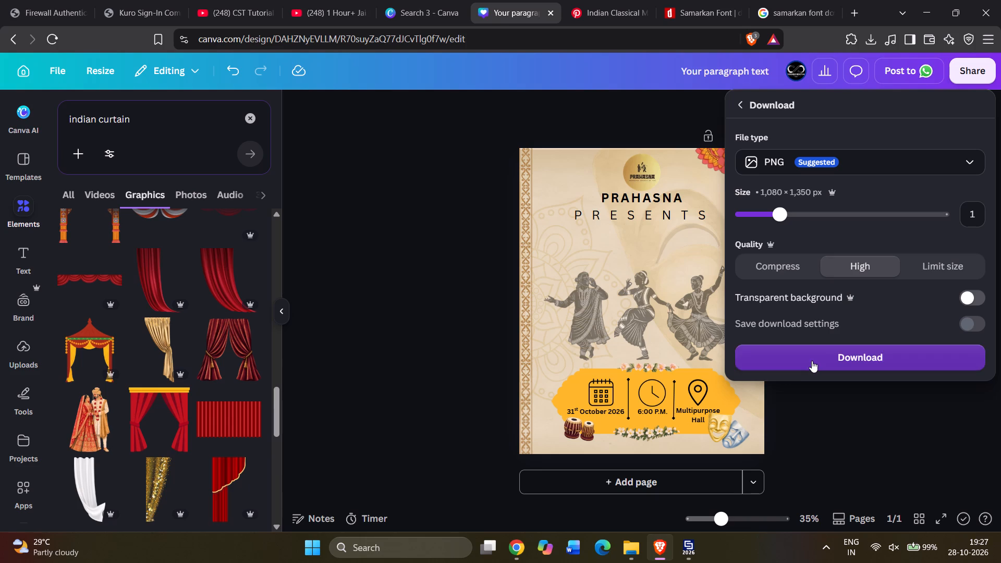
left_click(812, 361)
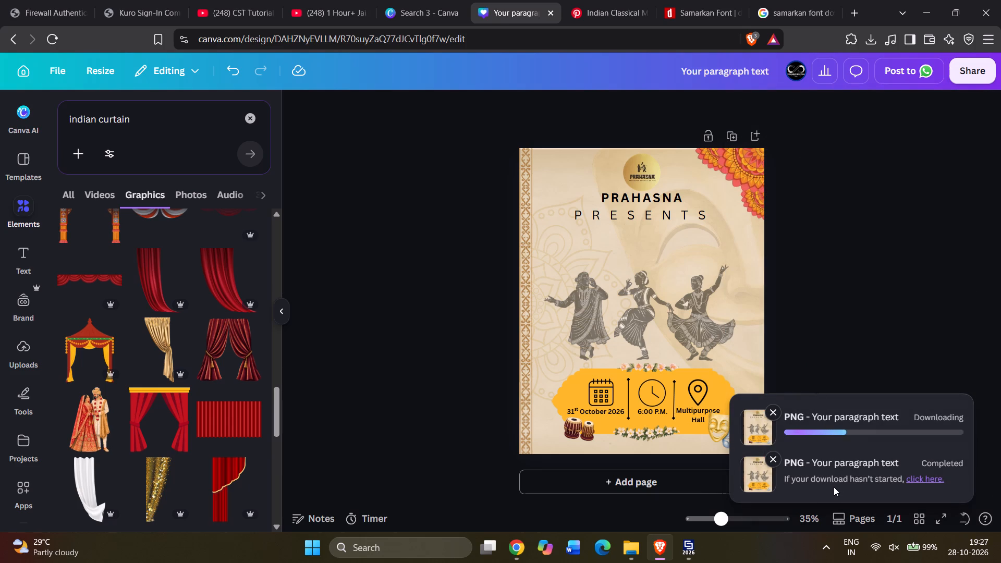
left_click(616, 543)
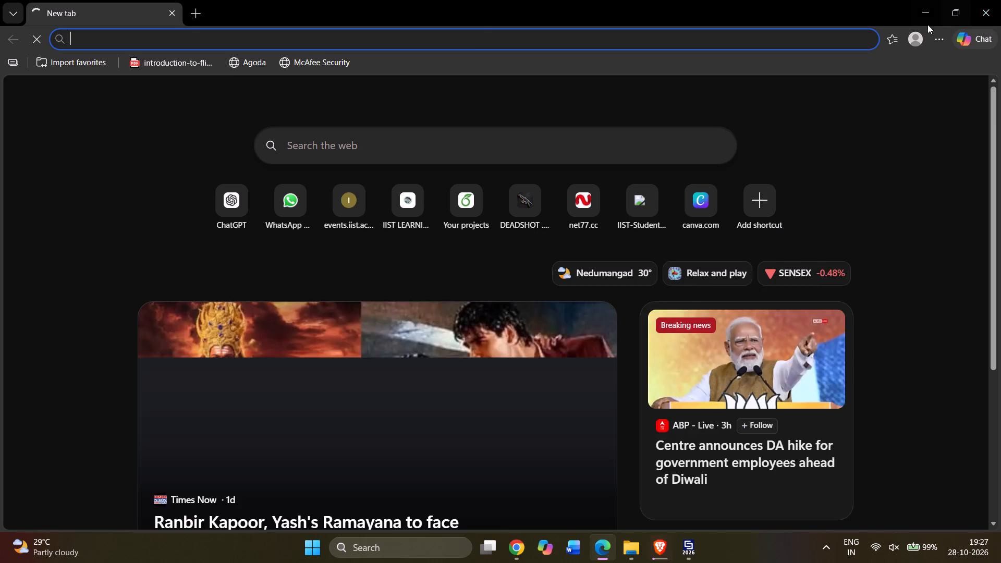
left_click(925, 23)
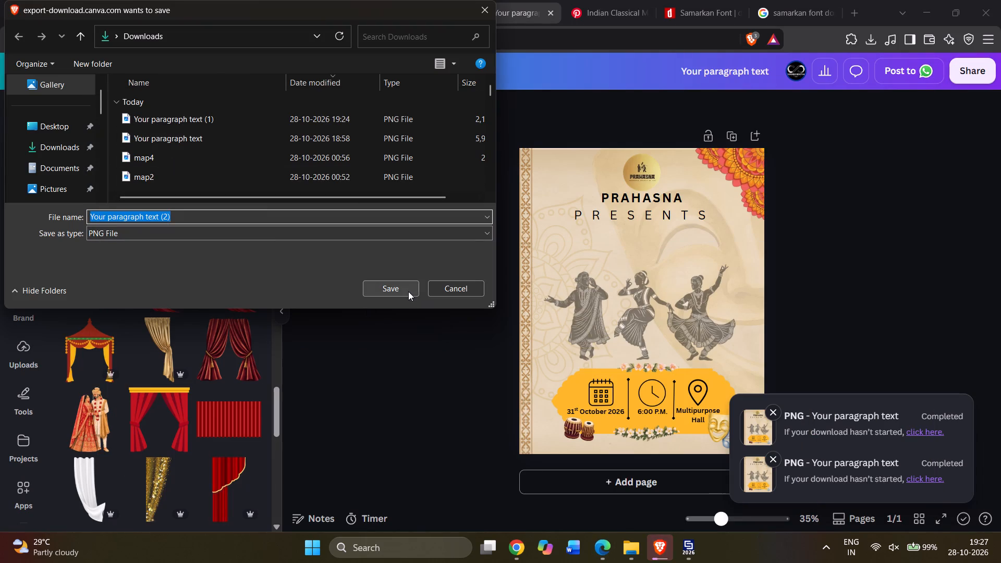
left_click(408, 291)
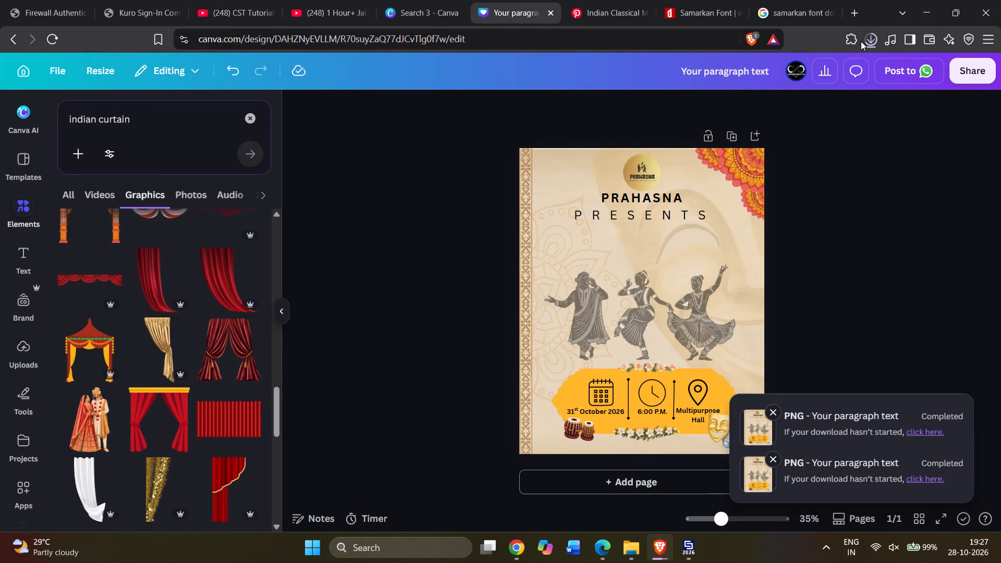
View the downloaded image "Your paragraph text (1).png" from the browser's downloads and close the photo viewer.
left_click(861, 41)
left_click(870, 39)
left_click(766, 142)
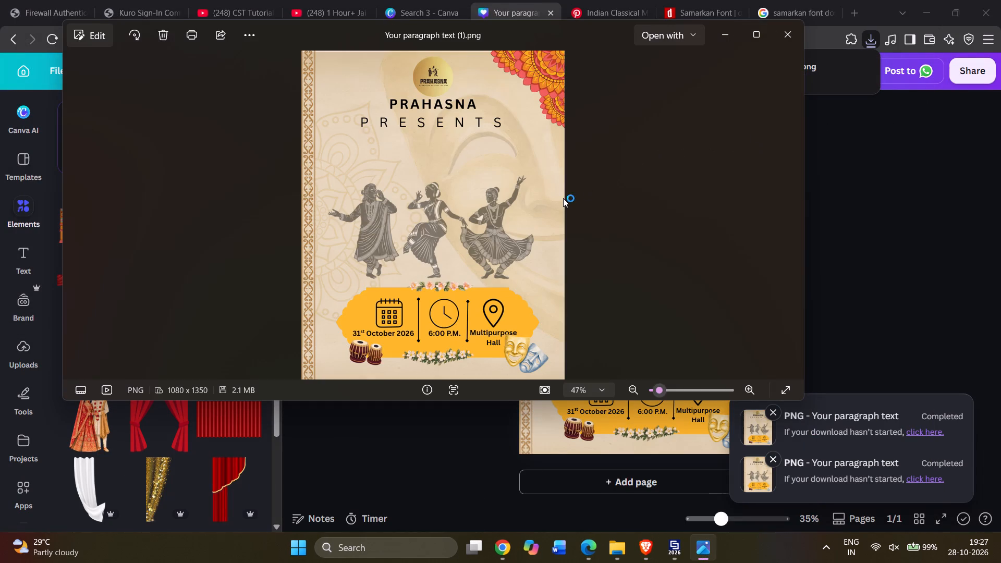
left_click(795, 34)
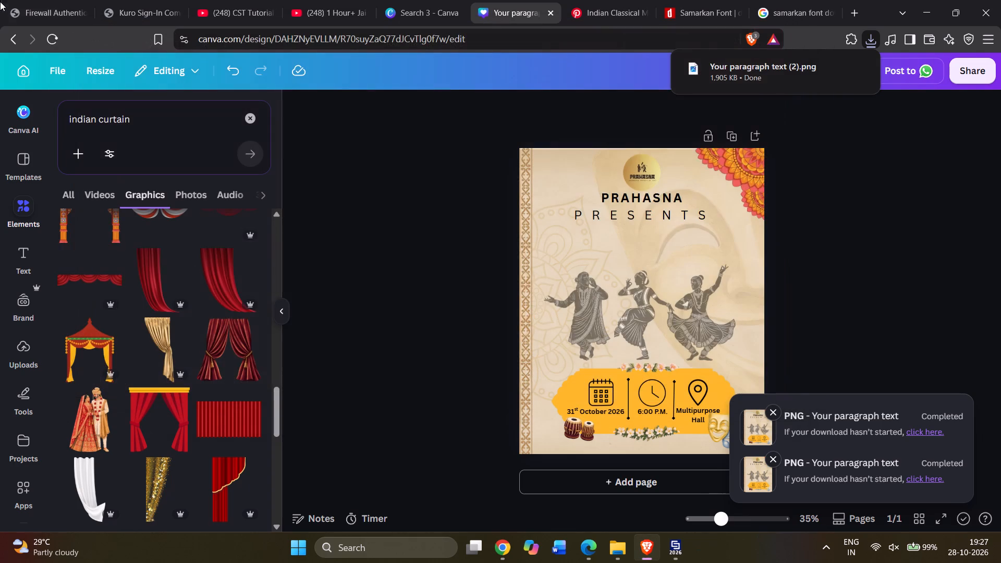
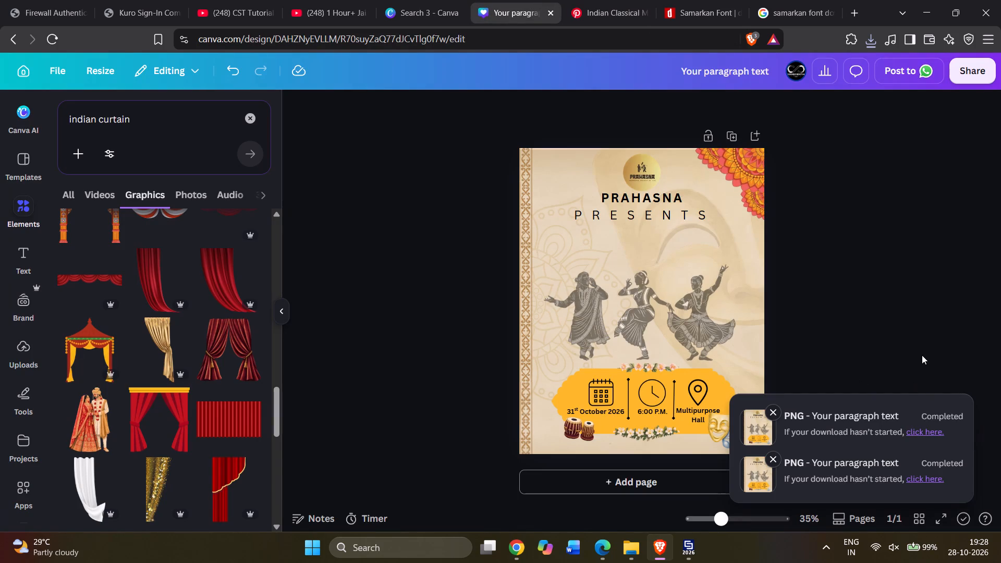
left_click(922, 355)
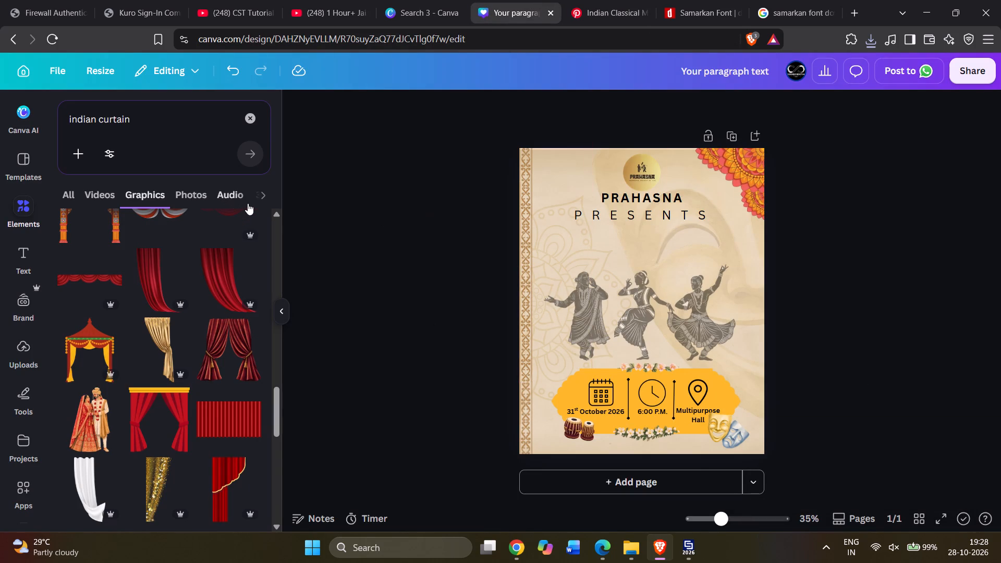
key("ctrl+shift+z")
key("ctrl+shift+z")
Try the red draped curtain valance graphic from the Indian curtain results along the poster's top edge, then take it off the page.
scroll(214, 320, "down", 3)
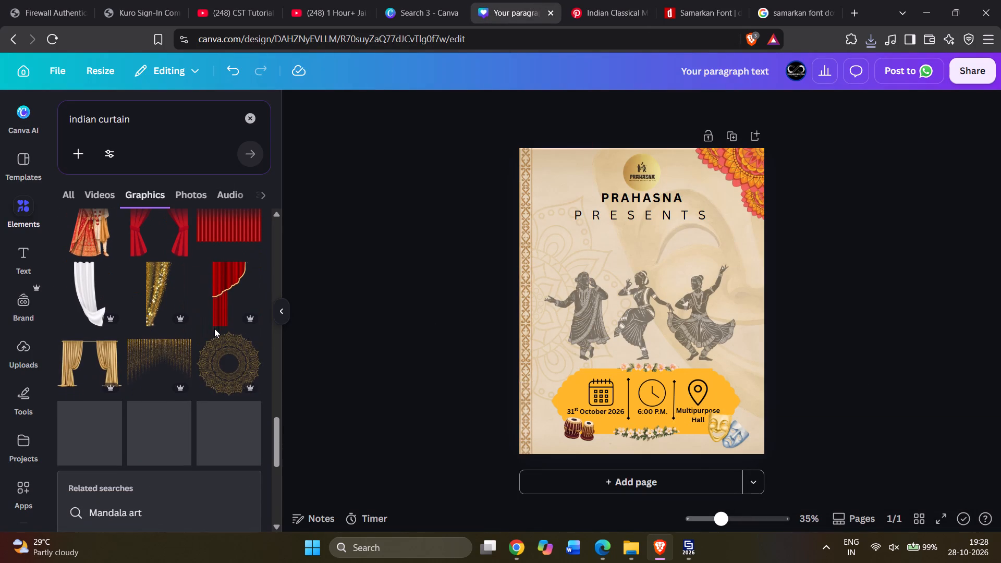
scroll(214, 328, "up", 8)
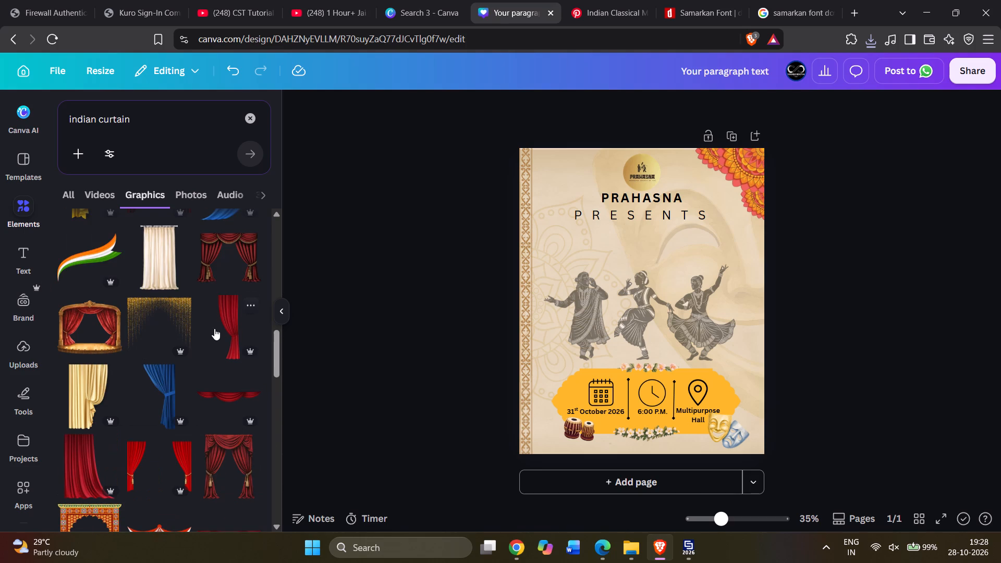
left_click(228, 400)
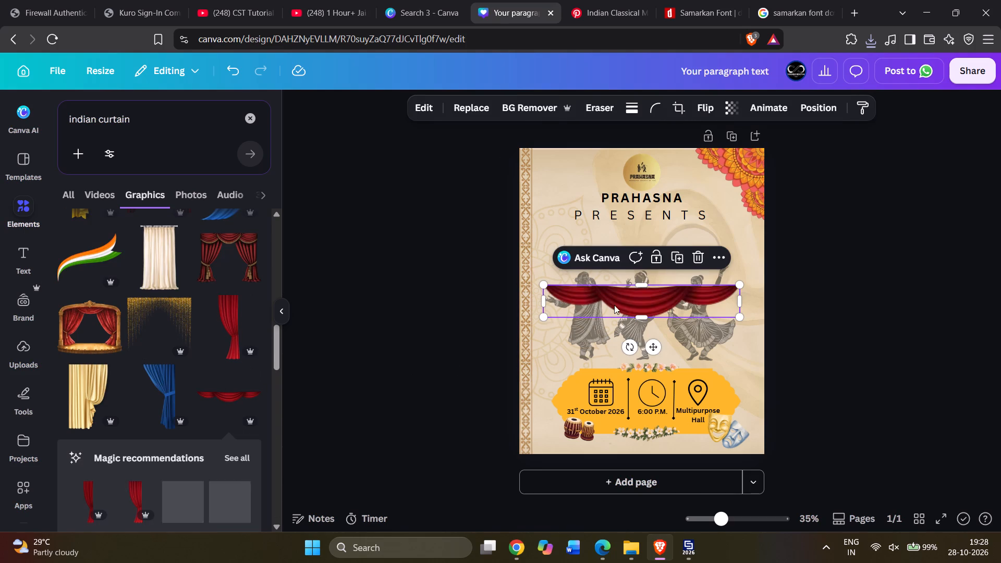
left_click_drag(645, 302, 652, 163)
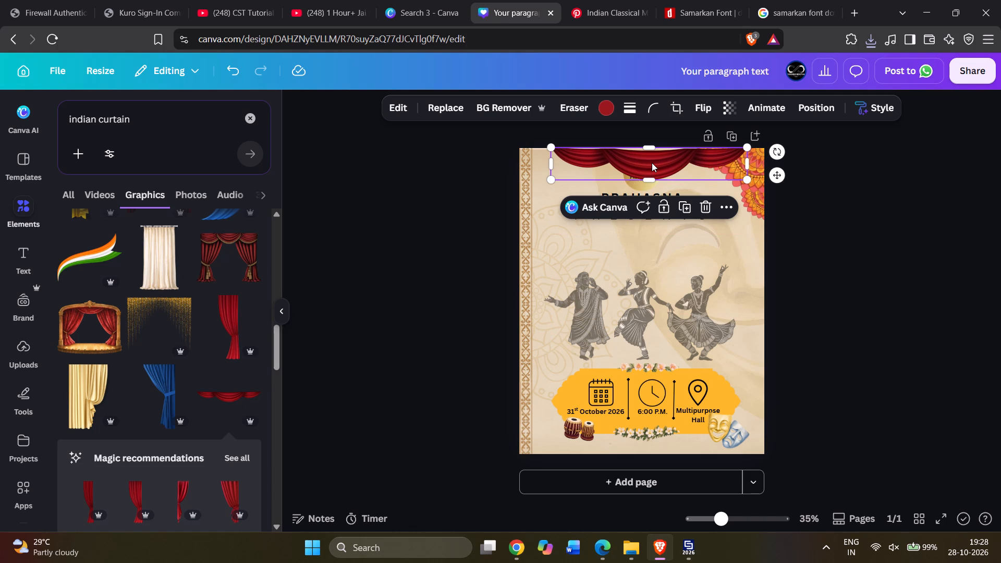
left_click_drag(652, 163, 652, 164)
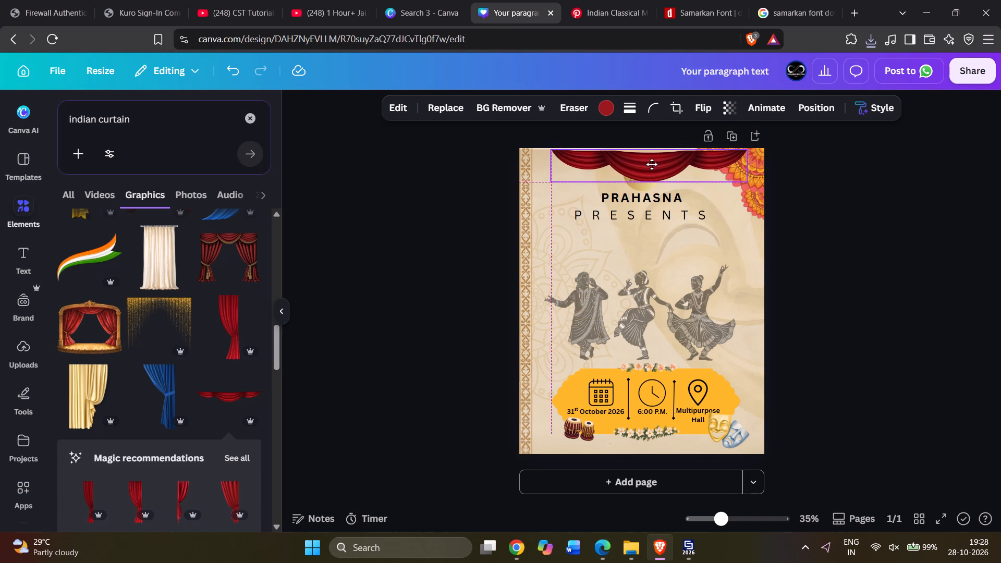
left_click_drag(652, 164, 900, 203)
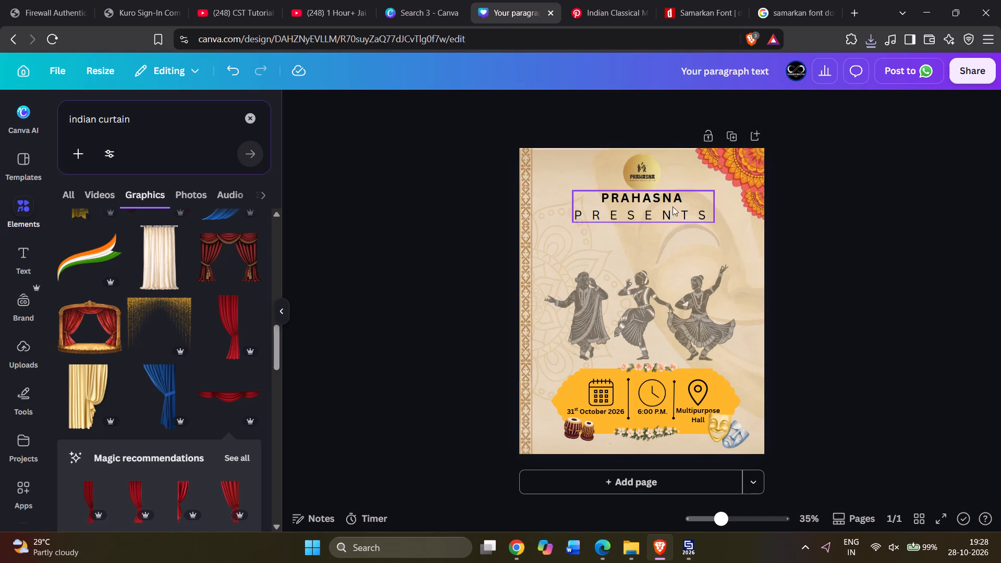
Enlarge the round gold Prahasna logo and place it over the dancers in the middle of the poster.
left_click(648, 173)
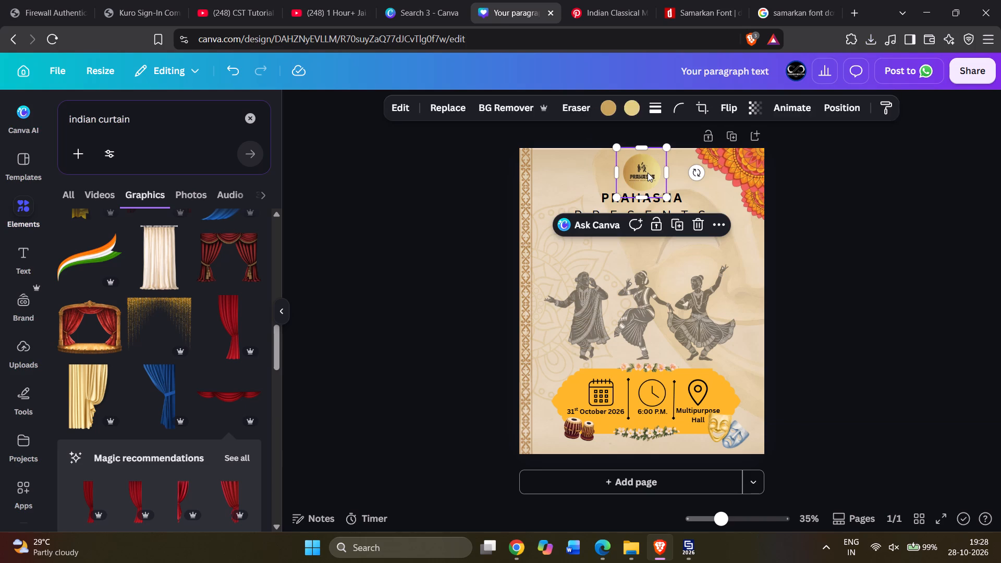
left_click_drag(614, 197, 554, 320)
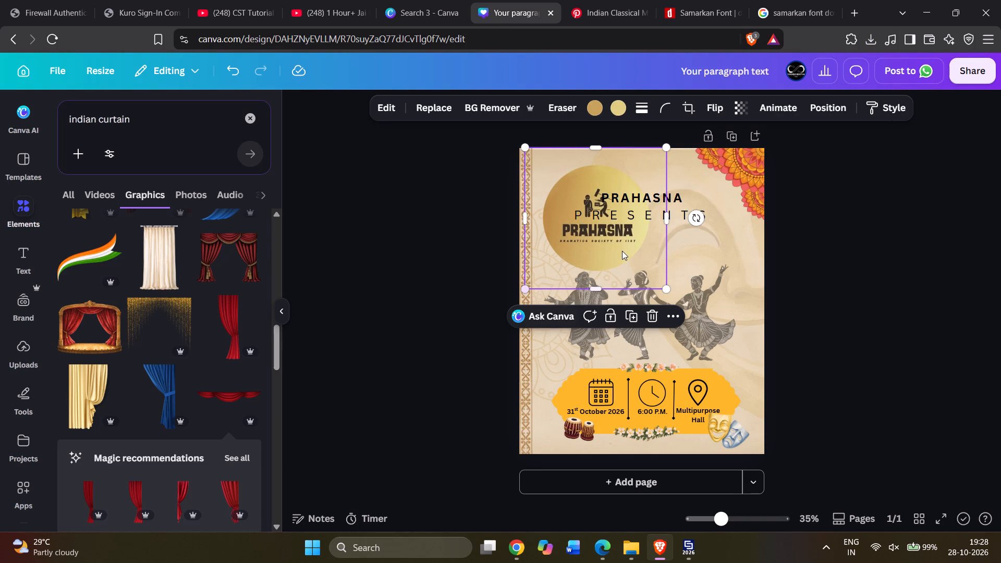
left_click_drag(619, 251, 661, 313)
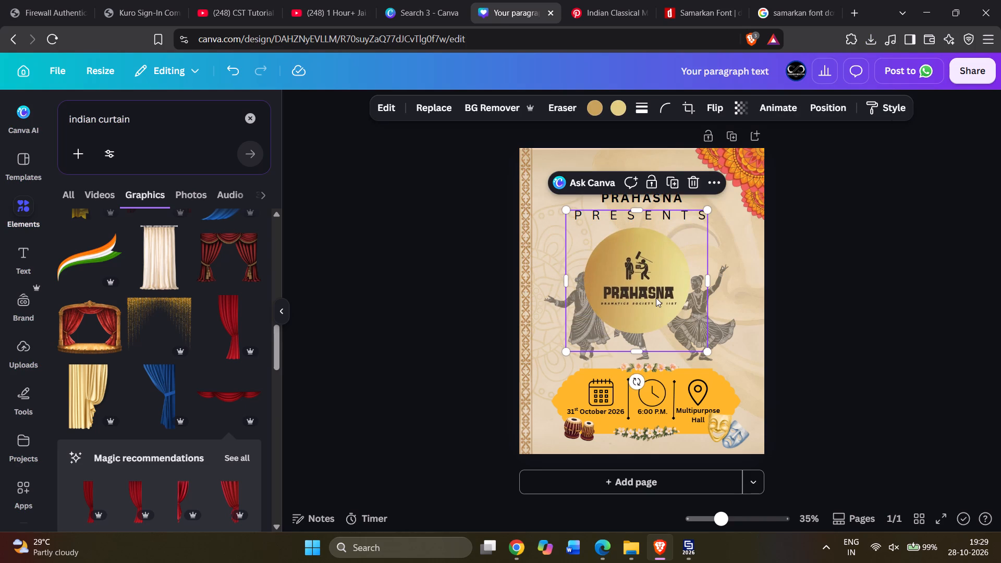
Browse the photo animation effects available for the Prahasna logo, from the featured styles through the add-on effects.
scroll(656, 298, "up", 9)
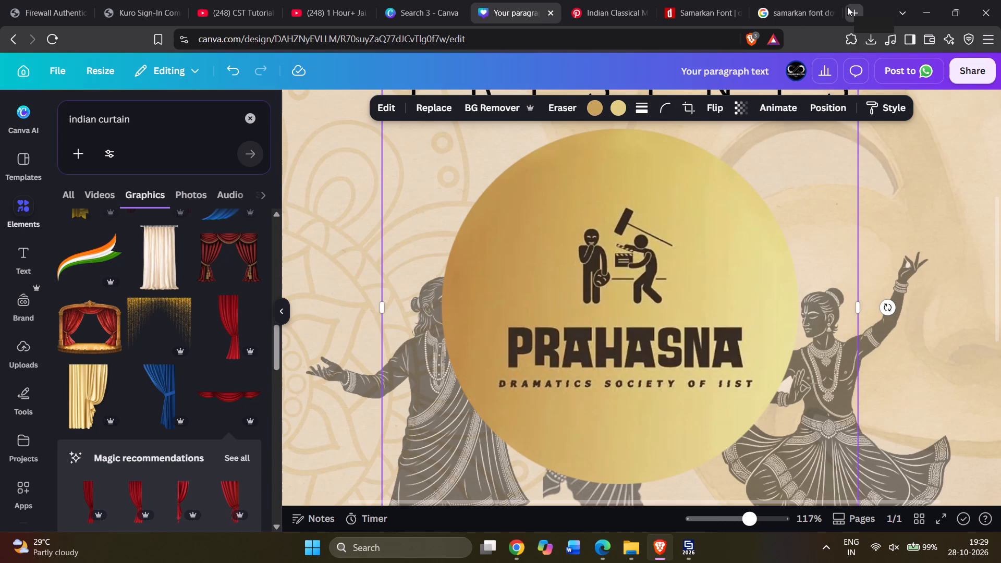
left_click(789, 117)
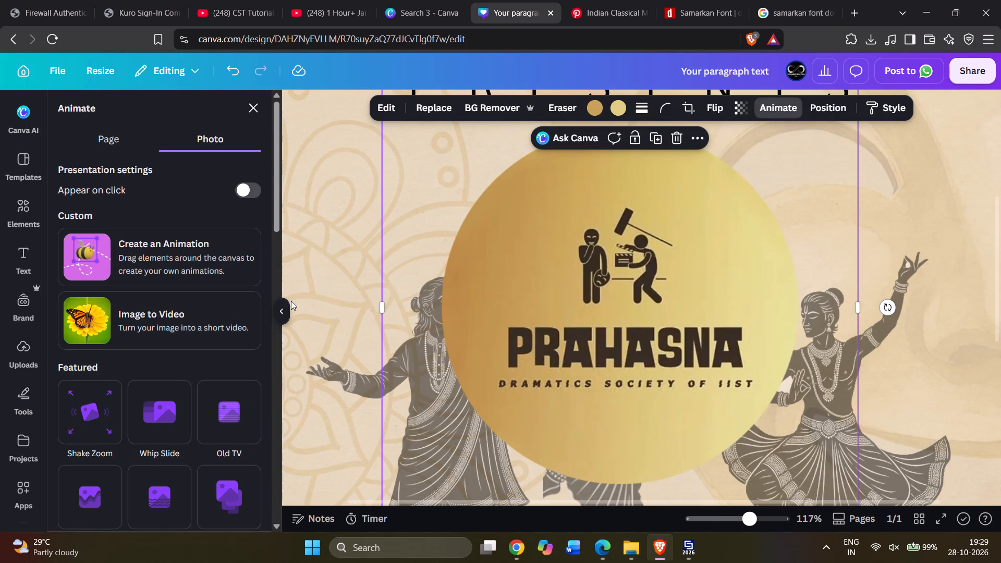
scroll(243, 342, "down", 2)
scroll(162, 384, "down", 1)
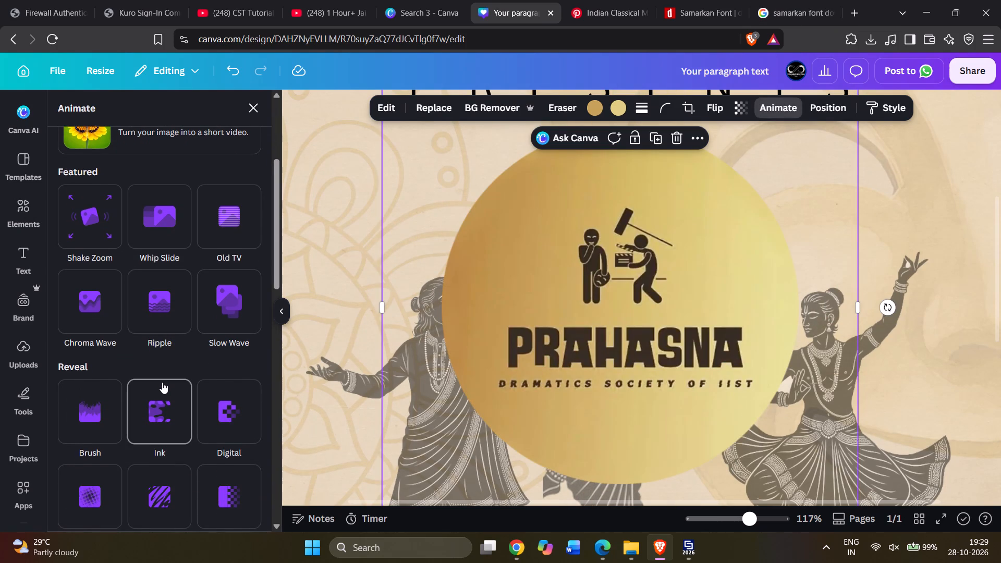
scroll(162, 385, "down", 1)
scroll(102, 440, "down", 2)
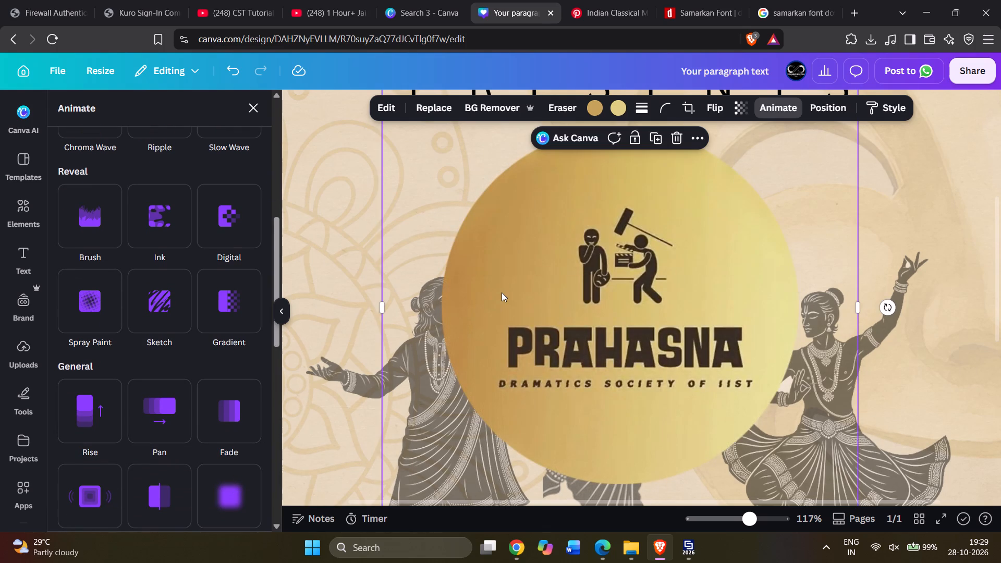
scroll(226, 373, "down", 2)
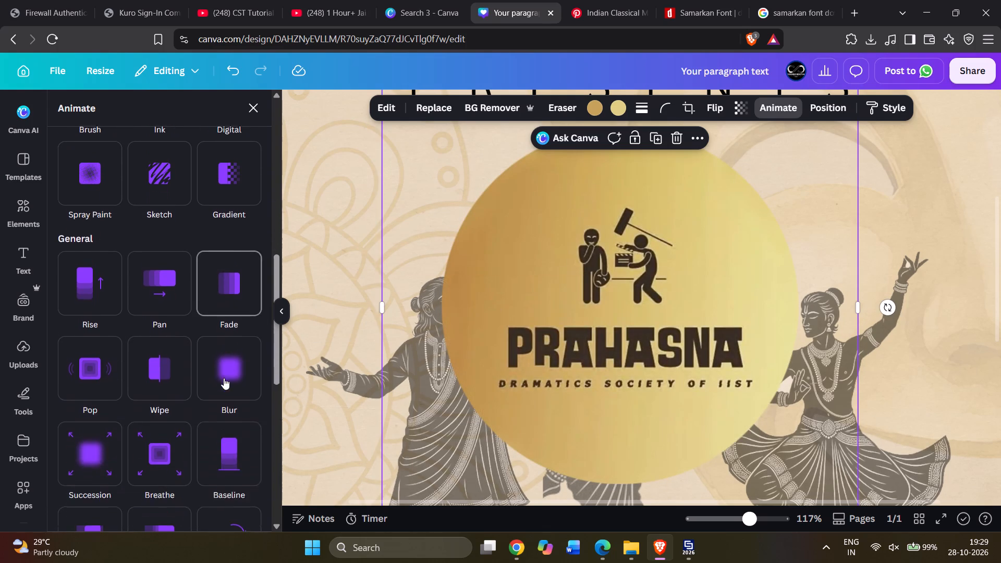
scroll(242, 335, "up", 2)
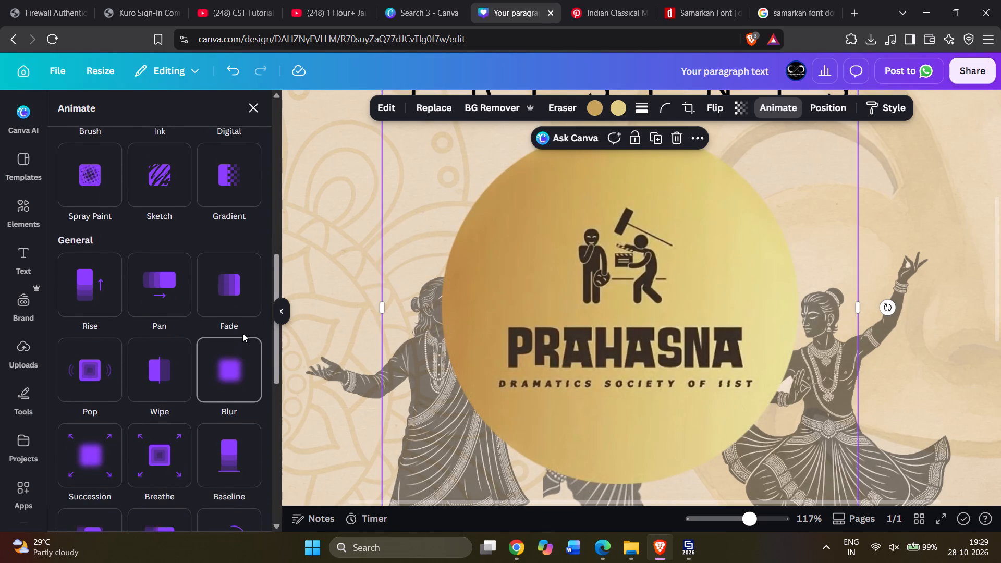
scroll(242, 333, "up", 7)
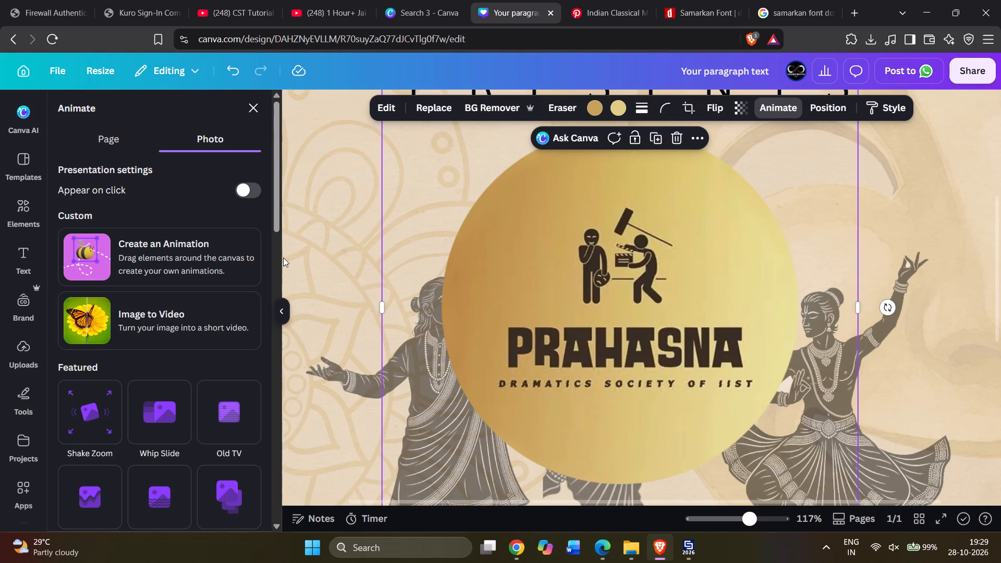
scroll(206, 295, "up", 4)
scroll(199, 282, "down", 2)
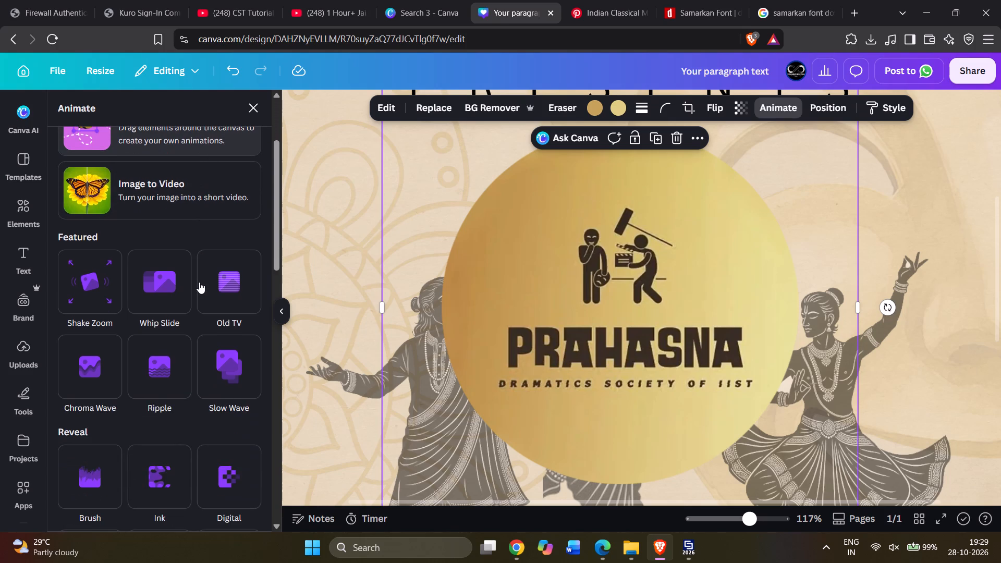
scroll(200, 247, "down", 3)
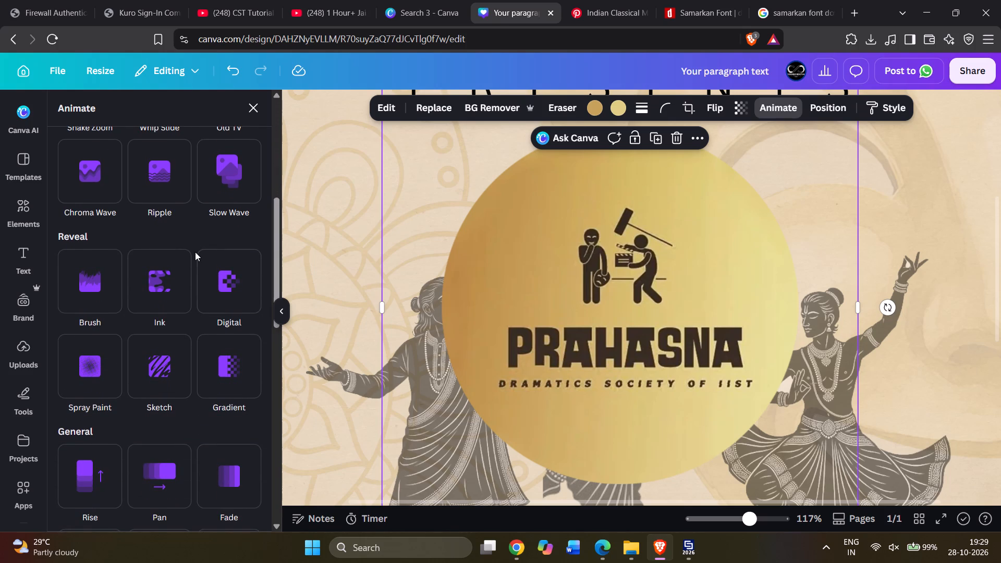
scroll(195, 252, "down", 2)
scroll(167, 261, "up", 1)
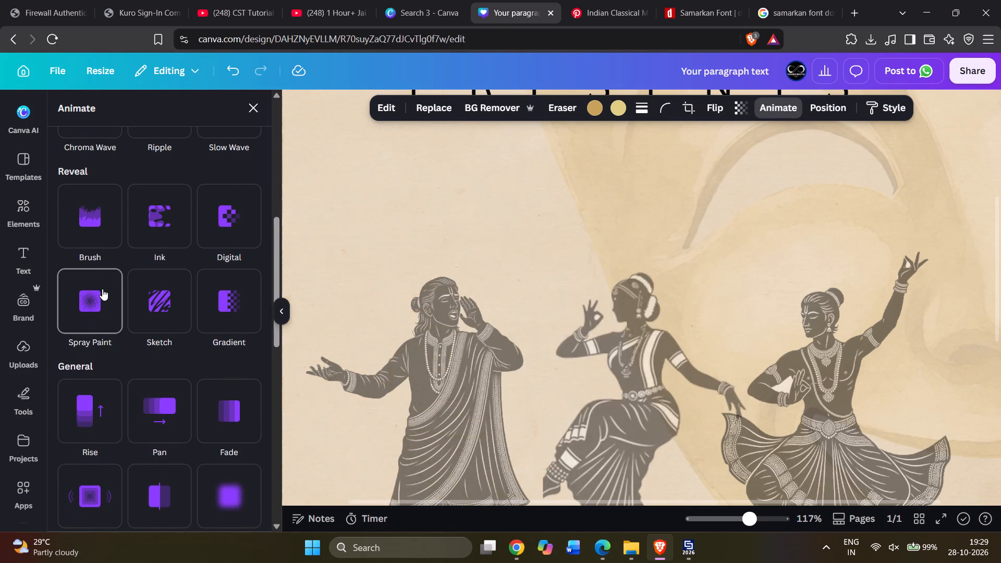
scroll(201, 322, "down", 2)
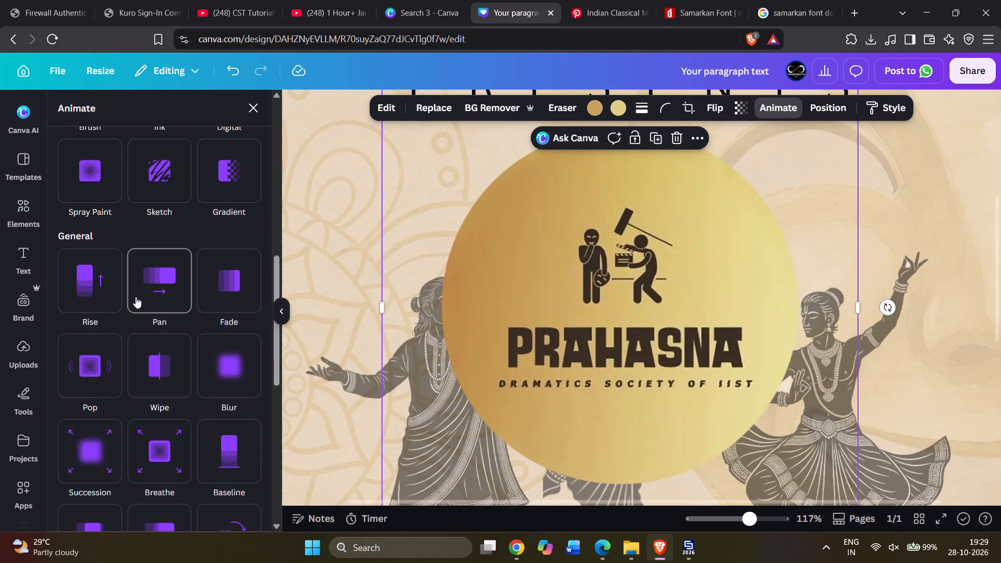
scroll(135, 308, "down", 7)
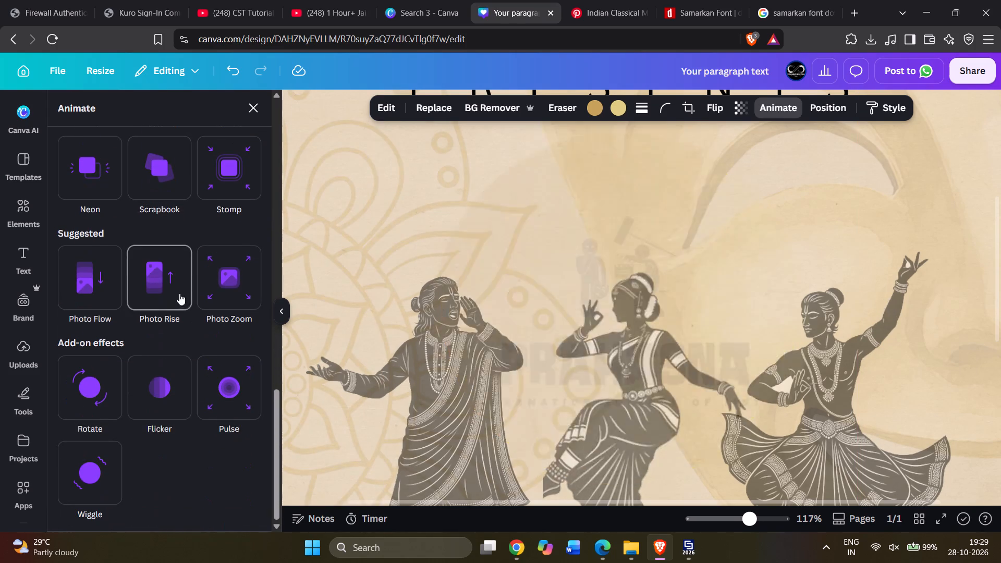
Apply the Glow shadow effect to the Prahasna logo.
left_click(381, 107)
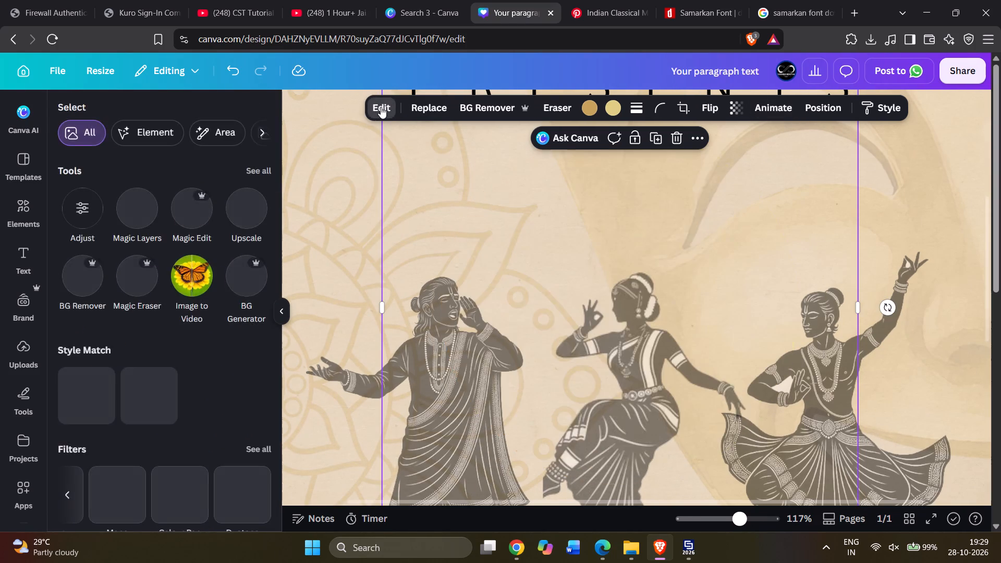
scroll(190, 288, "down", 4)
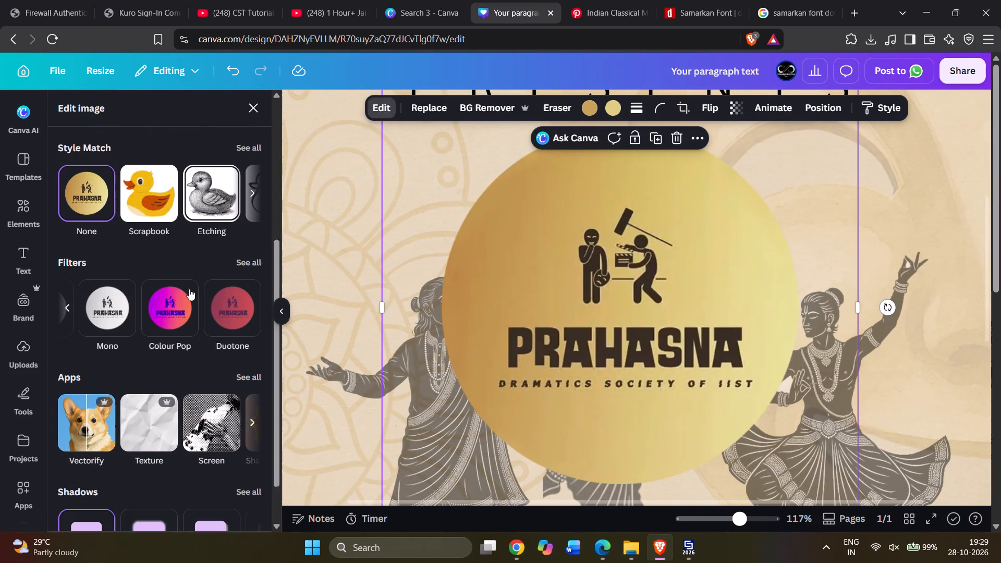
scroll(189, 289, "down", 3)
left_click(156, 488)
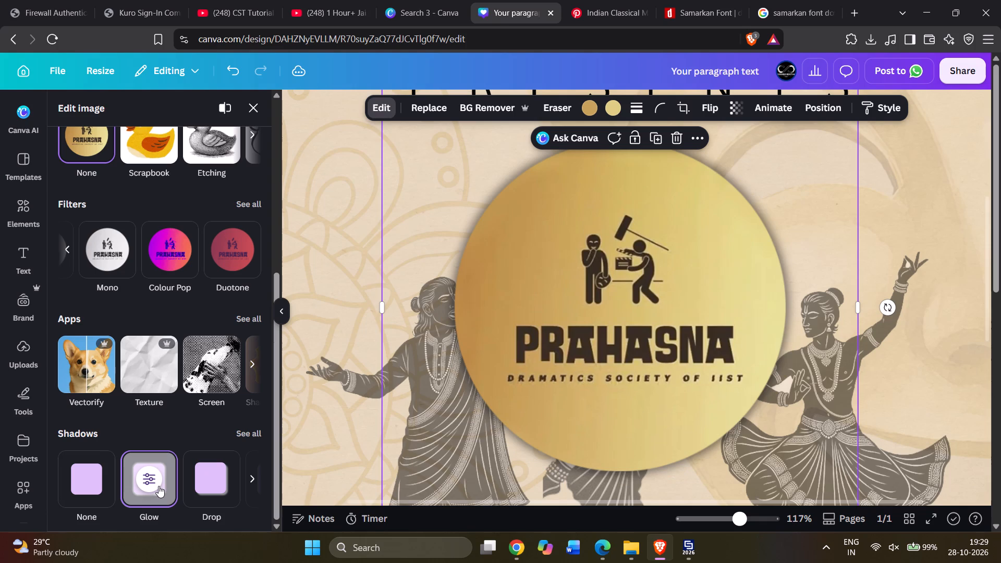
scroll(158, 486, "down", 3)
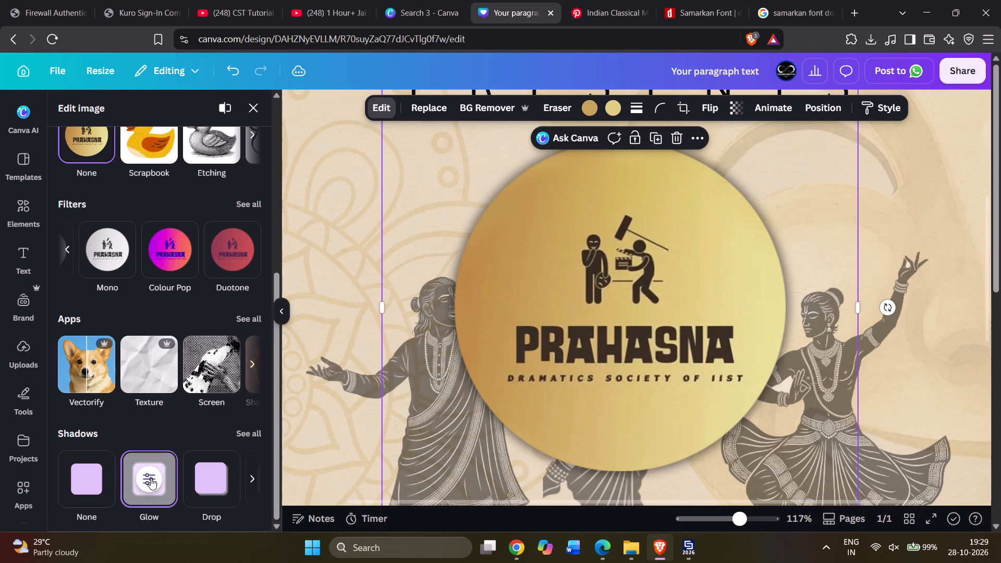
Set the logo's glow shadow to size 53, blur amount 59 and intensity 67, keeping the colour black.
left_click(148, 478)
left_click_drag(145, 301, 154, 303)
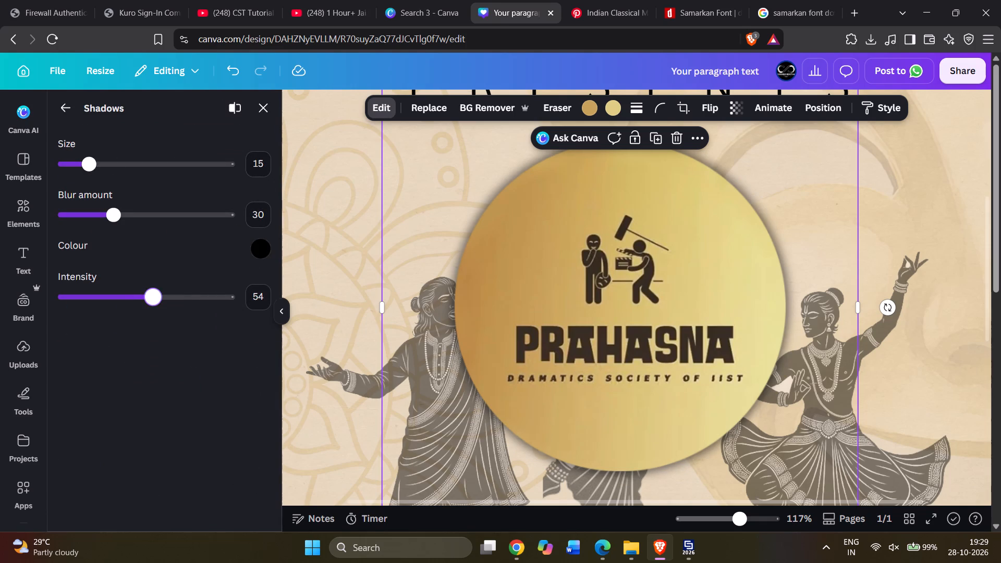
left_click_drag(154, 303, 175, 300)
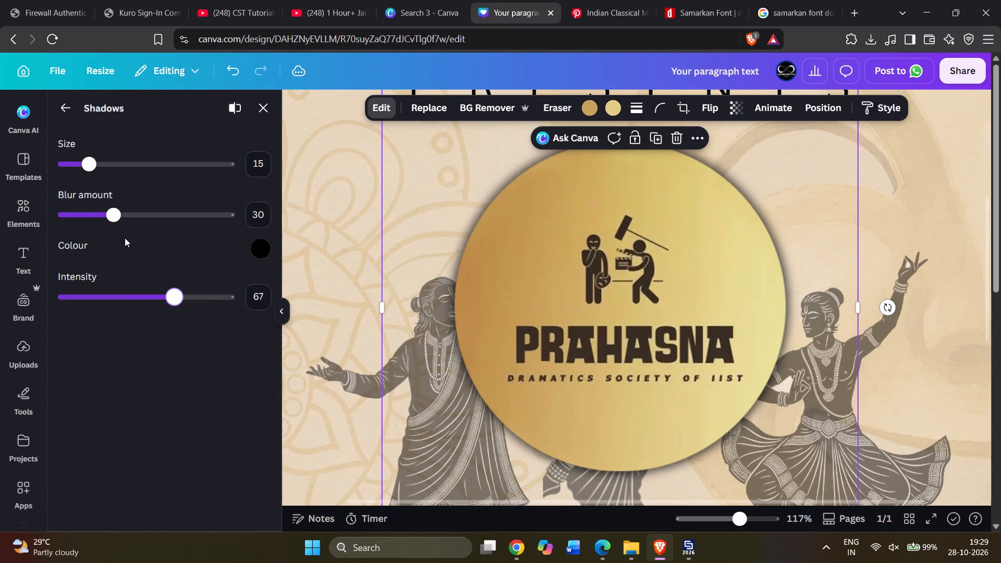
left_click_drag(116, 217, 76, 225)
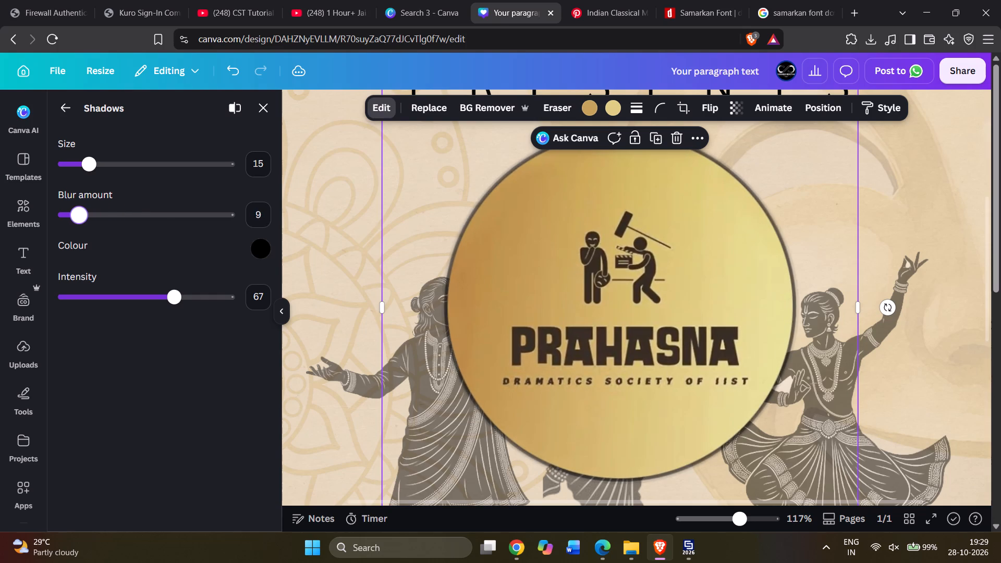
left_click_drag(76, 225, 162, 225)
left_click_drag(97, 169, 103, 168)
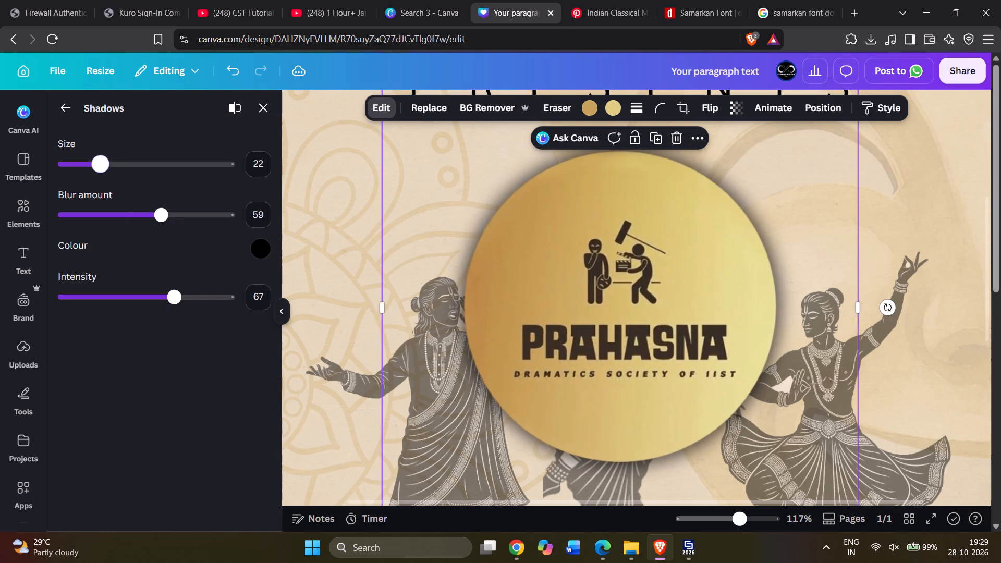
left_click_drag(103, 168, 151, 170)
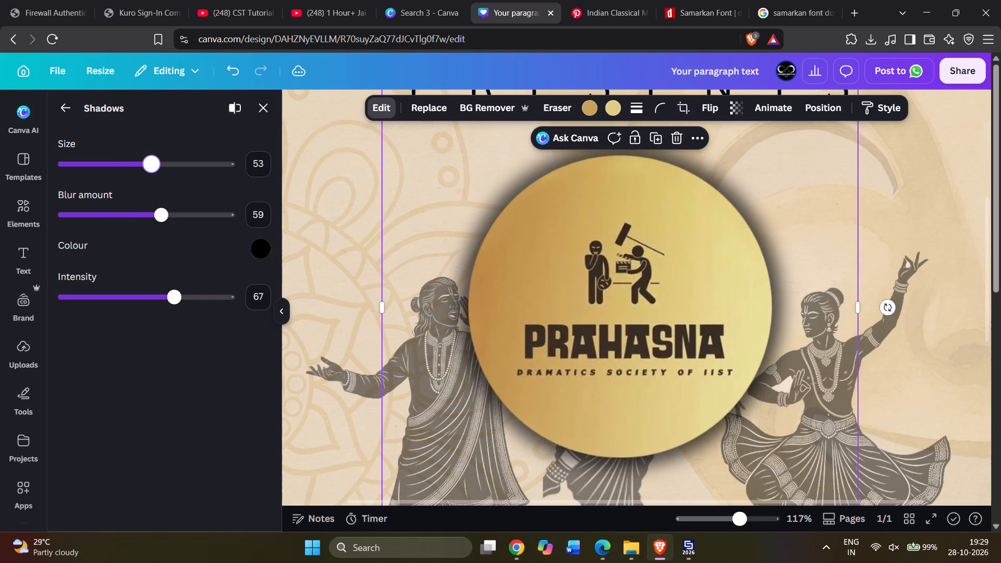
left_click(335, 162)
Shrink the round gold Prahasna logo and move it to the top of the poster, above the PRAHASNA PRESENTS title.
left_click(649, 244)
scroll(649, 245, "down", 3)
scroll(649, 247, "up", 3)
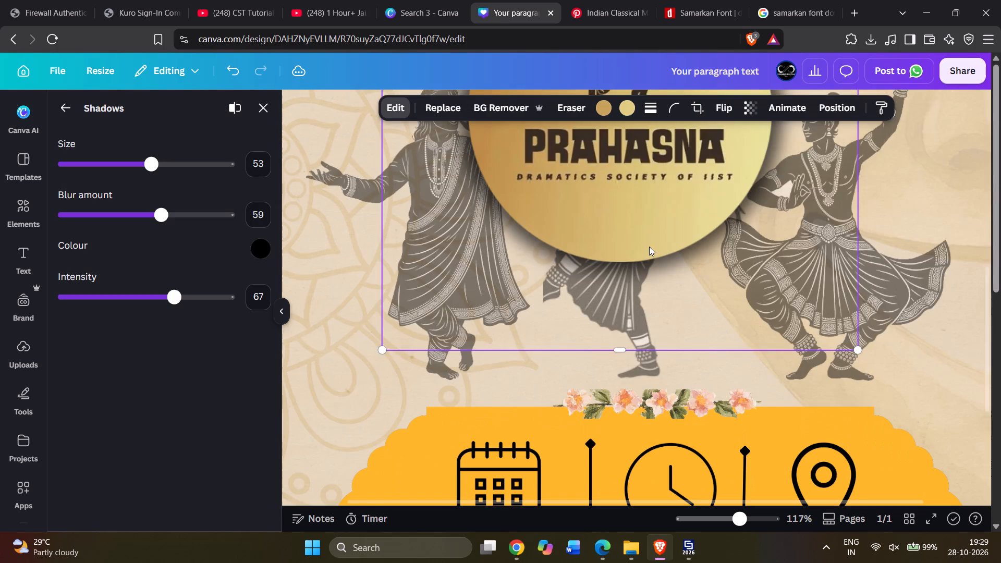
scroll(649, 247, "down", 4, "ctrl")
scroll(649, 247, "up", 2)
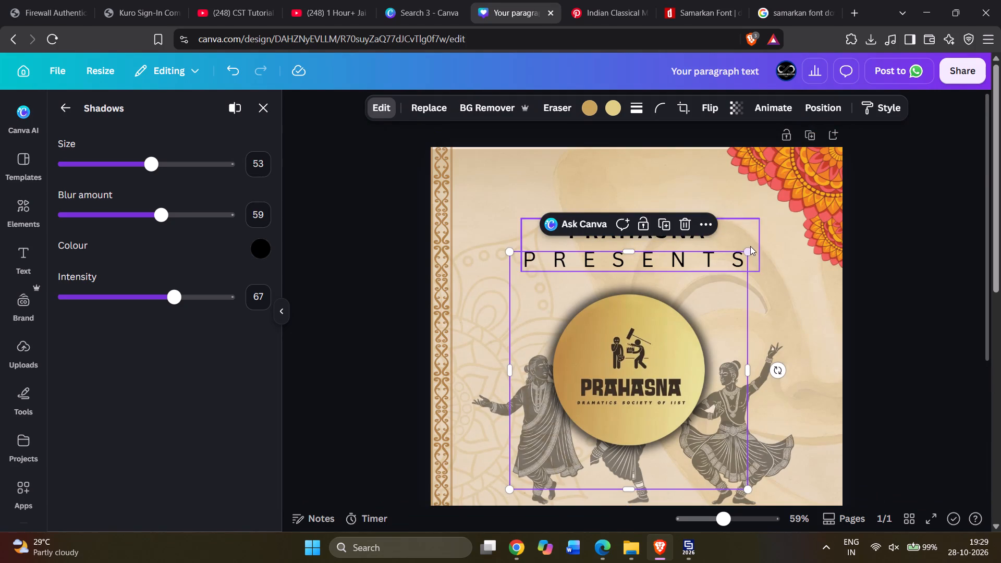
left_click_drag(748, 250, 668, 340)
left_click_drag(600, 419, 641, 193)
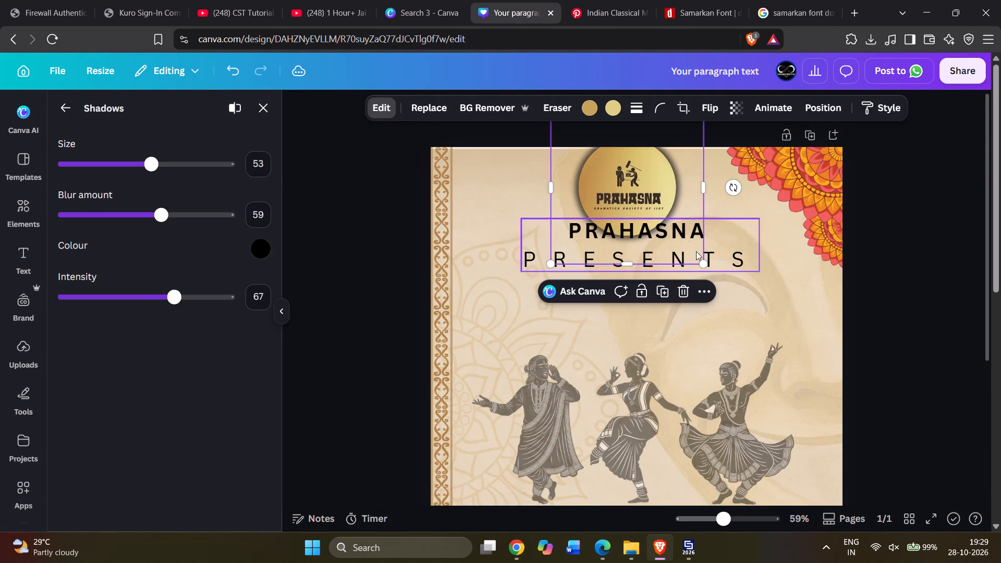
left_click_drag(701, 263, 637, 215)
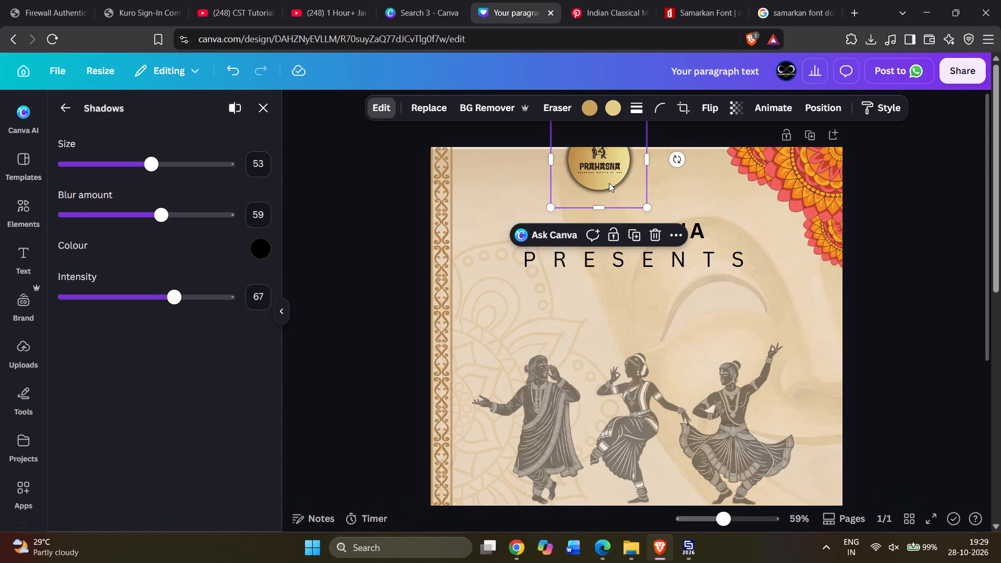
left_click_drag(608, 180, 637, 210)
Align the gold logo to the horizontal centre of the page.
right_click(637, 210)
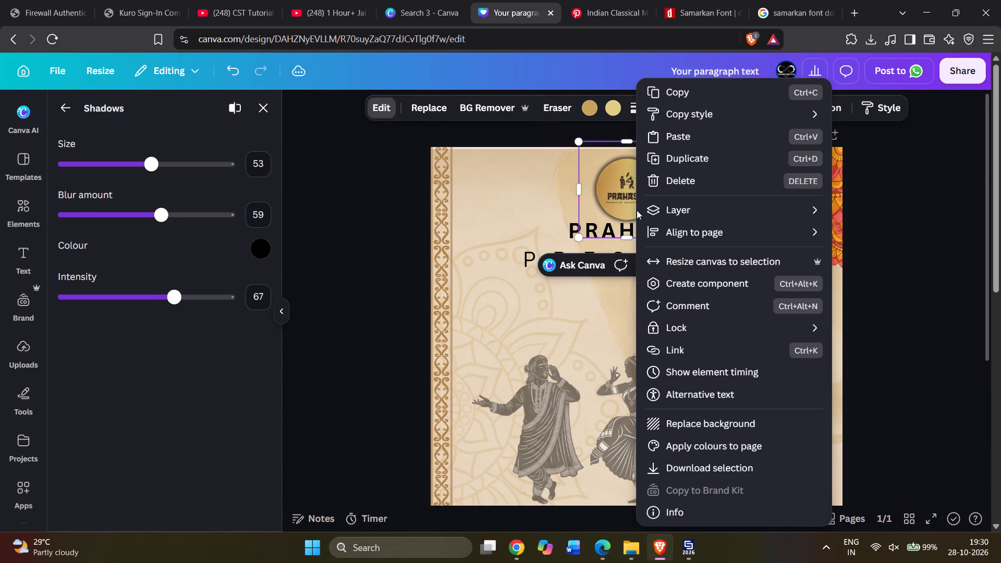
left_click(702, 228)
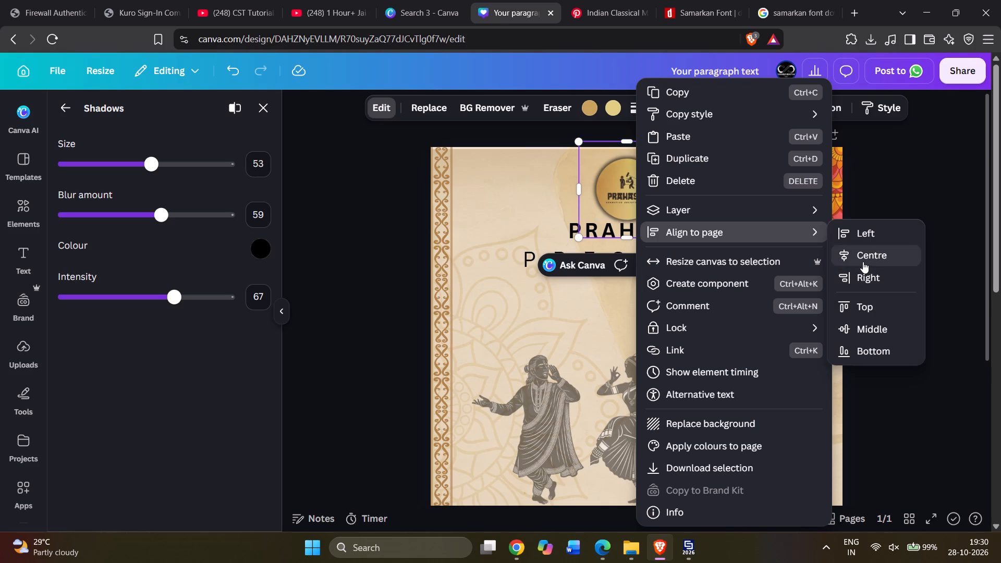
left_click(863, 262)
left_click(906, 254)
left_click(937, 251)
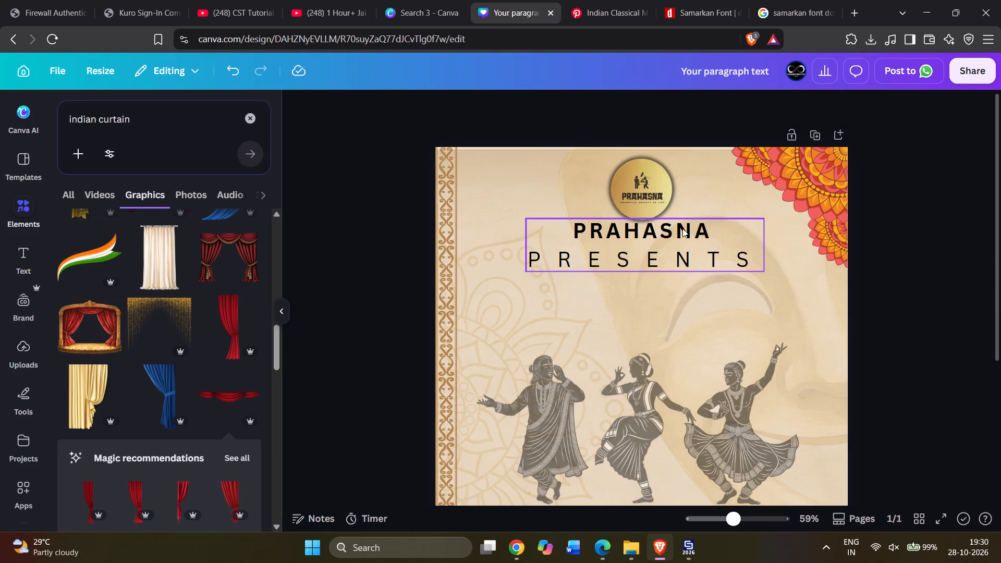
Nudge the PRAHASNA PRESENTS title slightly down and right, below the logo.
left_click(682, 228)
left_click_drag(681, 236, 688, 240)
left_click(936, 293)
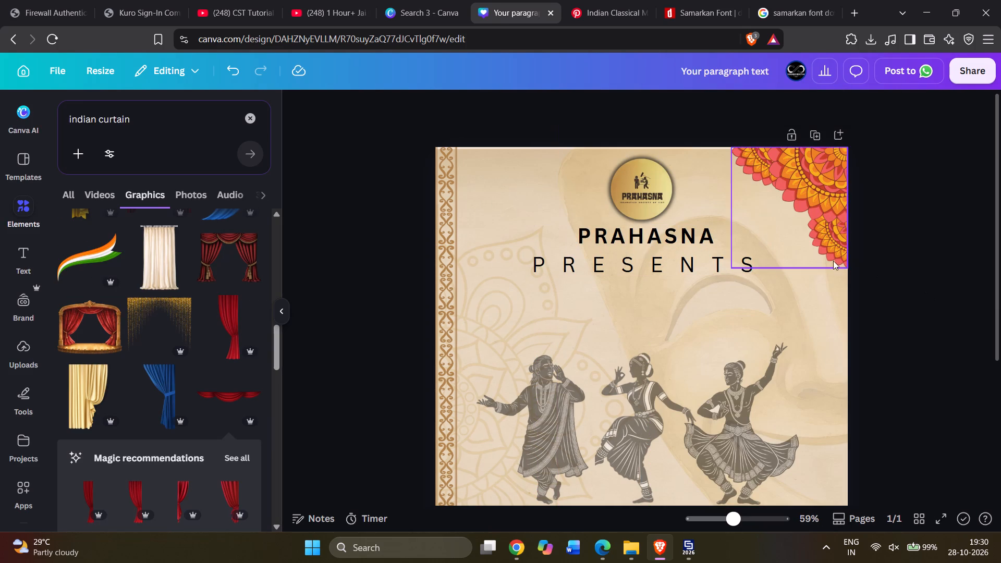
Readjust the logo's glow shadow to size slightly above 75, blur amount 74 and intensity 43.
scroll(961, 254, "down", 2, "ctrl")
scroll(832, 232, "up", 2, "ctrl")
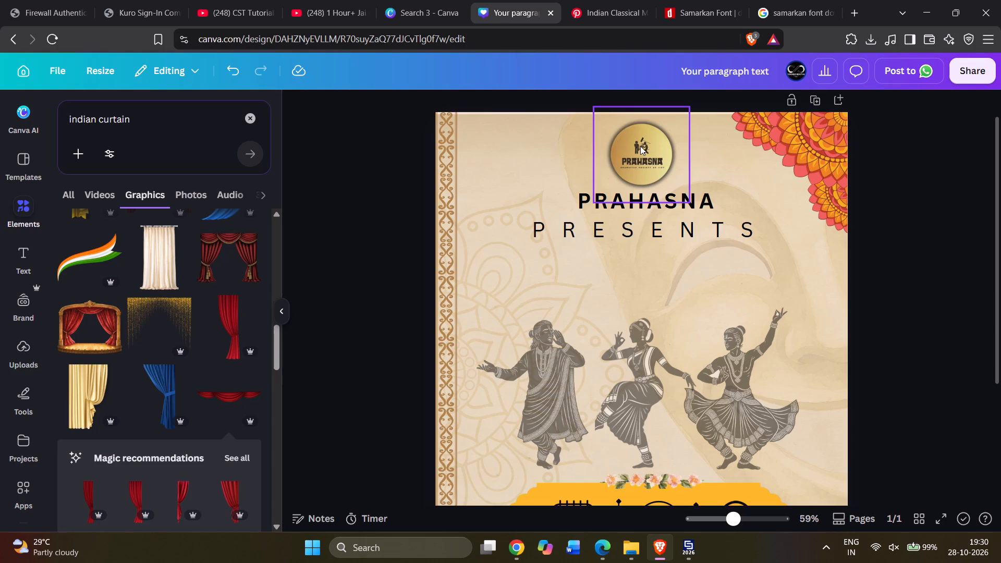
left_click(641, 146)
left_click(386, 105)
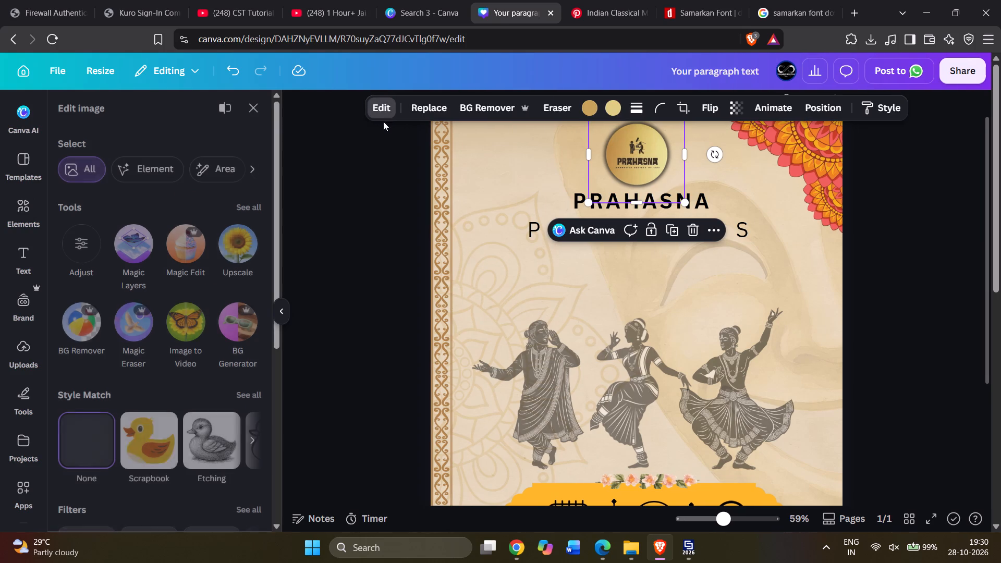
scroll(92, 437, "down", 15)
left_click(149, 484)
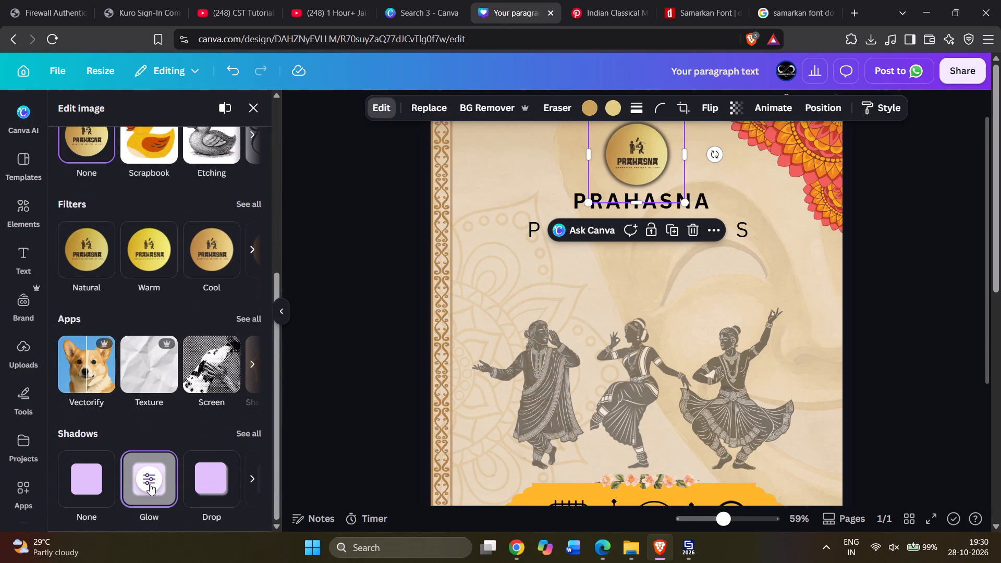
left_click_drag(158, 165, 180, 164)
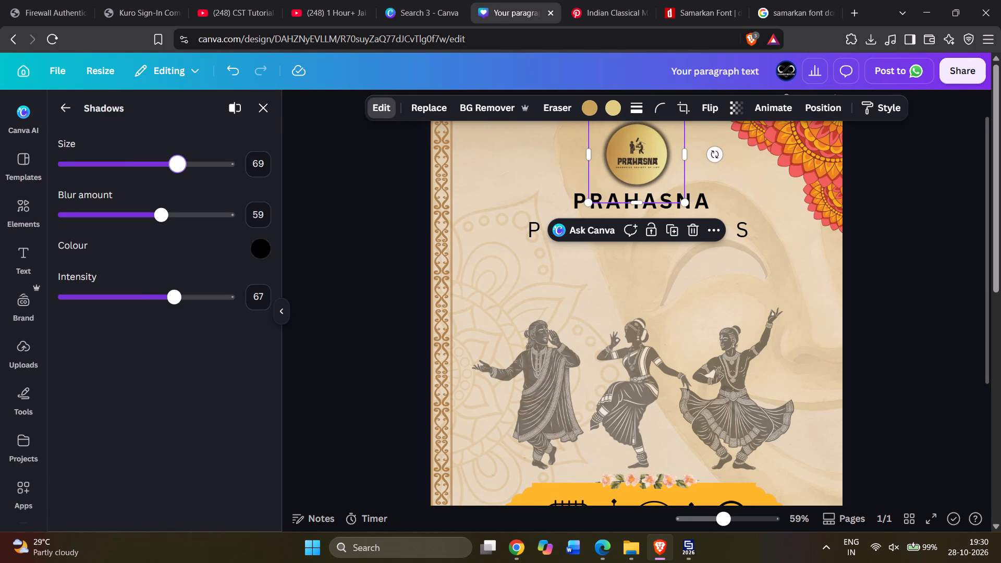
left_click_drag(180, 164, 216, 160)
left_click_drag(158, 218, 160, 217)
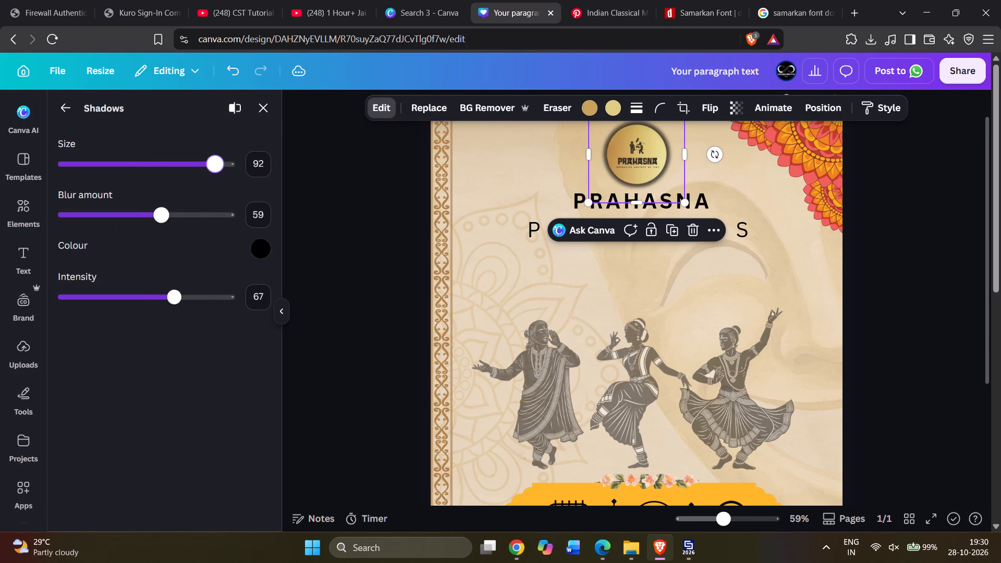
left_click_drag(160, 217, 151, 206)
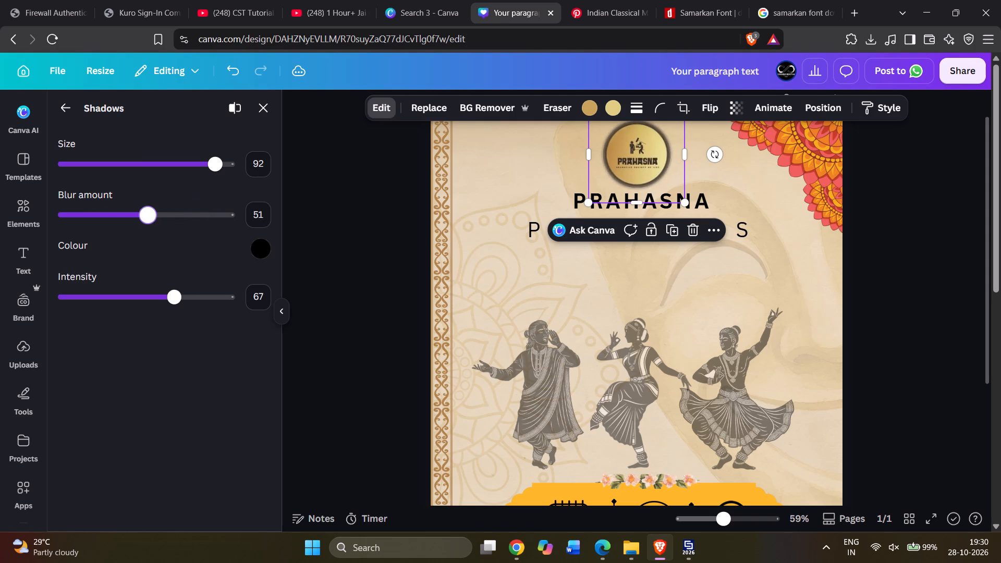
left_click_drag(151, 206, 186, 208)
left_click_drag(175, 295, 130, 298)
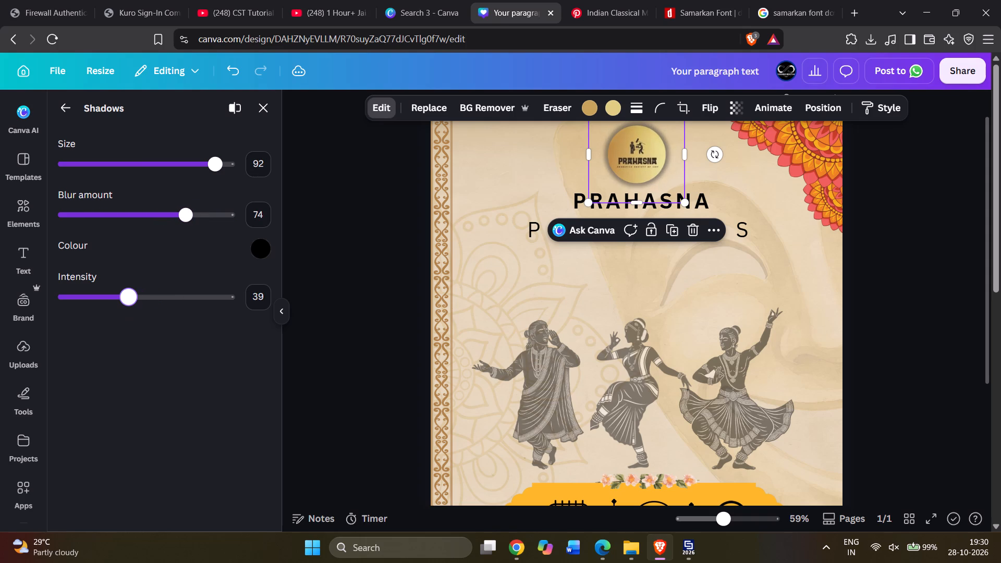
left_click_drag(130, 298, 135, 297)
left_click_drag(209, 163, 189, 163)
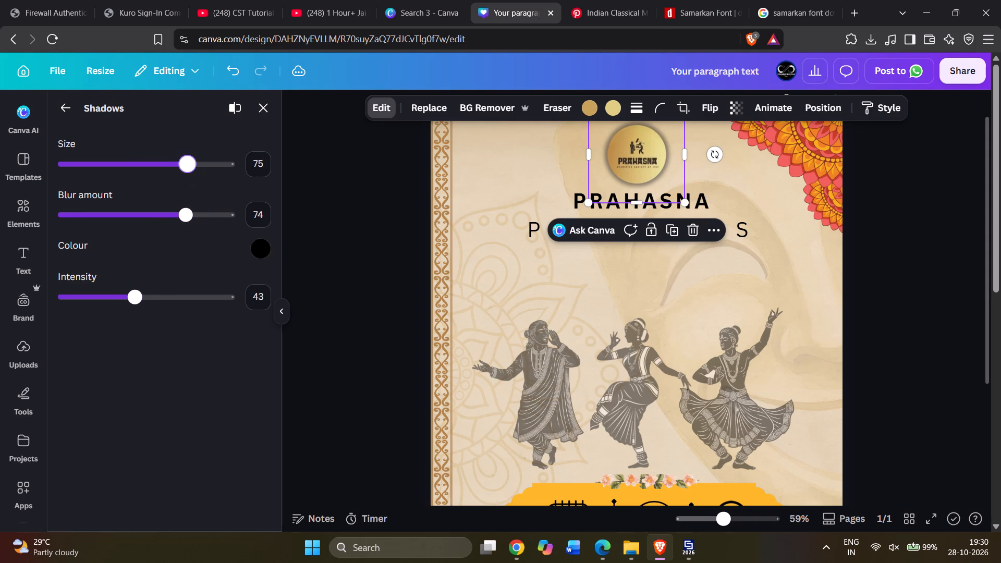
left_click_drag(189, 163, 192, 163)
left_click(329, 231)
left_click(553, 279)
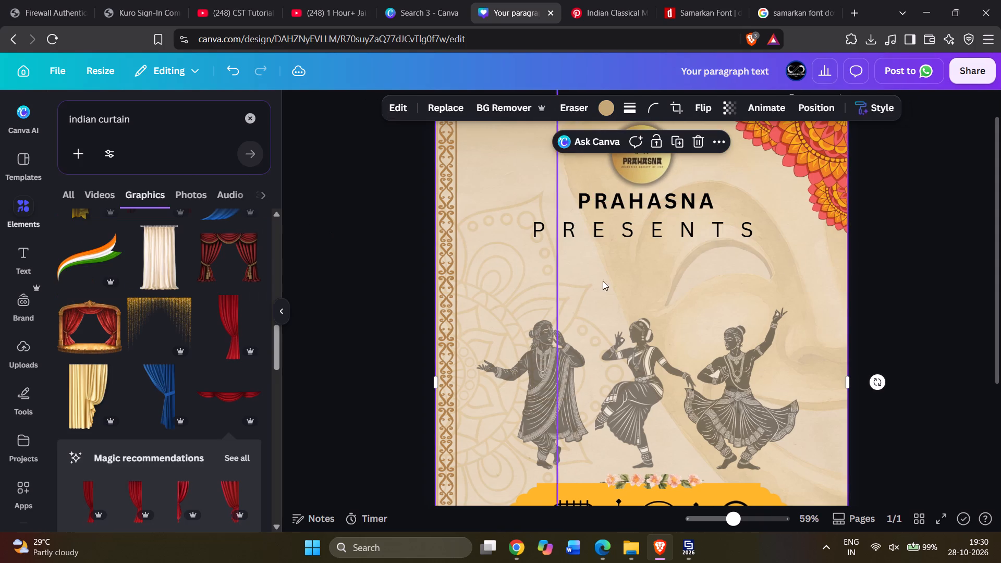
left_click(962, 255)
scroll(820, 262, "down", 3)
scroll(868, 271, "up", 1)
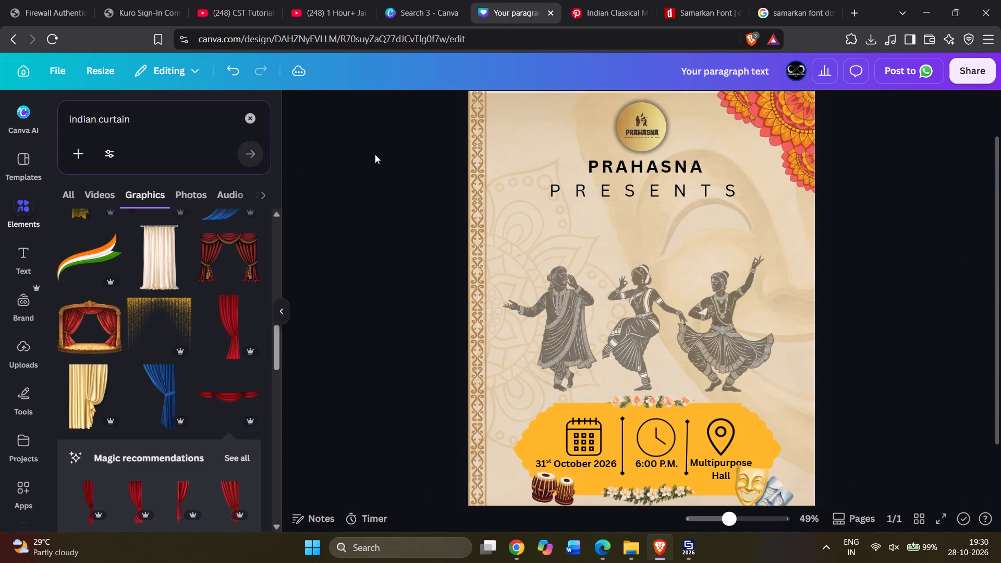
Download the poster as a high-quality PNG at 1,080 × 1,350 px, saved in Downloads as final p1.
left_click(978, 68)
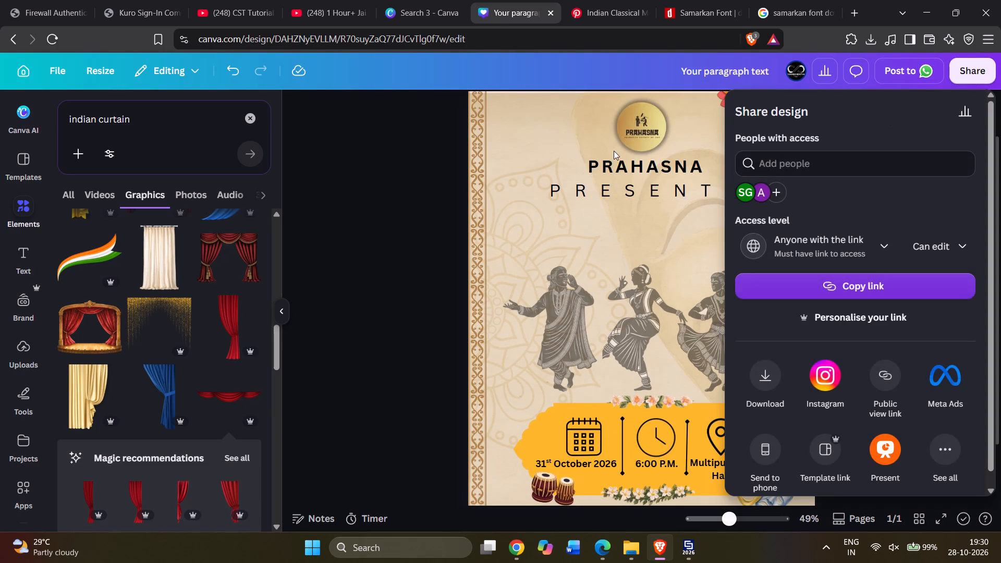
left_click(423, 212)
left_click(66, 70)
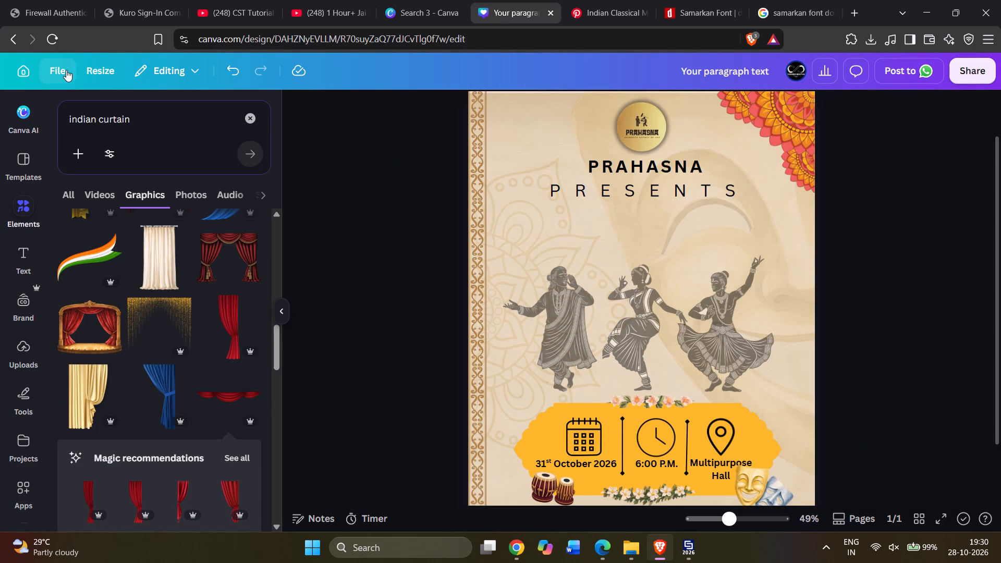
left_click(108, 289)
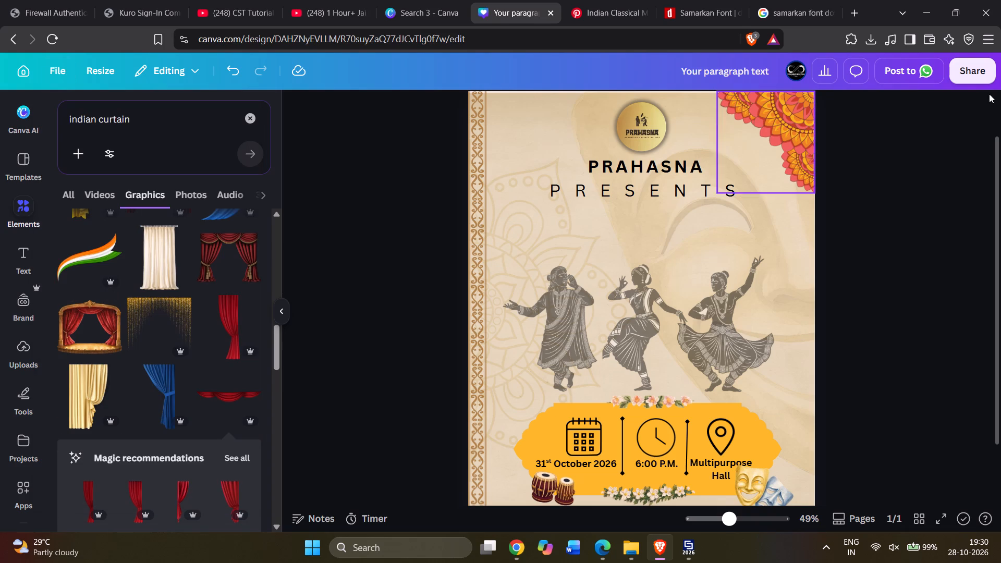
left_click(972, 65)
left_click(770, 391)
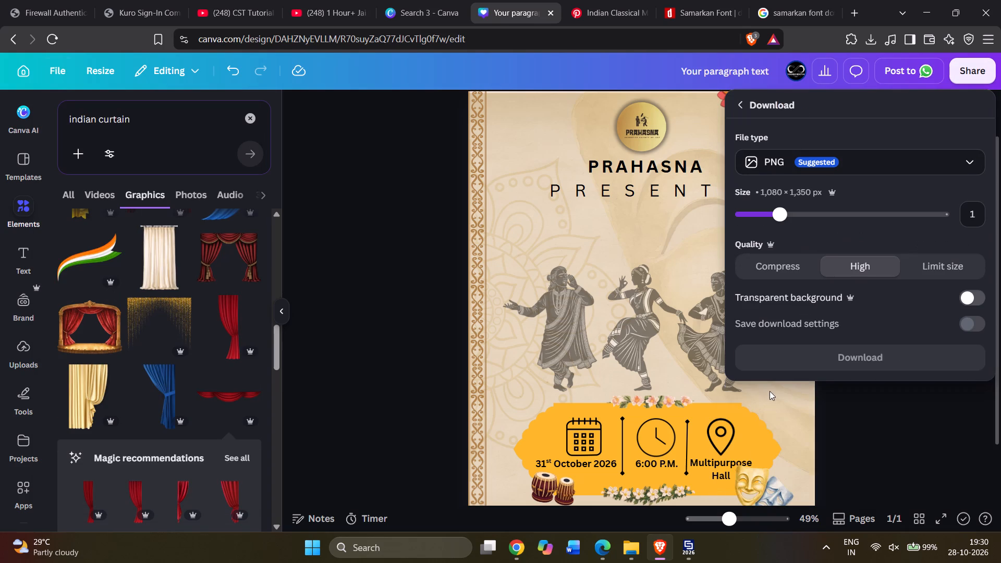
left_click(835, 351)
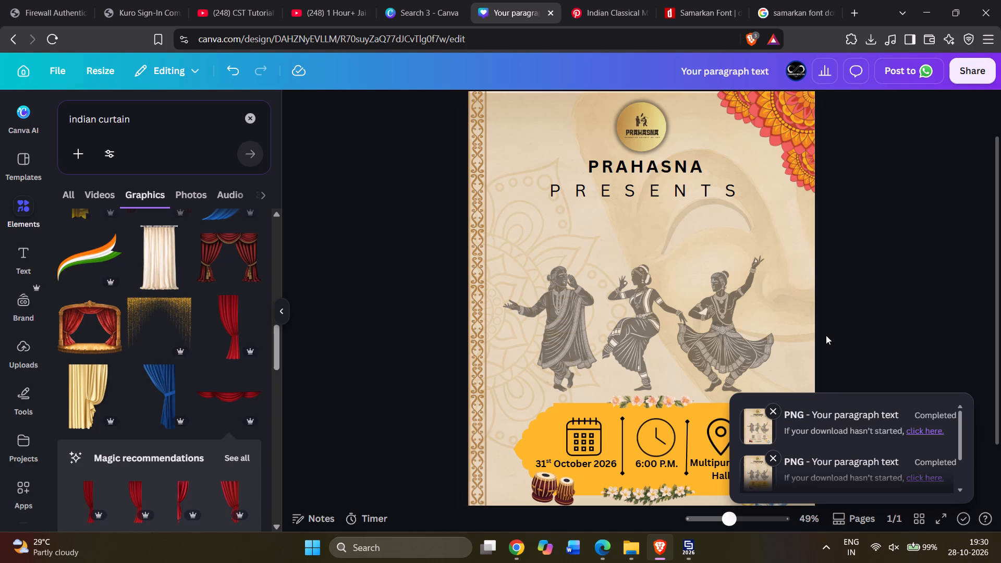
type("final")
key("space")
type("p1")
key("Return")
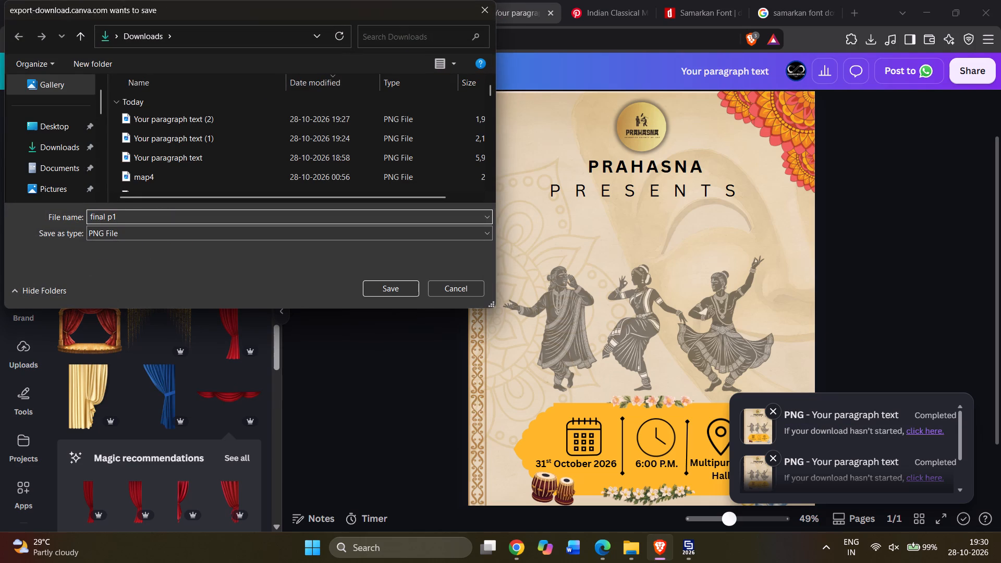
left_click(848, 227)
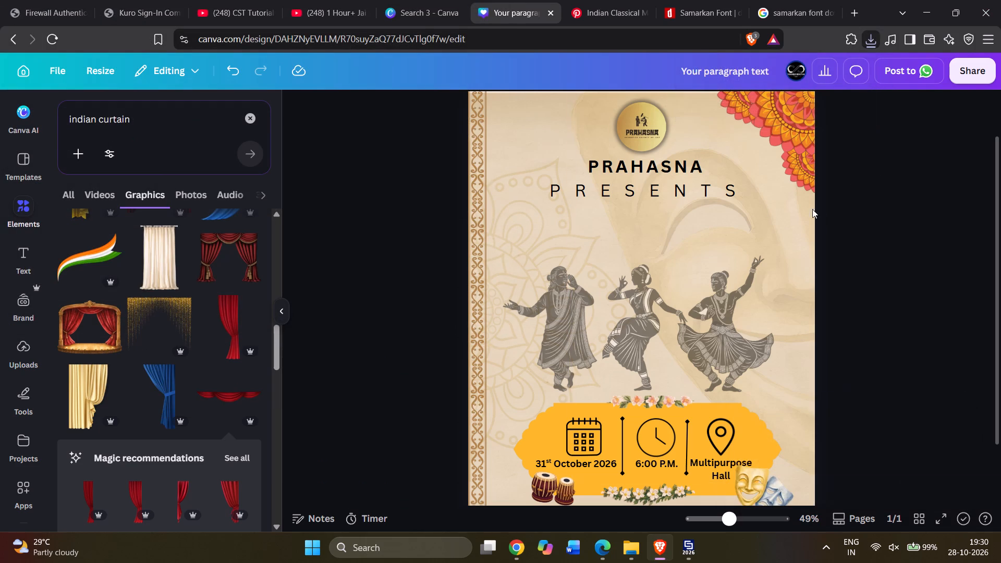
Add the scalloped red curtain valance from the magic recommendations and place it along the poster's top edge.
scroll(138, 279, "down", 2)
scroll(150, 278, "up", 2)
scroll(189, 304, "down", 1)
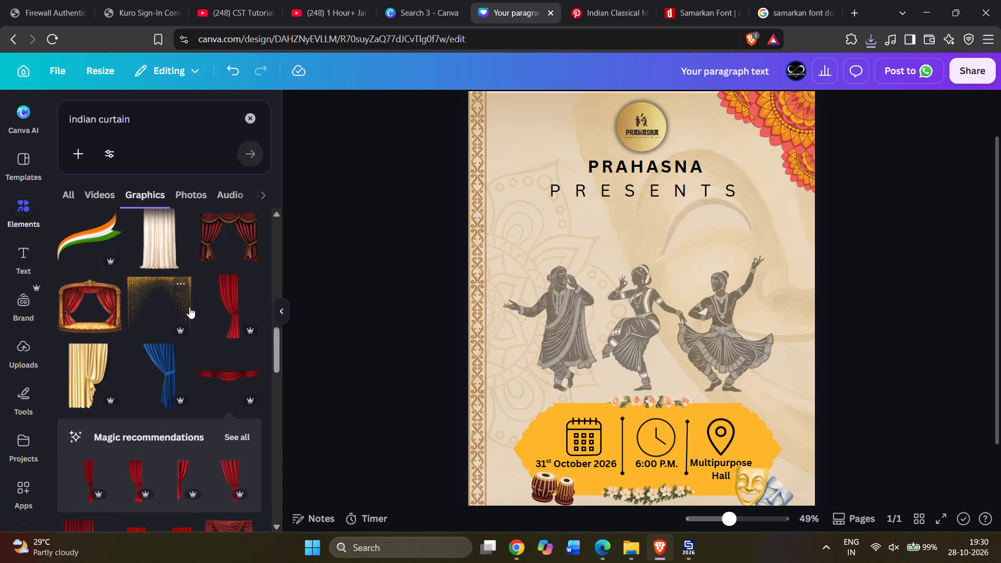
left_click(244, 394)
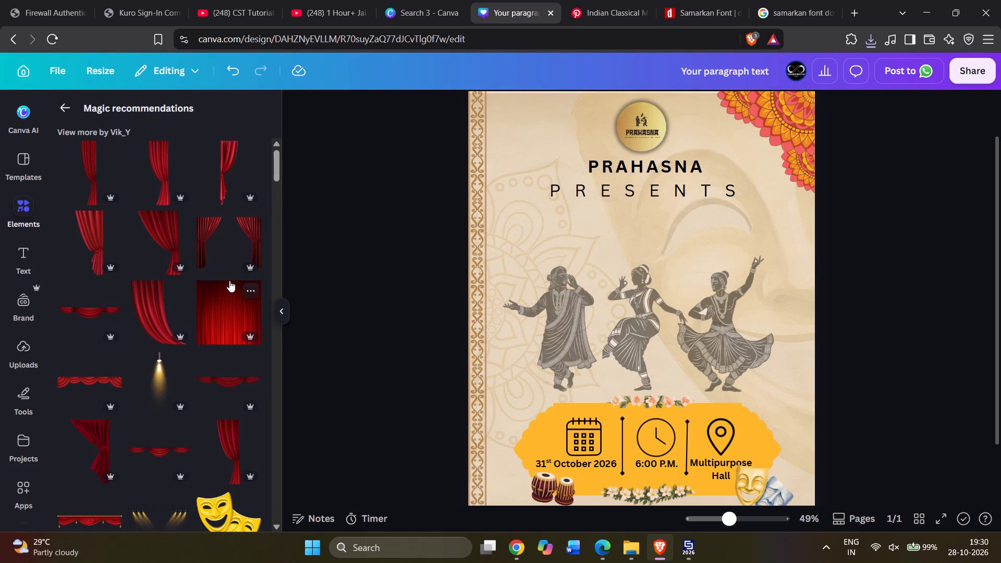
left_click(94, 375)
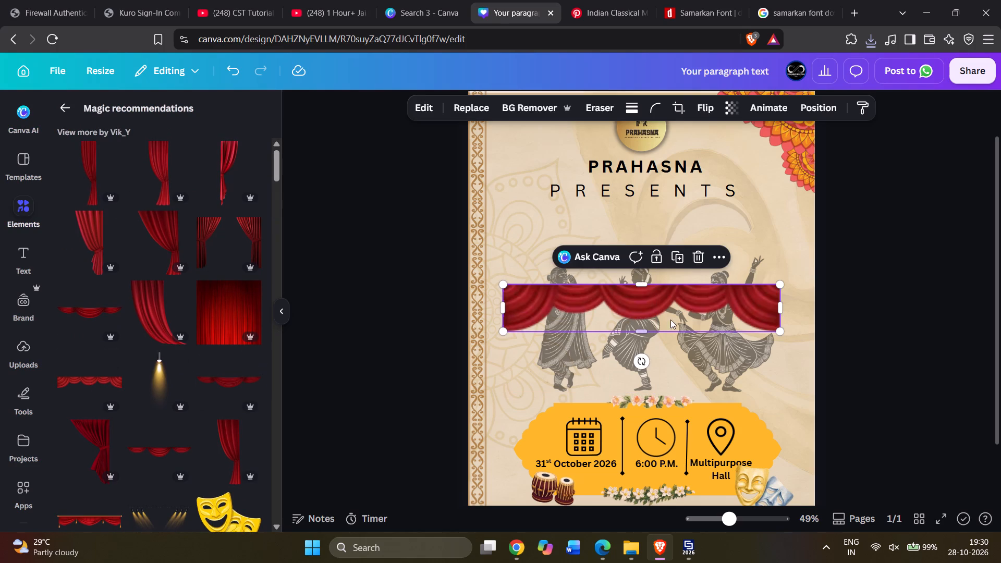
left_click_drag(685, 292, 687, 99)
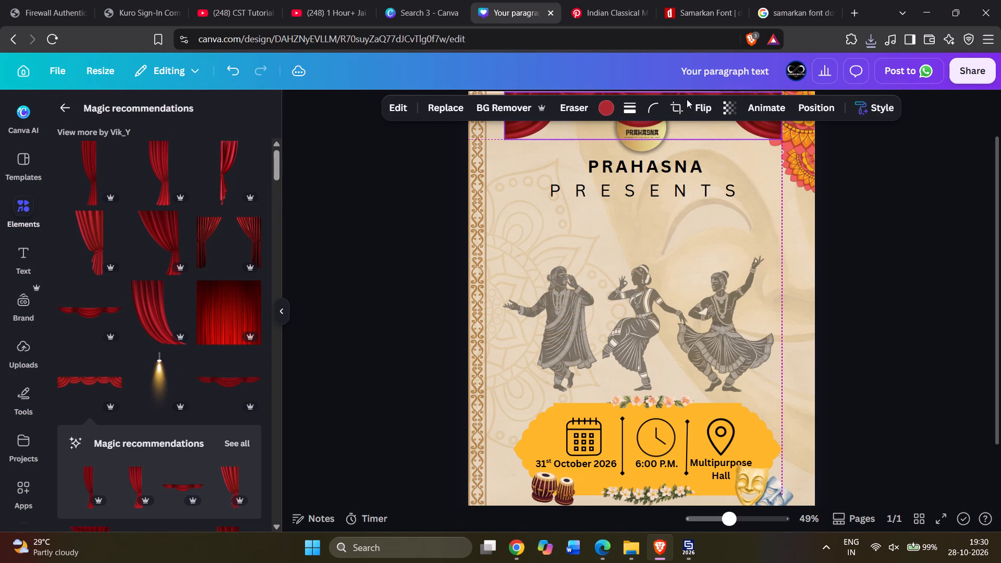
left_click_drag(687, 99, 687, 99)
left_click(899, 197)
Move the PRAHASNA PRESENTS title and the gold logo down so the logo clears the red curtain valance.
scroll(845, 209, "up", 1)
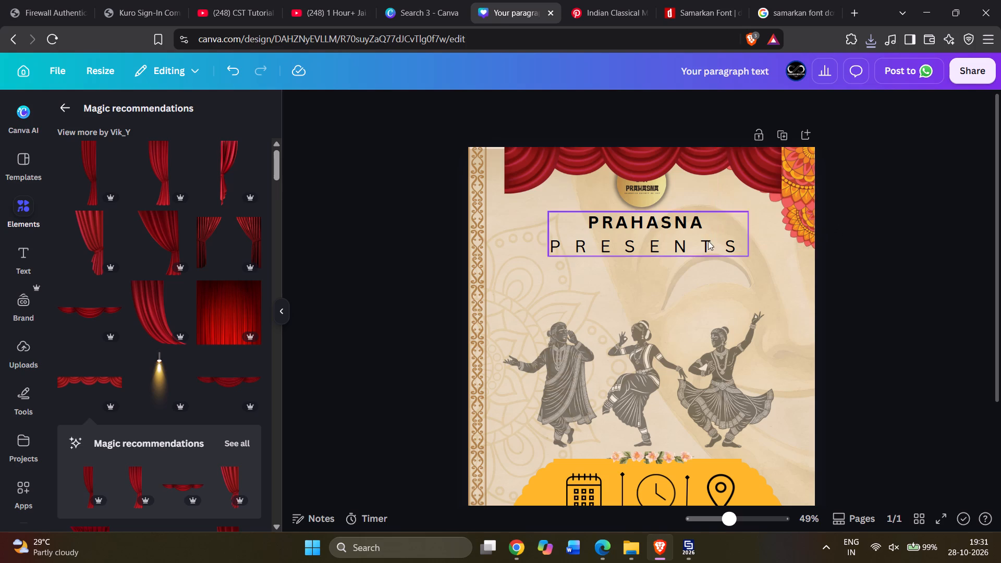
left_click(648, 231)
left_click_drag(651, 223, 652, 237)
left_click(658, 180)
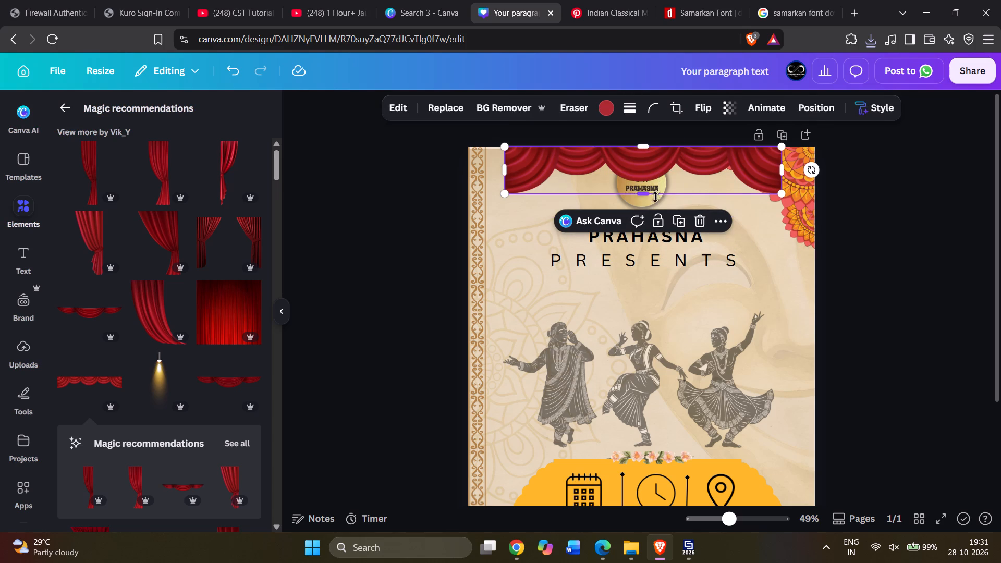
left_click(650, 201)
left_click_drag(650, 201, 651, 225)
left_click(806, 218)
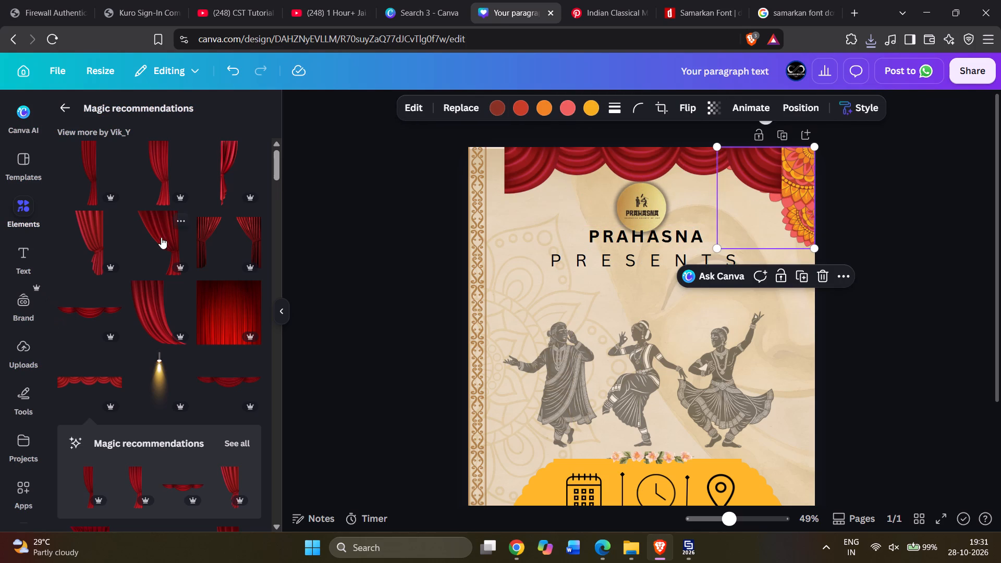
Add the tied-back red side curtain from the recommendations and place it along the poster's right edge, level with the top.
scroll(170, 299, "up", 1)
left_click(154, 164)
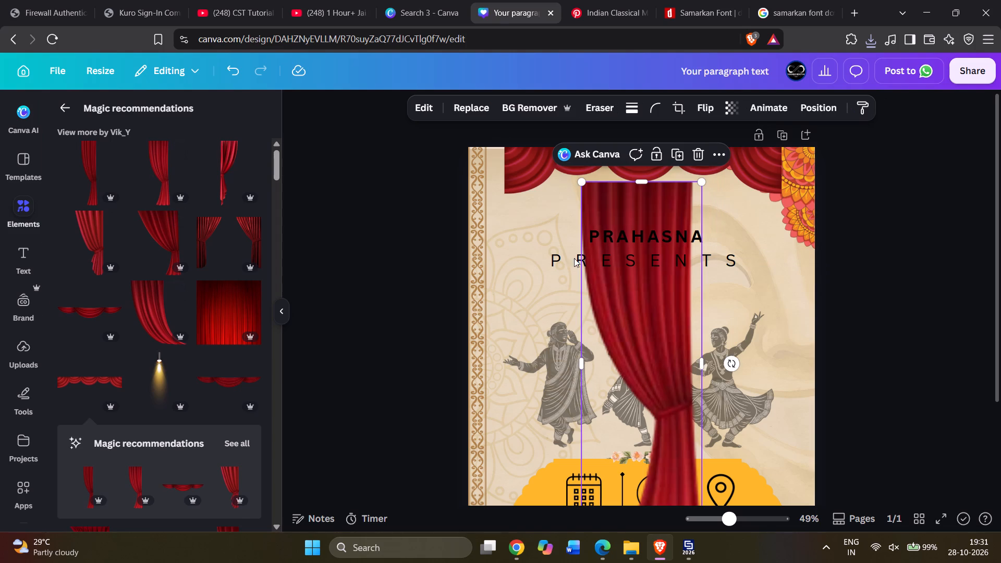
left_click_drag(625, 322, 763, 284)
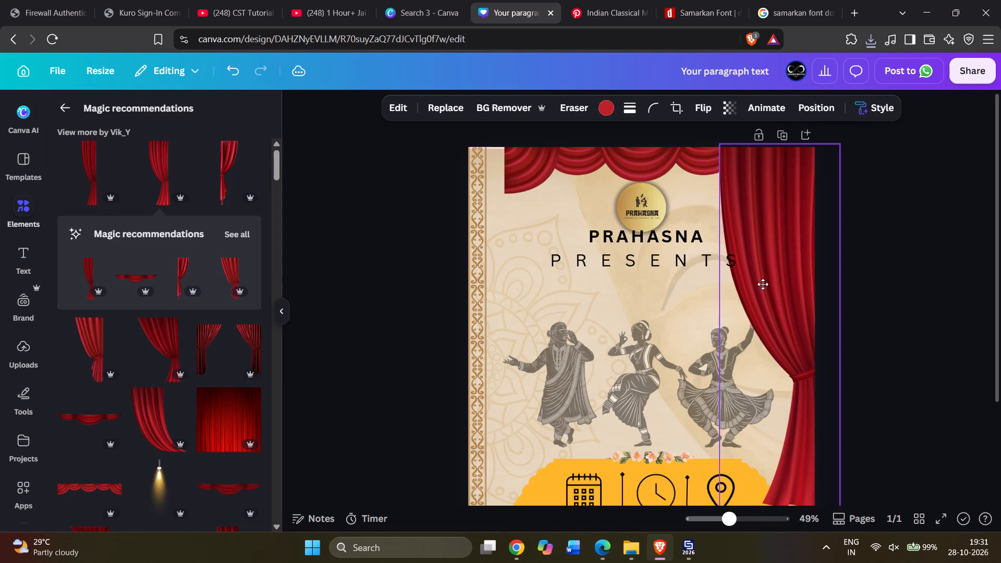
left_click_drag(763, 284, 768, 284)
scroll(768, 284, "down", 2)
scroll(768, 284, "up", 1)
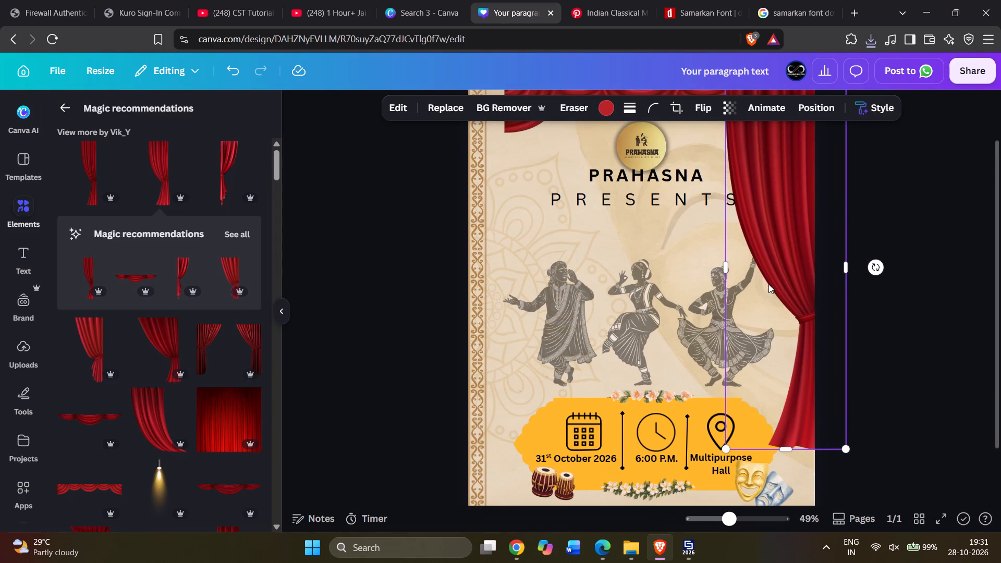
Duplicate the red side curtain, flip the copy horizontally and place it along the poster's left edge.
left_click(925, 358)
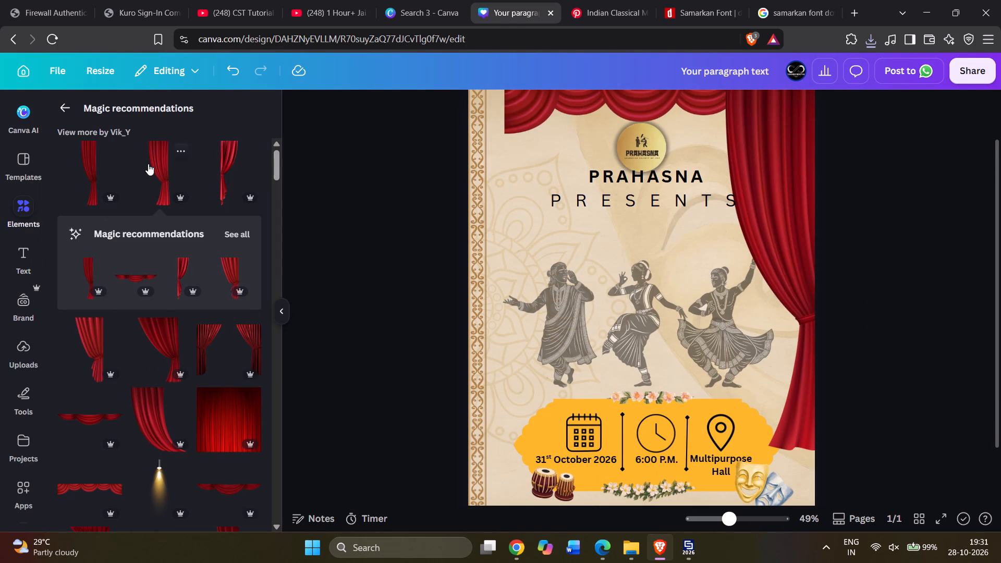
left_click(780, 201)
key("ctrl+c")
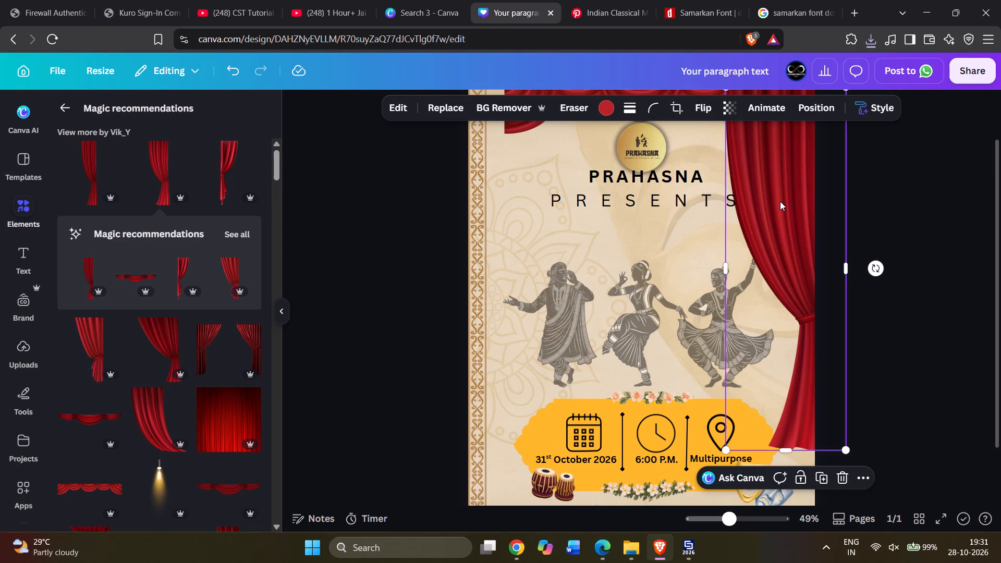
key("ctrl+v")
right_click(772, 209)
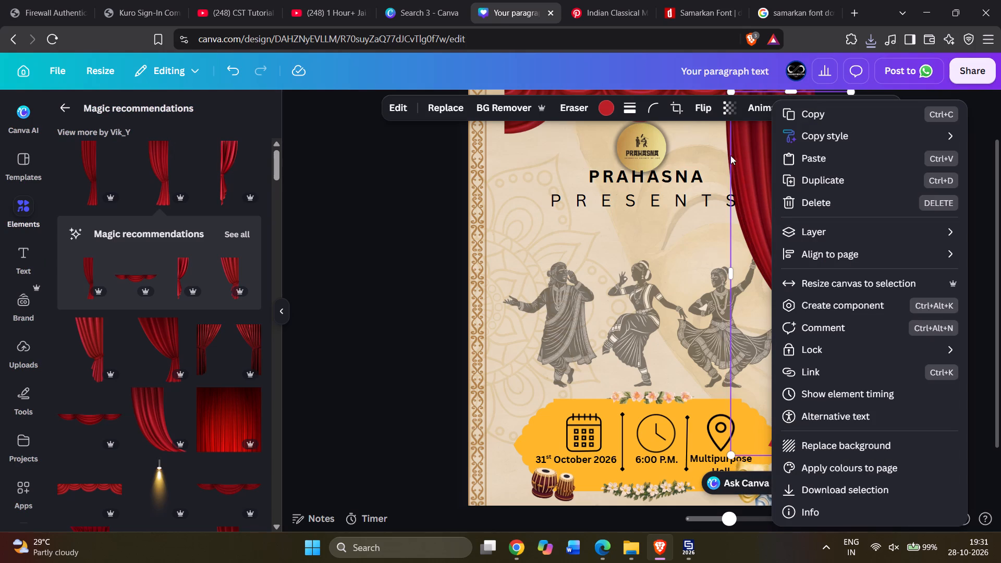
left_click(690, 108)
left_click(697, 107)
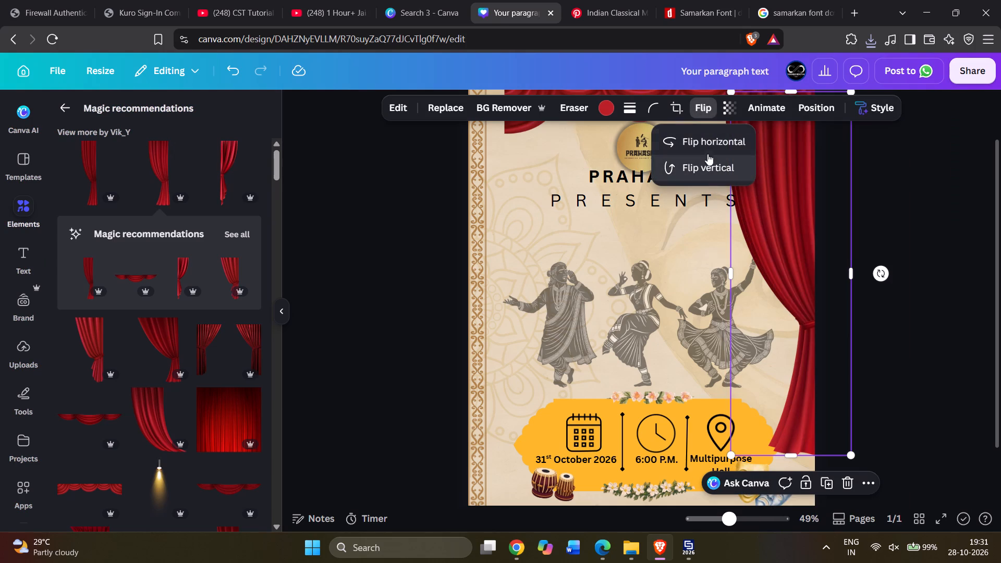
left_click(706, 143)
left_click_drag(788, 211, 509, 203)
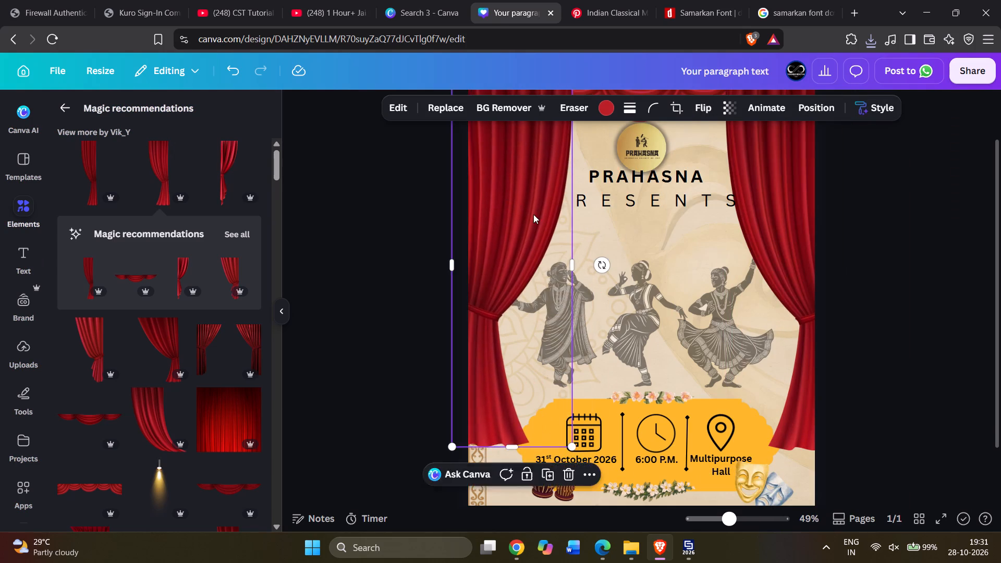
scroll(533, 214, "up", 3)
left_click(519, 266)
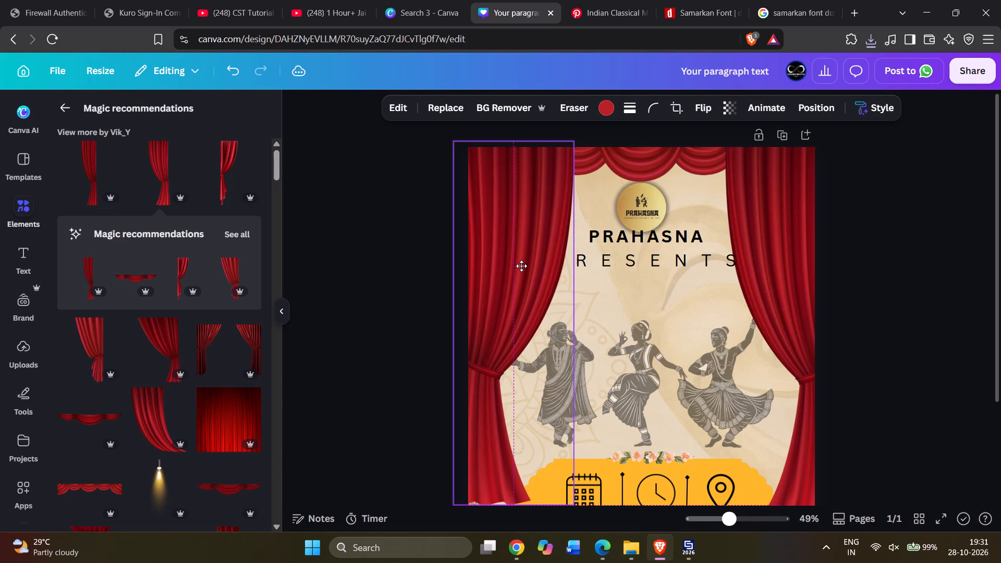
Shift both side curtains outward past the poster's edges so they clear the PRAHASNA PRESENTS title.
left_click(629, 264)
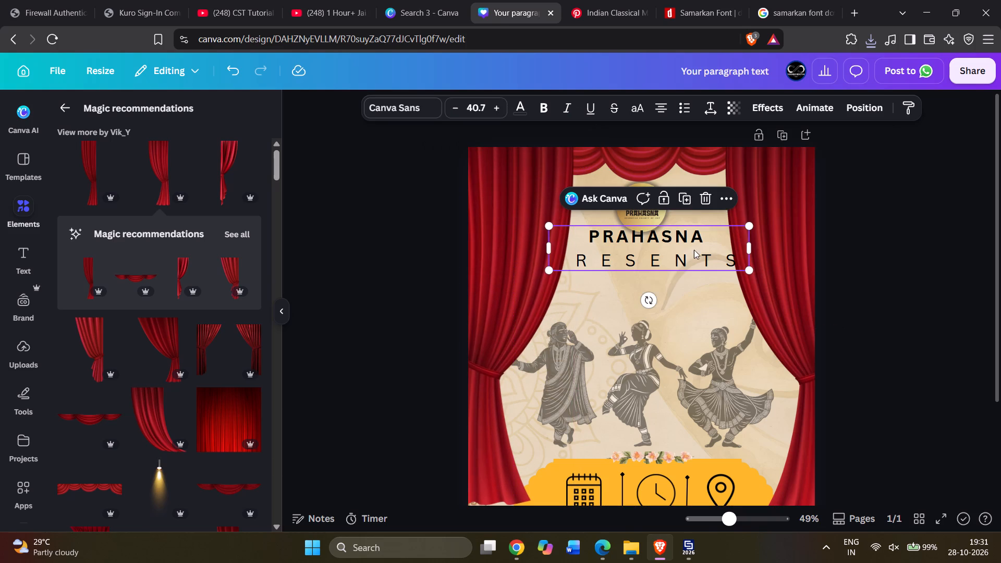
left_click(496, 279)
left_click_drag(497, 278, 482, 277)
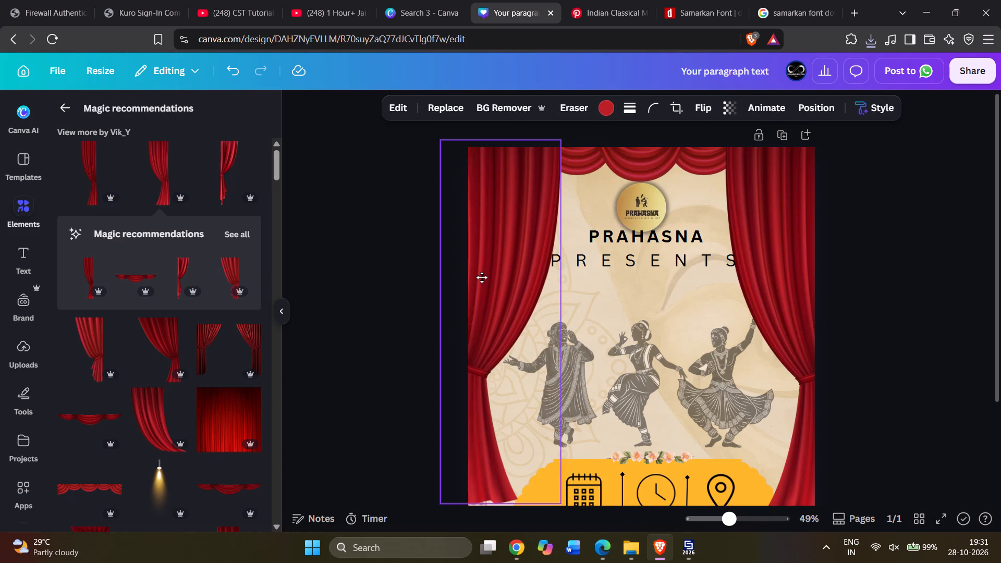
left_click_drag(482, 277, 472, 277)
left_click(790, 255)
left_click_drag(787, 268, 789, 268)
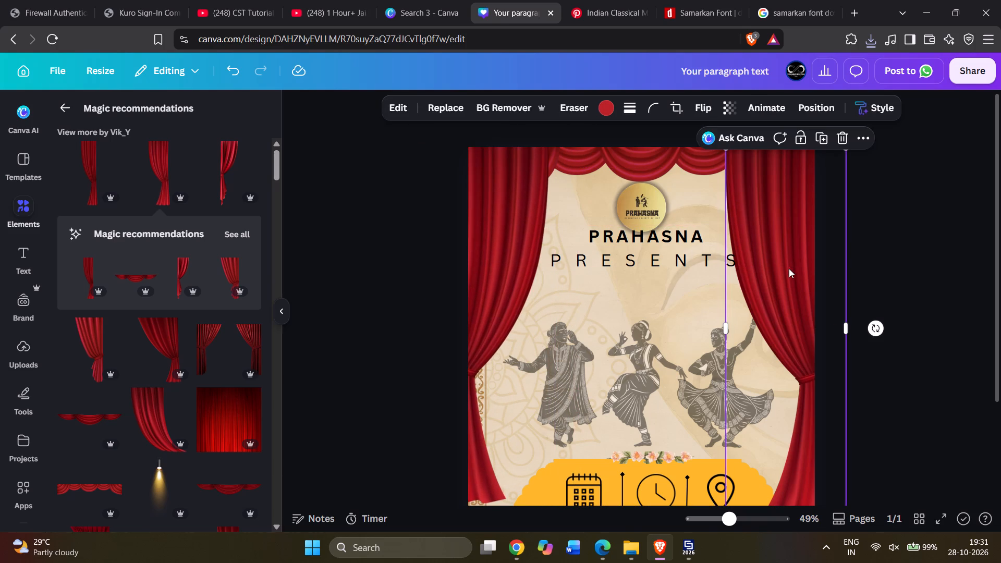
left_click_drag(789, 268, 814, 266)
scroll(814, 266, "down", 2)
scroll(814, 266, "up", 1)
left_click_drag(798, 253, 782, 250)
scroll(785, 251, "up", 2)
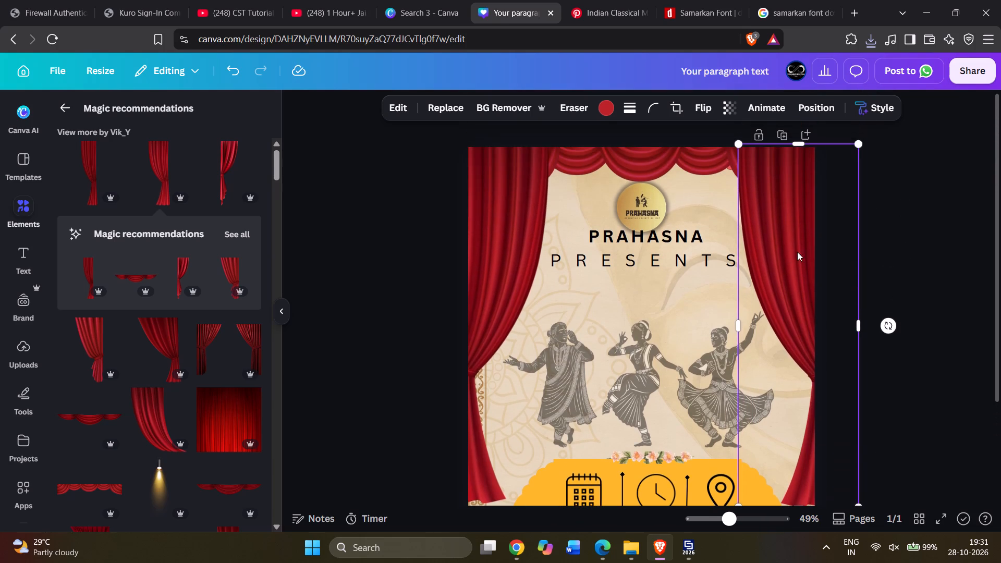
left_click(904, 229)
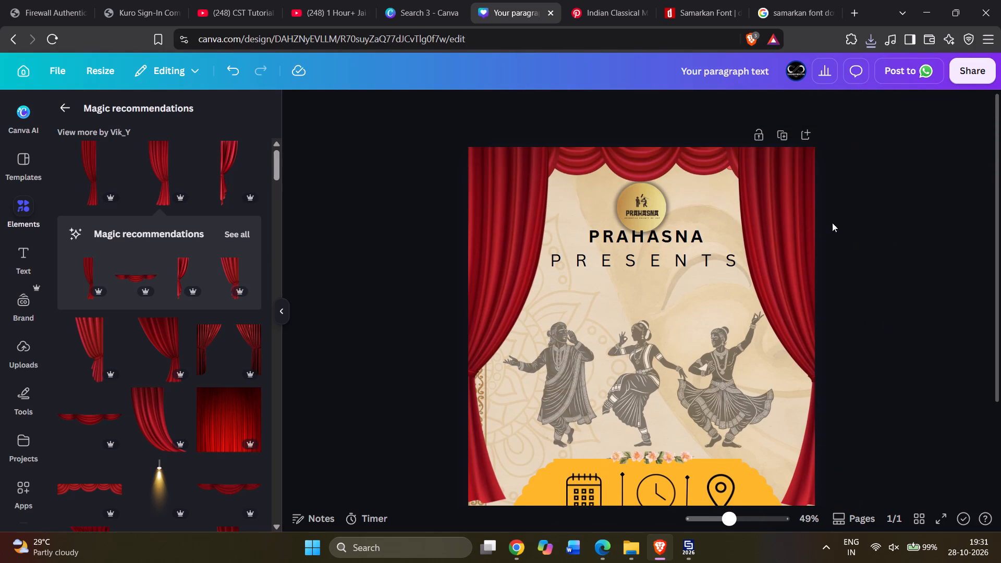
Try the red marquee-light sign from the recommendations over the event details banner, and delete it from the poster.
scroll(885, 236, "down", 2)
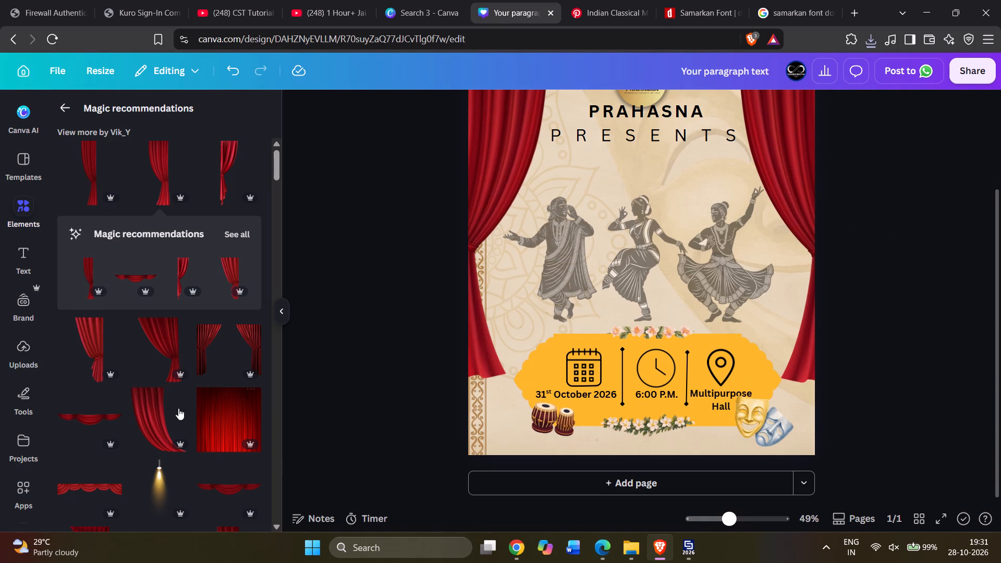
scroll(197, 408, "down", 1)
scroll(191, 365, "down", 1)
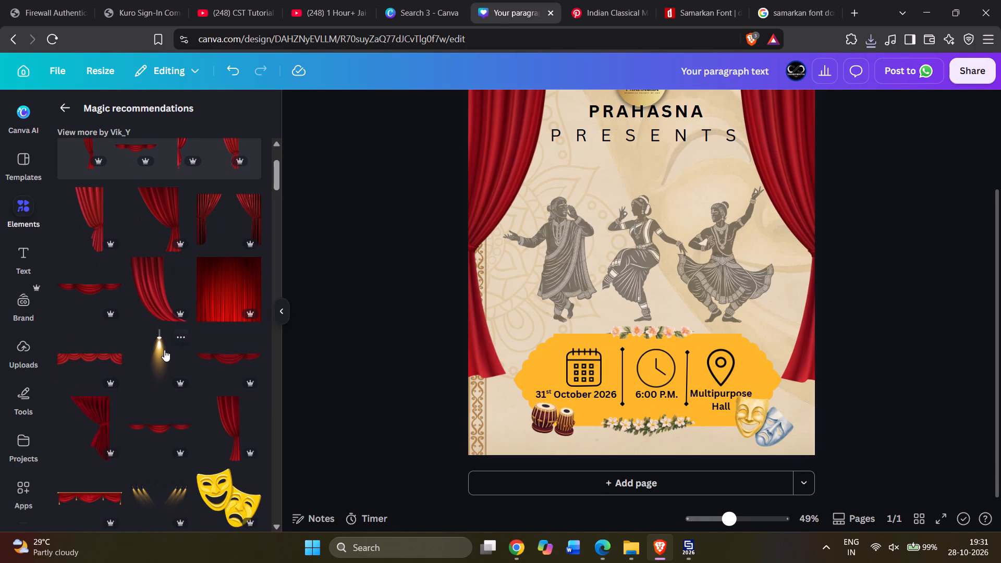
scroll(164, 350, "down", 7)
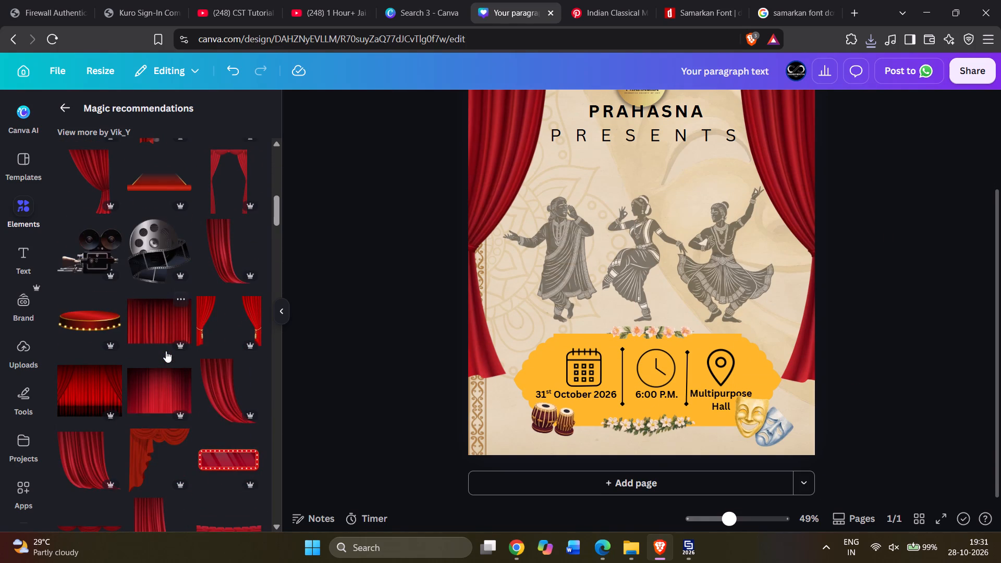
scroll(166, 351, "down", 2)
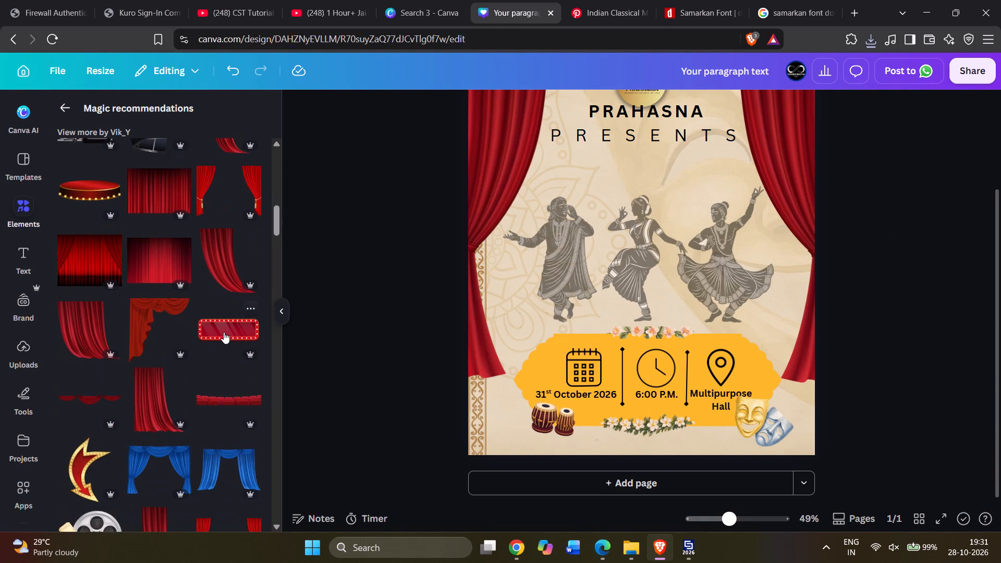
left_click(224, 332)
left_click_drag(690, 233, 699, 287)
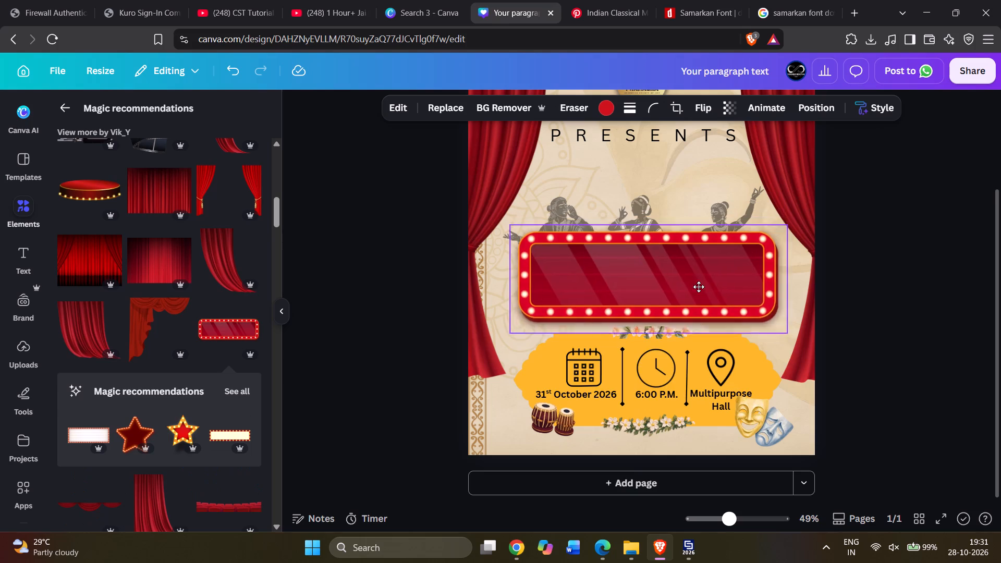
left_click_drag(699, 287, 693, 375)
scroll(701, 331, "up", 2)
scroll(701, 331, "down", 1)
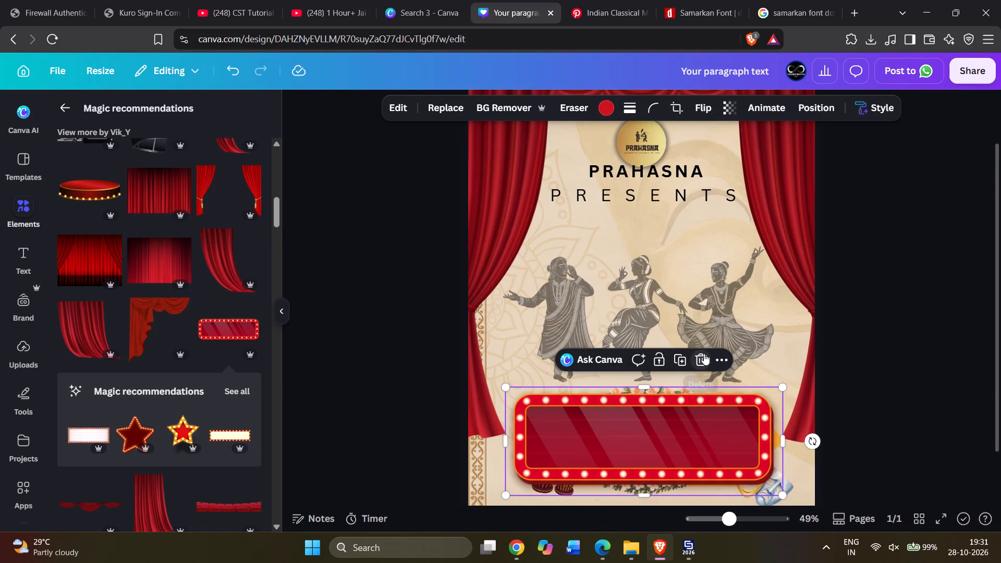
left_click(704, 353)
Browse the recommended marquee signs and theatre graphics for an alternative frame for the event details.
scroll(246, 358, "down", 3)
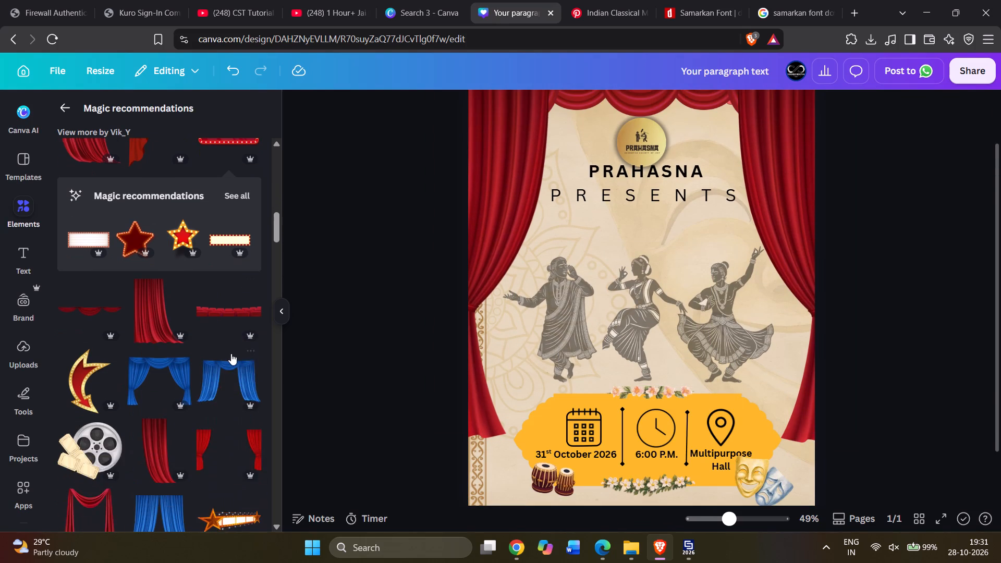
scroll(230, 353, "up", 1)
left_click(244, 261)
scroll(229, 298, "down", 2)
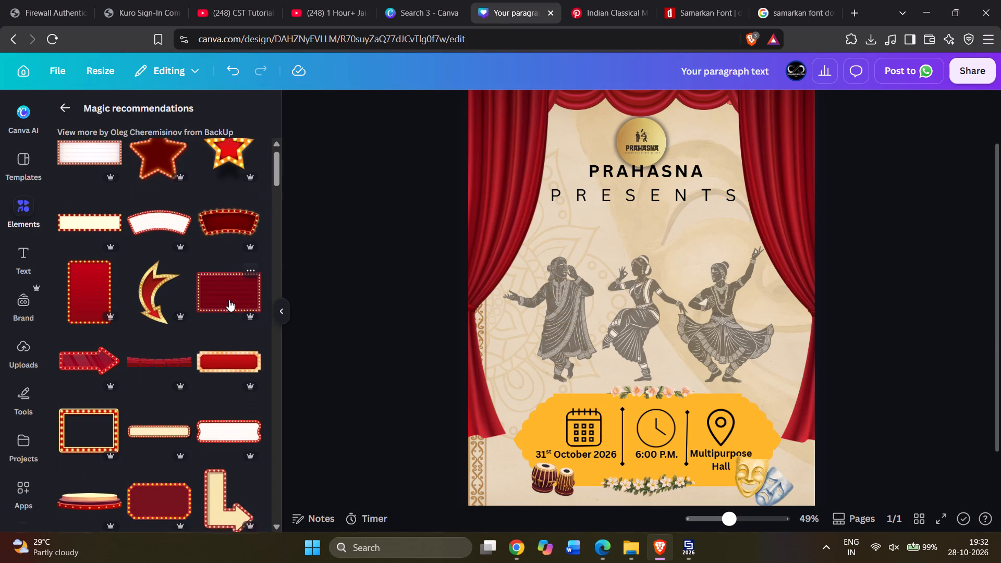
scroll(229, 300, "down", 6)
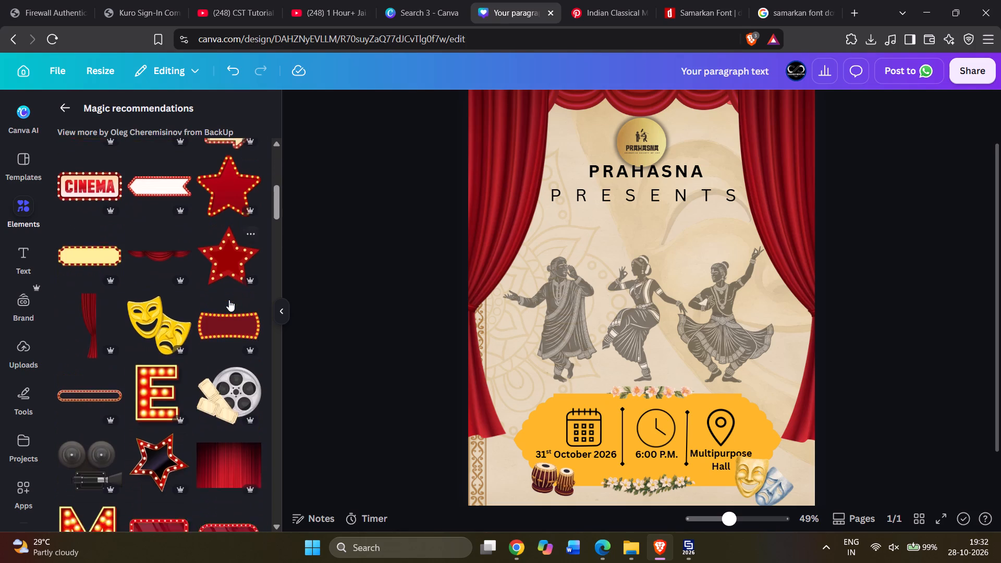
scroll(229, 300, "down", 11)
scroll(229, 300, "up", 1)
scroll(229, 300, "down", 6)
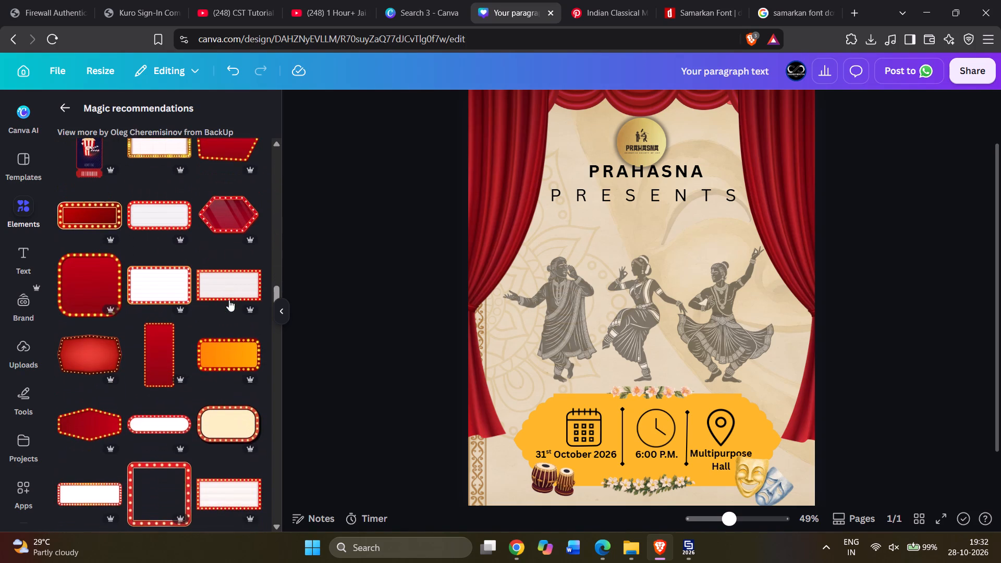
scroll(229, 300, "down", 19)
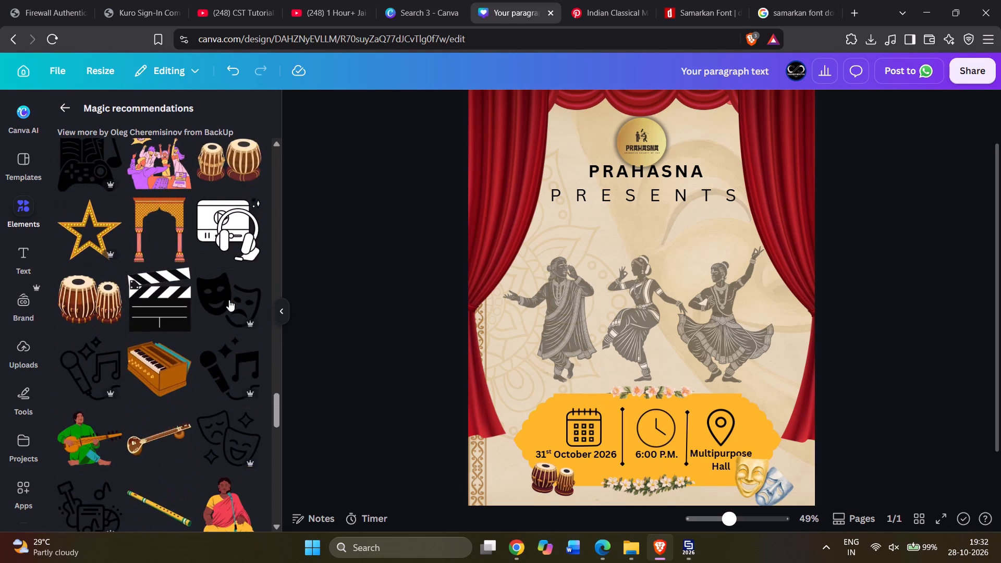
scroll(229, 300, "up", 20)
scroll(229, 300, "up", 16)
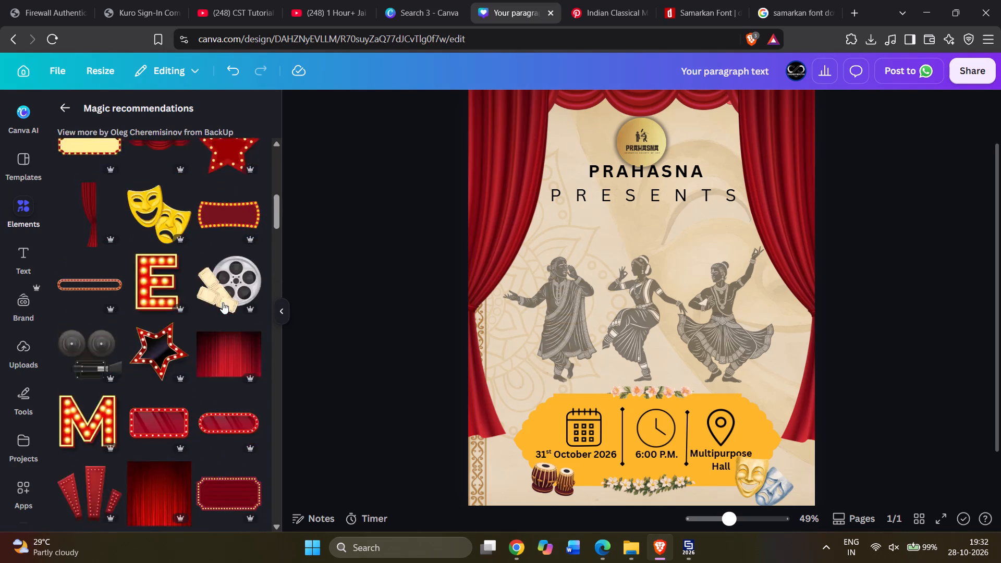
scroll(223, 302, "up", 11)
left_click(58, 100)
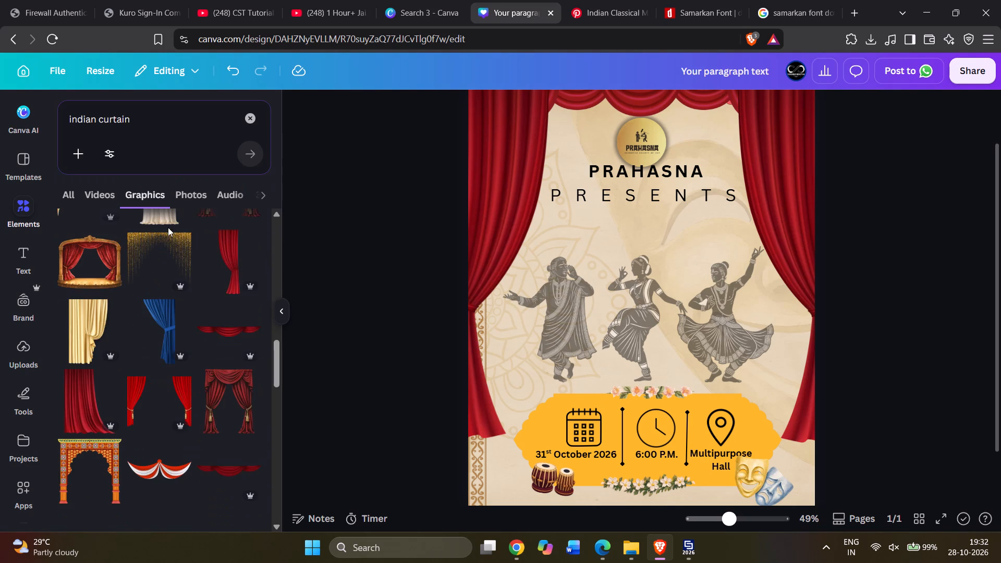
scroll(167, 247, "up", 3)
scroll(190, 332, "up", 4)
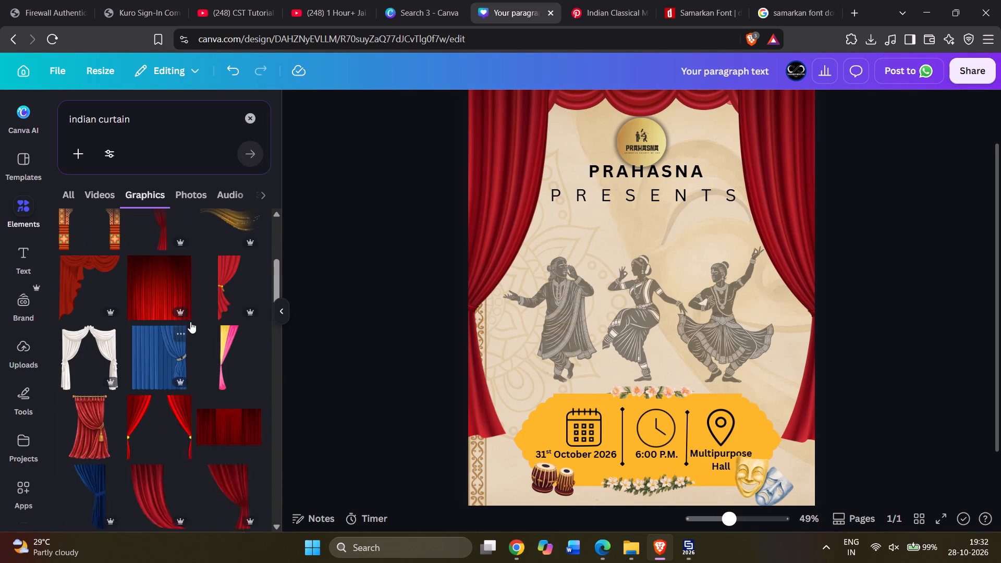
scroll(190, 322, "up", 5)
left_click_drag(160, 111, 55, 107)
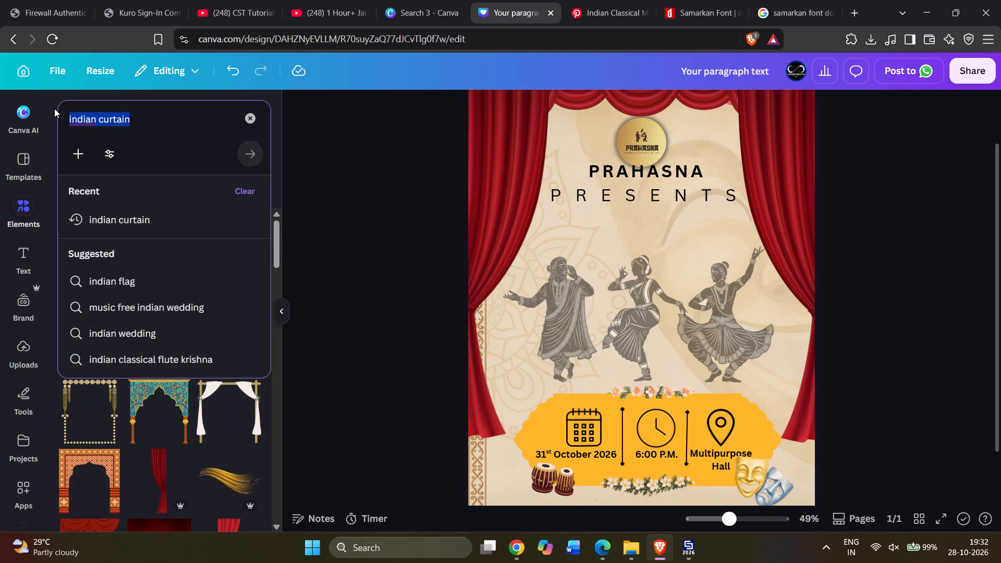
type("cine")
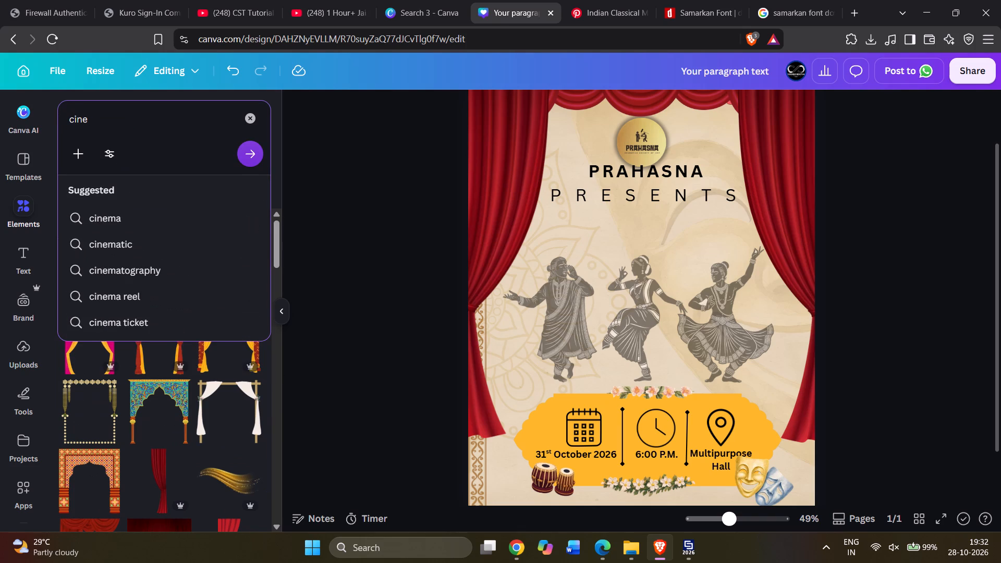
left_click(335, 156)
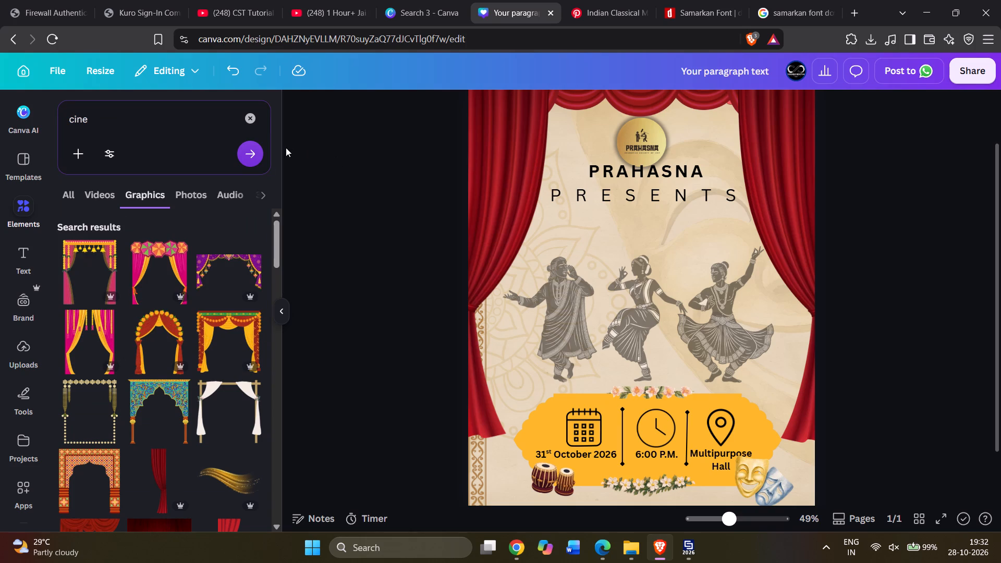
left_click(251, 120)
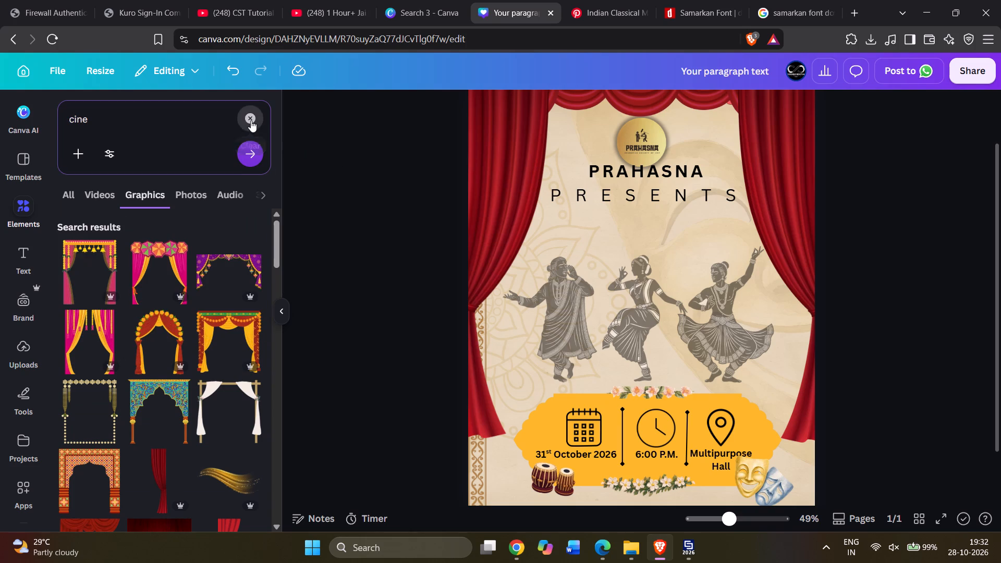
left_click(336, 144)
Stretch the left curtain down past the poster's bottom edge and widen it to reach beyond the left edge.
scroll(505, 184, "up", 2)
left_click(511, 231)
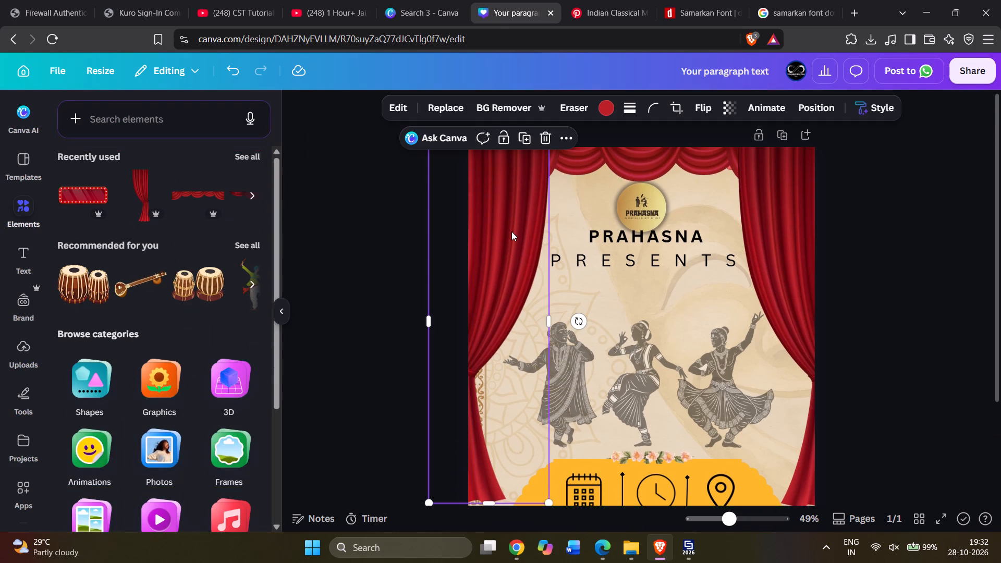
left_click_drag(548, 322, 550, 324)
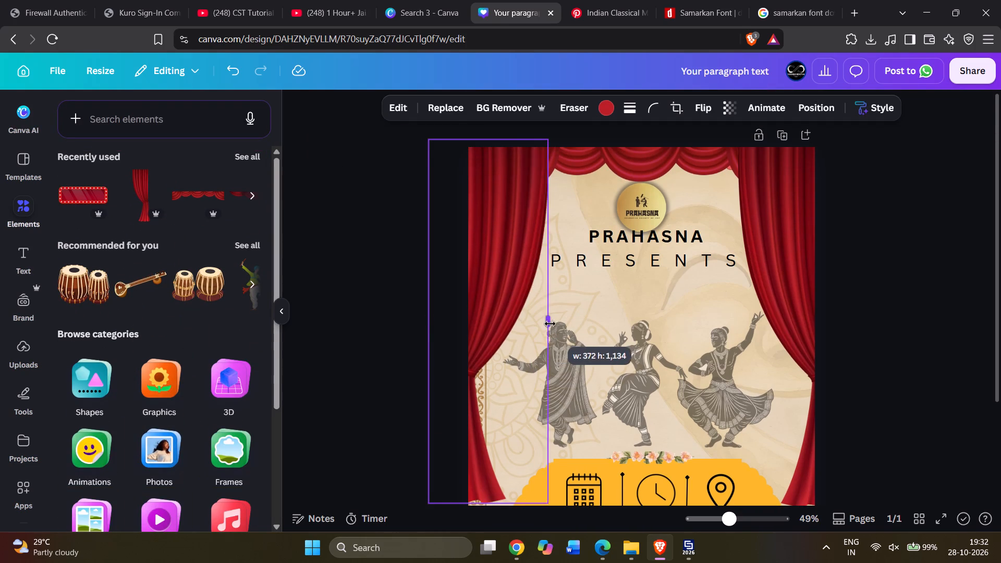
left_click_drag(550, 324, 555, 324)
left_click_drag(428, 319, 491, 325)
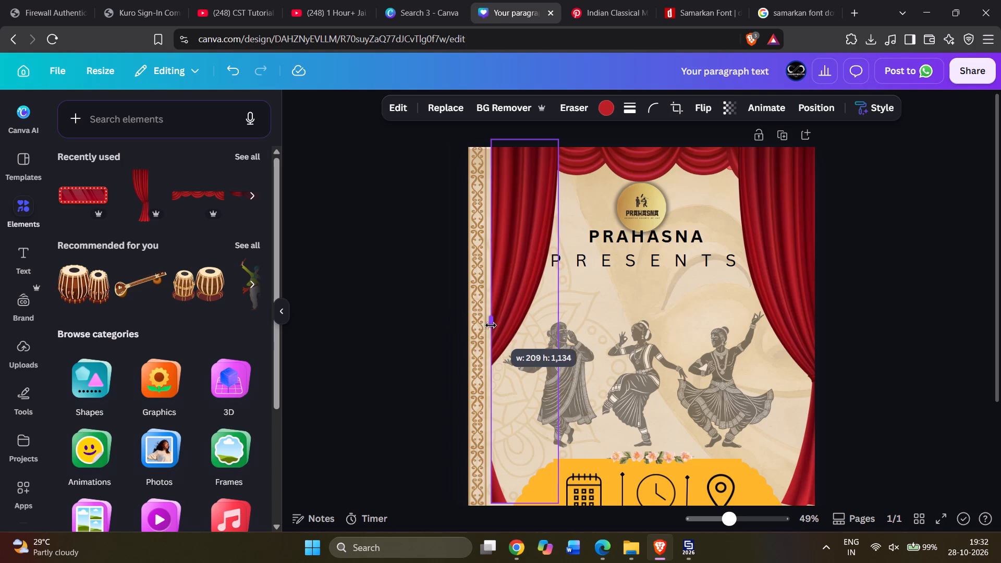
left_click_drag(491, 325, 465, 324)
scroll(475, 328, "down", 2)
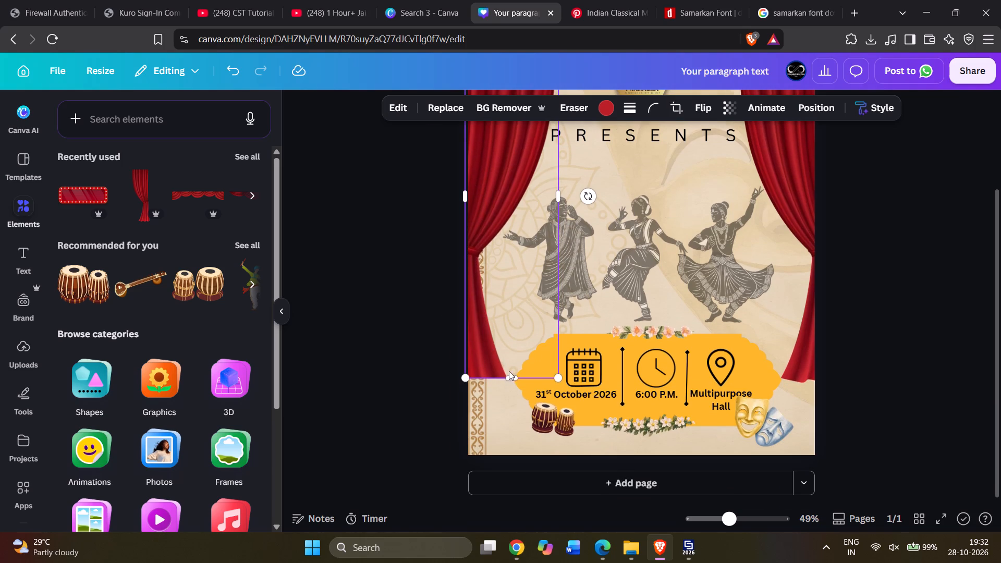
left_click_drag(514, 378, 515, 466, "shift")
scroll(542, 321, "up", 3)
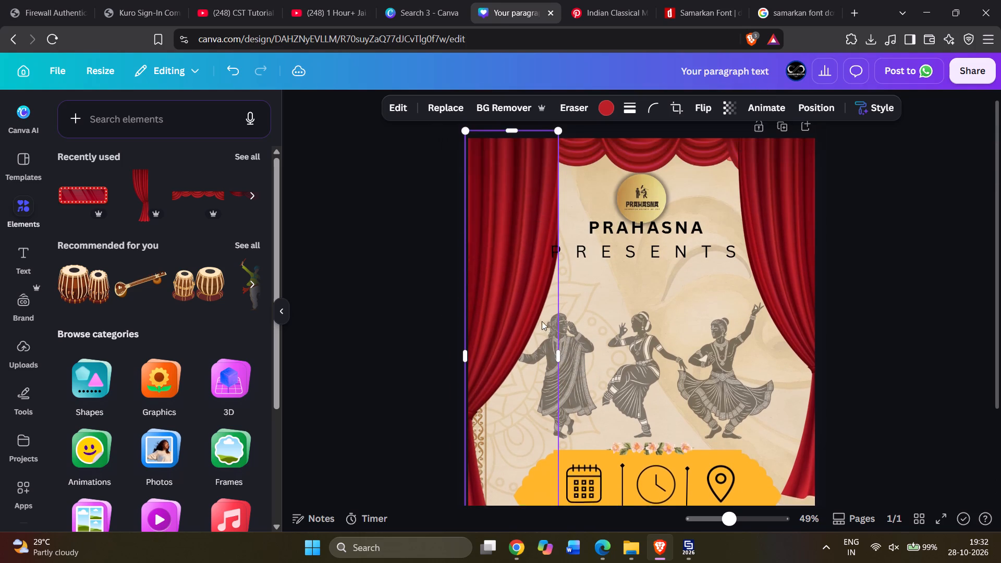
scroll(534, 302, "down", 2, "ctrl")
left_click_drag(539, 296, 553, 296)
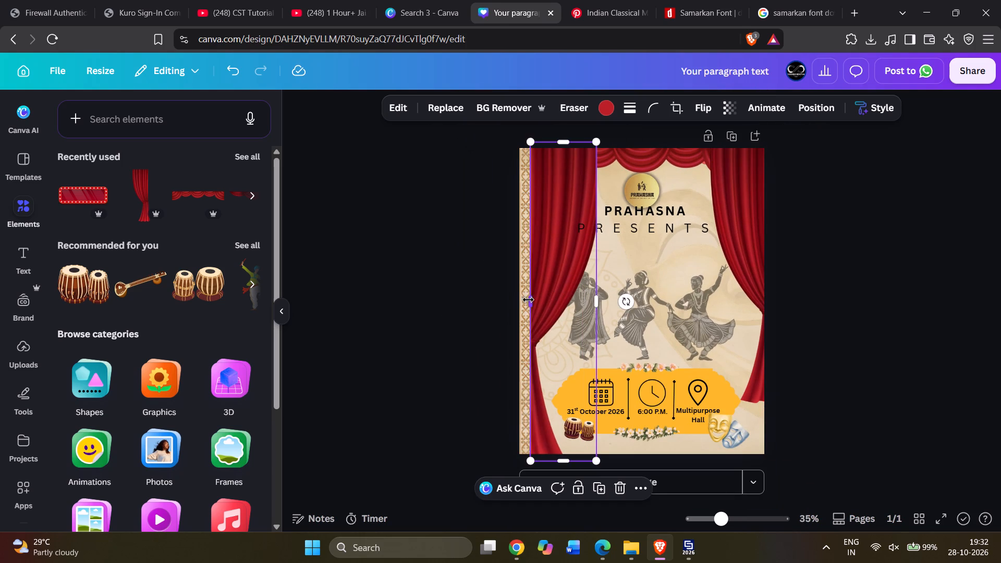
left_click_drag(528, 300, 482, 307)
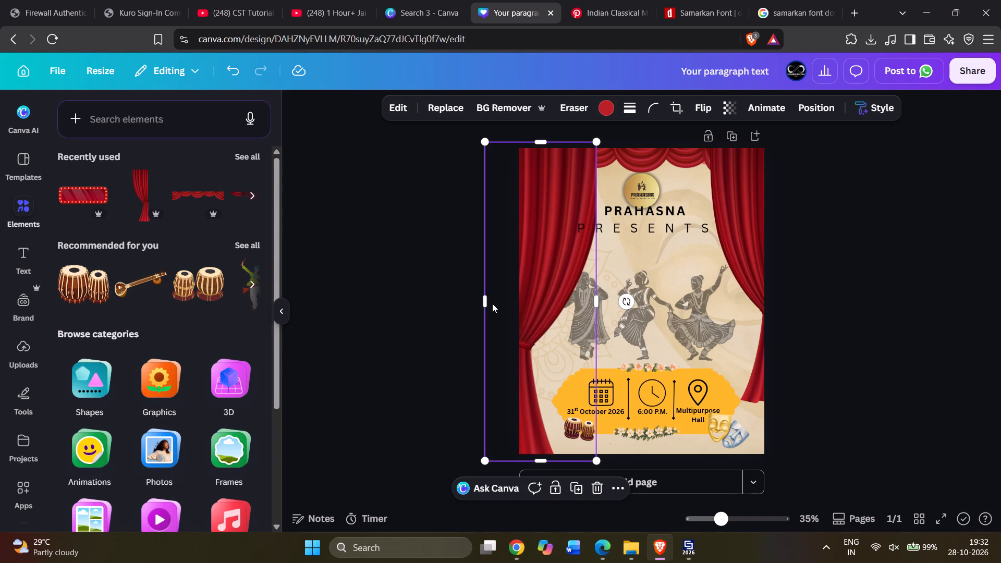
Delete the left curtain, the right curtain and the scalloped curtain valance from the poster.
key("BackSpace")
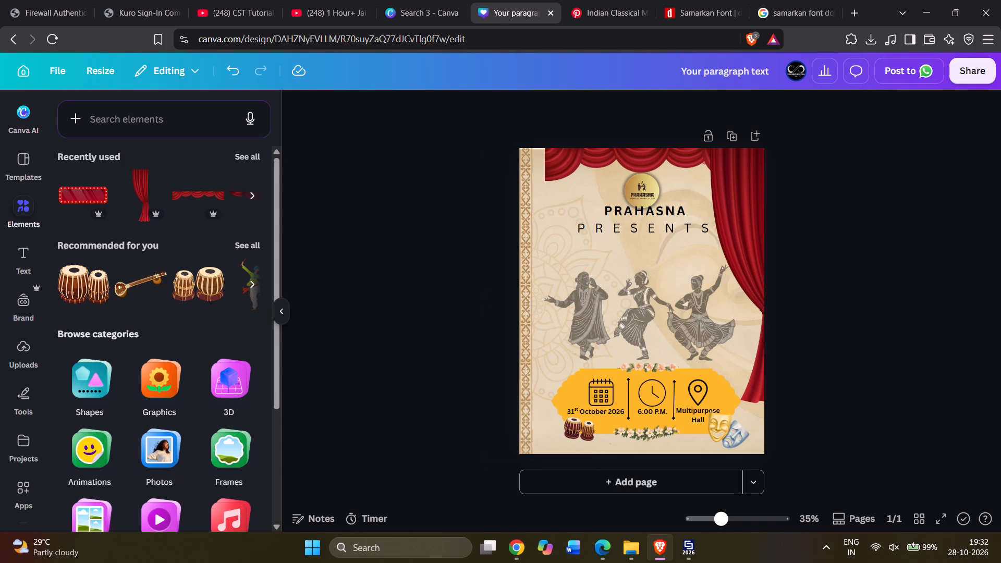
left_click(763, 207)
key("BackSpace")
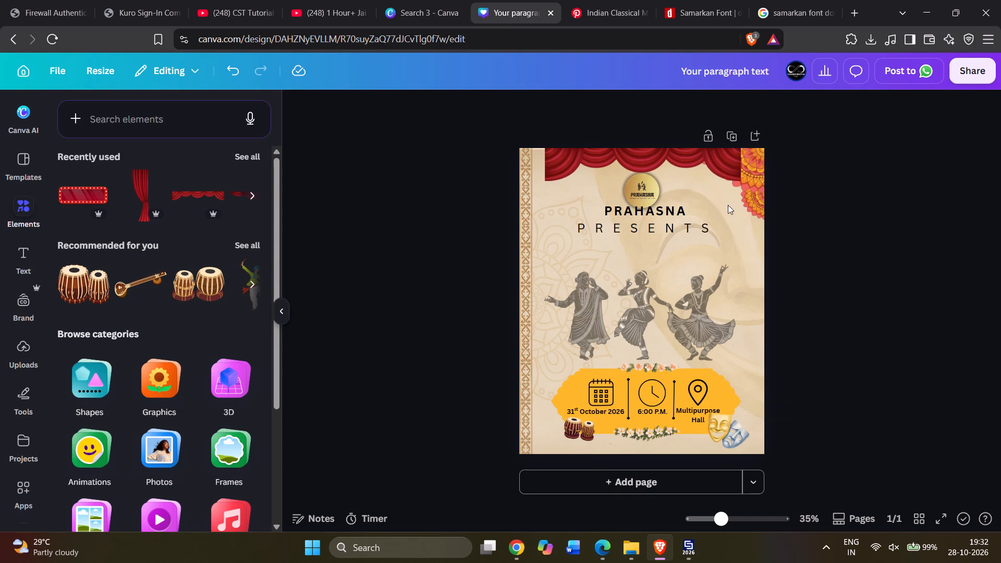
left_click(635, 158)
key("BackSpace")
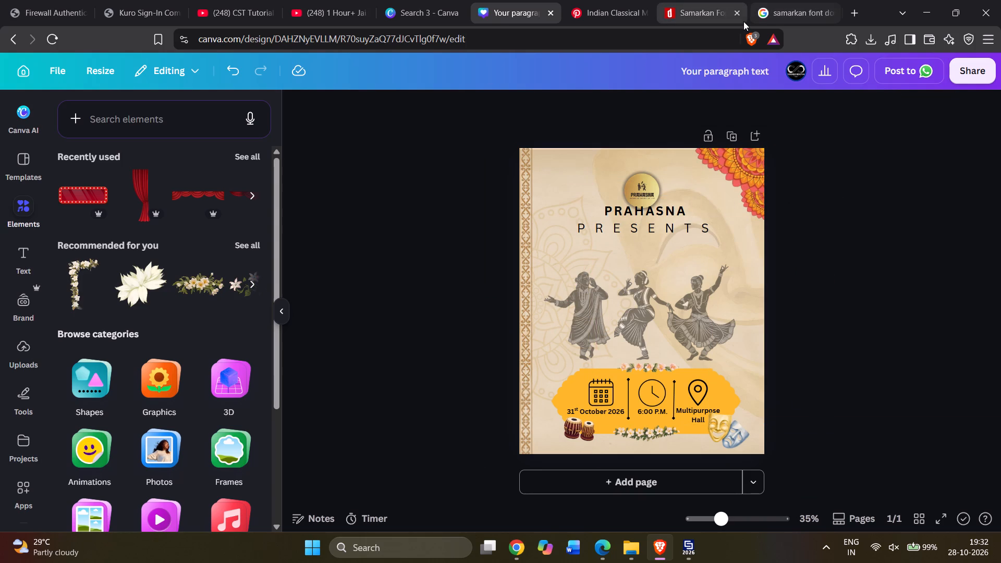
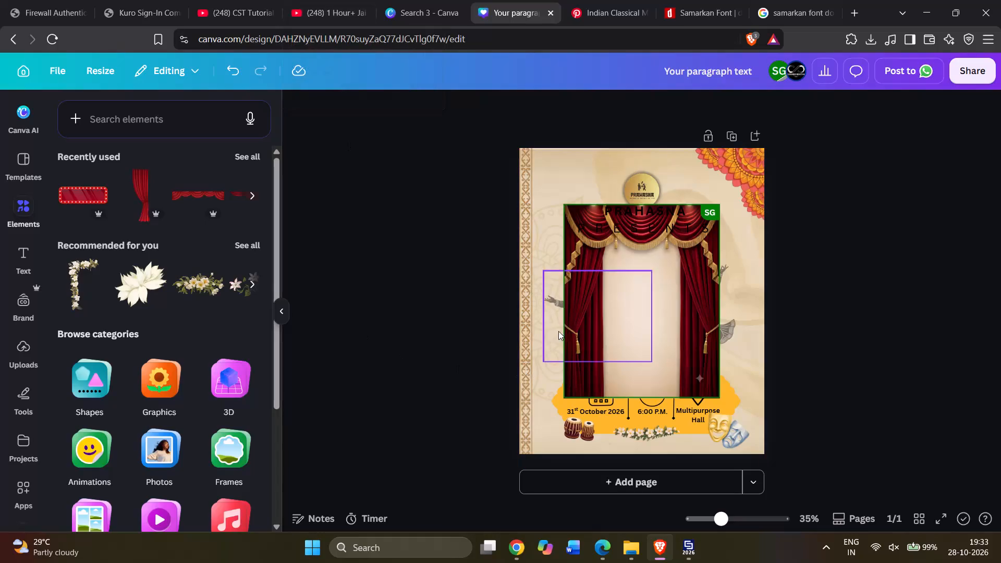
Enlarge the red stage-curtain image to about 1,090 × 1,353 and position it to cover the whole poster.
left_click(660, 333)
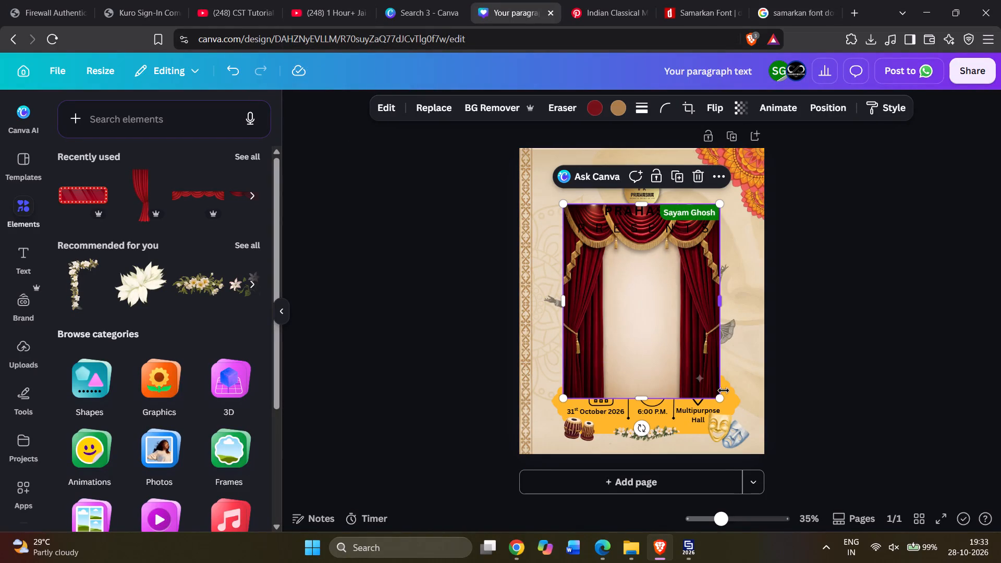
left_click_drag(723, 400, 762, 461)
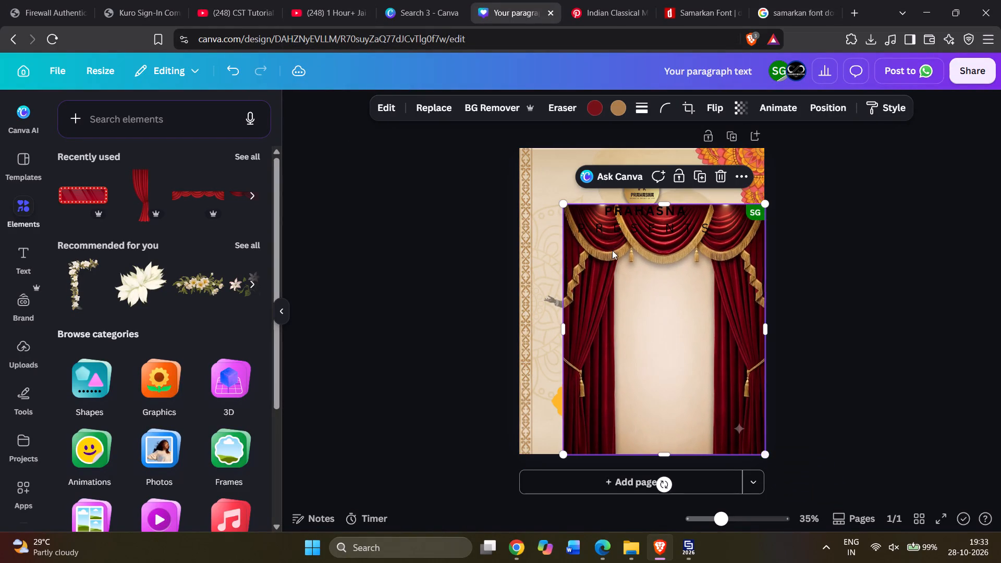
left_click_drag(562, 203, 516, 145)
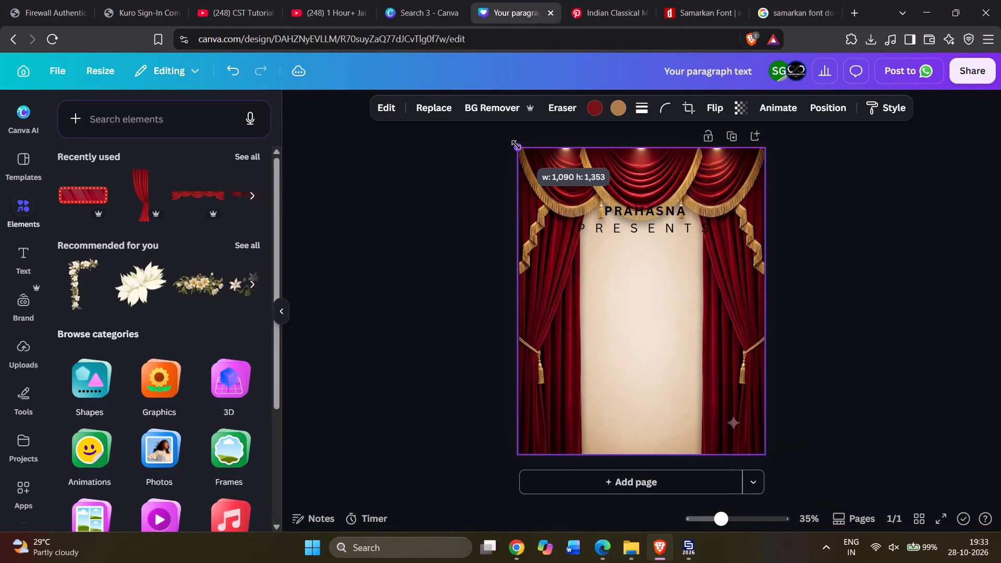
left_click_drag(516, 145, 524, 163)
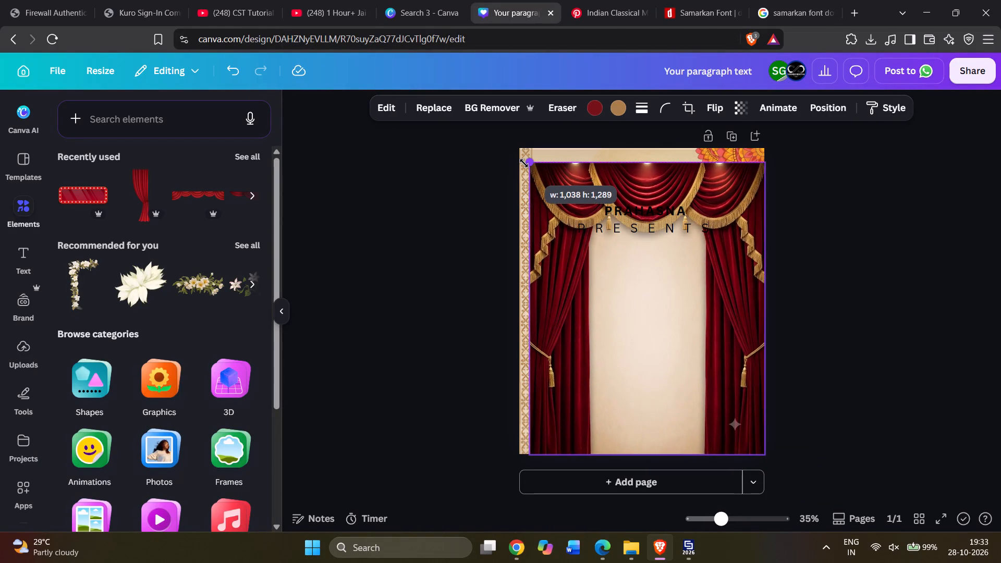
left_click_drag(524, 163, 511, 149)
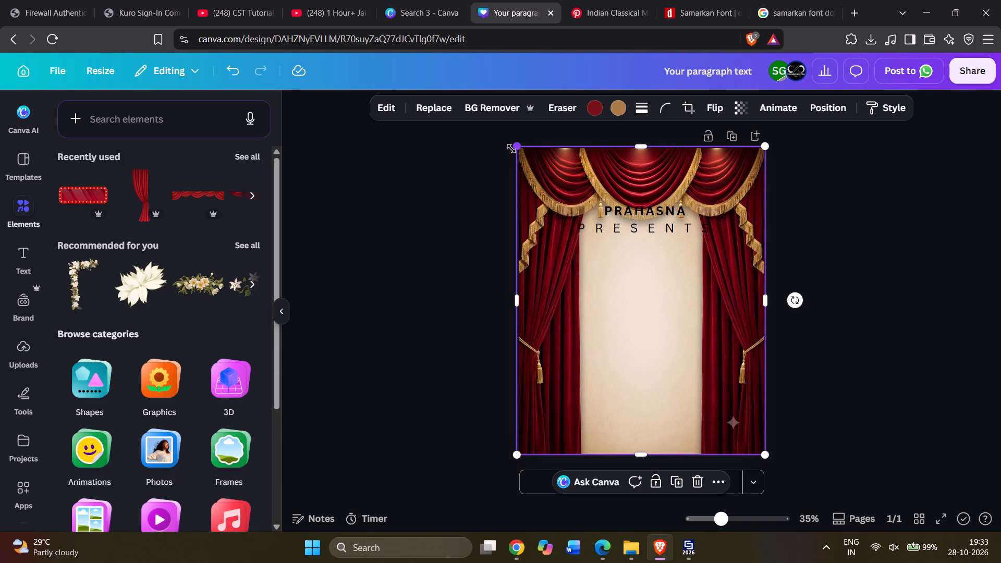
left_click_drag(570, 190, 599, 228)
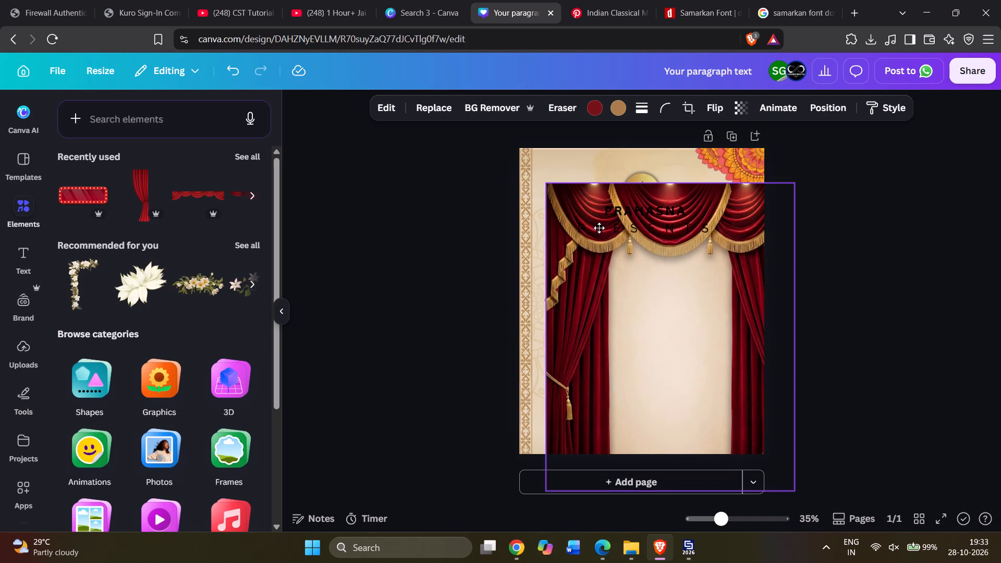
left_click_drag(599, 228, 578, 241)
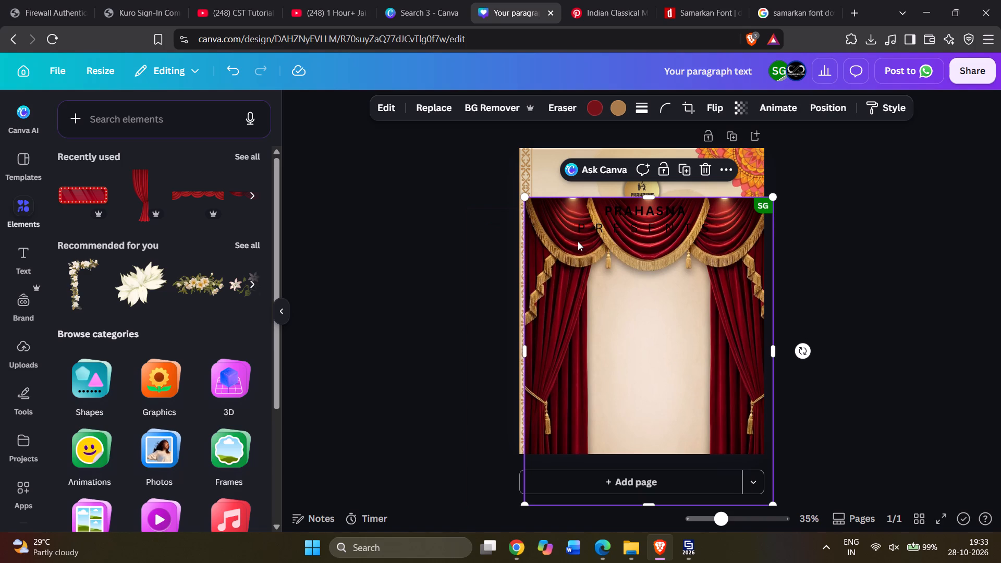
left_click_drag(576, 297, 567, 243)
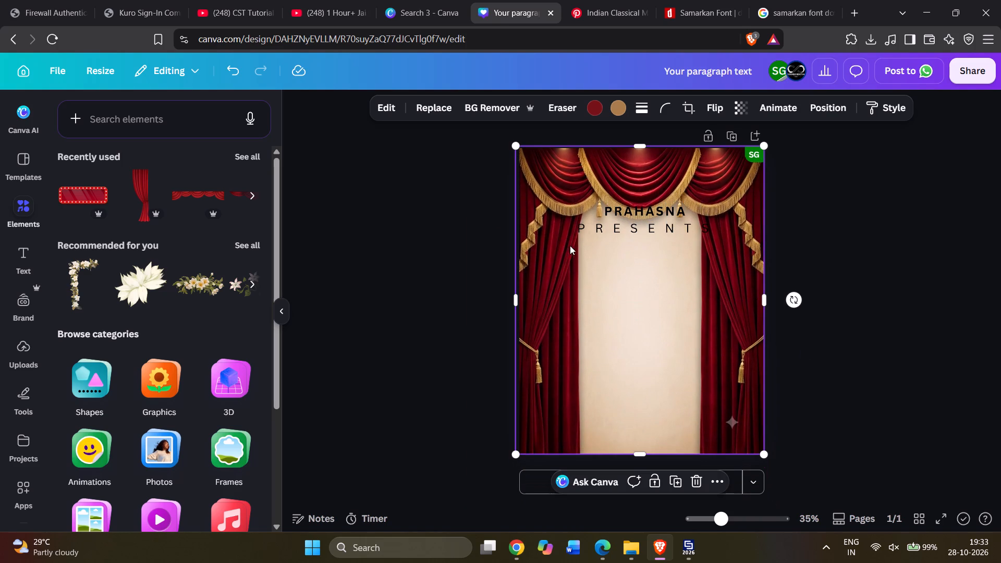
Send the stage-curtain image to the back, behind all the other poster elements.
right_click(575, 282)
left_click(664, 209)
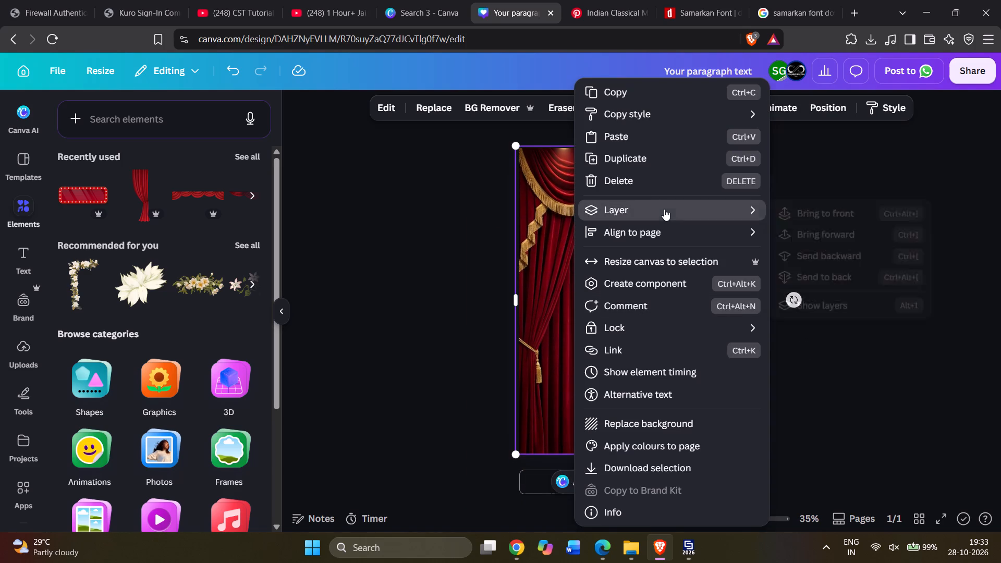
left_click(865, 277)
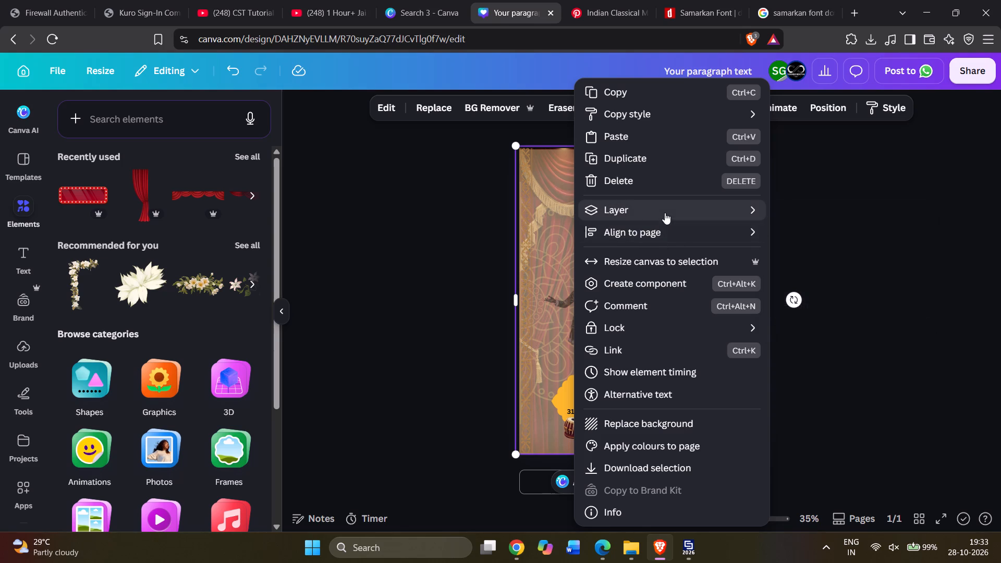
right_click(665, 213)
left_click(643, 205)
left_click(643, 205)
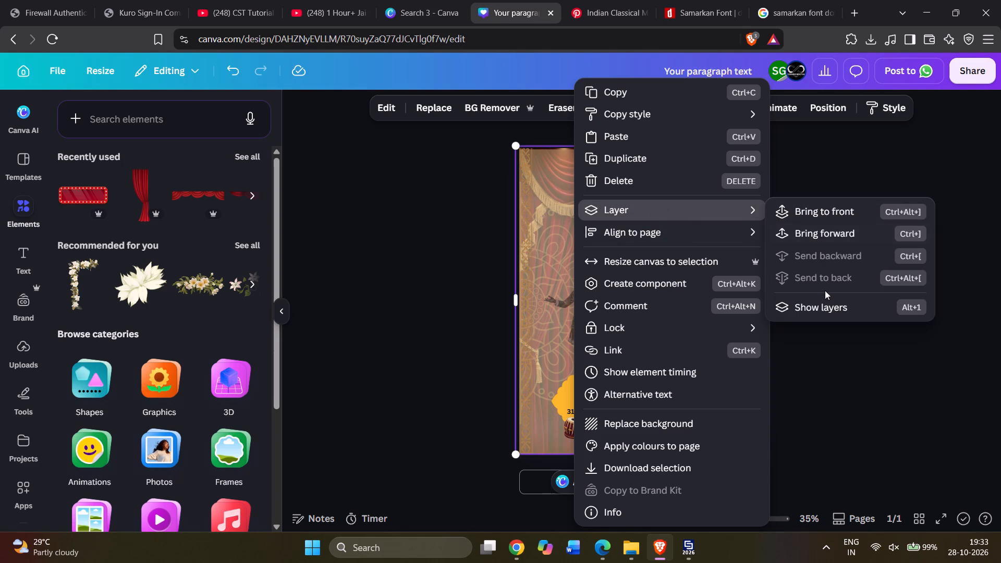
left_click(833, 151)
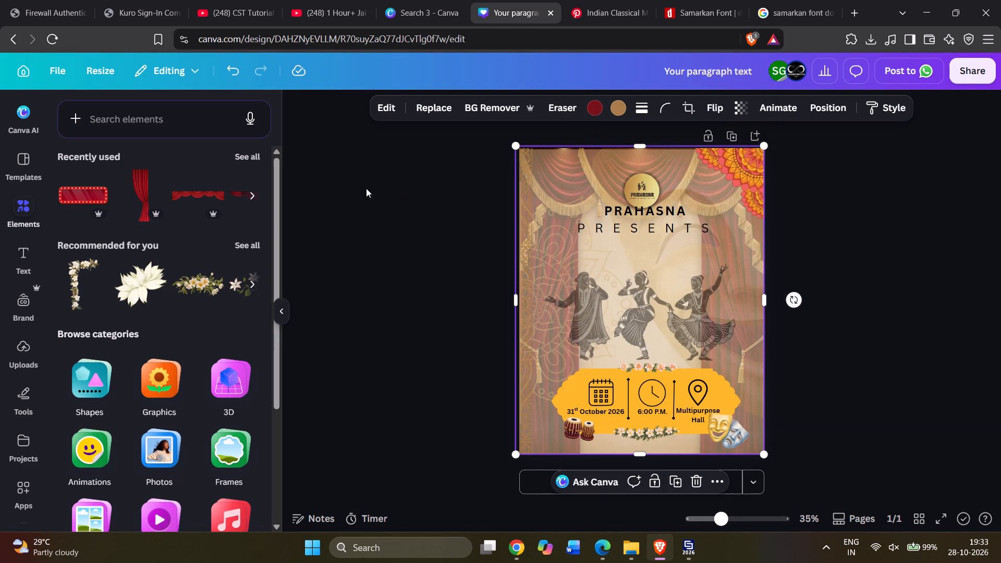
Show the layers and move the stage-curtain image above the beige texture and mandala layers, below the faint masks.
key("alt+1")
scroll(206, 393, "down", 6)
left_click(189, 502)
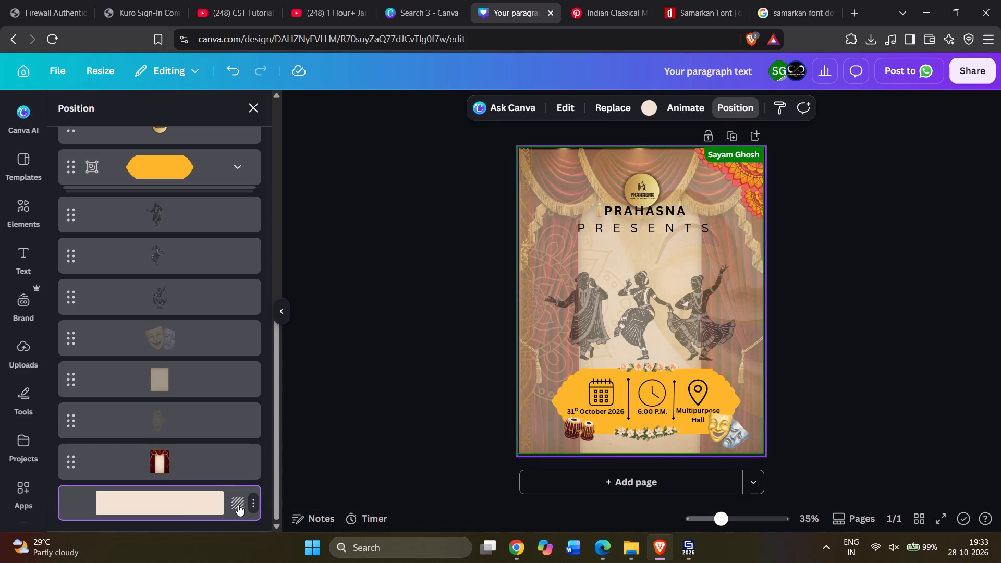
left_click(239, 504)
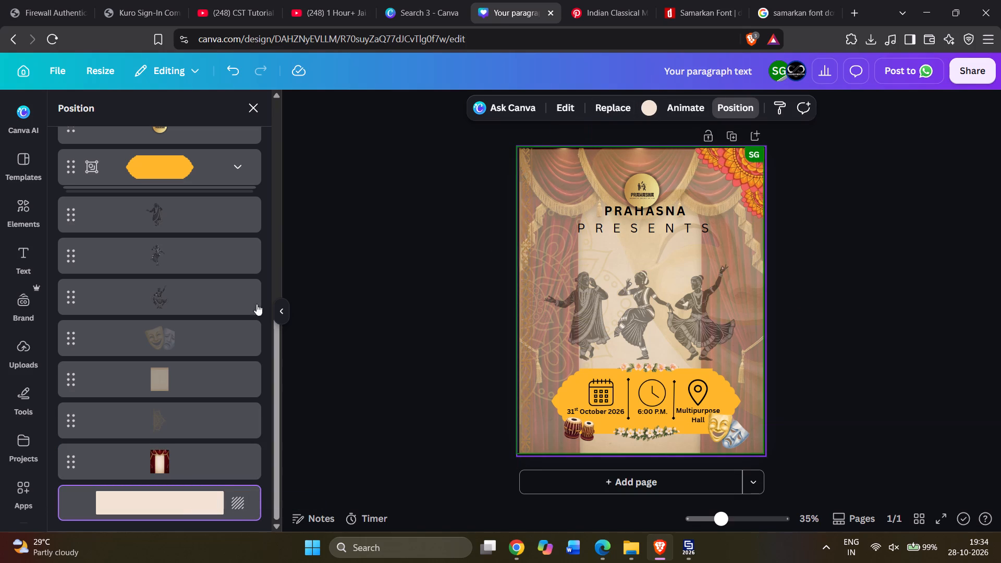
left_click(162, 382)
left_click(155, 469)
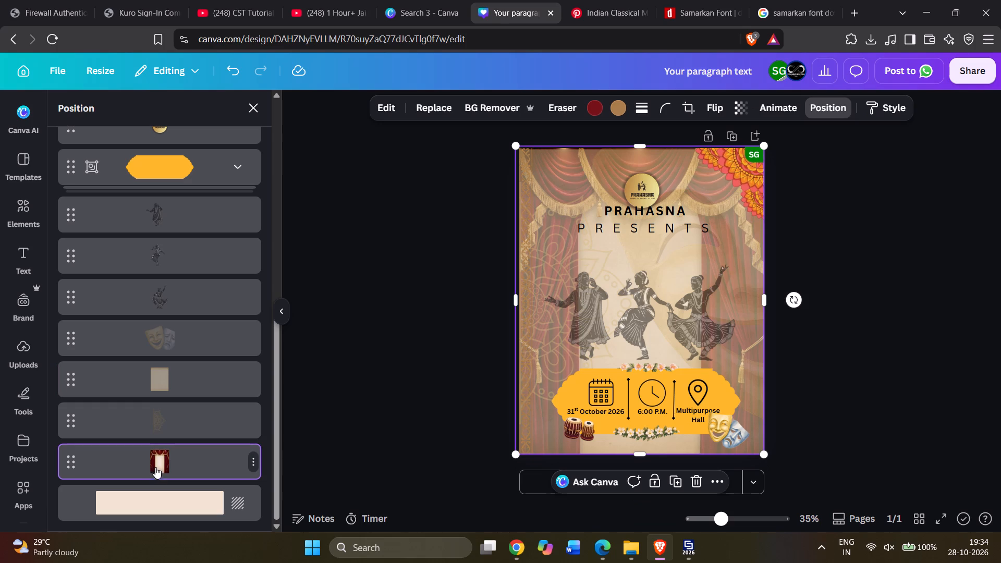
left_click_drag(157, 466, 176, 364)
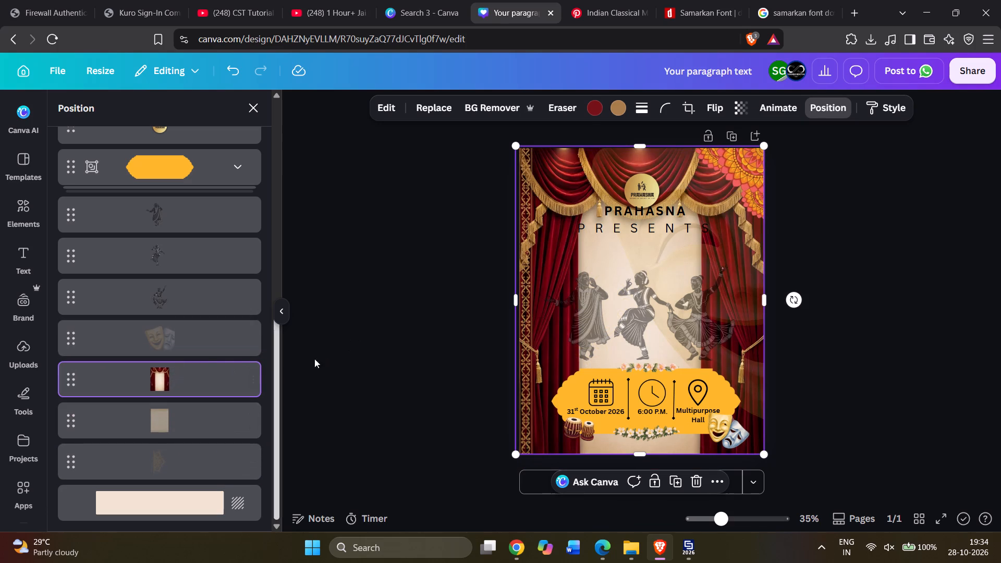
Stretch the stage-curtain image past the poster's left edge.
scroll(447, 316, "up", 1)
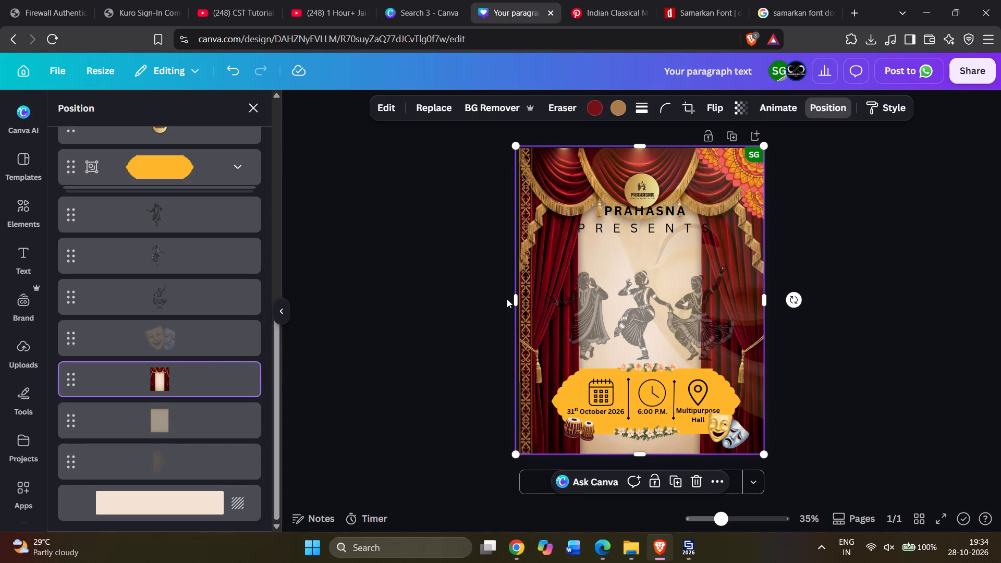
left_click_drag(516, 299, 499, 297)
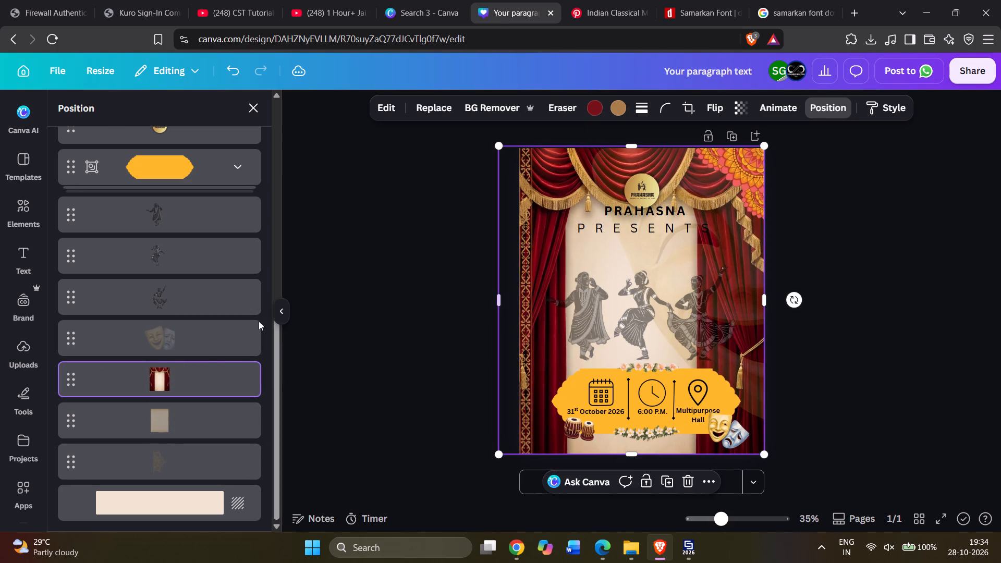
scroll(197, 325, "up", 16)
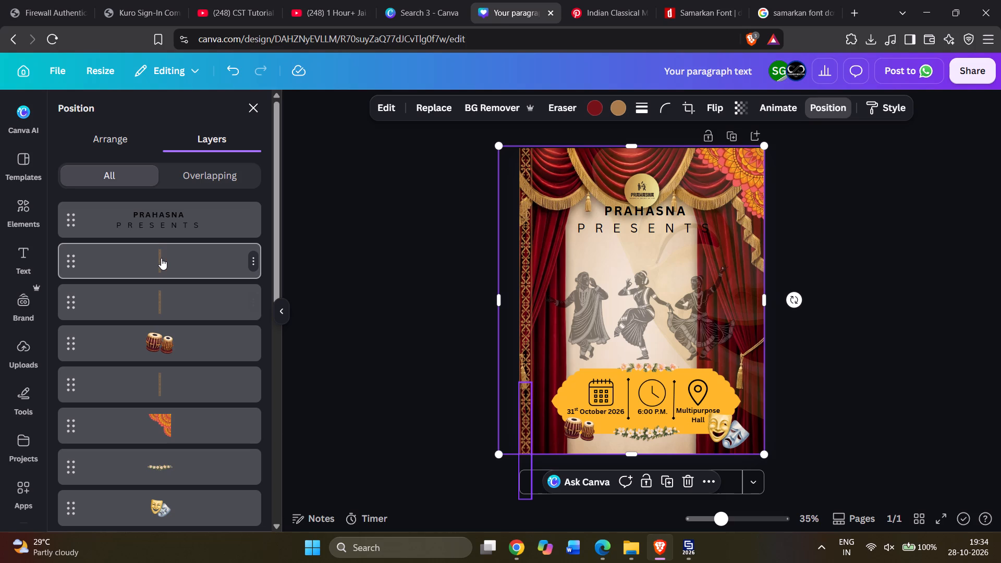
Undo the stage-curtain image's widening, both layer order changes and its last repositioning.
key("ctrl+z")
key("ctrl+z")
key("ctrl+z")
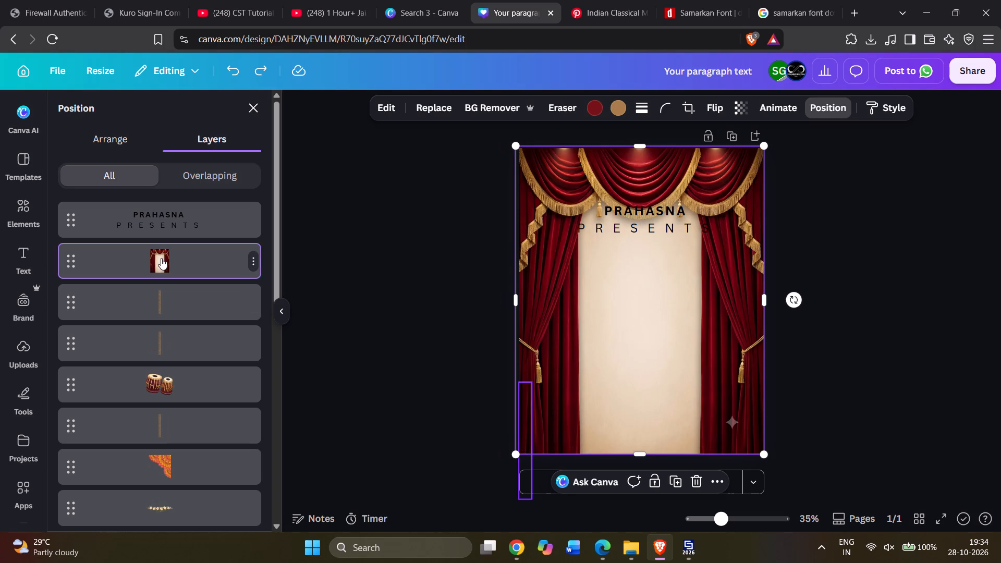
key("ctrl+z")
Reposition the stage-curtain image and widen it past the poster's left edge, shifting it up to overlap the top edge.
left_click_drag(571, 296, 584, 265)
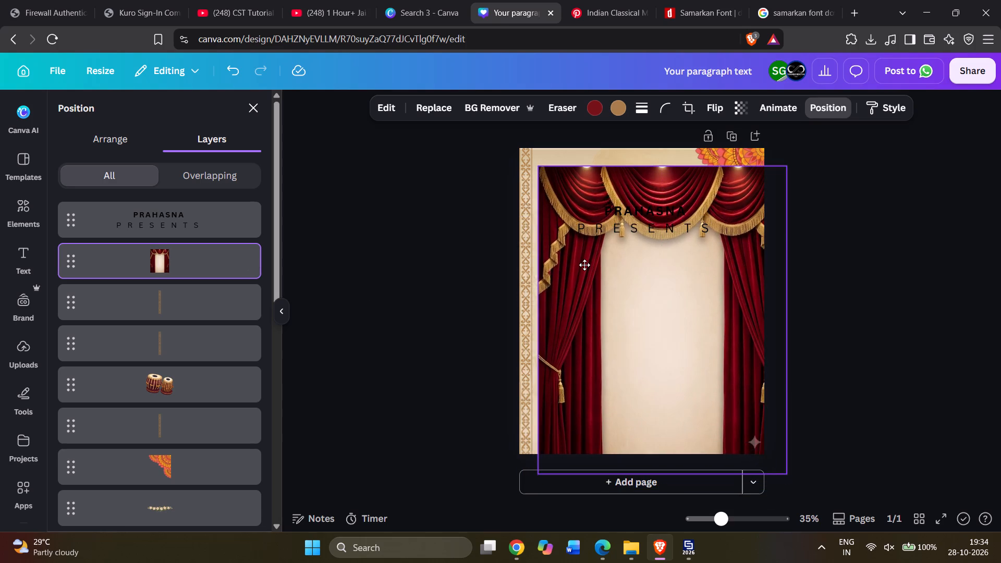
left_click_drag(584, 265, 579, 263)
left_click(60, 66)
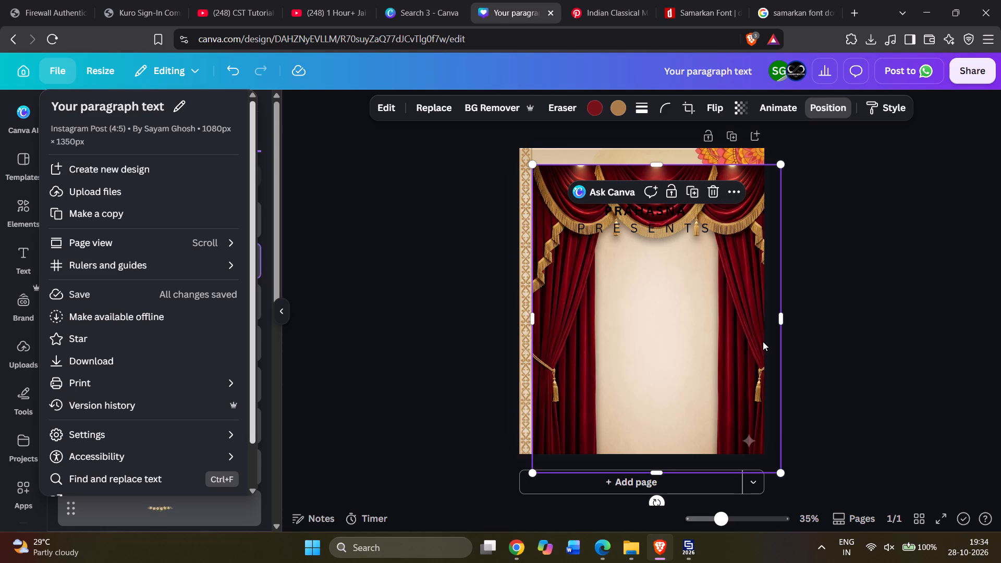
left_click(855, 293)
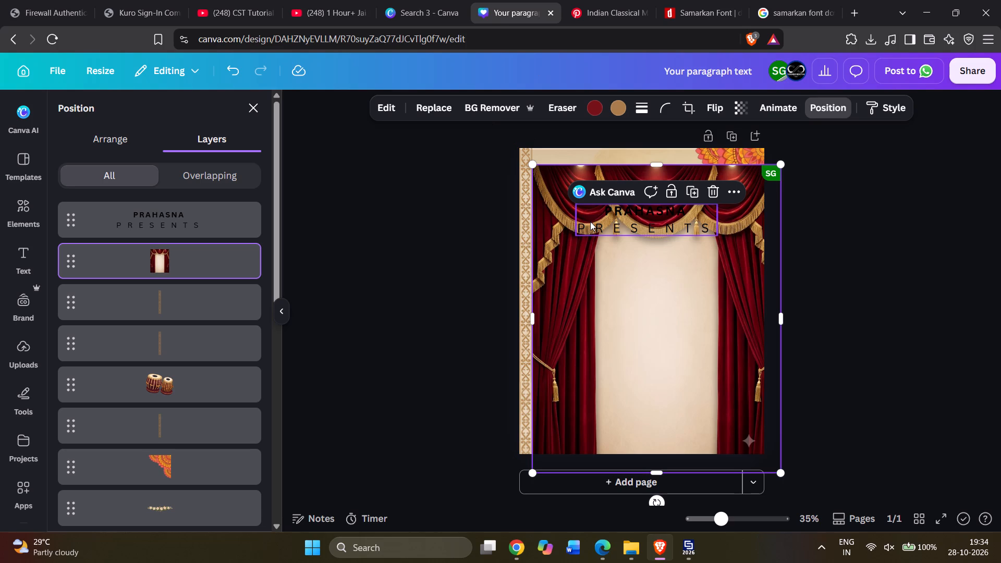
left_click_drag(533, 320, 496, 319)
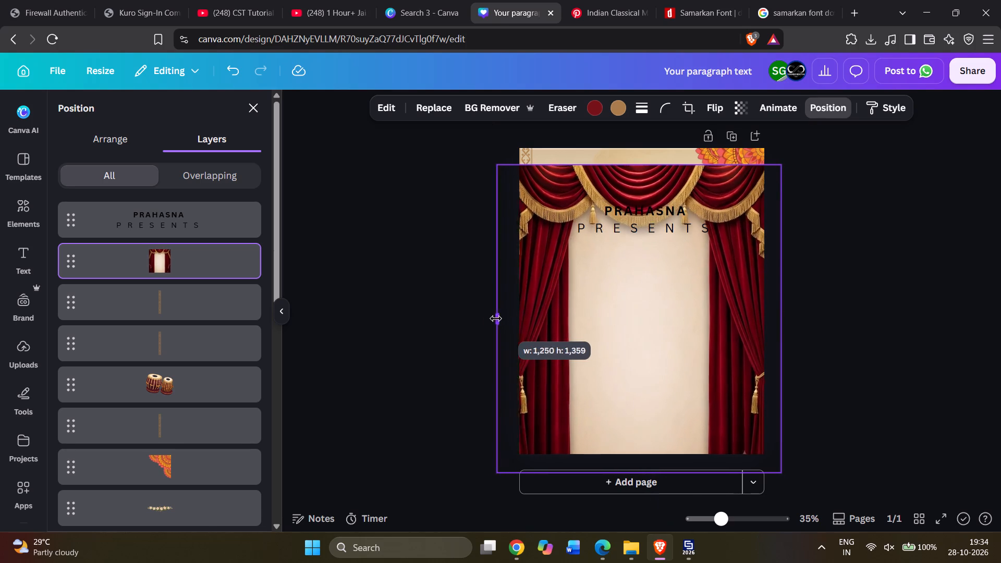
left_click_drag(496, 319, 507, 318)
left_click_drag(730, 291, 728, 264)
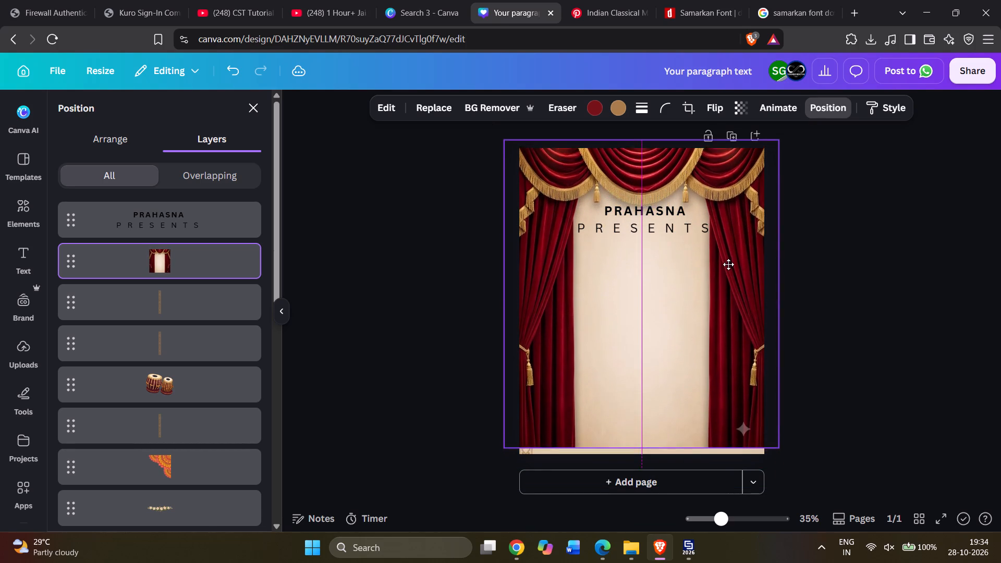
left_click_drag(728, 264, 727, 256)
Widen the stage-curtain image to about 1,345 and shift it so it overhangs both sides of the poster.
left_click_drag(777, 284, 792, 284)
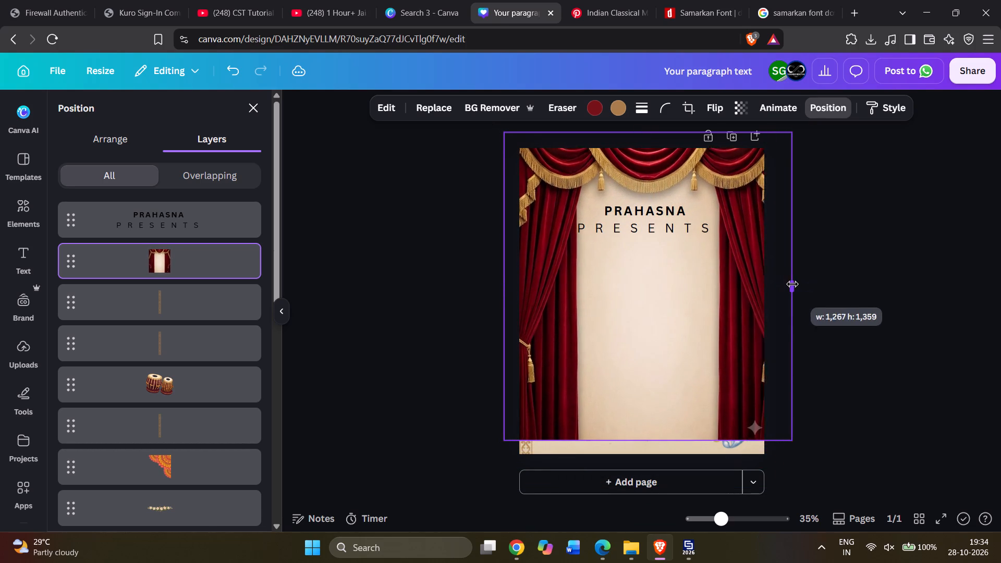
left_click_drag(792, 284, 810, 281)
left_click_drag(754, 282, 747, 294)
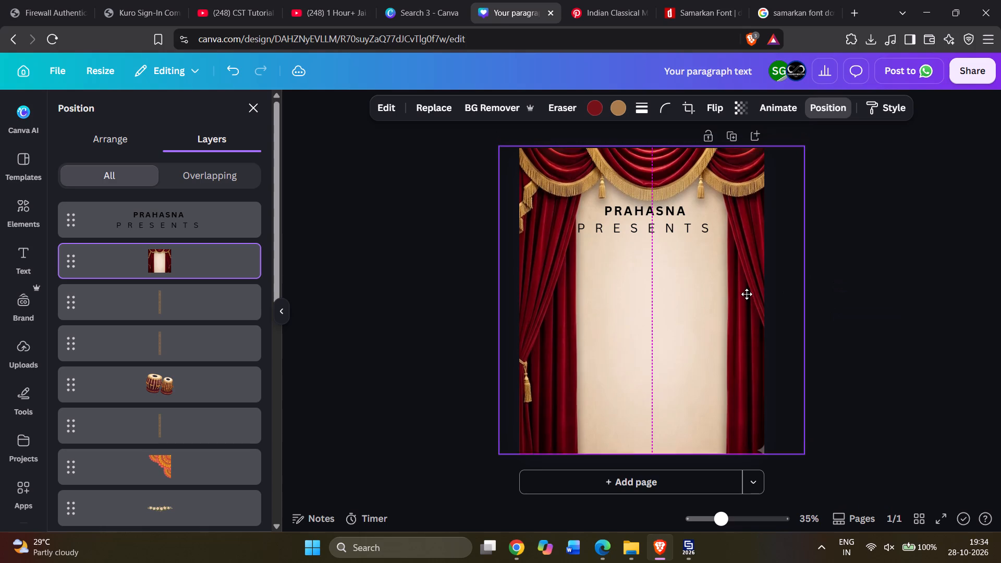
left_click_drag(747, 294, 735, 292)
left_click_drag(742, 297, 744, 285)
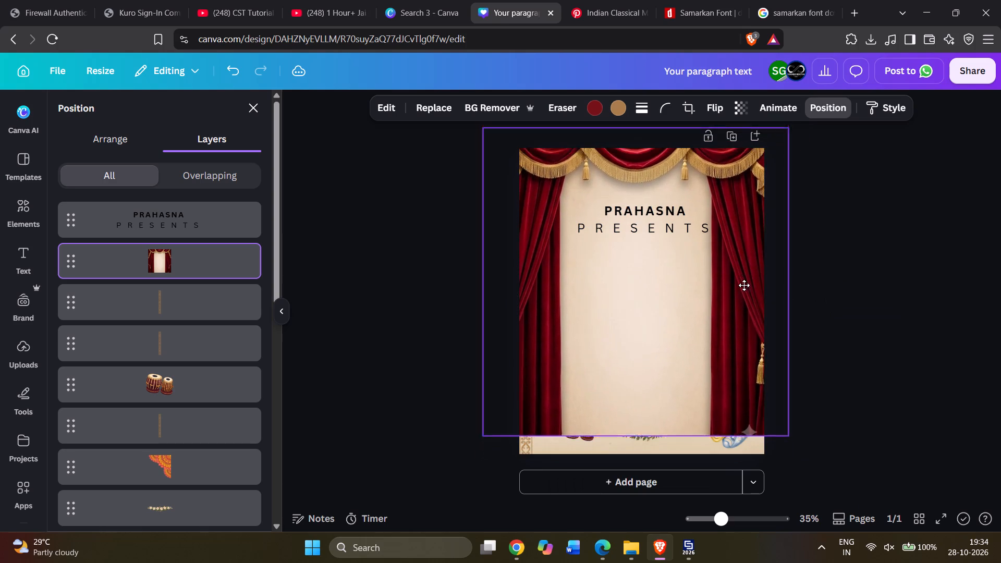
left_click_drag(744, 285, 743, 310)
Stretch the stage-curtain image taller and centre it so it extends past the poster's top and bottom edges.
left_click_drag(642, 157, 640, 148)
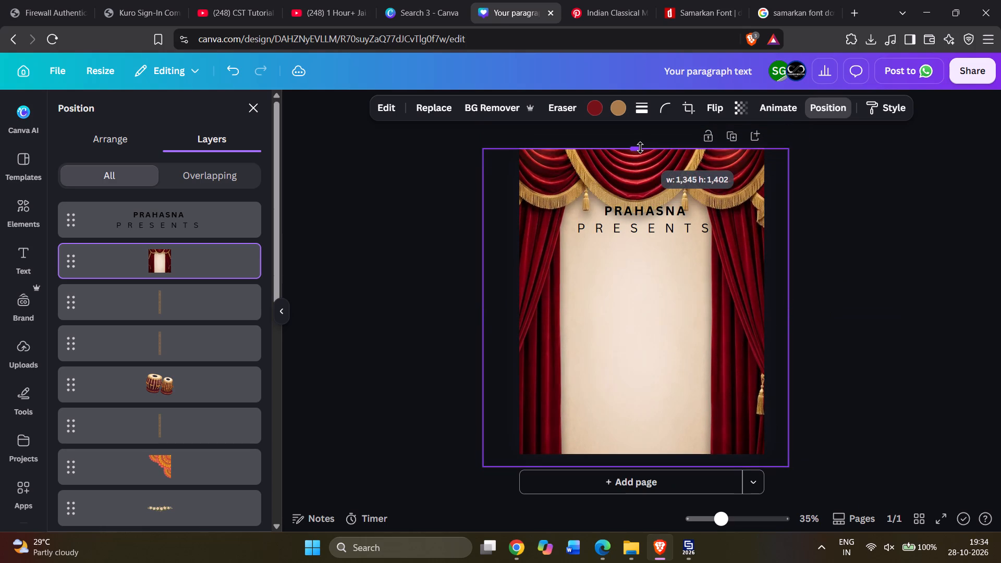
left_click_drag(640, 148, 640, 143)
left_click_drag(641, 193, 641, 172)
left_click_drag(635, 447, 637, 452)
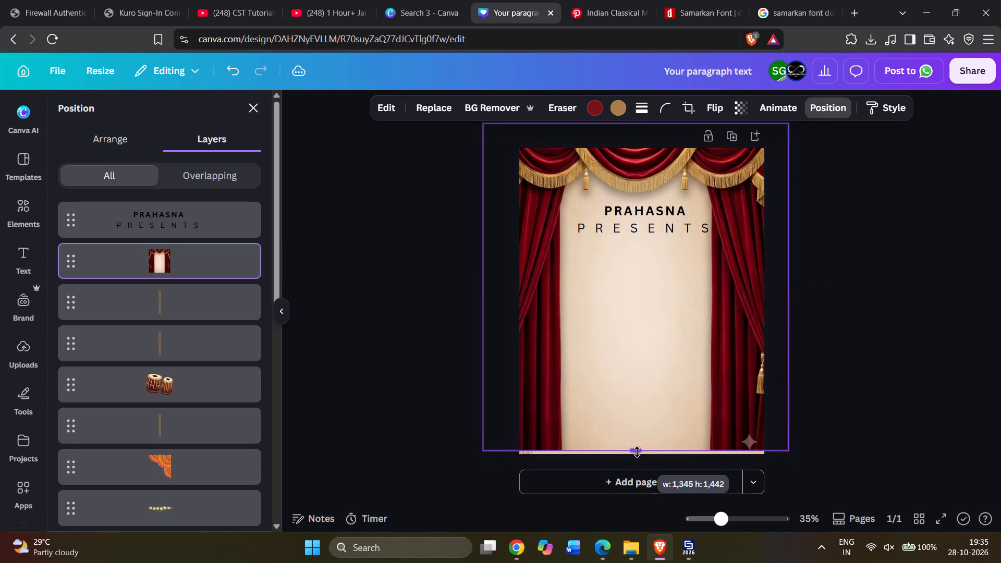
left_click_drag(637, 452, 637, 461)
left_click_drag(732, 292, 735, 311)
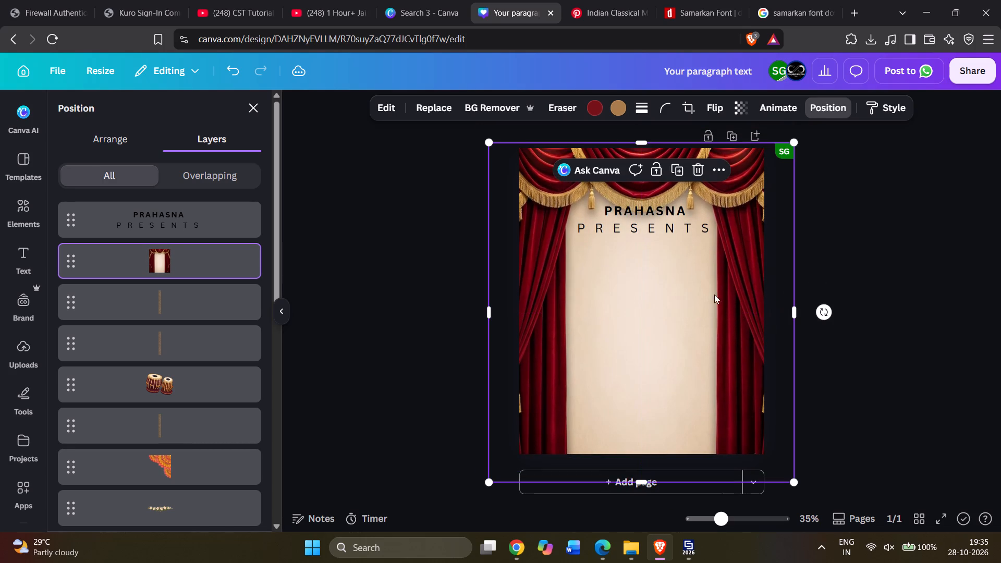
left_click(875, 211)
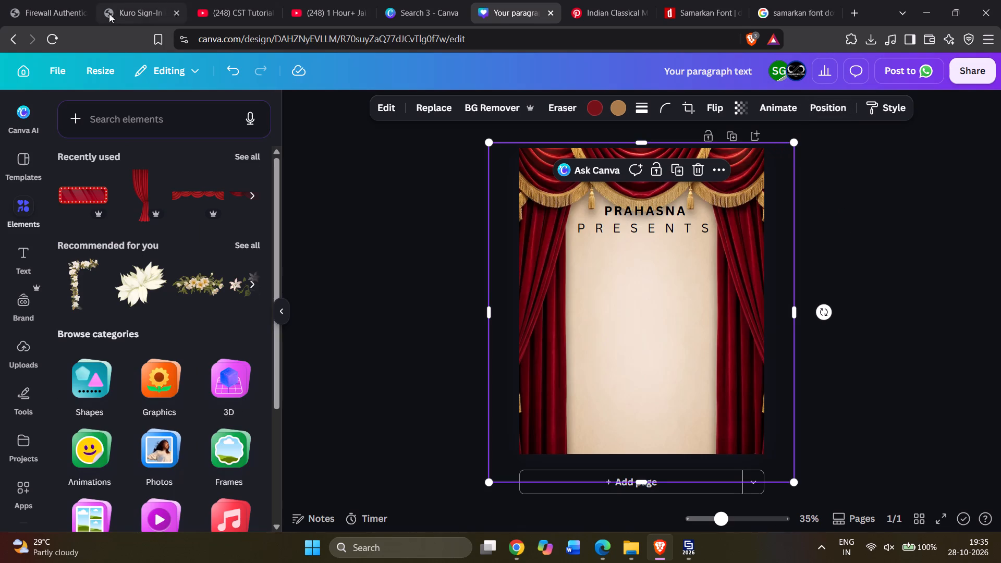
Enlarge the stage-curtain image proportionally and shift it so the drapes frame both sides, with only the valance's gold fringe along the top.
scroll(570, 274, "down", 2)
left_click_drag(487, 482, 401, 512)
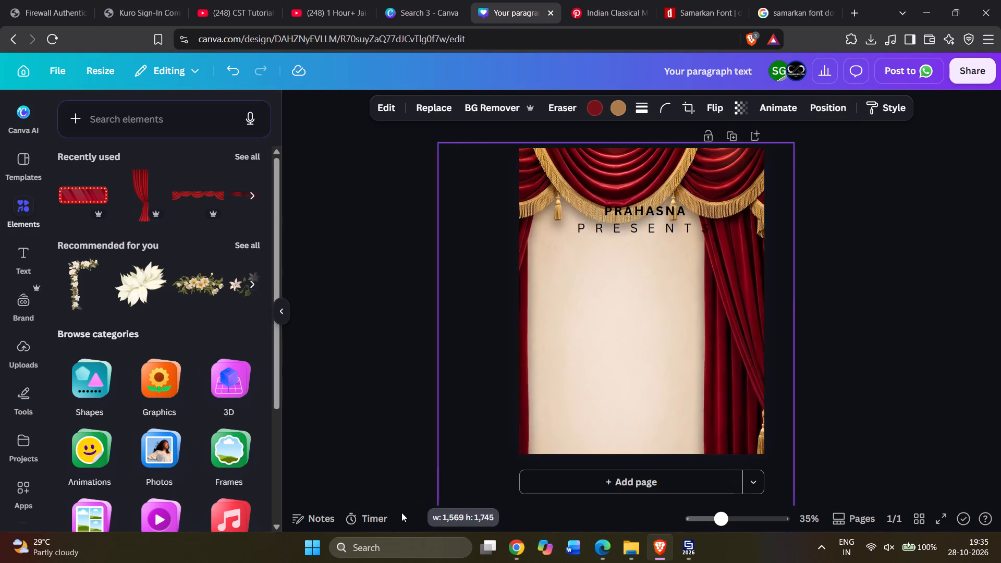
left_click_drag(401, 512, 399, 509)
left_click(724, 342)
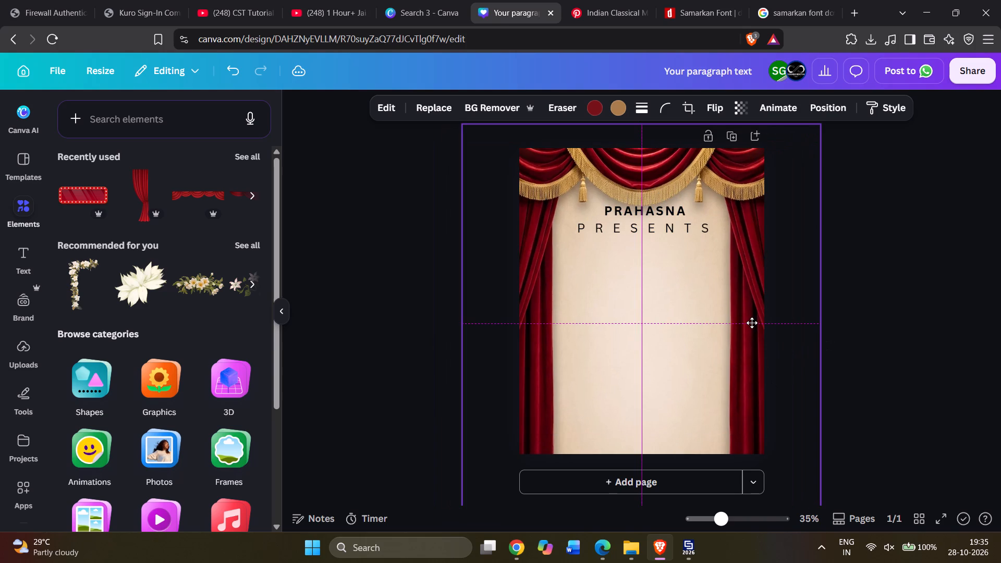
right_click(760, 288)
left_click(729, 288)
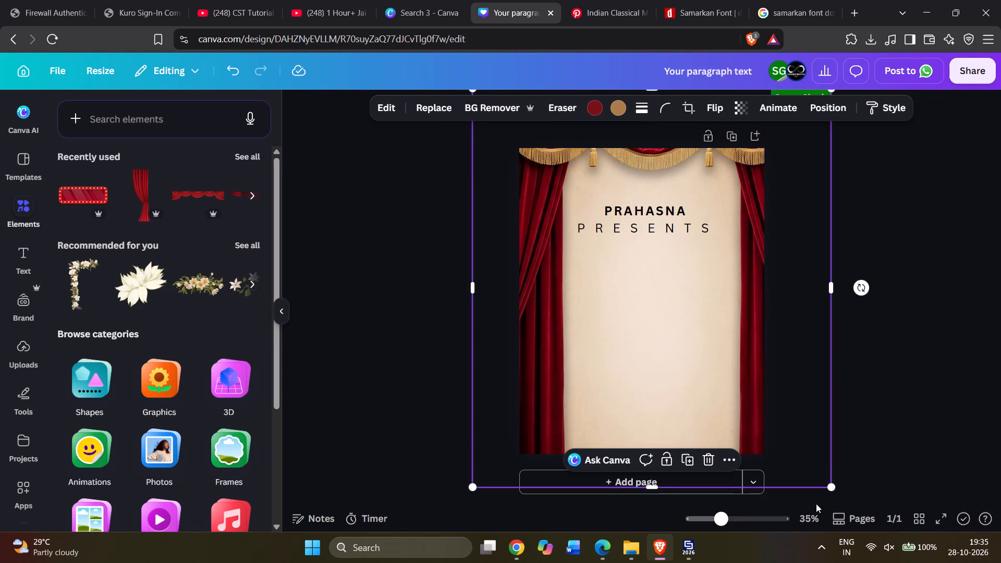
Shift the stage-curtain image down so more of its red valance and gold fringe shows along the poster's top.
left_click_drag(745, 310, 745, 319)
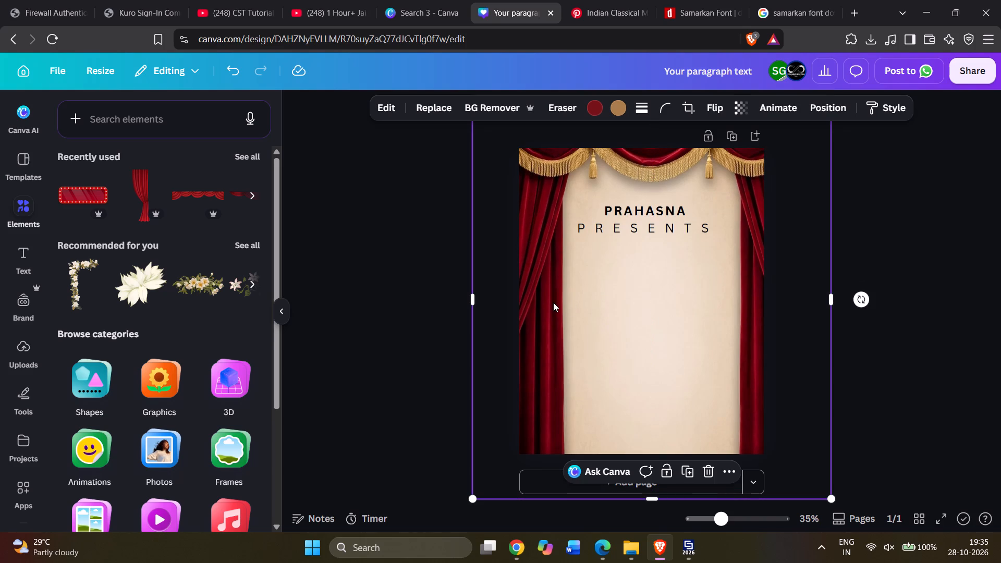
left_click(553, 302)
left_click_drag(537, 295, 529, 293)
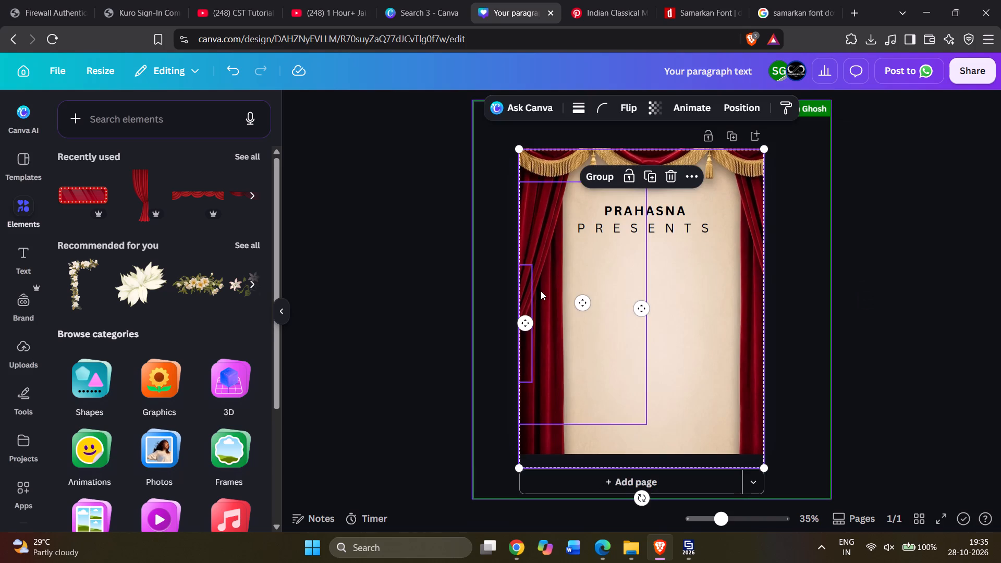
left_click(835, 336)
left_click(810, 339)
scroll(828, 447, "down", 1)
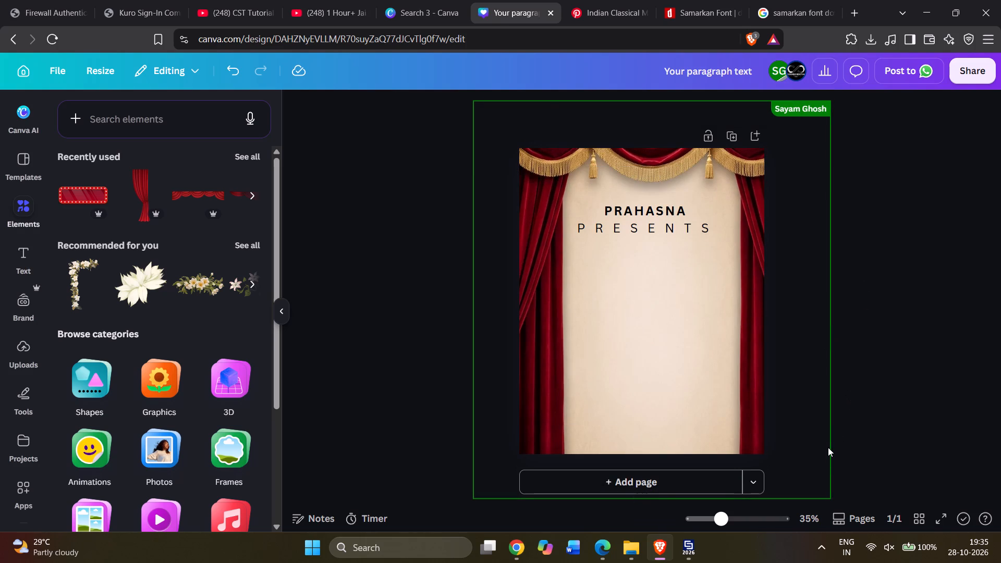
Enlarge the stage-curtain image slightly and shift it sideways so both drapes frame the poster about evenly.
left_click(753, 430)
left_click_drag(834, 500, 837, 506)
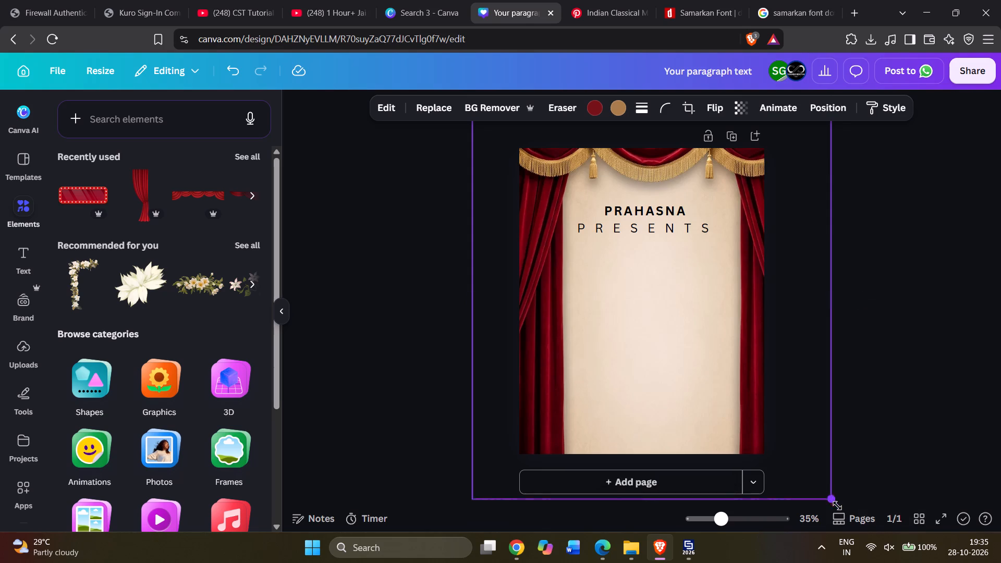
left_click_drag(837, 506, 846, 514)
left_click_drag(758, 370, 744, 370)
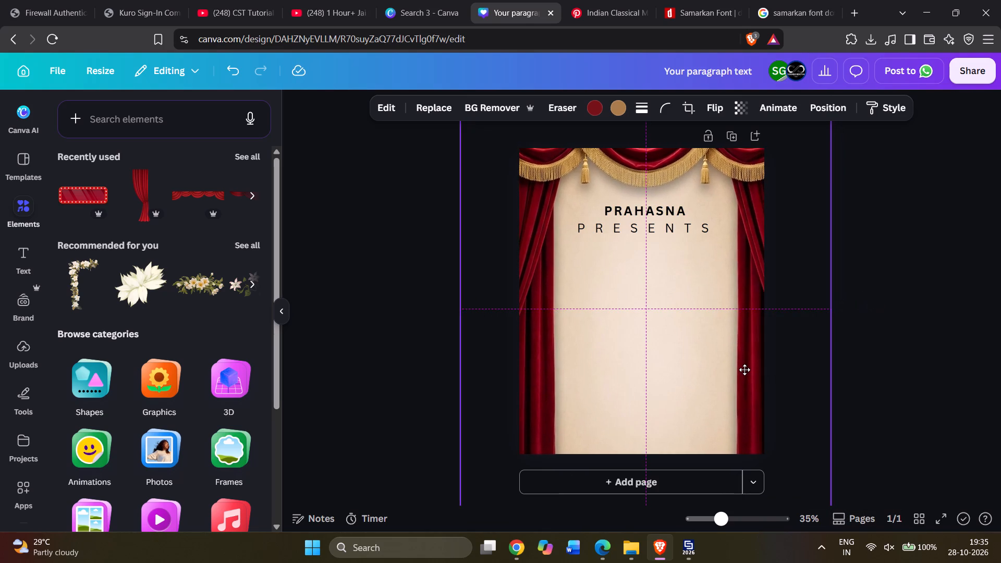
left_click_drag(744, 370, 742, 369)
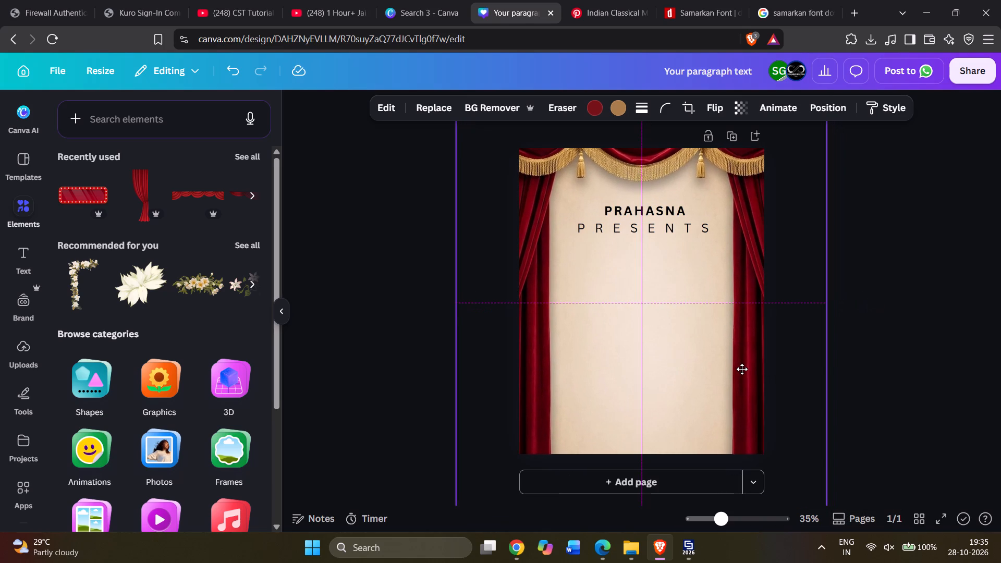
left_click_drag(742, 369, 743, 369)
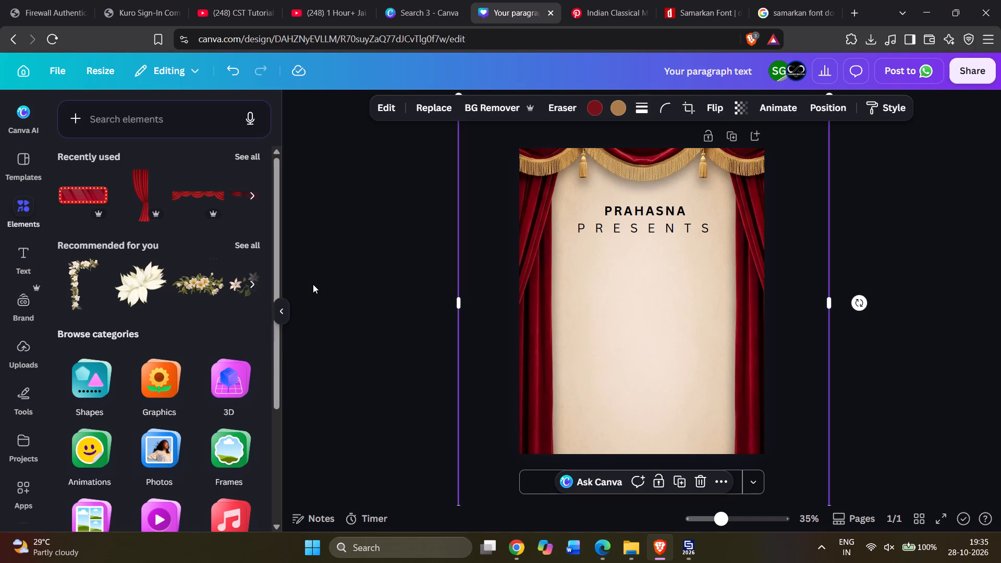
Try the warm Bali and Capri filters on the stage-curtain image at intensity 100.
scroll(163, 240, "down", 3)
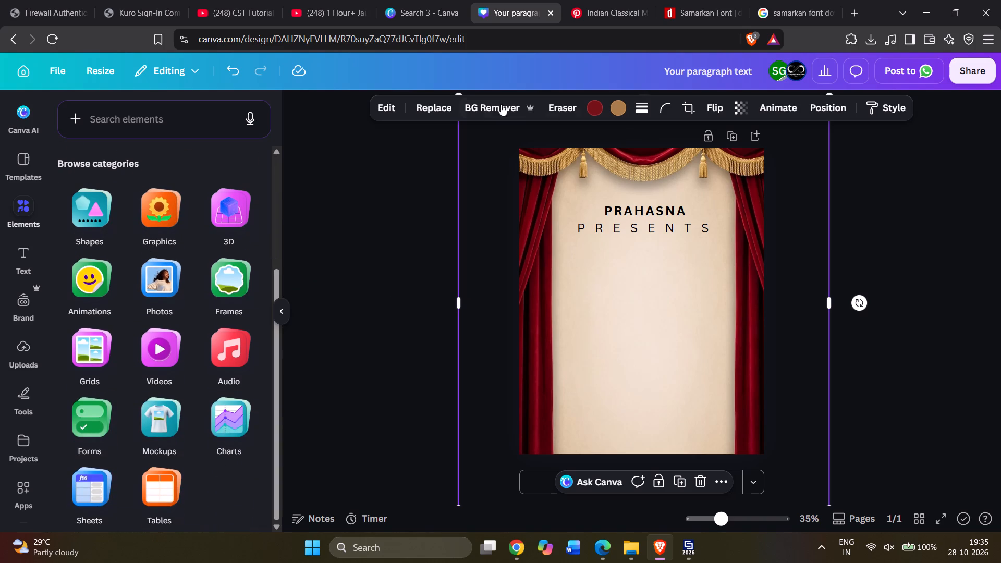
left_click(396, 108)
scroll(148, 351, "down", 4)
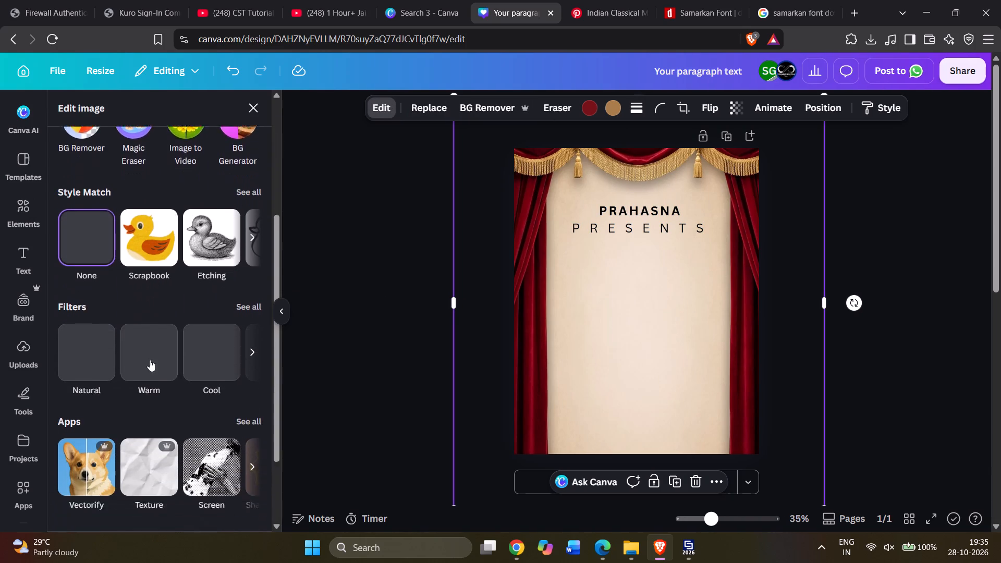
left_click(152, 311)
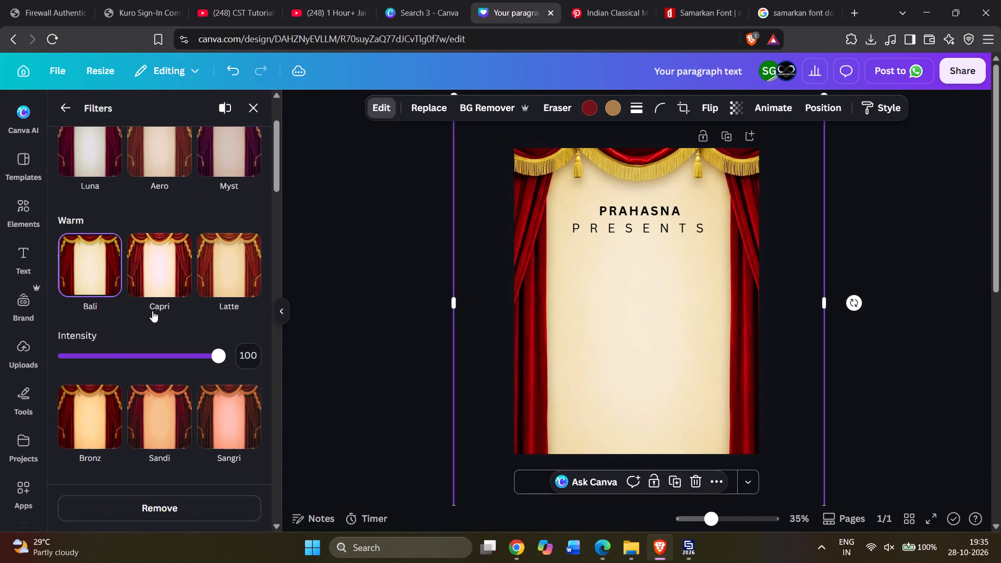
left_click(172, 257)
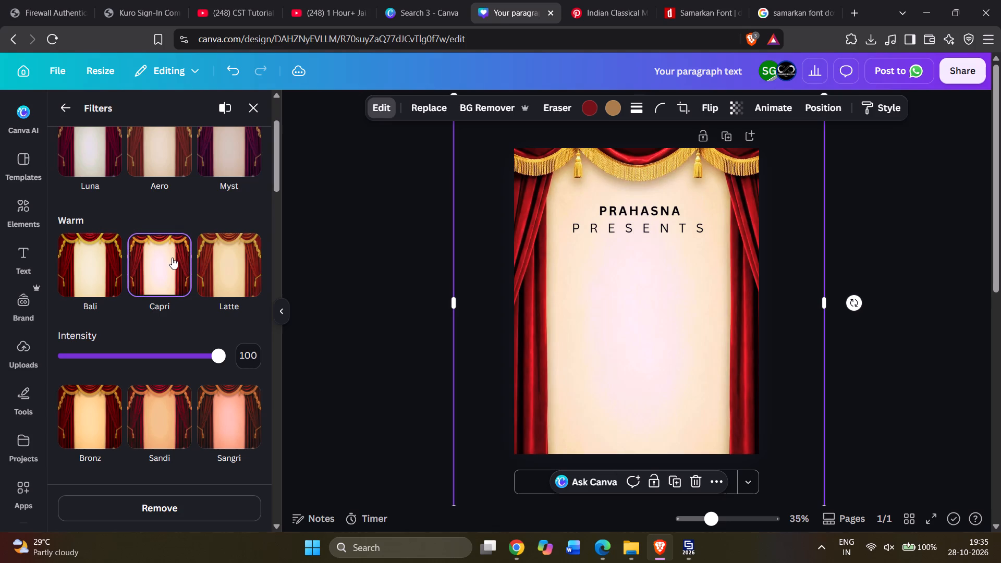
Apply the natural Belvedere filter to the stage-curtain image at intensity 63.
scroll(177, 309, "up", 3)
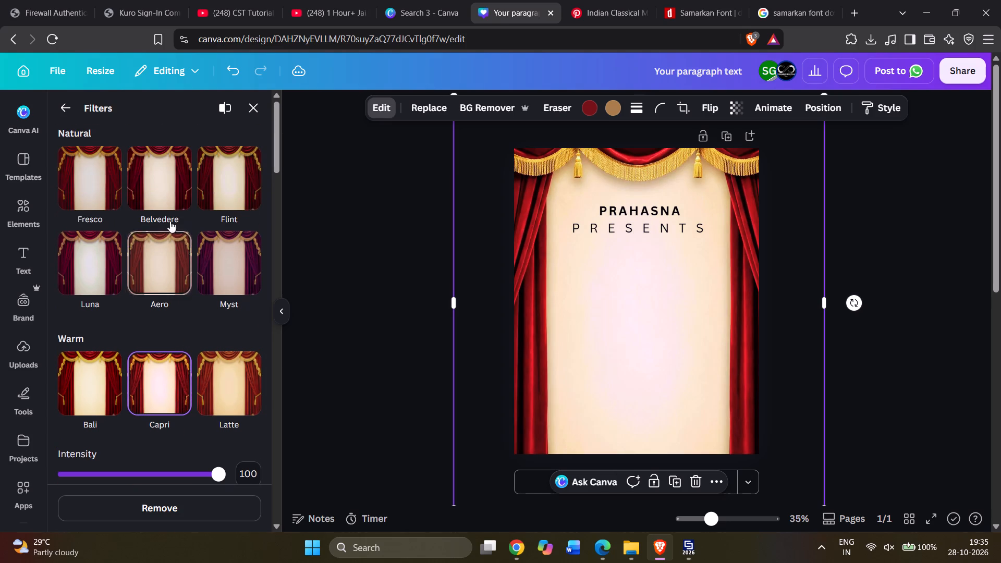
left_click(161, 197)
left_click(161, 268)
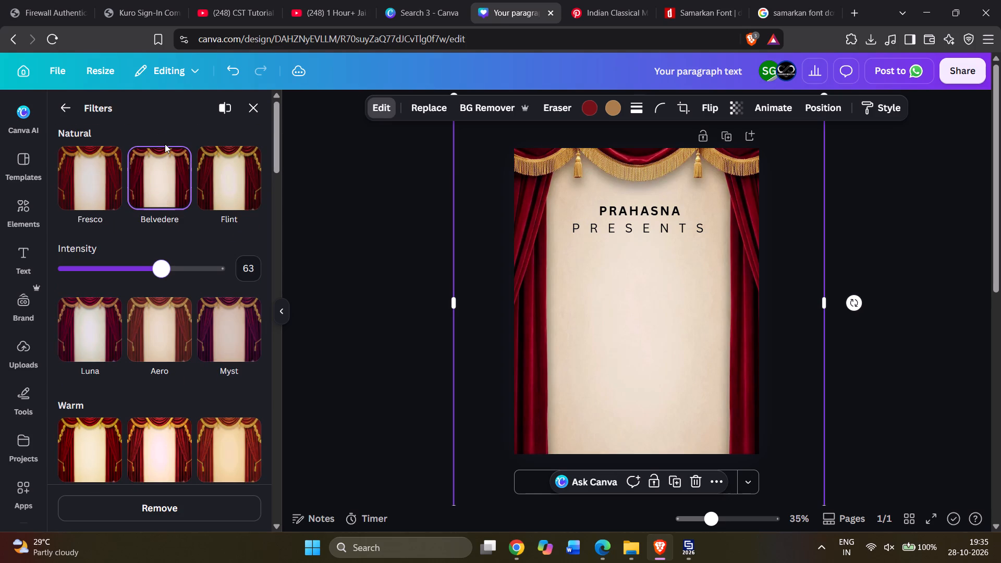
key("ctrl+z")
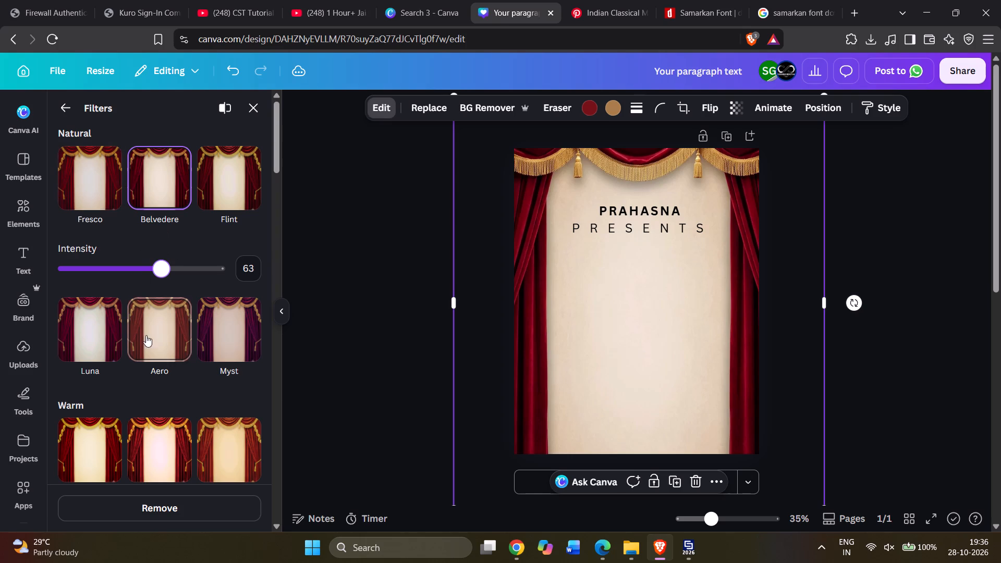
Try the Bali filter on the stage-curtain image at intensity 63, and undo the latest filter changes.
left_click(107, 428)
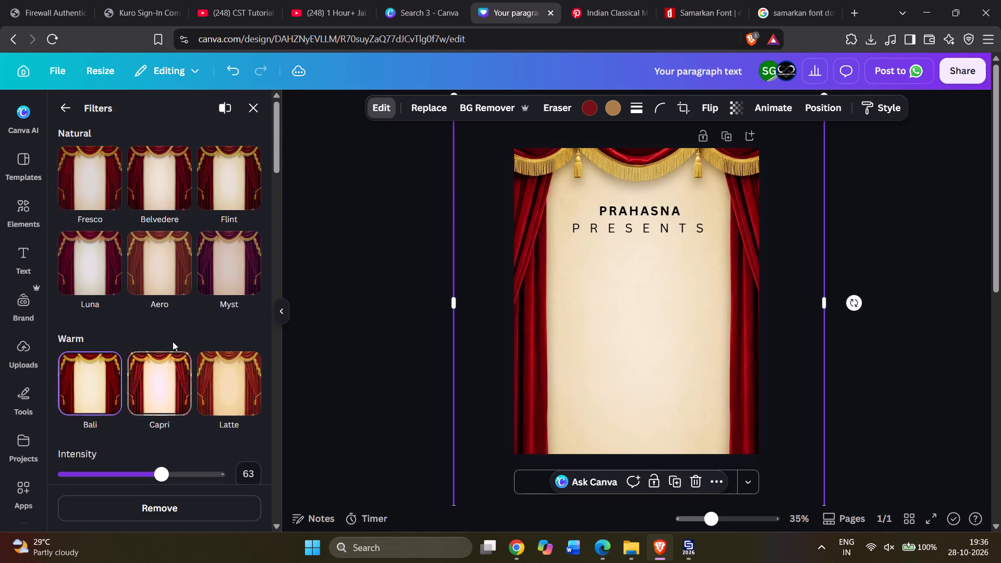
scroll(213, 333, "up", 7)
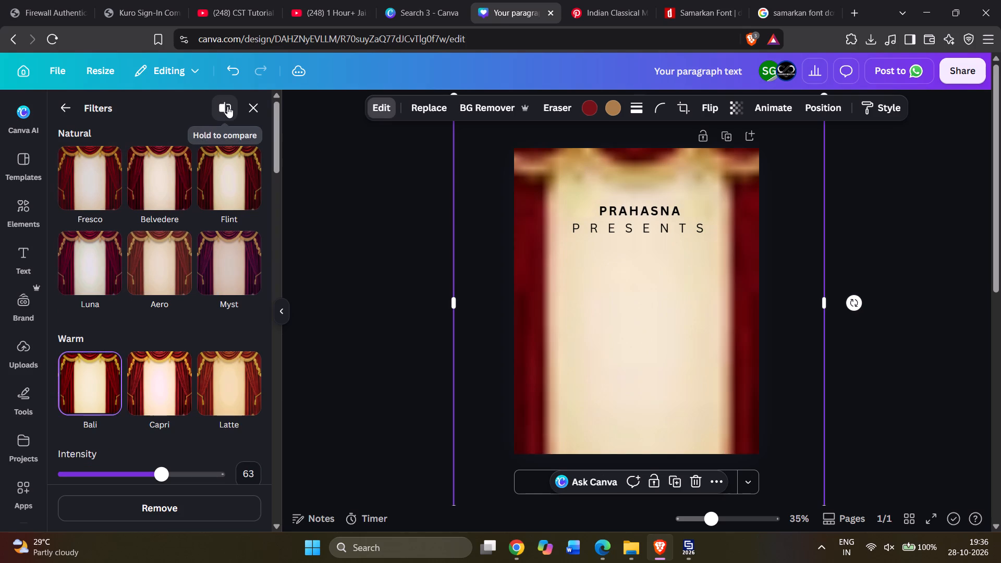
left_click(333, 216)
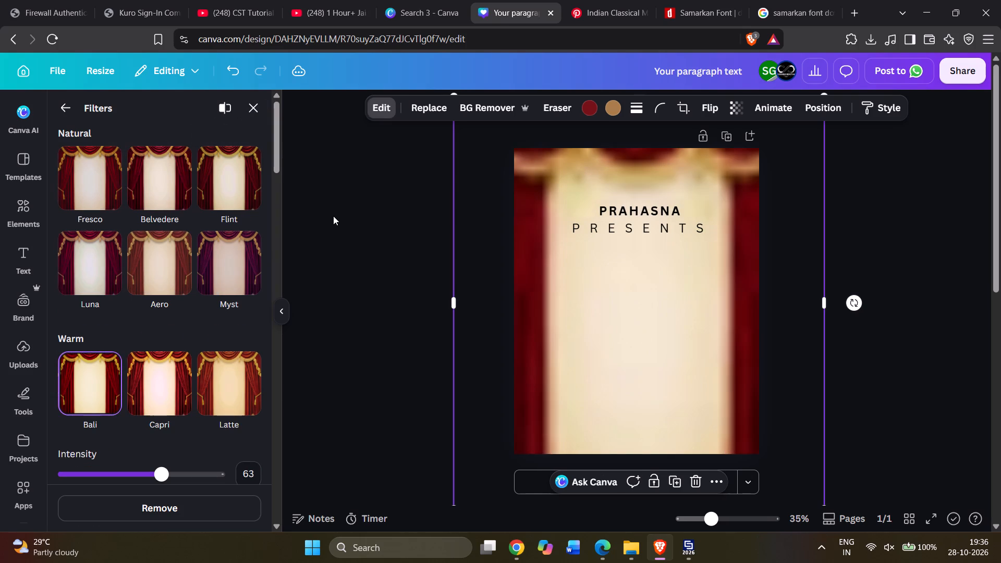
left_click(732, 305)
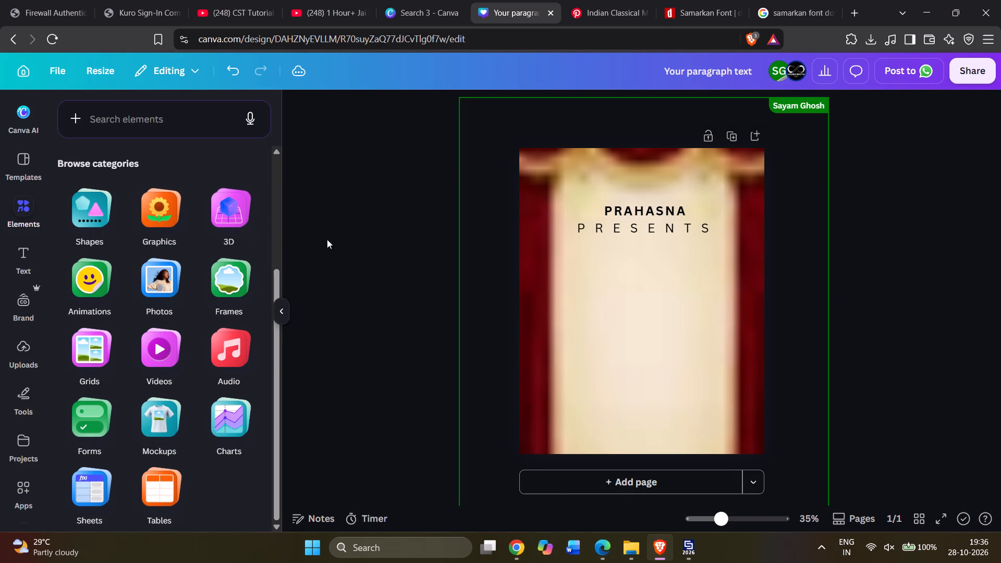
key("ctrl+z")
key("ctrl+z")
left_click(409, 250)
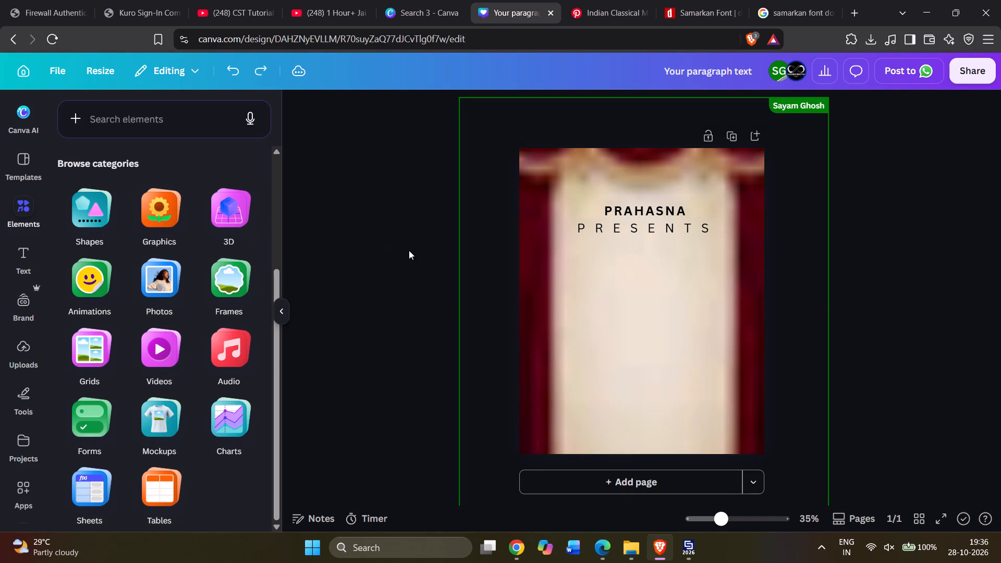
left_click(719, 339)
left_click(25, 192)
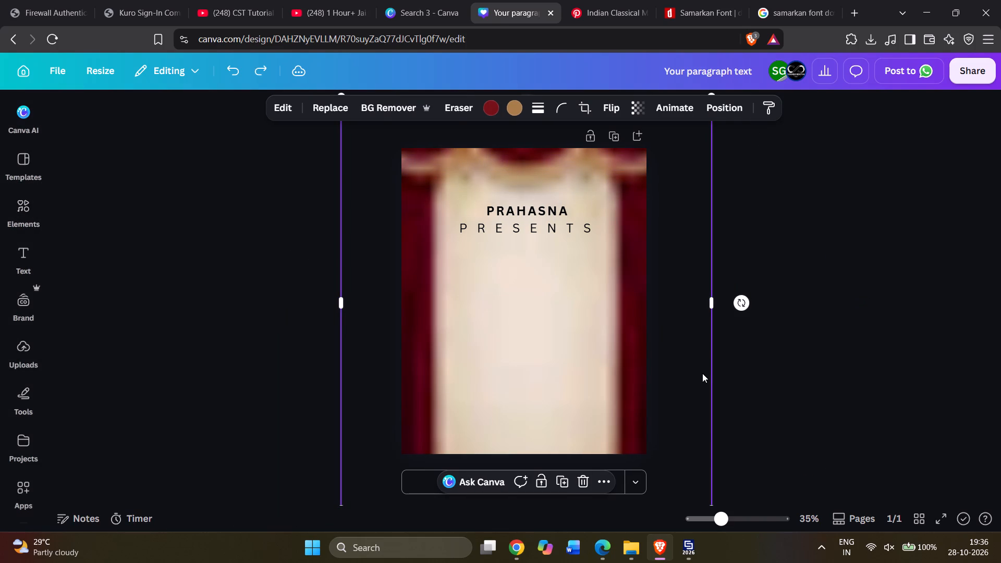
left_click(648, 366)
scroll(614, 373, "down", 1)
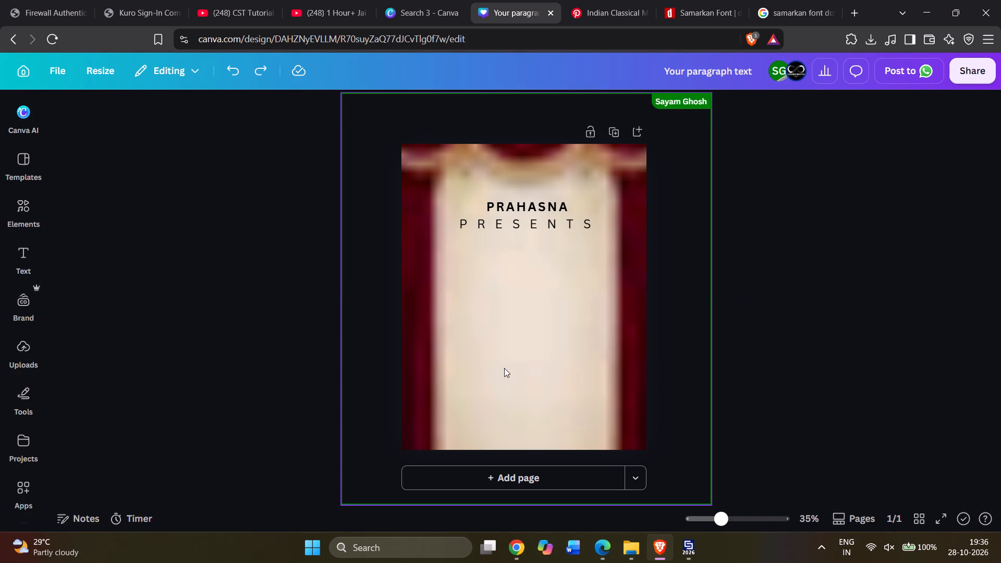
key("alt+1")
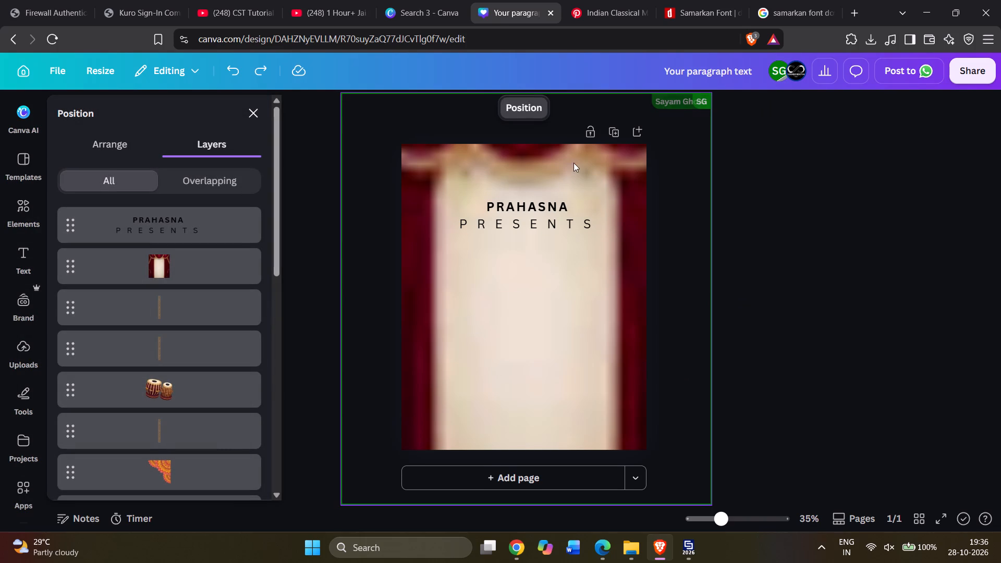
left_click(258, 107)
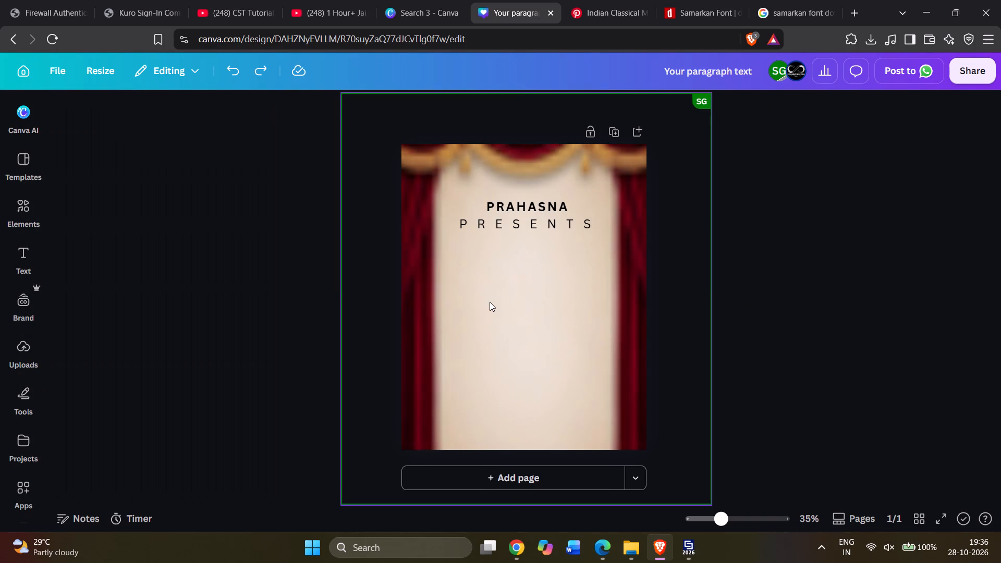
Compare the stage-curtain image with its unedited original using the image editor's comparison view.
left_click(490, 302)
left_click(273, 105)
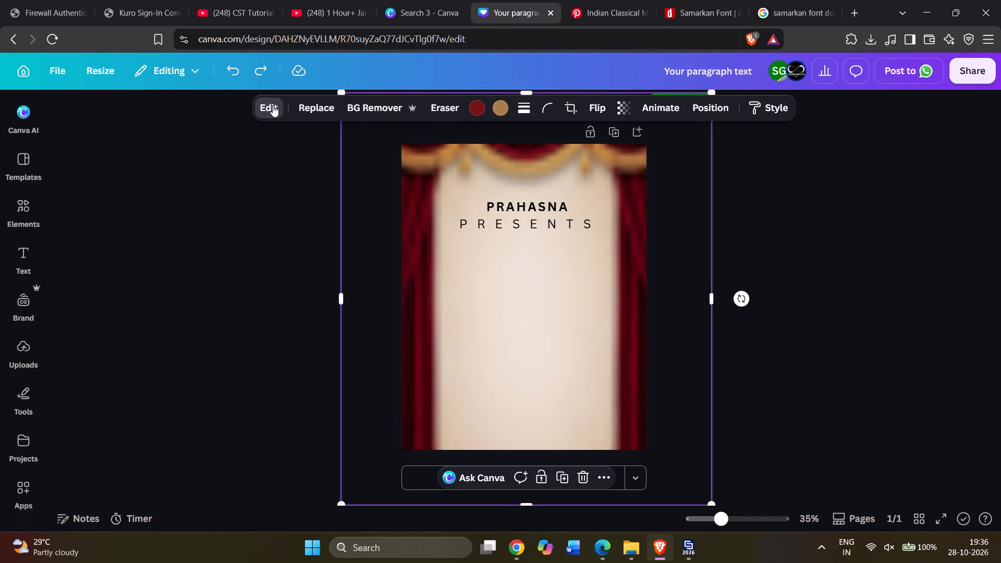
left_click(229, 148)
left_click(229, 148)
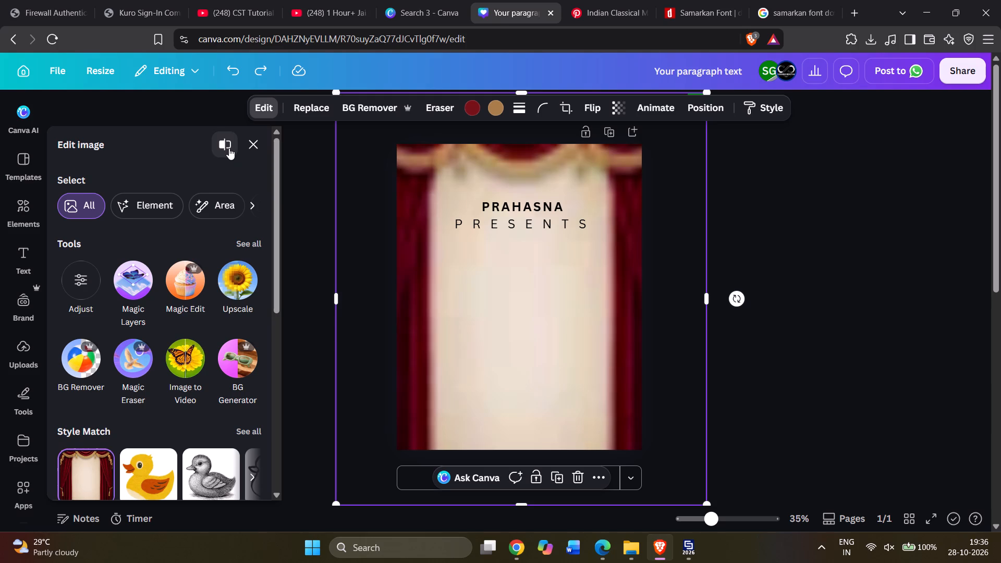
left_click(229, 148)
left_click_drag(229, 148, 217, 140)
left_click(556, 224)
left_click(509, 313)
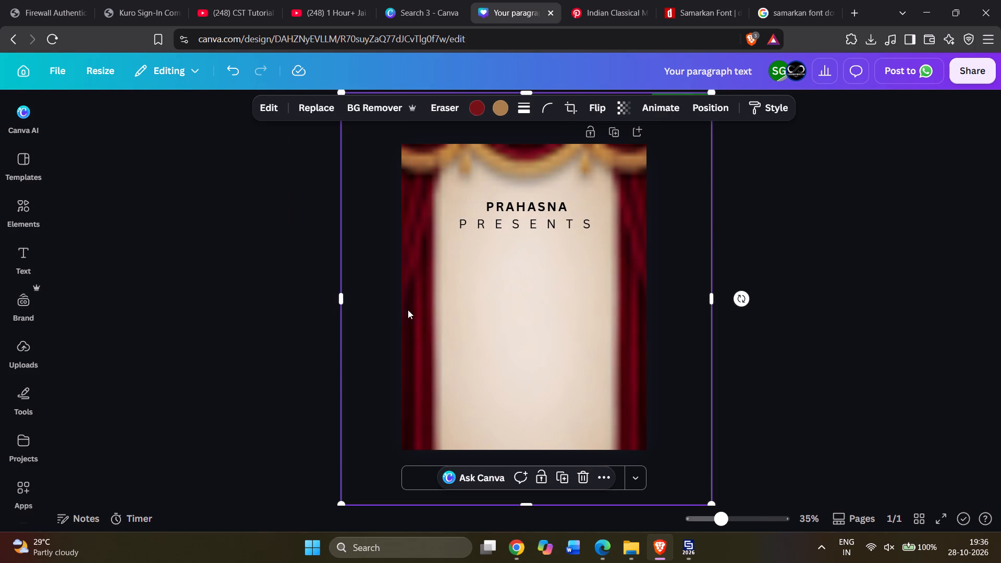
left_click(257, 316)
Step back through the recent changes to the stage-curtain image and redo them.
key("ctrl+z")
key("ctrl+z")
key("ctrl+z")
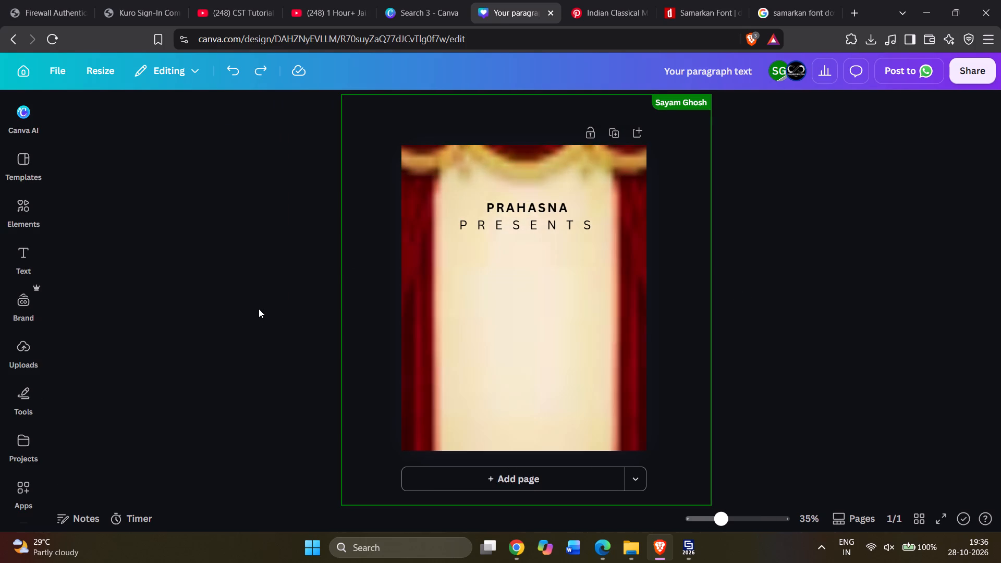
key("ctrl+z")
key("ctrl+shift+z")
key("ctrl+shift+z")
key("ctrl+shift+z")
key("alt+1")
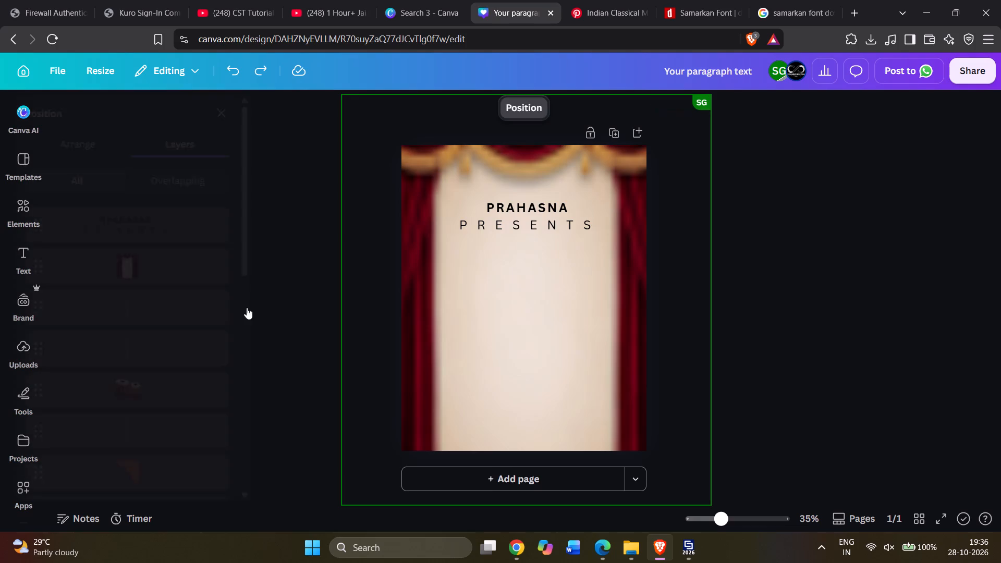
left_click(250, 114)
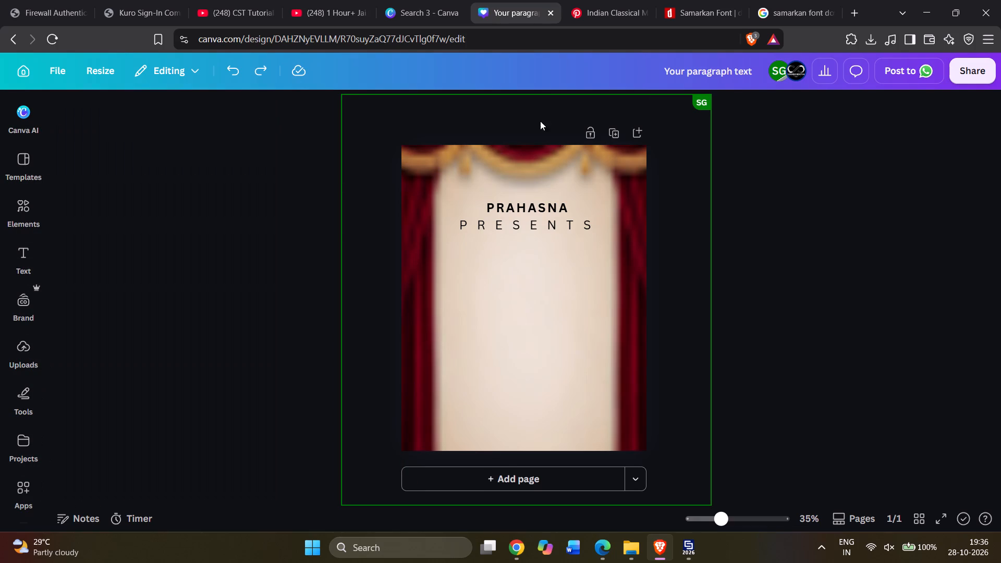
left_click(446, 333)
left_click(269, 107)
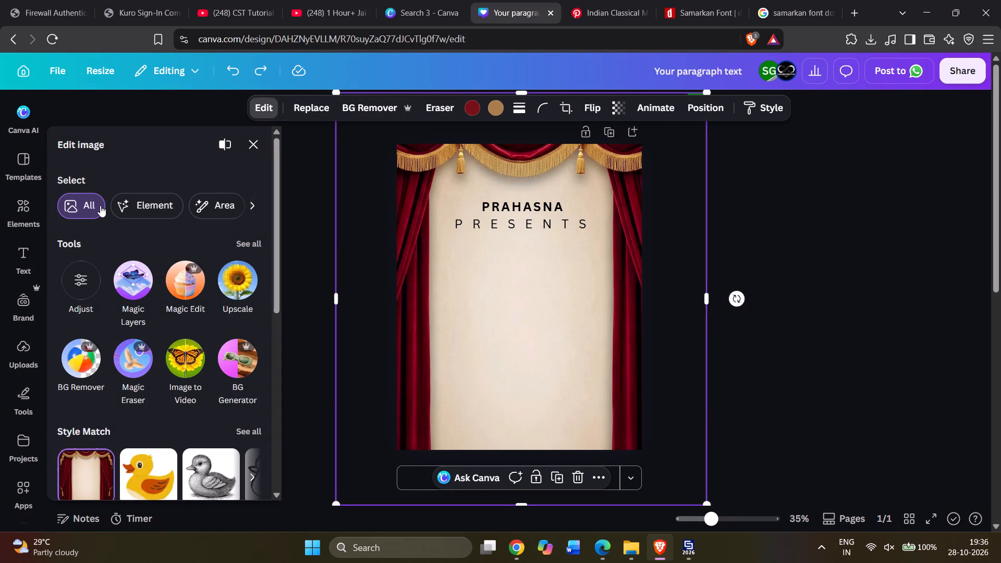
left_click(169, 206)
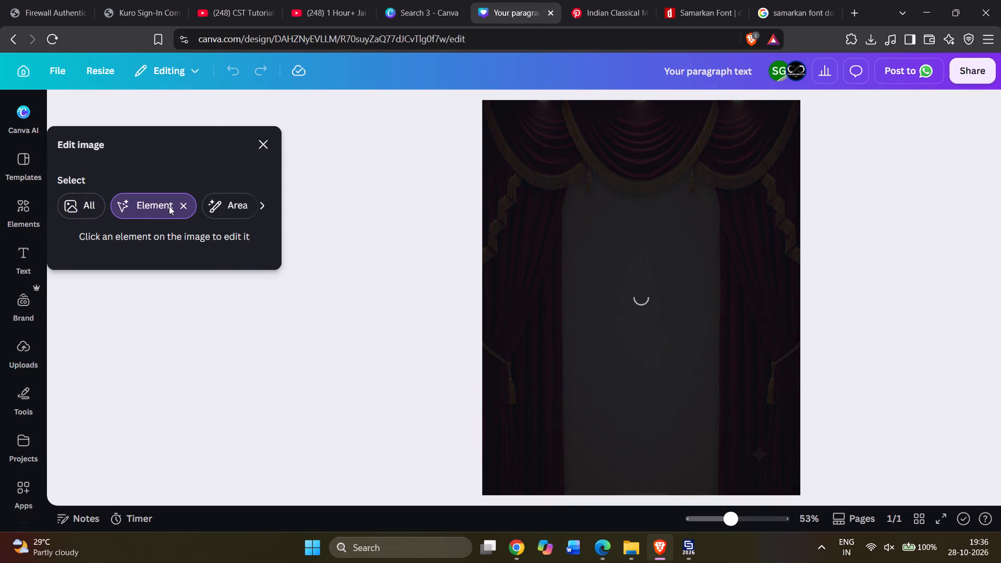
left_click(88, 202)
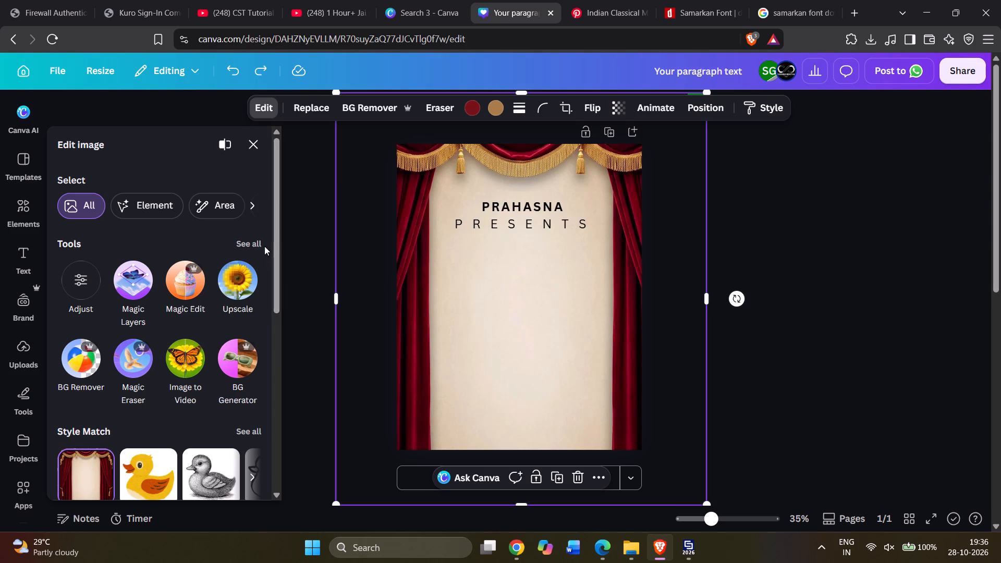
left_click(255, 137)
Send the stage-curtain image to the back, behind the poster's dancers, pattern and event details.
right_click(502, 293)
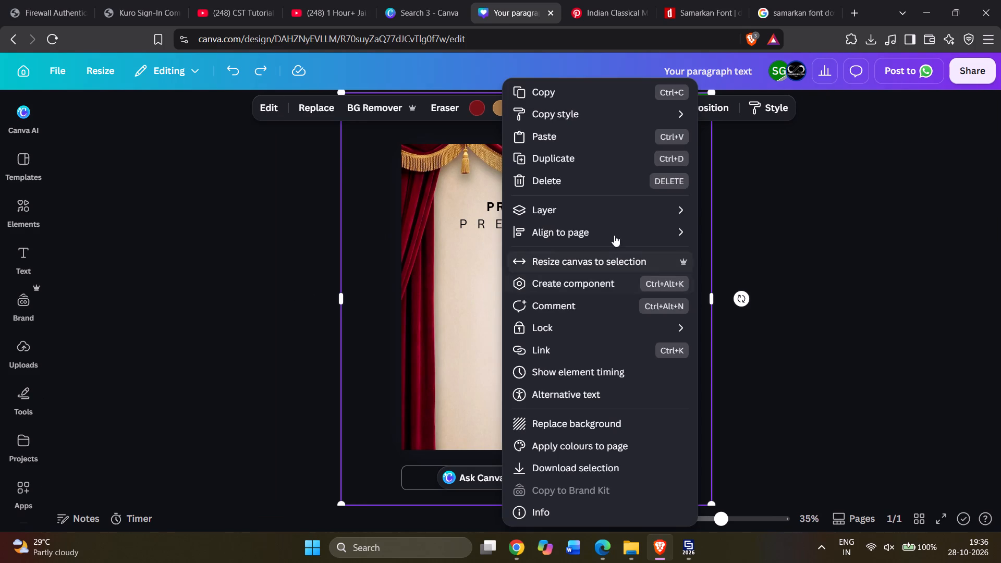
left_click(604, 216)
left_click(769, 274)
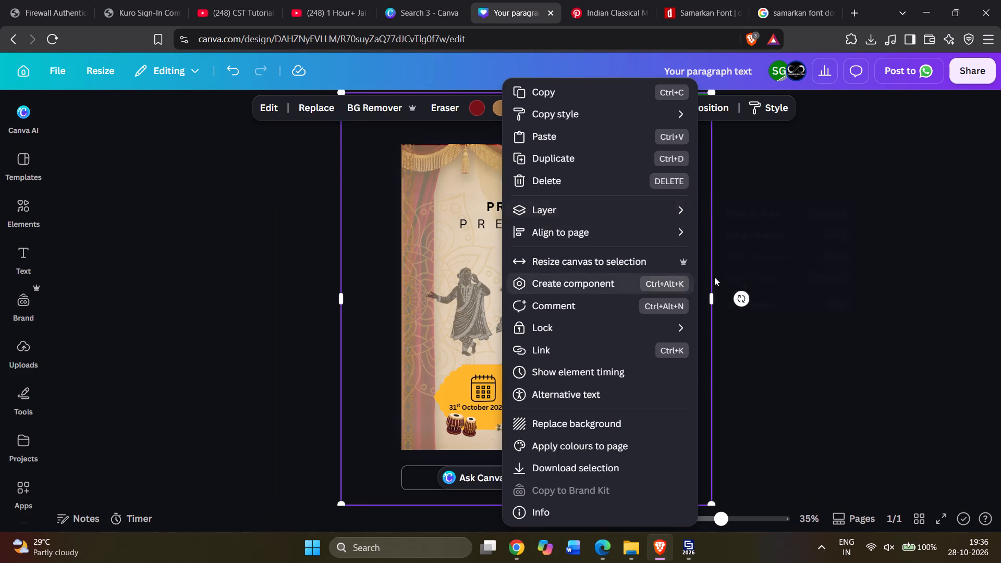
Bring the stage-curtain image to the front, and move its layer down to just beneath the large faded theatre masks.
right_click(471, 259)
left_click(553, 208)
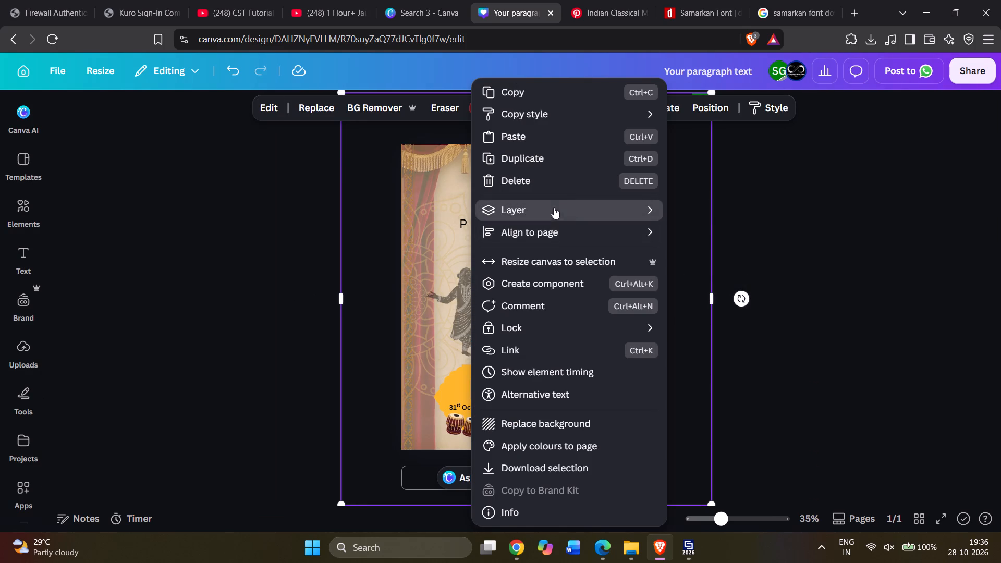
left_click(733, 204)
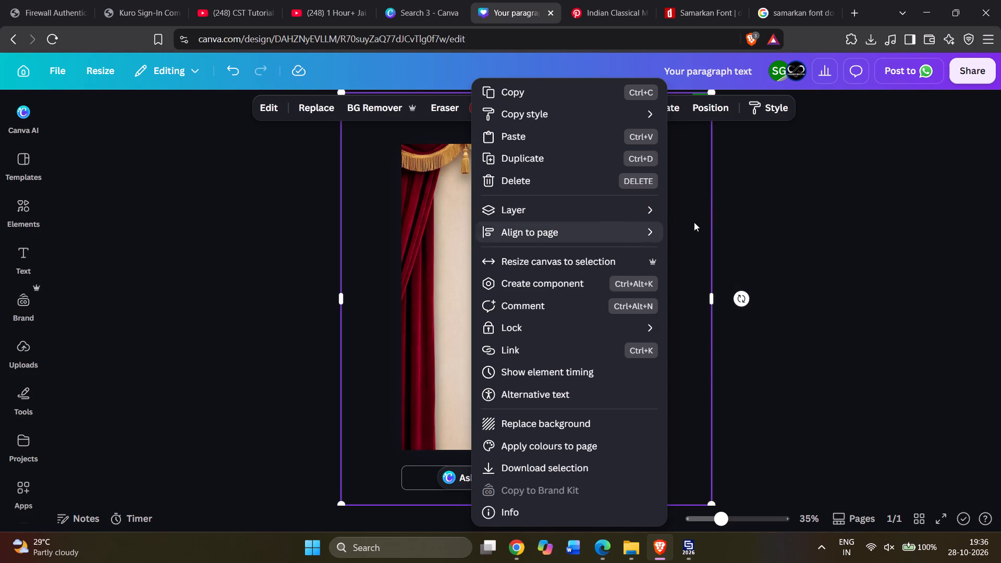
left_click(342, 253)
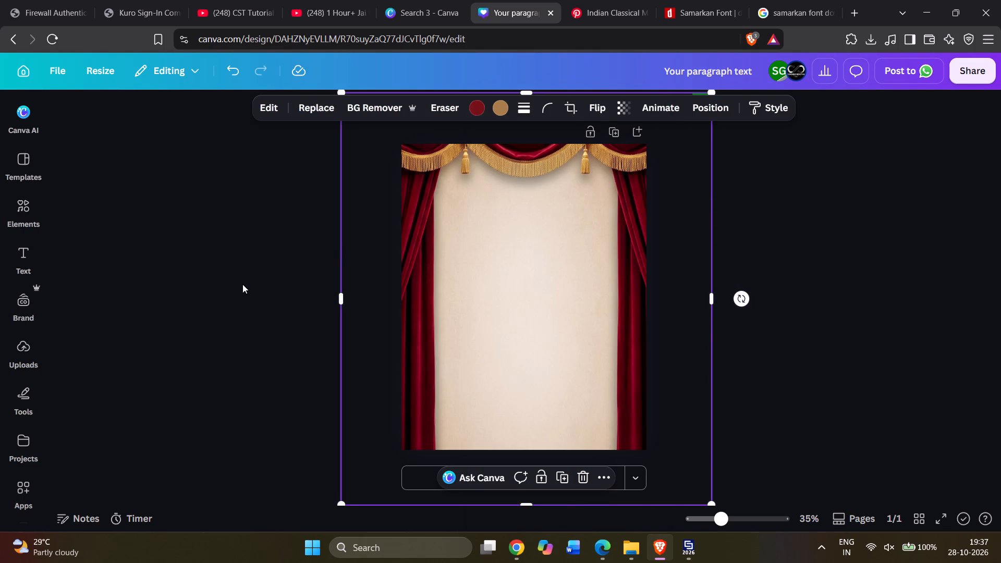
left_click(242, 284)
key("alt+1")
left_click_drag(175, 228, 181, 365)
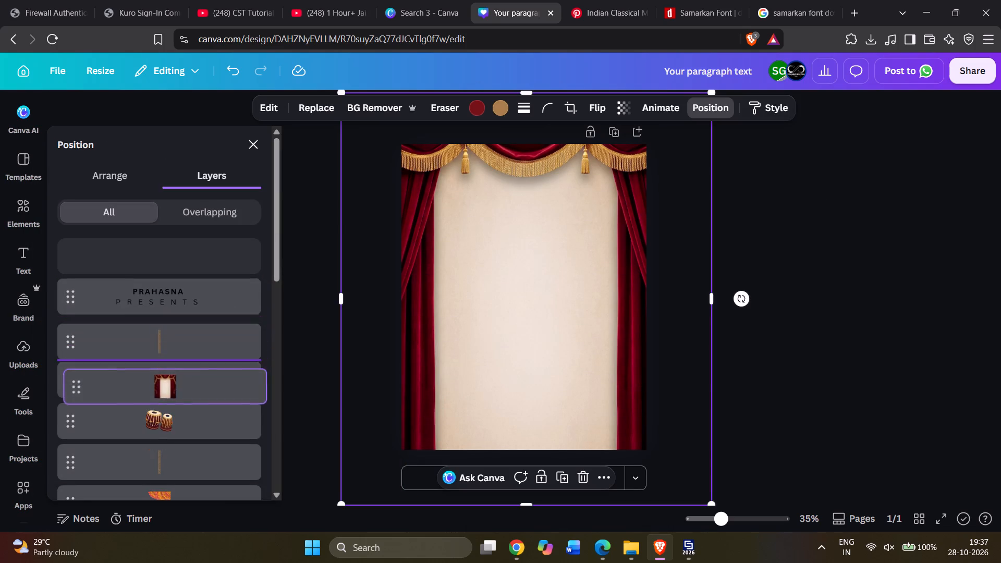
left_click_drag(181, 365, 186, 461)
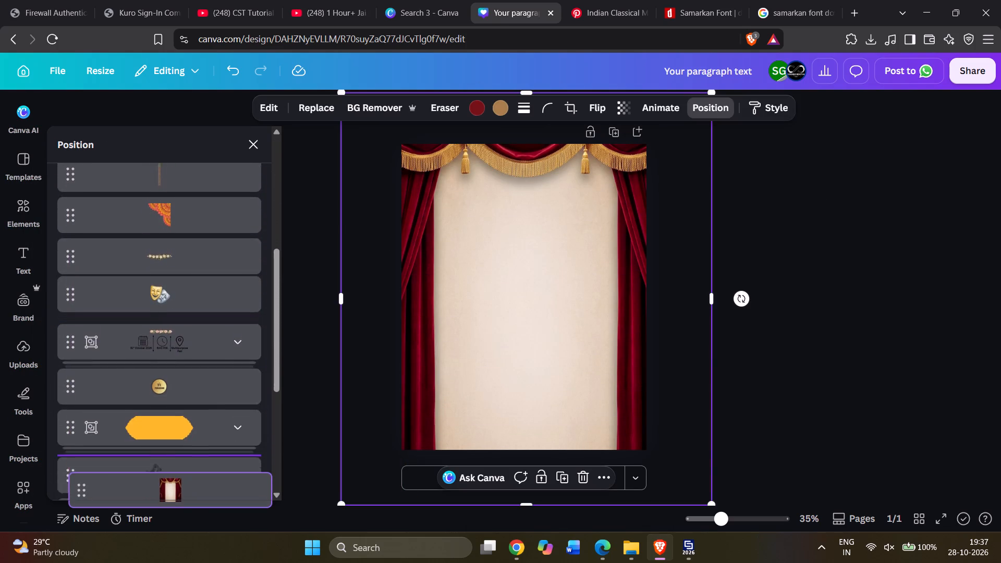
left_click_drag(186, 461, 192, 370)
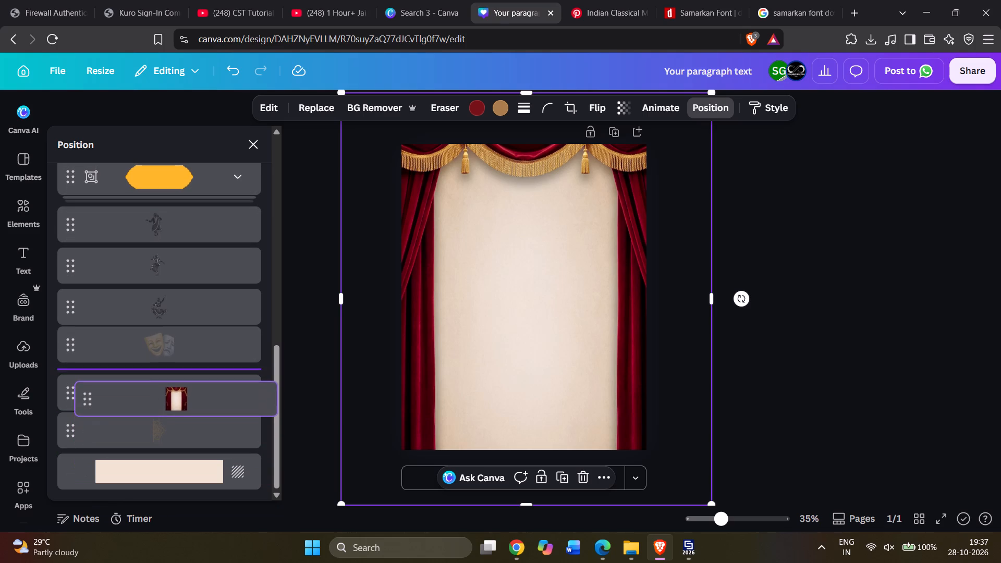
left_click_drag(192, 370, 192, 369)
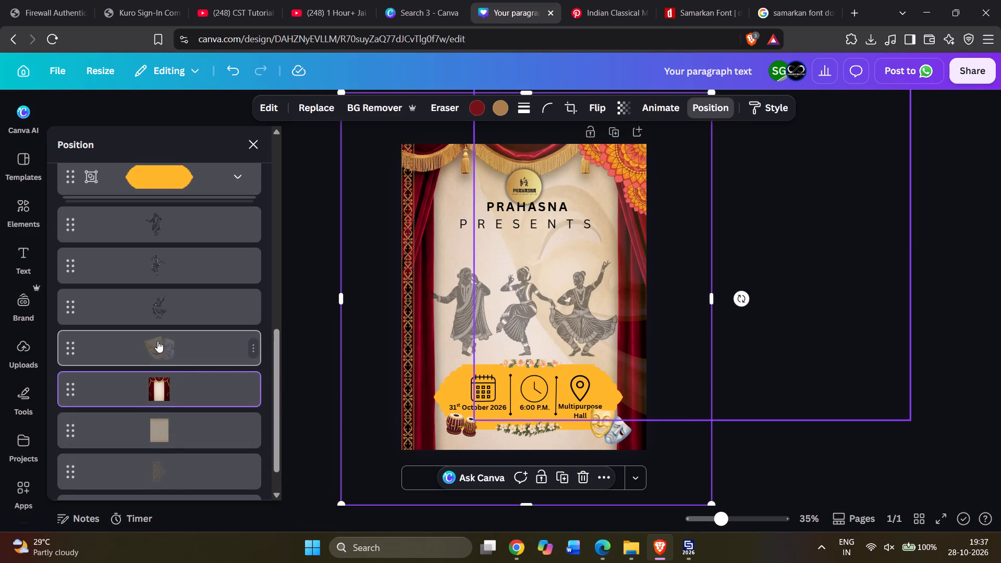
Move the large faded theatre-masks layer beneath the stage-curtain image.
left_click(153, 350)
left_click_drag(163, 349, 165, 417)
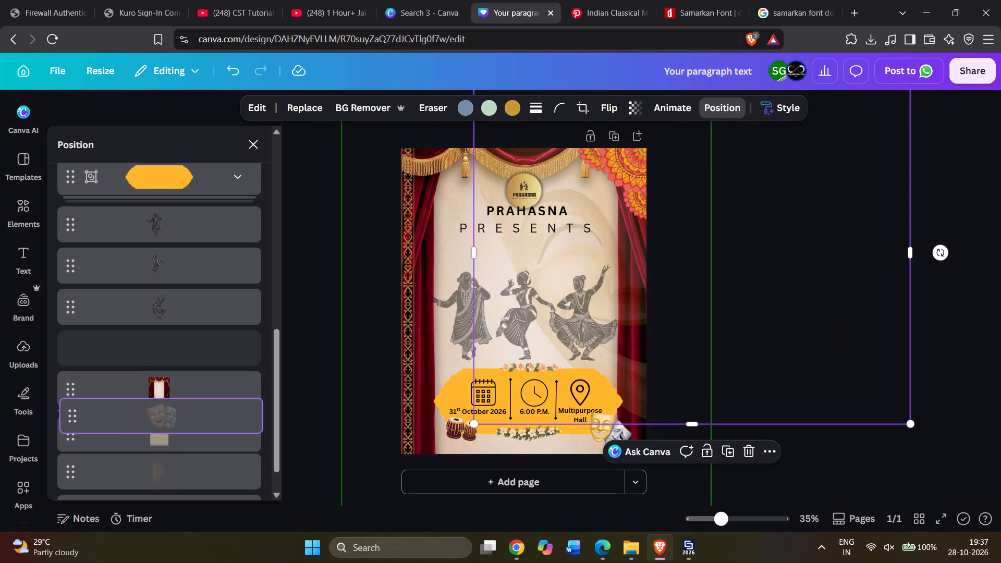
left_click_drag(165, 417, 166, 419)
left_click(840, 469)
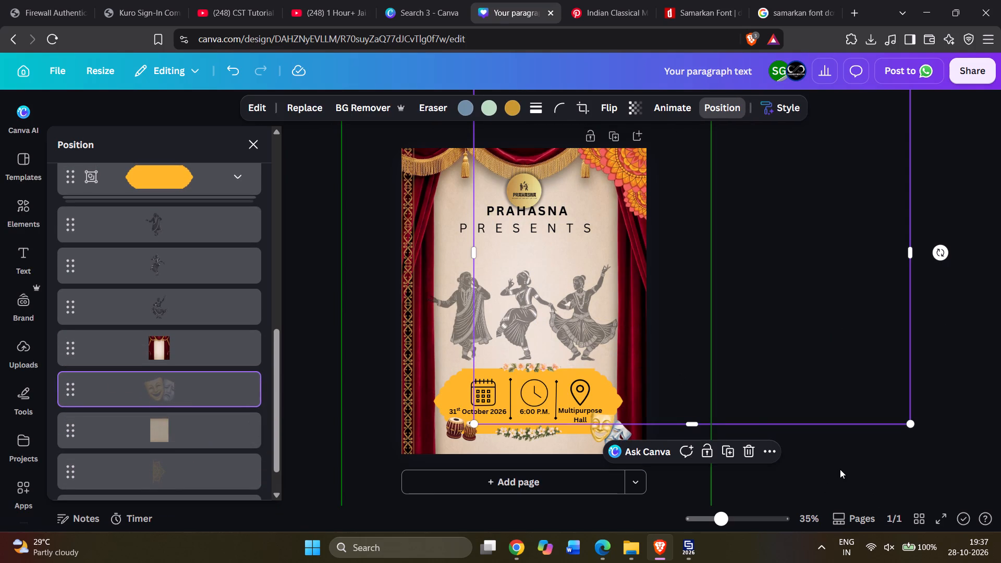
left_click(830, 461)
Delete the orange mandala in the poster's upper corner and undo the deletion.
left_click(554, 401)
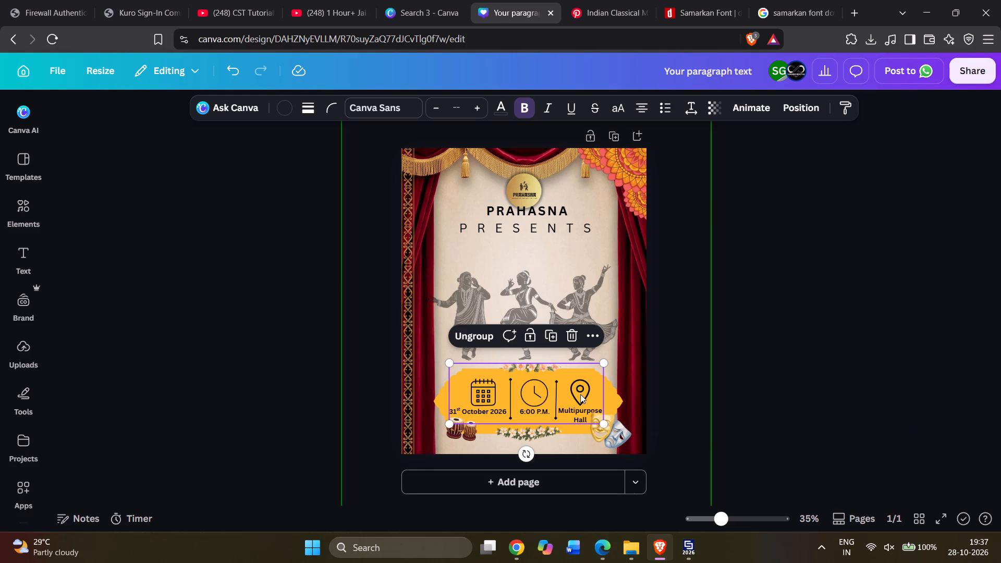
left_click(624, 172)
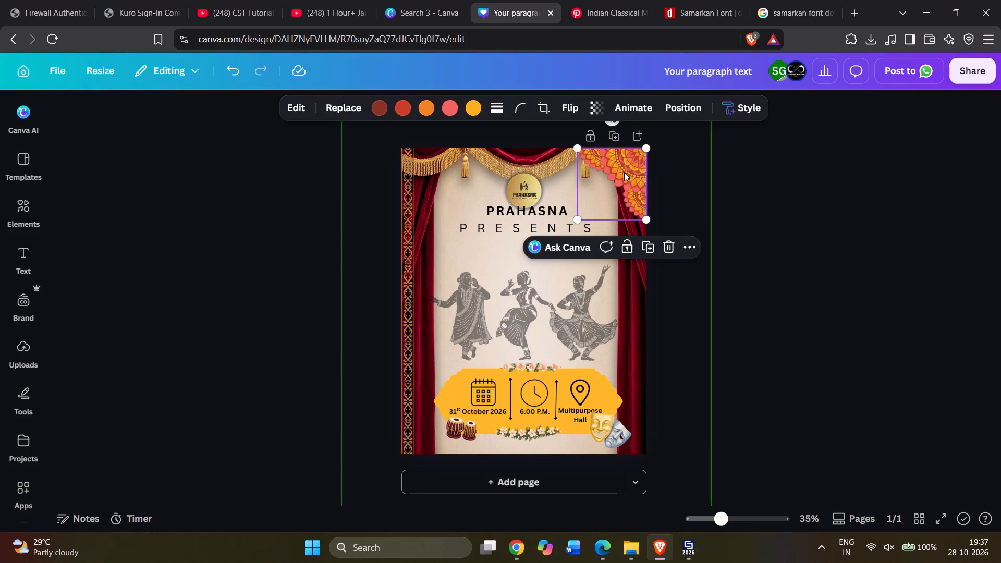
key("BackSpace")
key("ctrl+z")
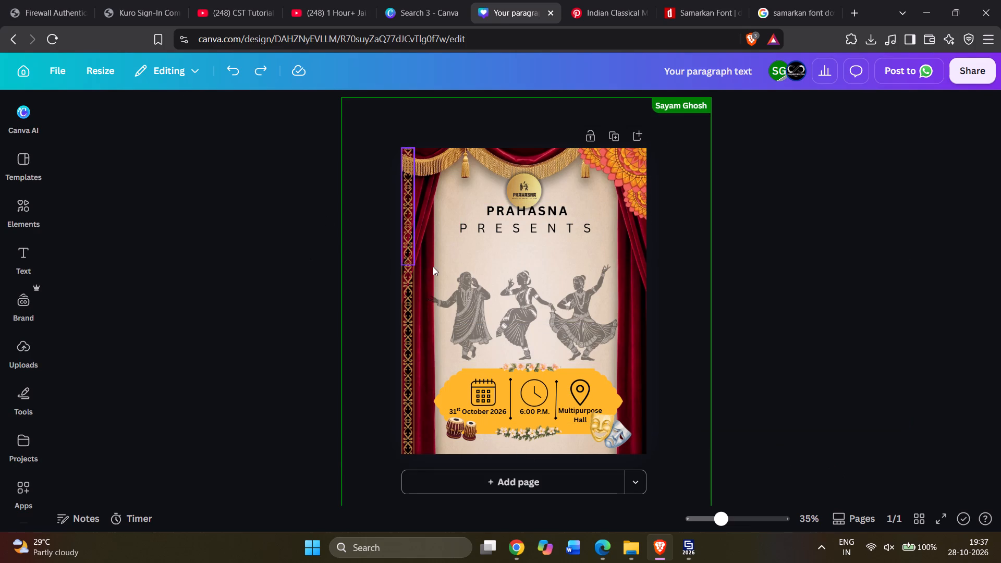
Move the orange corner mandala's layer down to just beneath the stage-curtain image.
key("alt+1")
scroll(168, 359, "down", 1)
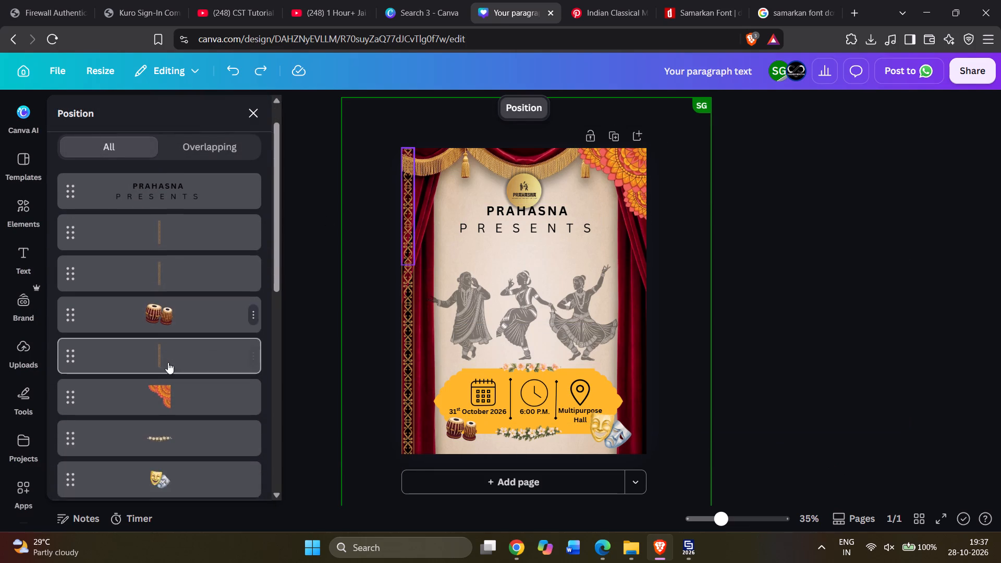
left_click_drag(170, 352, 174, 461)
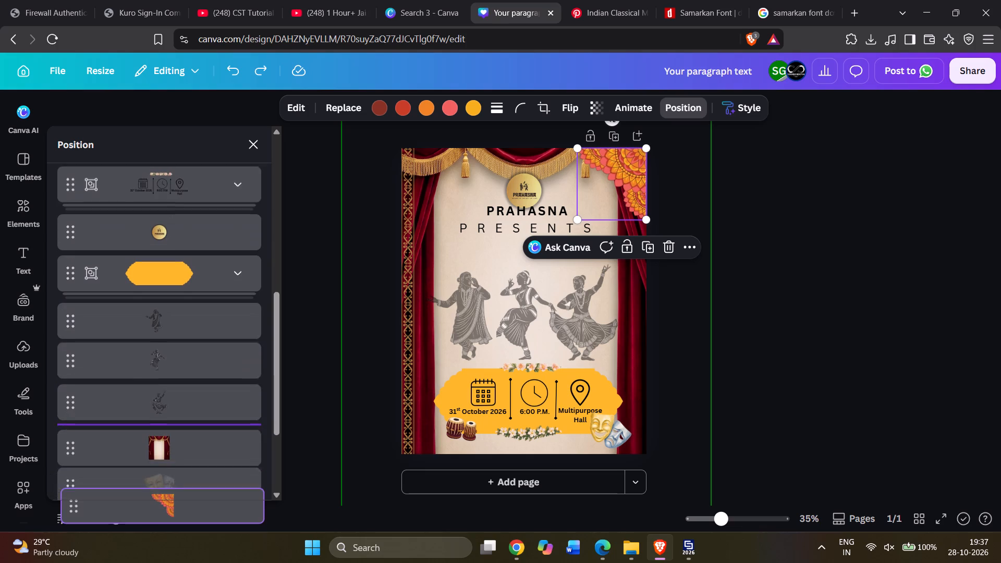
left_click_drag(174, 461, 200, 374)
left_click_drag(196, 375, 190, 440)
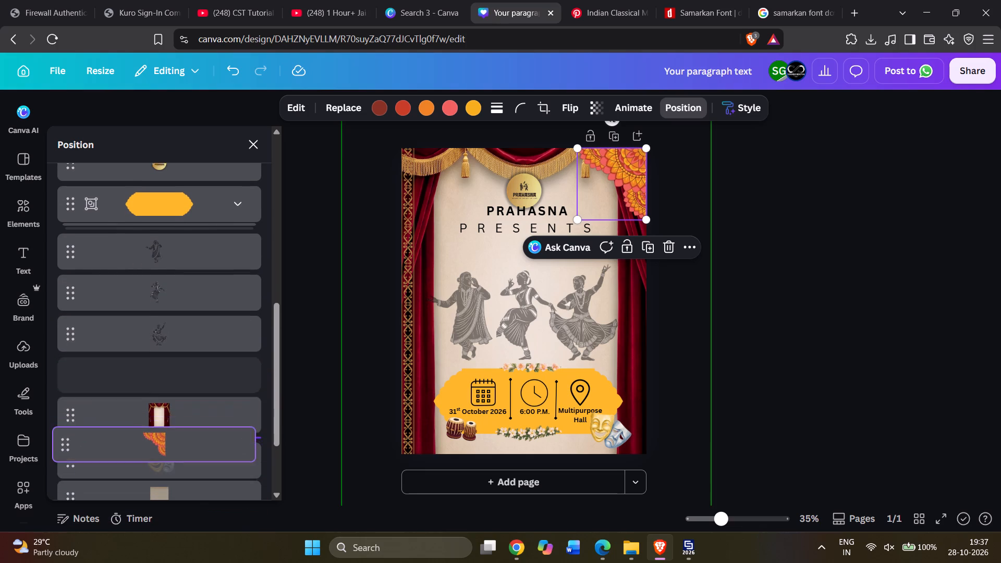
left_click_drag(190, 440, 190, 435)
Shift the PRAHASNA PRESENTS title slightly down the poster and tighten its line spacing to below 1.15.
left_click(519, 222)
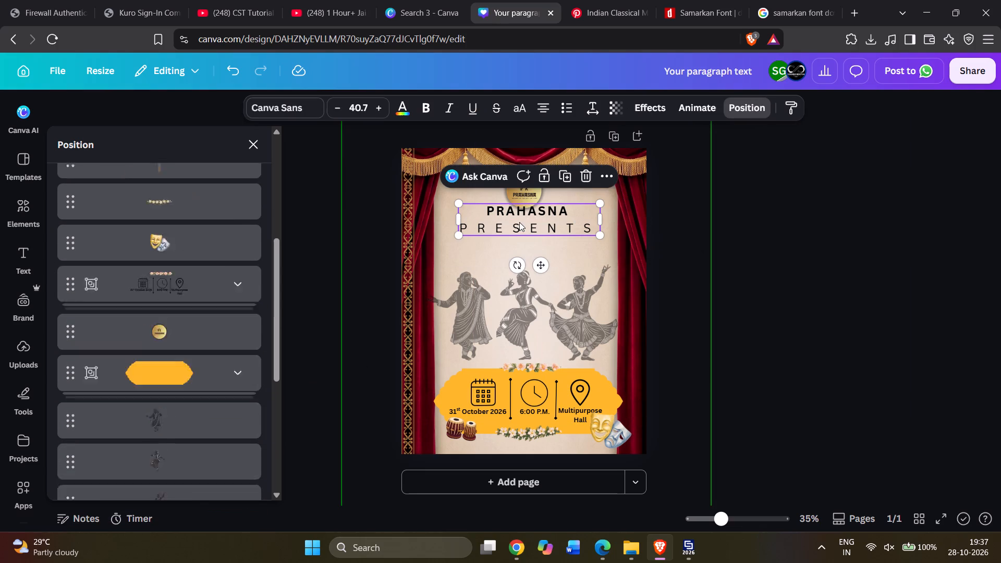
left_click_drag(531, 226, 531, 235)
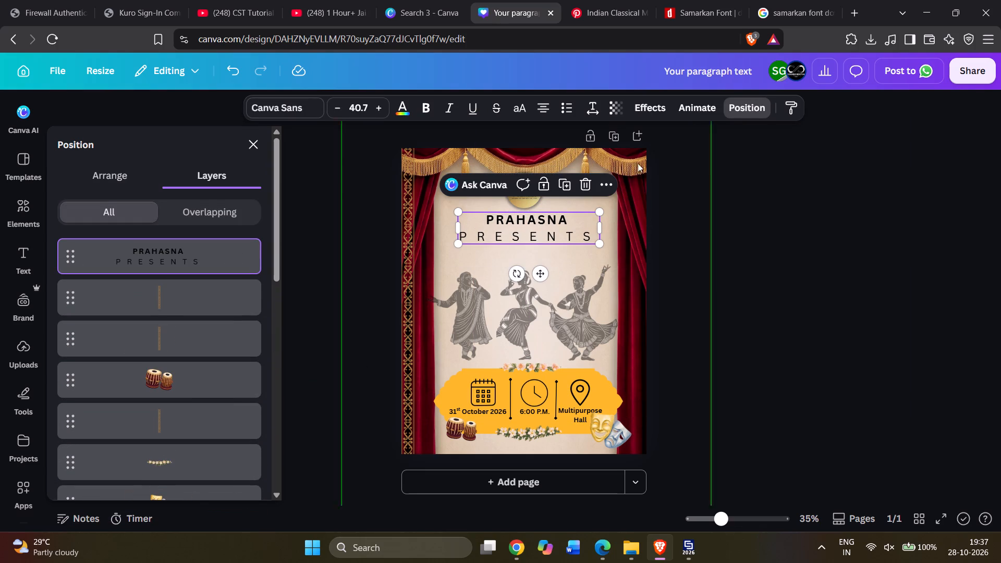
left_click(592, 107)
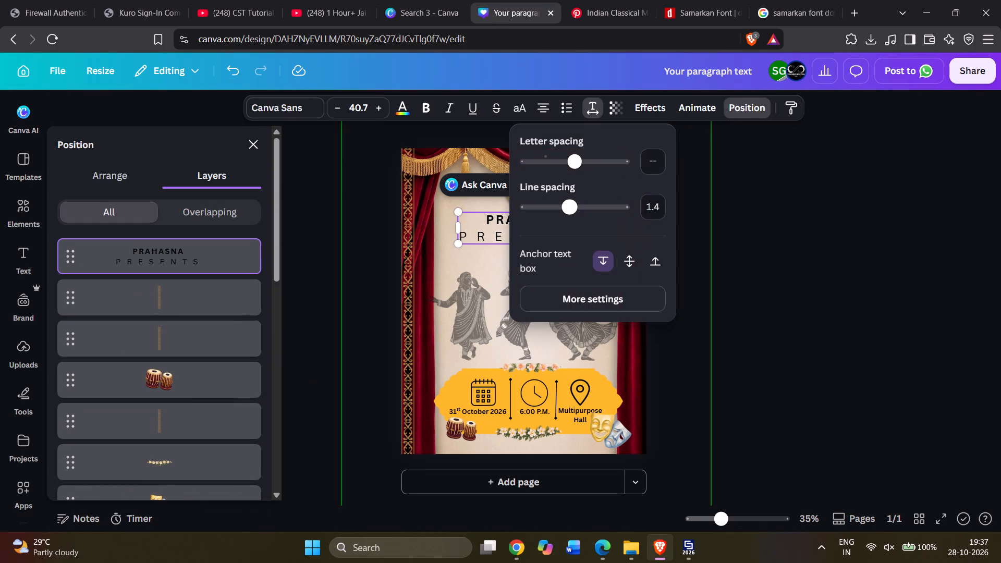
left_click_drag(573, 212, 557, 213)
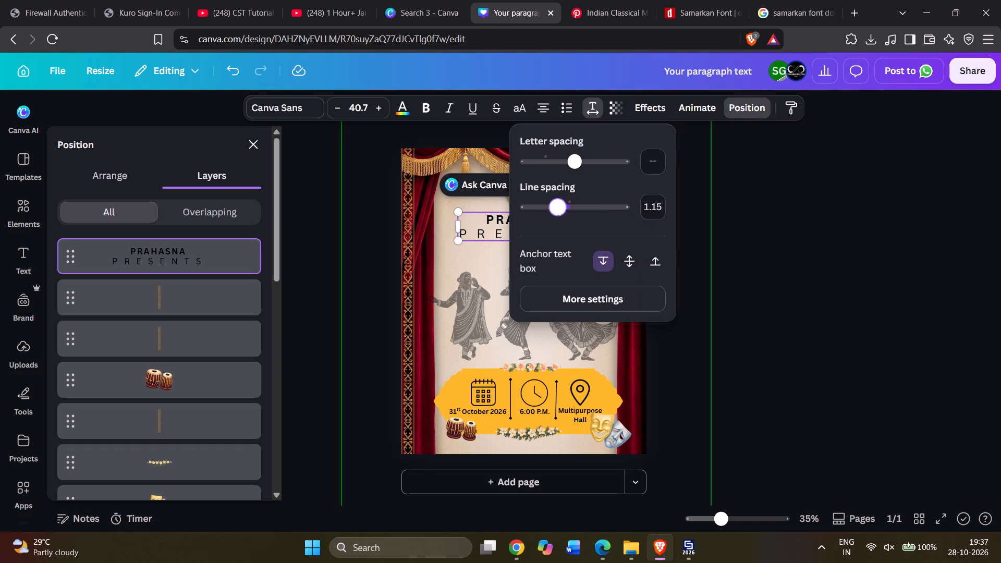
left_click_drag(557, 213, 542, 214)
left_click(737, 216)
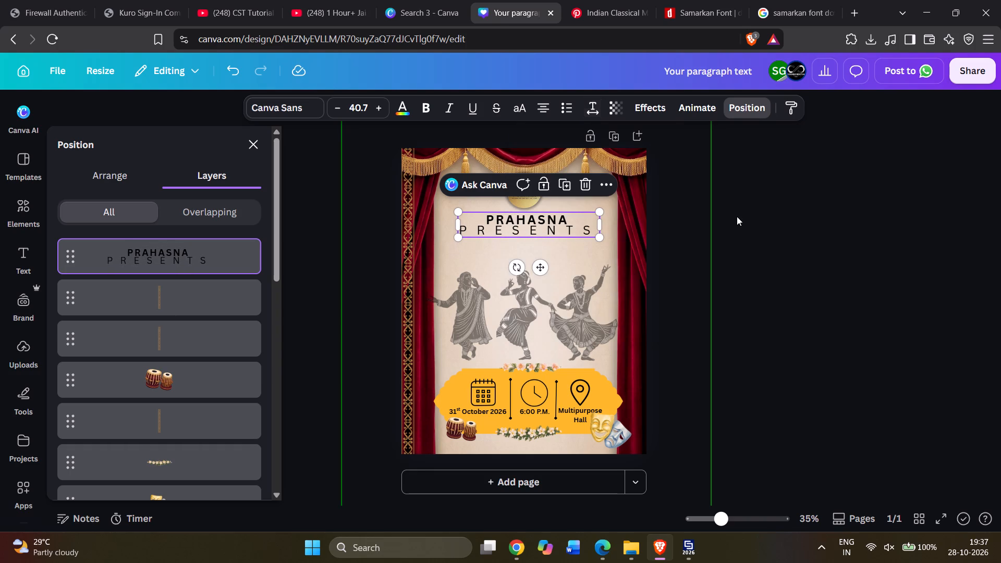
Lower the round gold Prahasna logo to just below the curtain's fringe and align it to the page's horizontal centre.
left_click(529, 205)
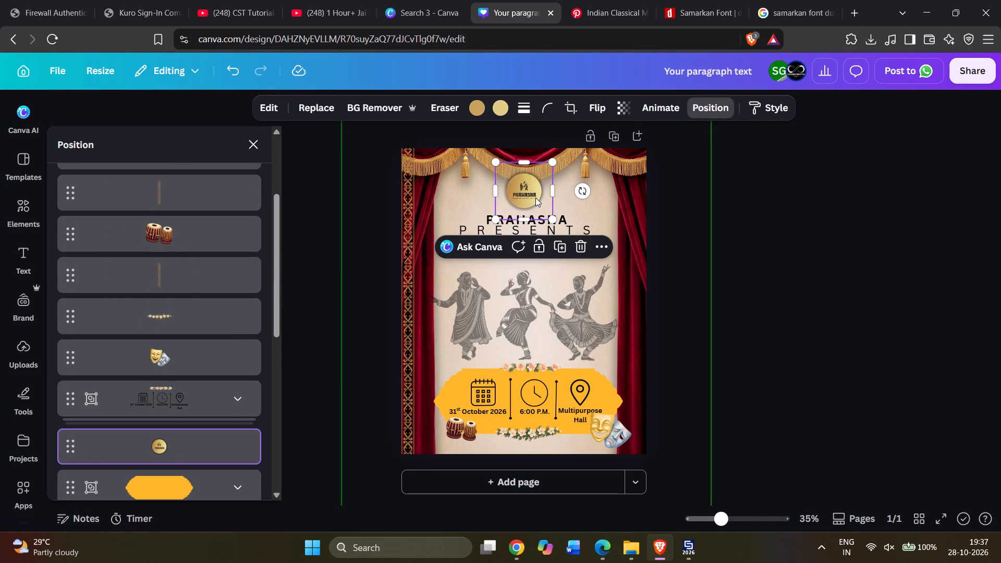
scroll(535, 198, "up", 4, "ctrl")
left_click_drag(598, 243, 590, 228)
left_click_drag(538, 179, 543, 201)
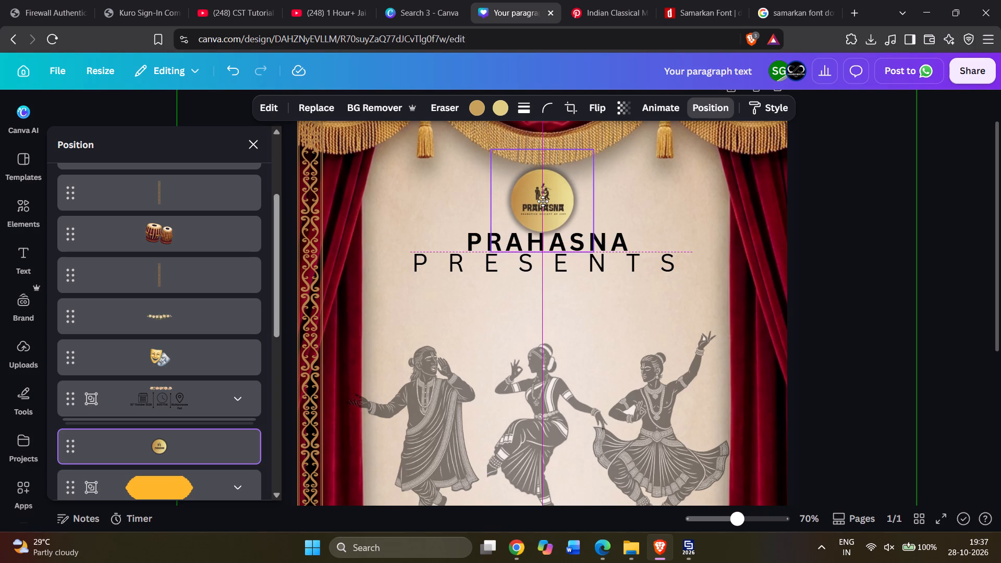
left_click_drag(543, 201, 560, 210)
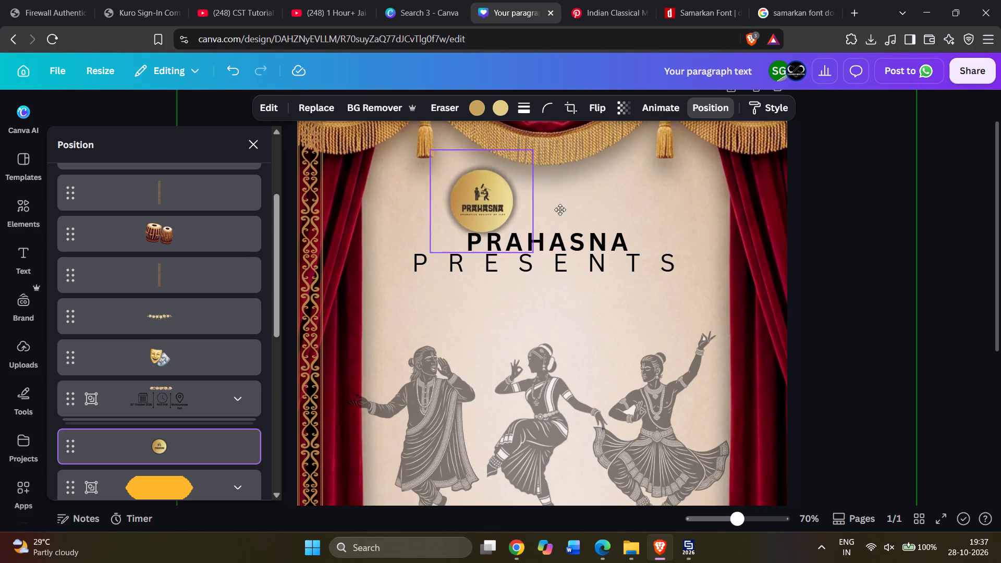
left_click_drag(560, 210, 538, 204)
right_click(538, 204)
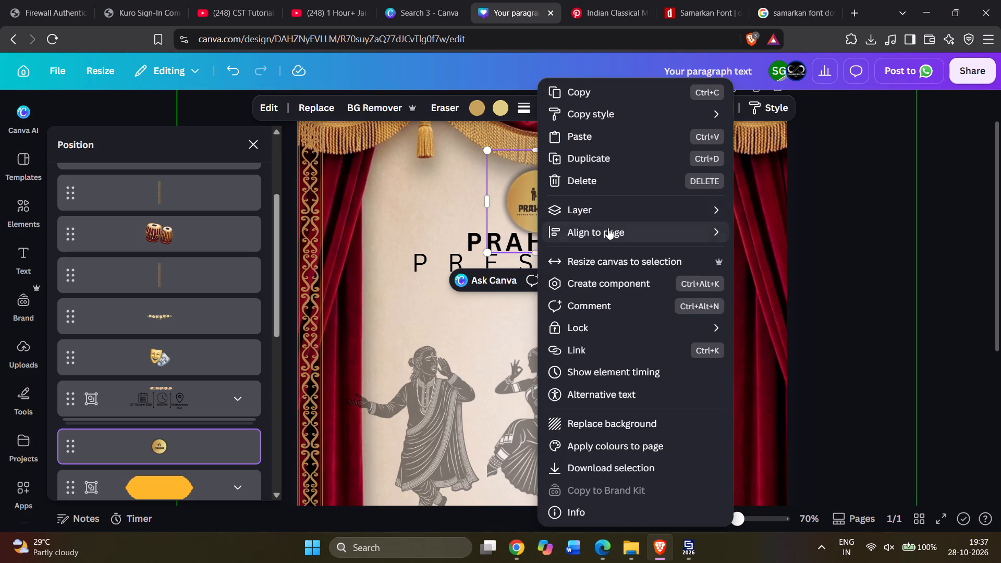
left_click(608, 226)
left_click(766, 251)
left_click(985, 223)
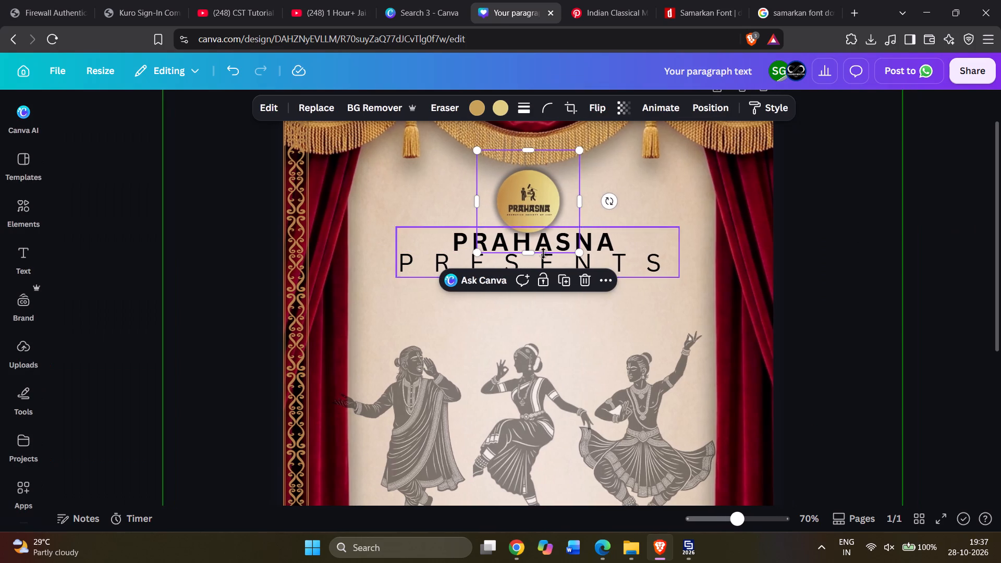
Scale the PRAHASNA PRESENTS title down to font size 26.5 and centre it beneath the gold logo.
left_click(607, 255)
left_click_drag(678, 278, 629, 266)
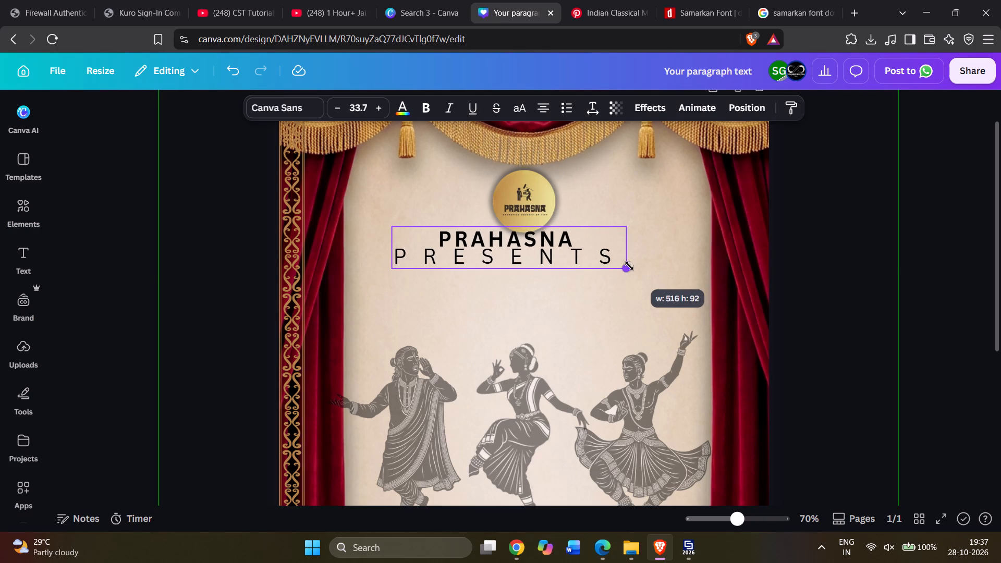
left_click_drag(629, 266, 612, 263)
left_click_drag(510, 247, 530, 255)
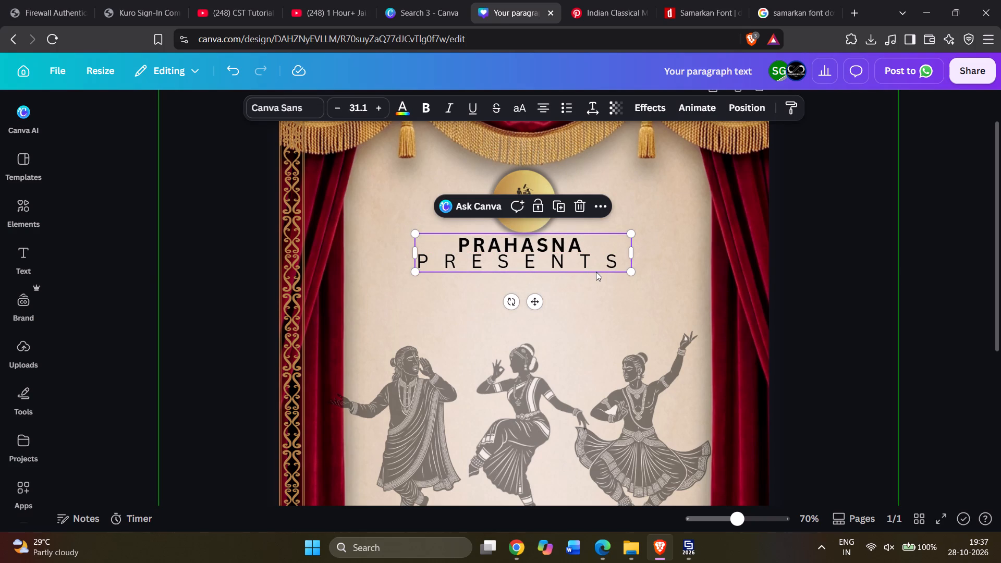
scroll(596, 272, "down", 2)
scroll(596, 272, "up", 2)
scroll(596, 271, "down", 1, "ctrl")
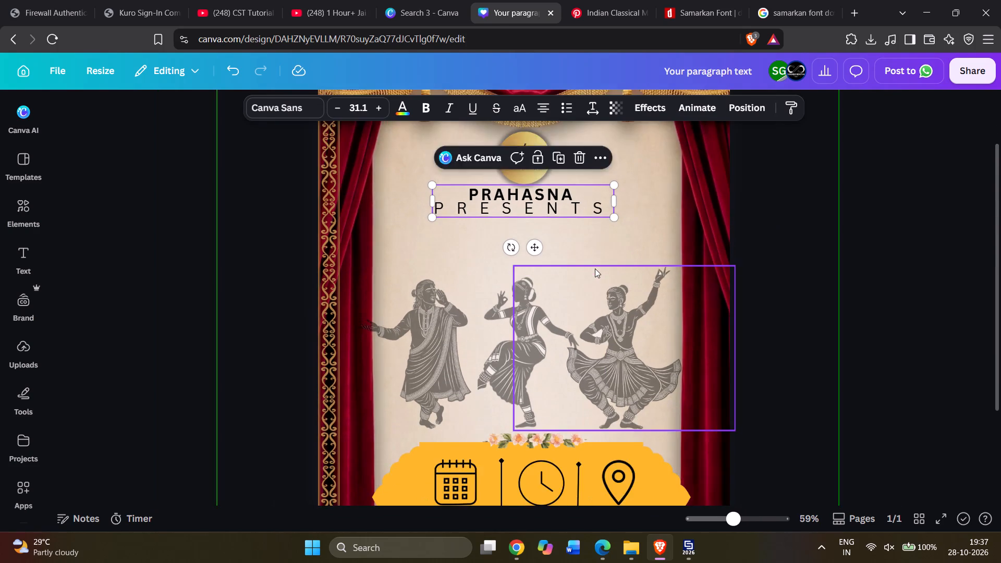
scroll(585, 252, "down", 2, "ctrl")
scroll(570, 245, "up", 1, "ctrl")
left_click_drag(600, 220, 599, 220)
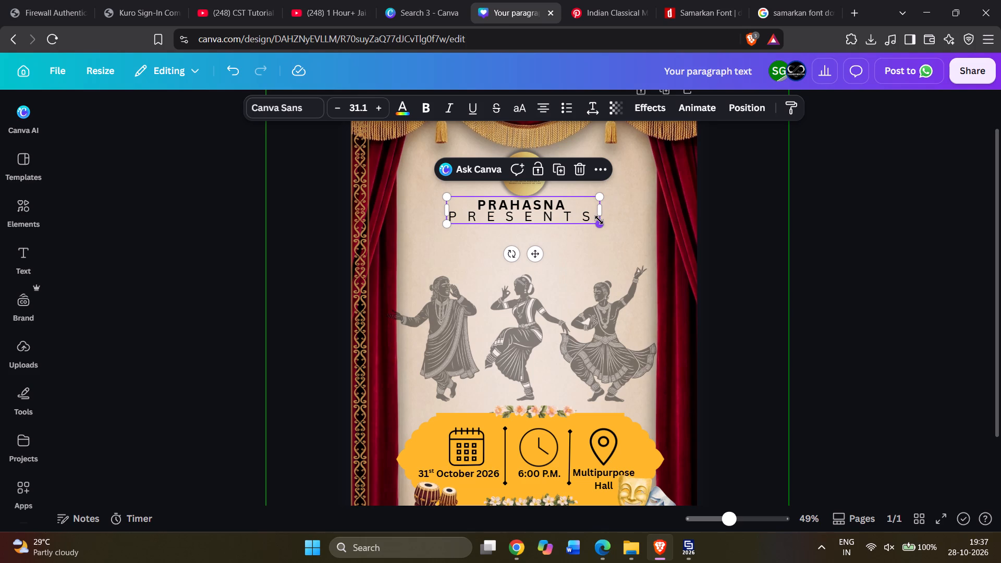
left_click_drag(599, 220, 576, 218)
left_click_drag(533, 214, 543, 216)
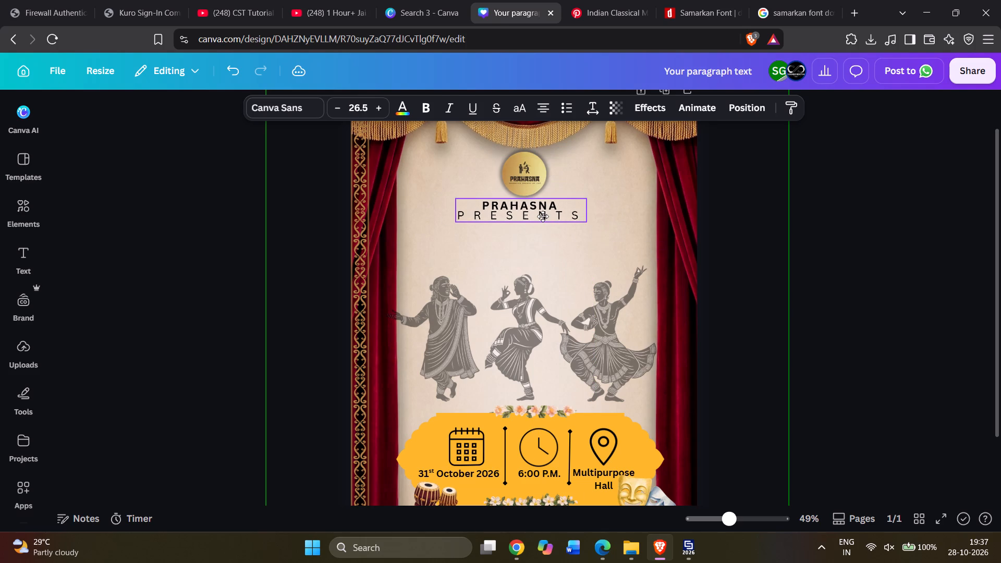
left_click_drag(543, 216, 546, 216)
Shrink the three dancer figures together and recentre them between the side curtains, just above the yellow event-details banner.
left_click(577, 331)
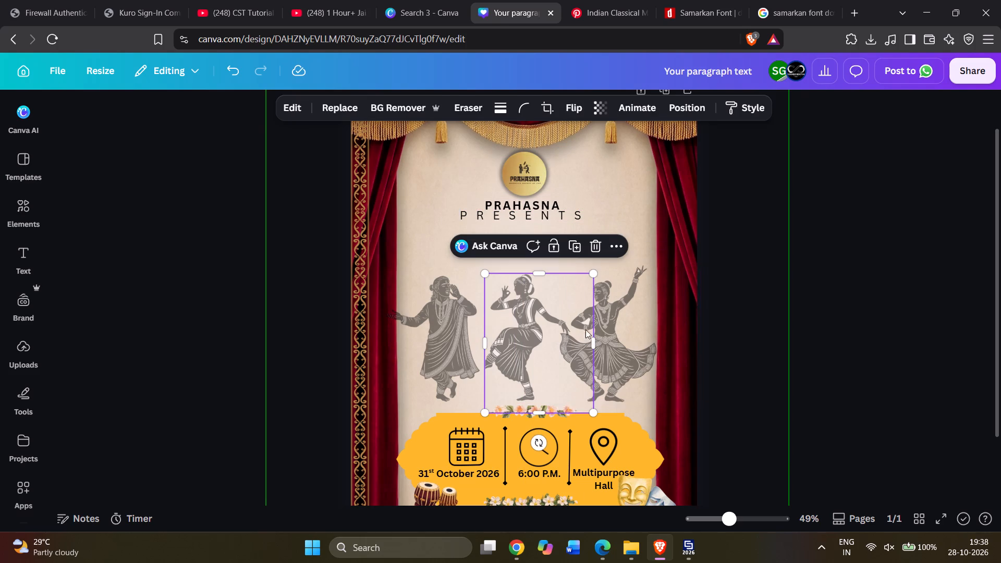
left_click(611, 327)
left_click(517, 329, "shift")
left_click(545, 332, "shift")
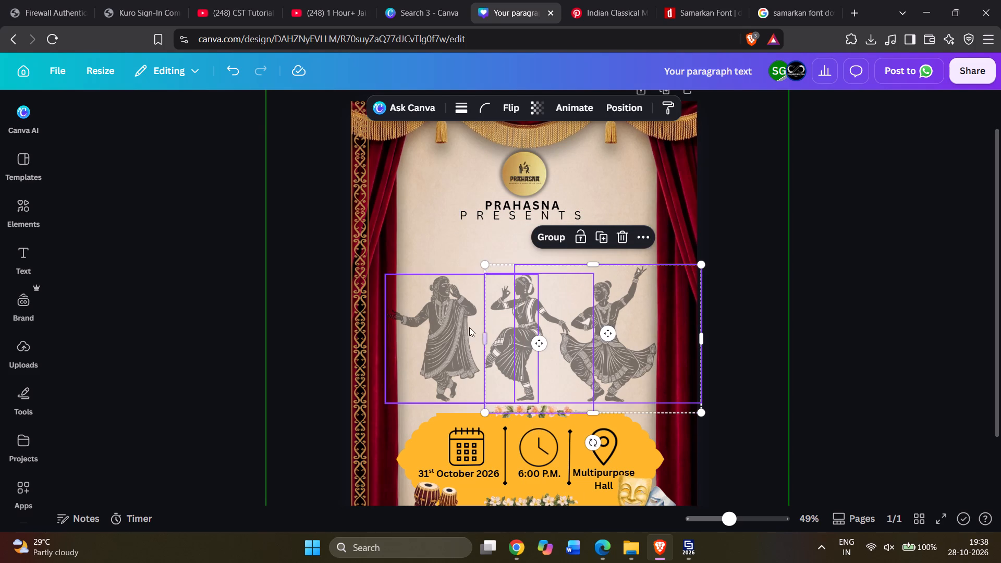
left_click(466, 327, "shift")
left_click_drag(702, 264, 695, 268)
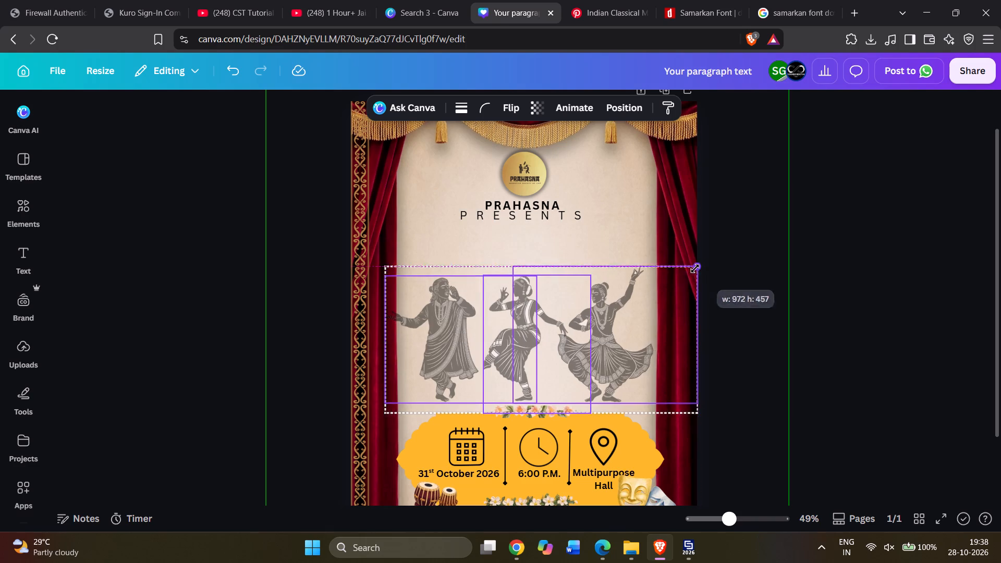
left_click_drag(695, 268, 669, 292)
left_click_drag(579, 326, 598, 326)
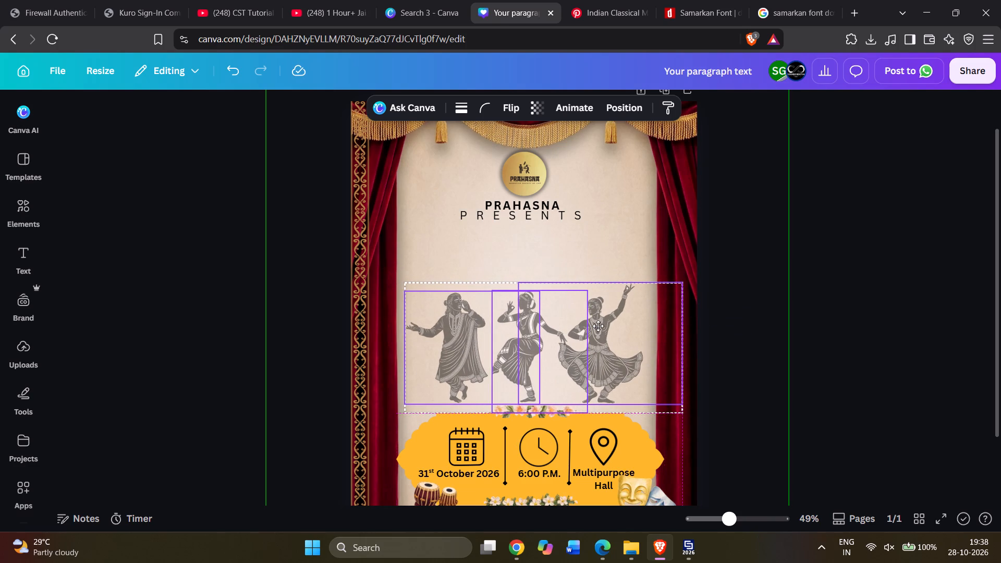
left_click_drag(598, 326, 600, 328)
left_click(849, 289)
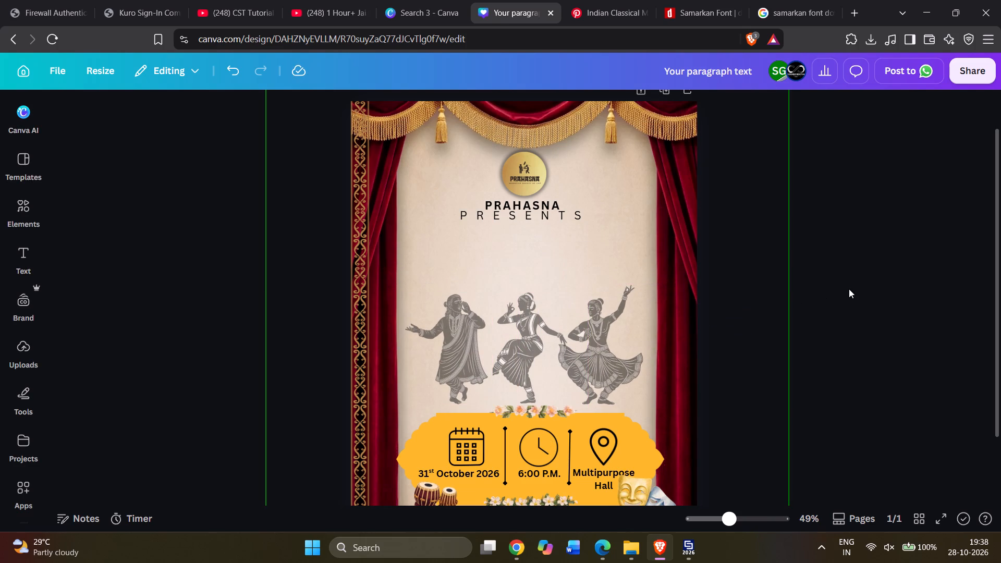
Move the three ornate gold border strips along the poster's left edge behind the red curtain image in the layer order.
left_click(361, 262)
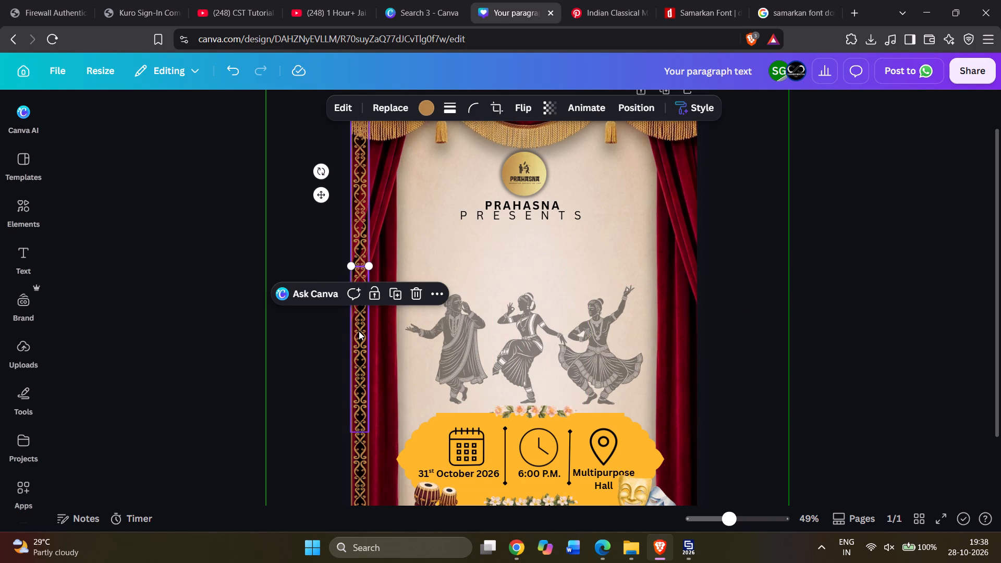
left_click(359, 331, "shift")
scroll(382, 354, "down", 2)
left_click(360, 363, "shift")
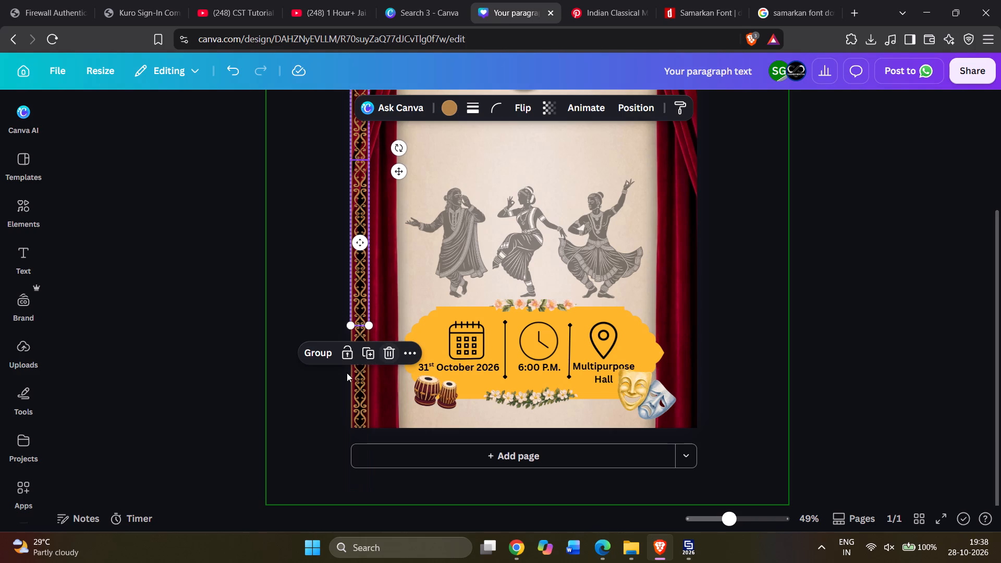
left_click(355, 385, "shift")
scroll(380, 347, "up", 4)
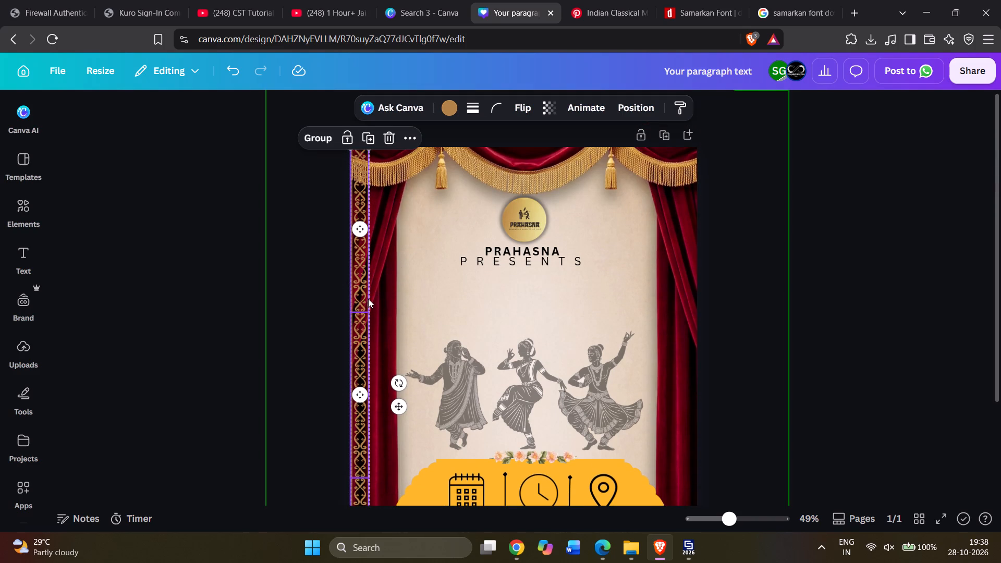
key("alt+1")
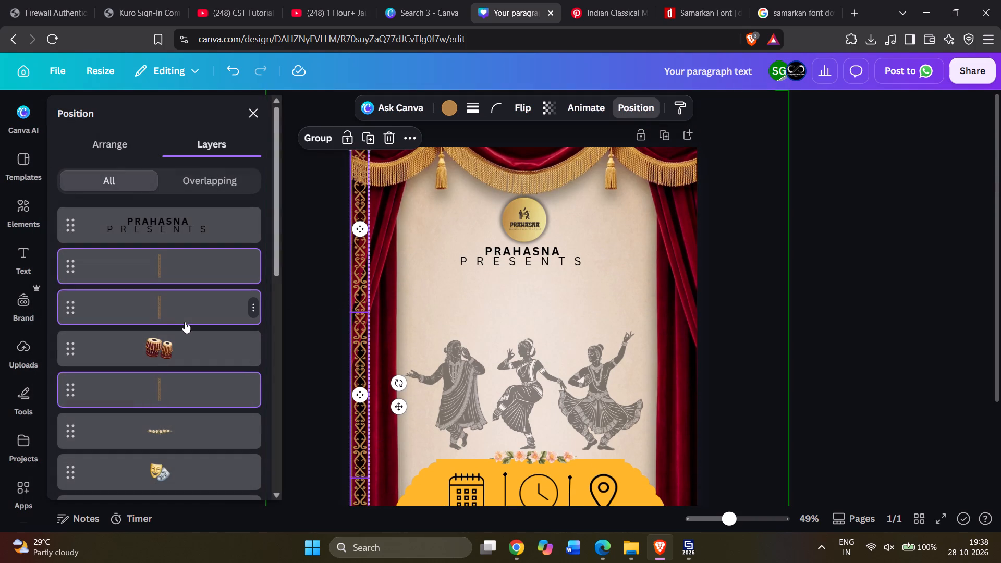
left_click_drag(175, 302, 180, 477)
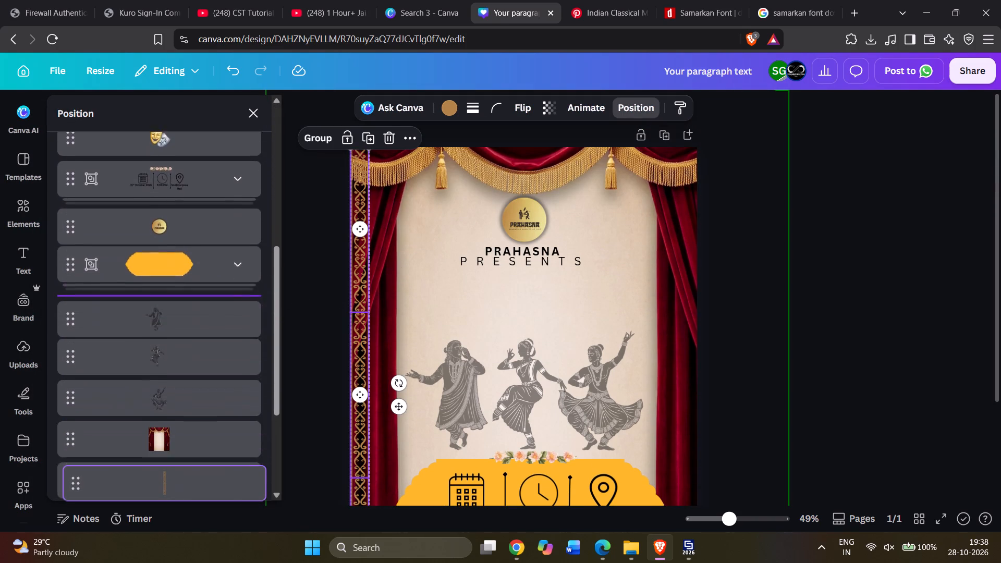
left_click_drag(180, 477, 196, 322)
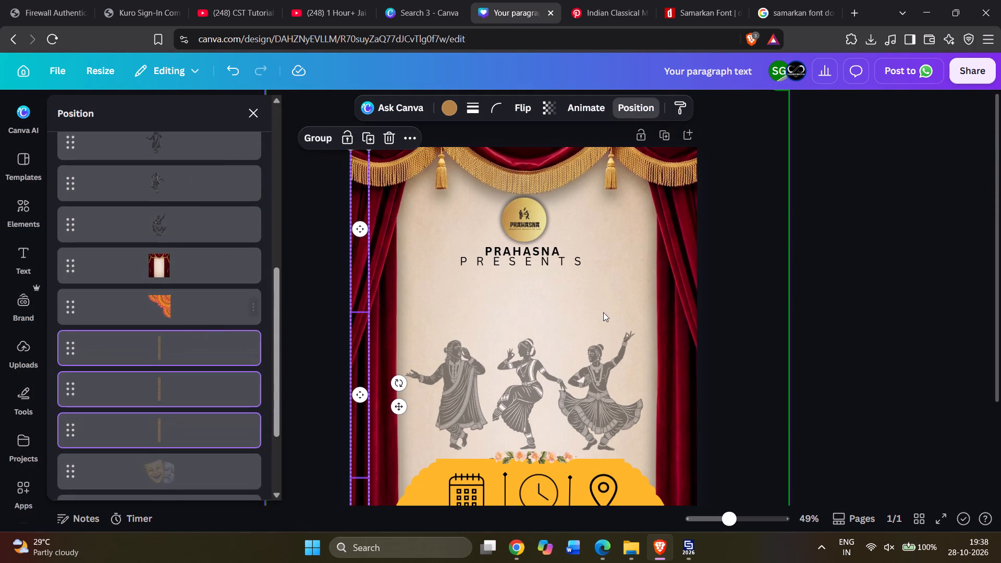
left_click(937, 292)
left_click(849, 286)
scroll(696, 275, "down", 3, "ctrl")
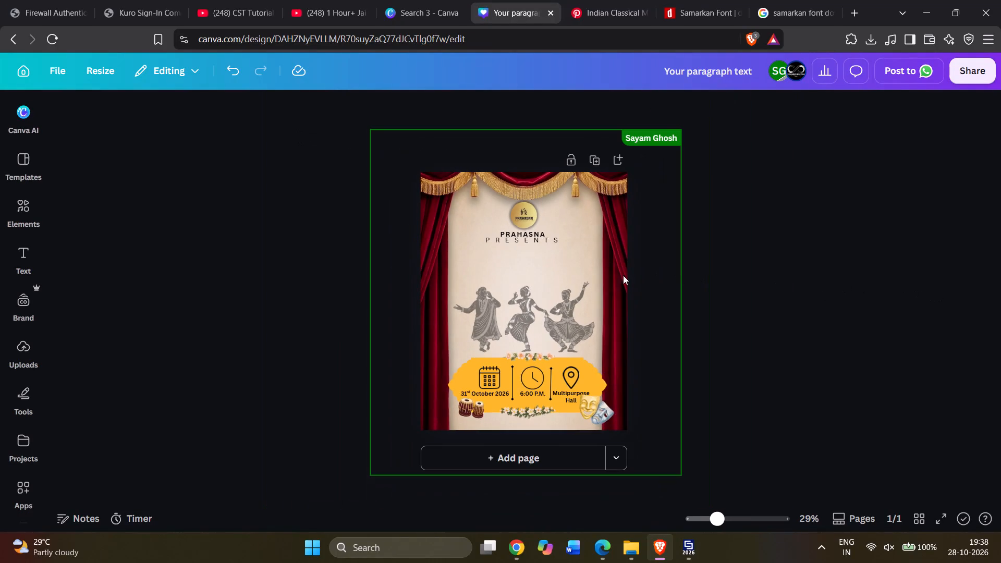
scroll(613, 275, "up", 2, "ctrl")
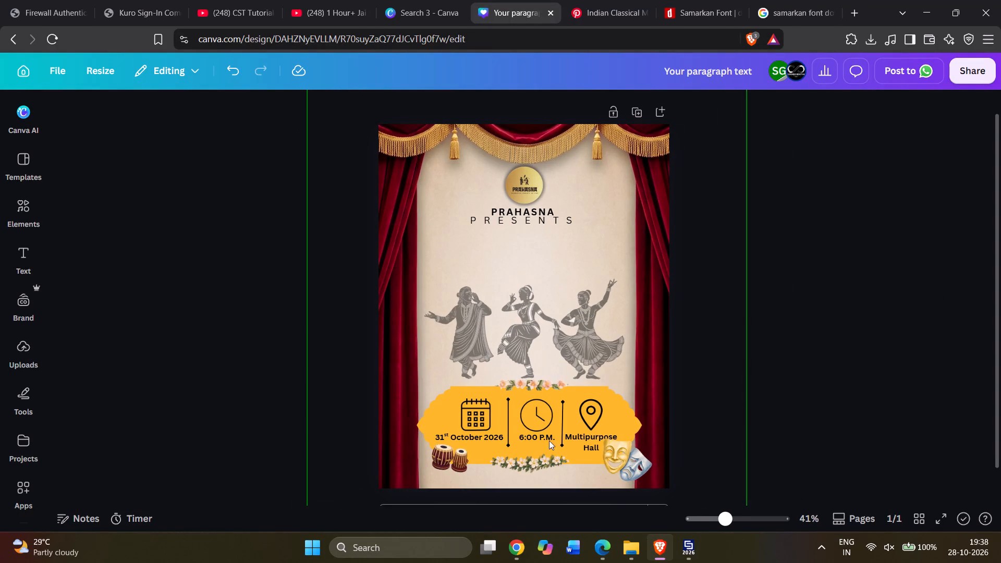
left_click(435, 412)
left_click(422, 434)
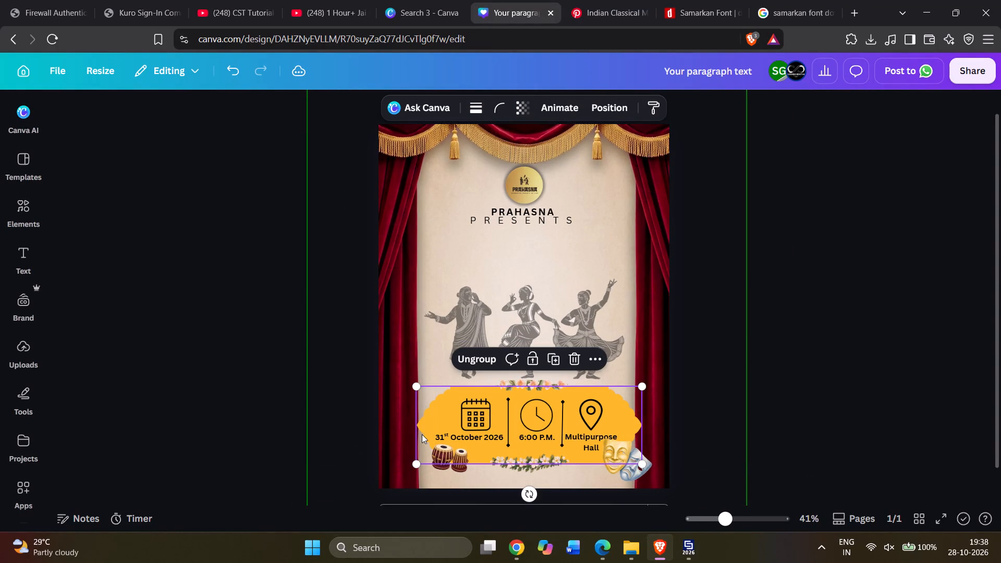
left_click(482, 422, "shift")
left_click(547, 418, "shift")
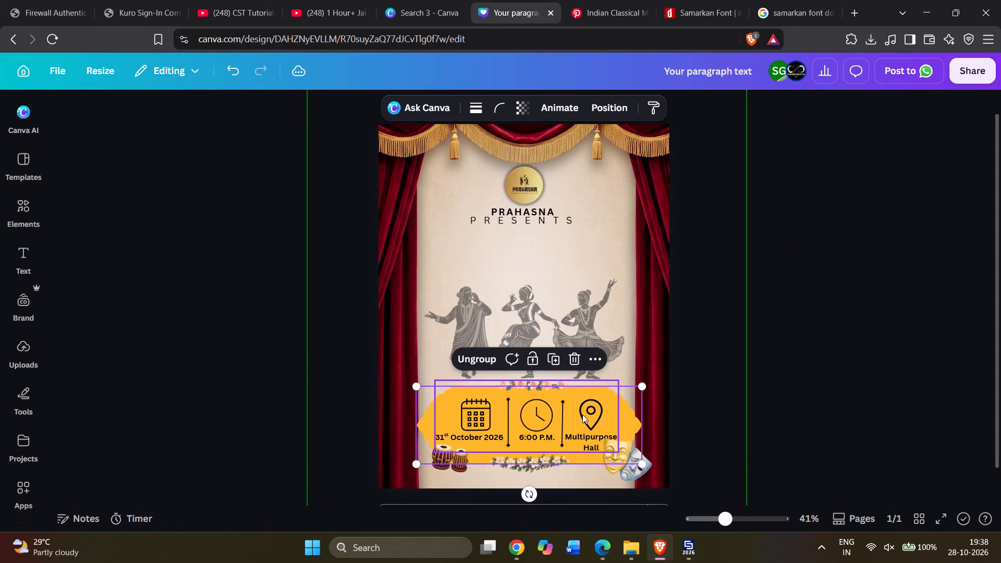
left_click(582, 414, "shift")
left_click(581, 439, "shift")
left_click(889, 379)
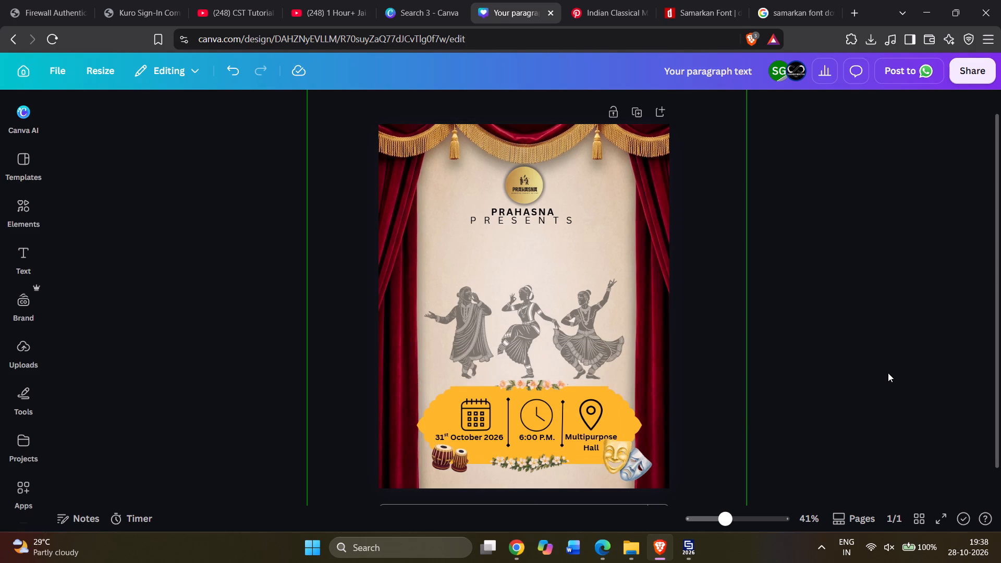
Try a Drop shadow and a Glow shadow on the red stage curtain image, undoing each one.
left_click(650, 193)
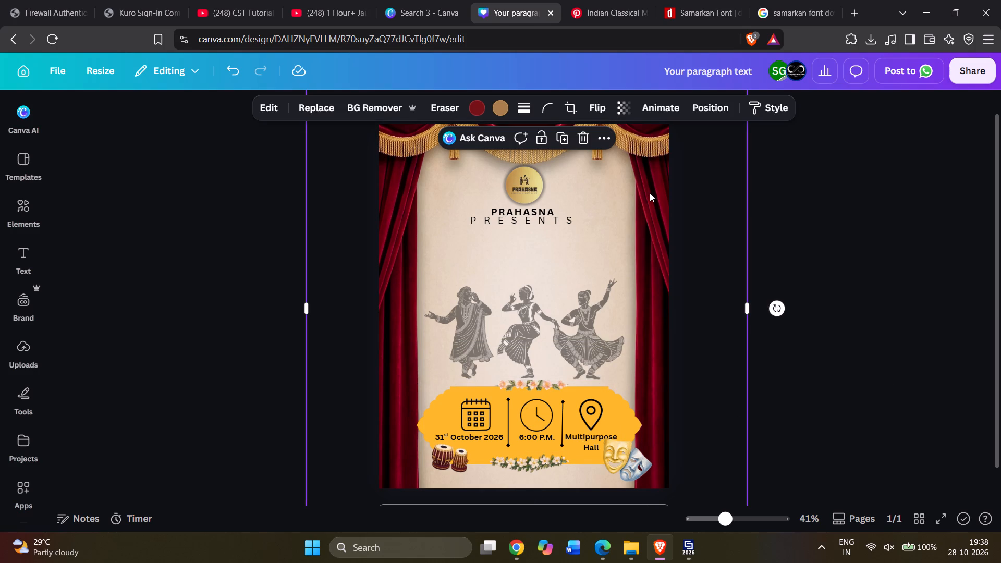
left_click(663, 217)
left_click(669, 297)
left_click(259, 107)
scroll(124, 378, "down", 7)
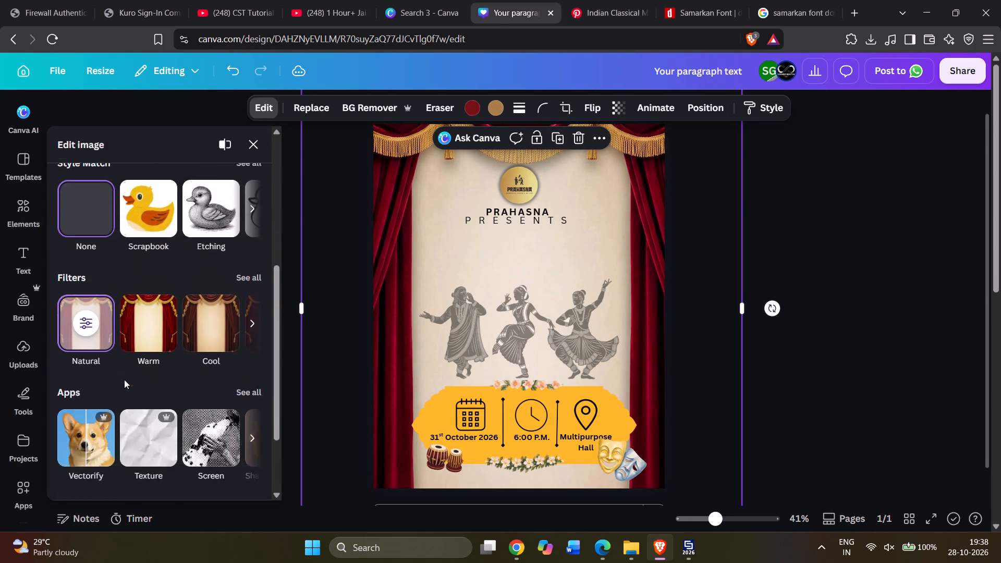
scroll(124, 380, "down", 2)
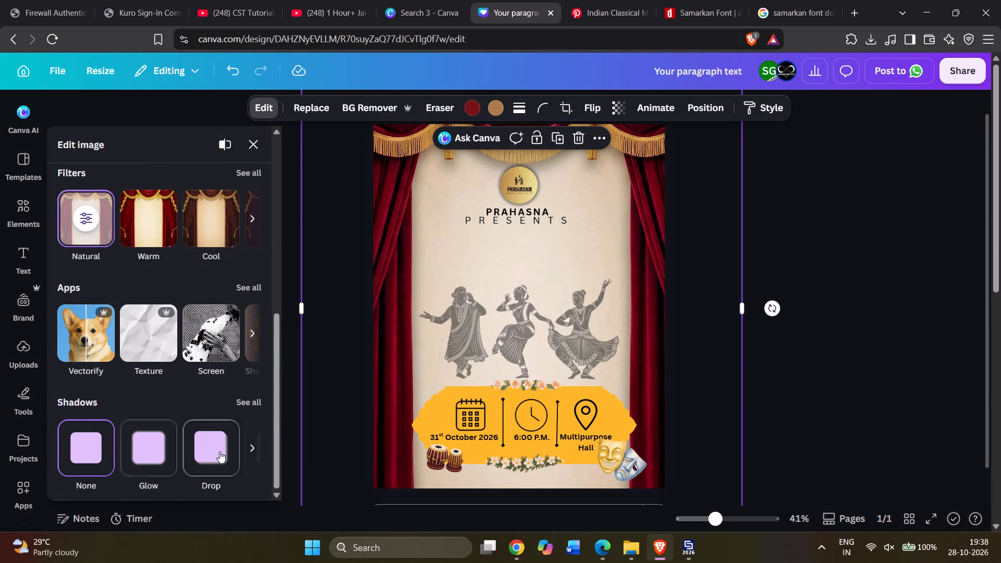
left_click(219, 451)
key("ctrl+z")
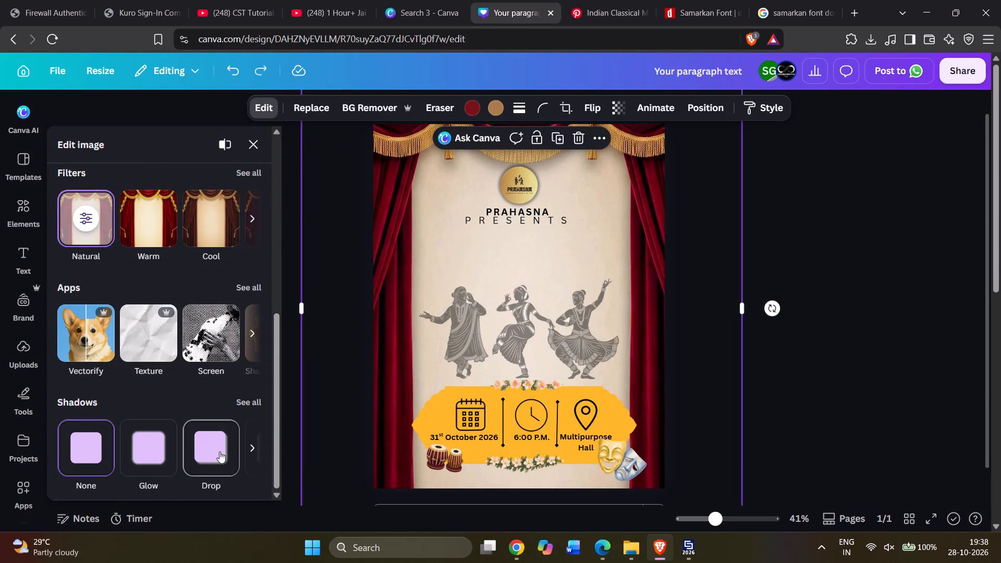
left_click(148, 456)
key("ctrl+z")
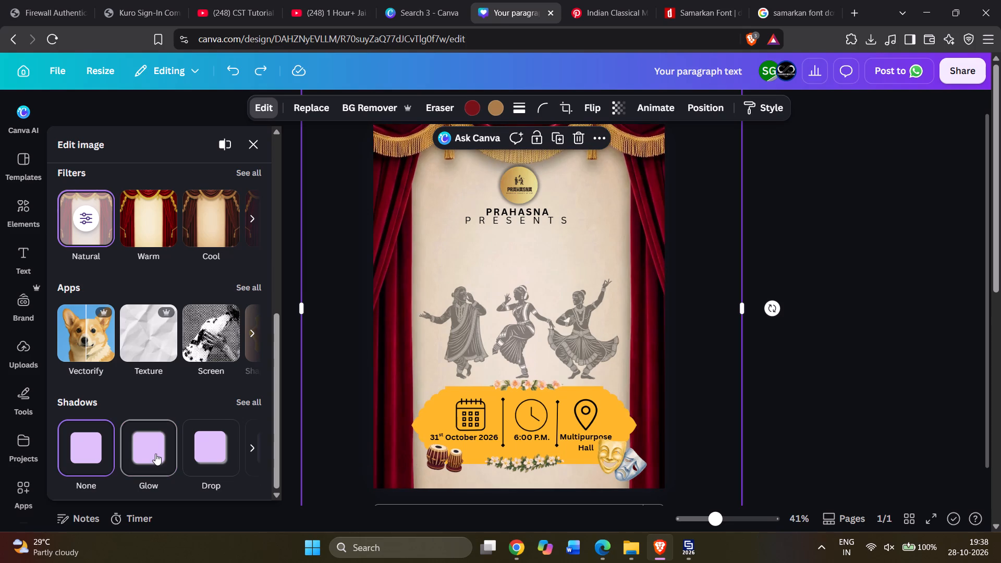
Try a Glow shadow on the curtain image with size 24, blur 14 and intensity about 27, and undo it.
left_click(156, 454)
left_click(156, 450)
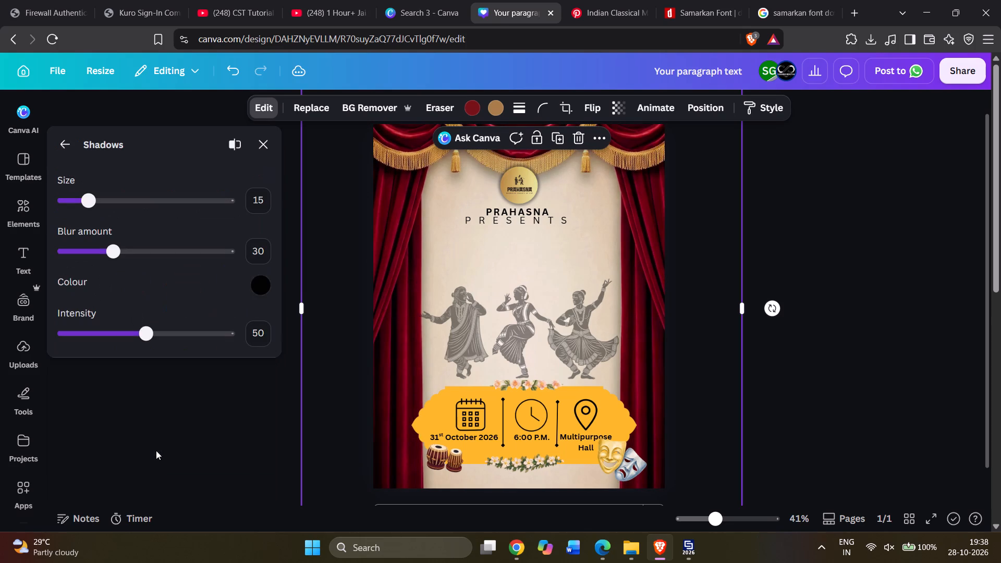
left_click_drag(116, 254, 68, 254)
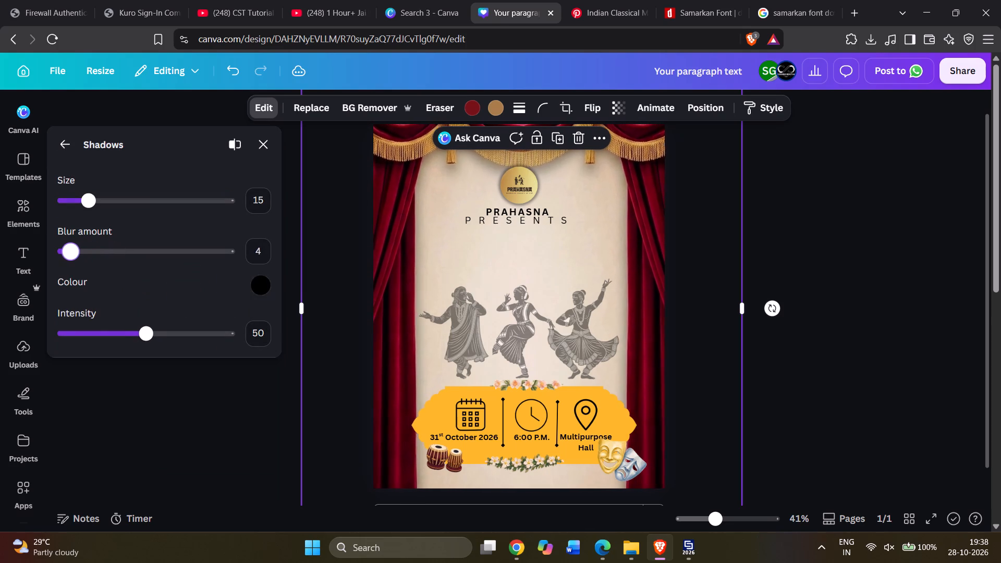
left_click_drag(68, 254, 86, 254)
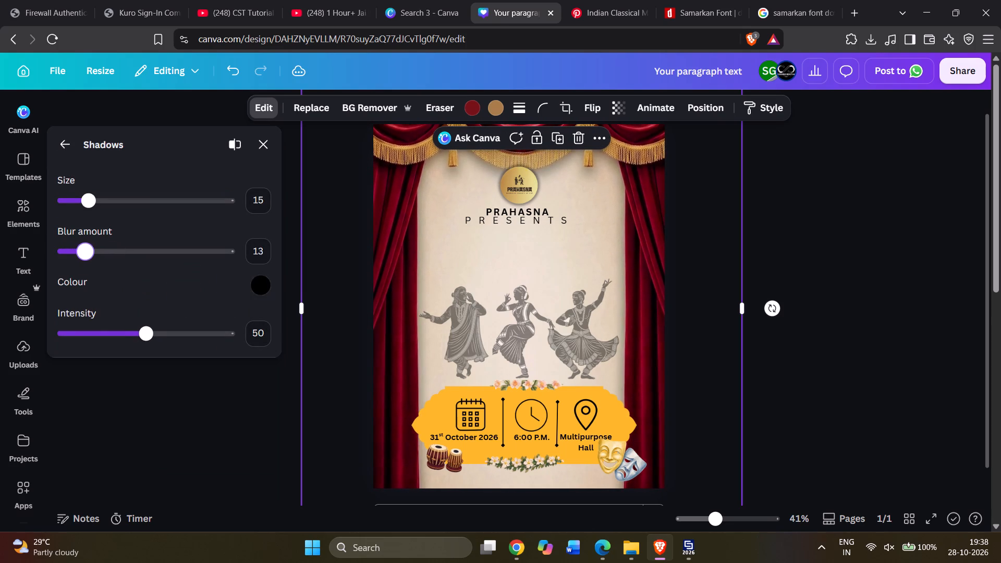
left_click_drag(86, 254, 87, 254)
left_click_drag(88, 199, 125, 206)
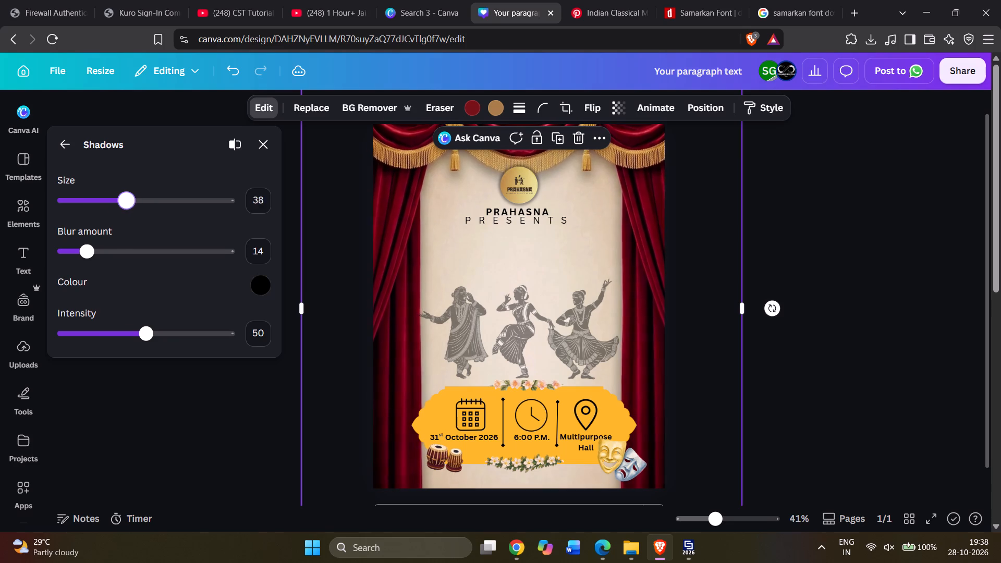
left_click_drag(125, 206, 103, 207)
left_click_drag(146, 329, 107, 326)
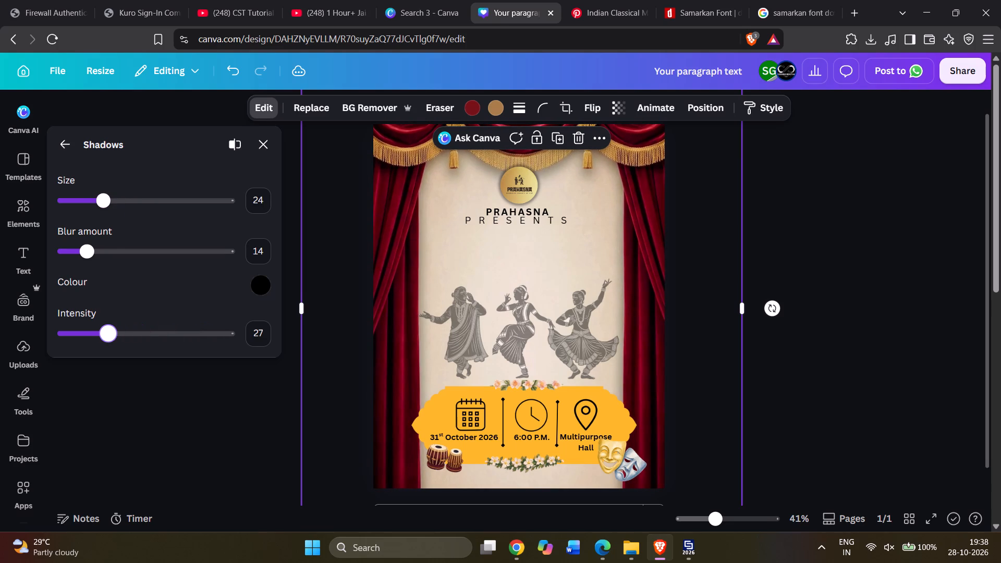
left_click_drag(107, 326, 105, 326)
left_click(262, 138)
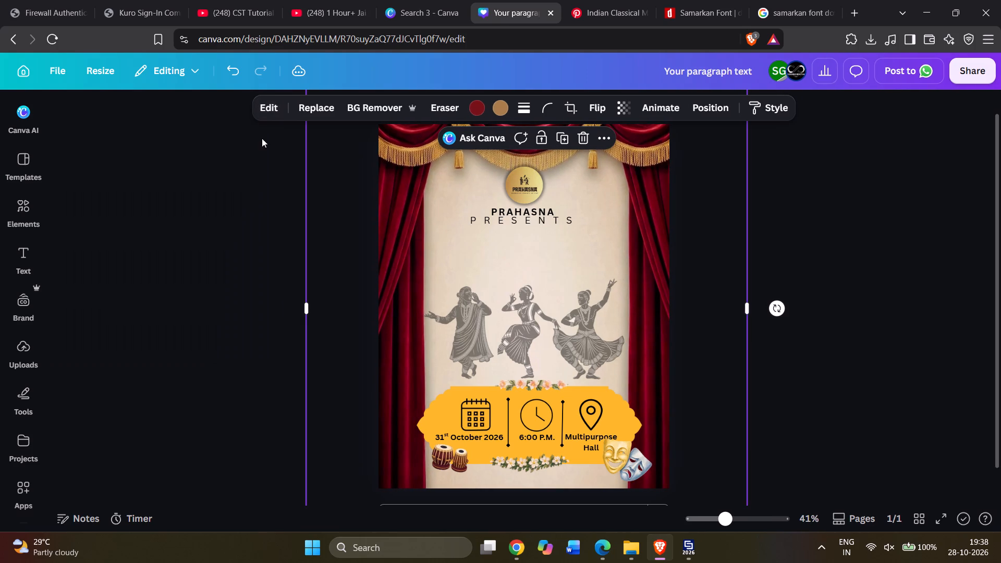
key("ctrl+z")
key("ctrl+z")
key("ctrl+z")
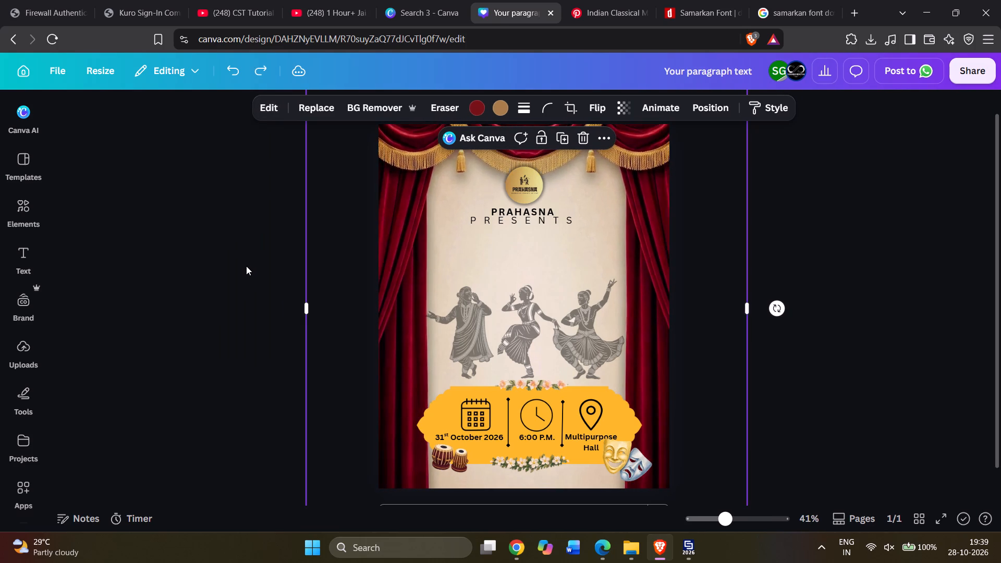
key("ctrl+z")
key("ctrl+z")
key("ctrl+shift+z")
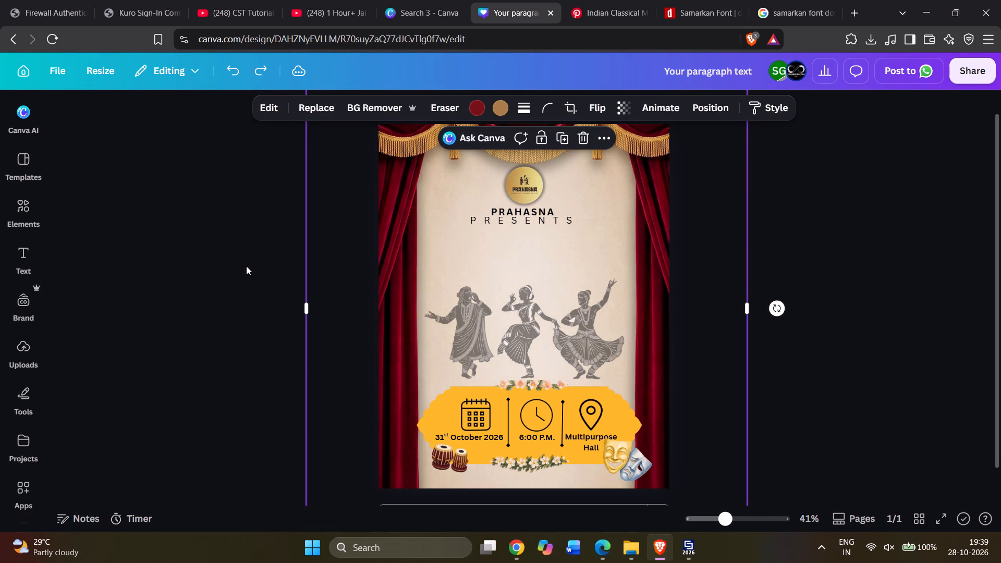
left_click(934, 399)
Search the elements library for "floral round".
scroll(737, 321, "up", 1)
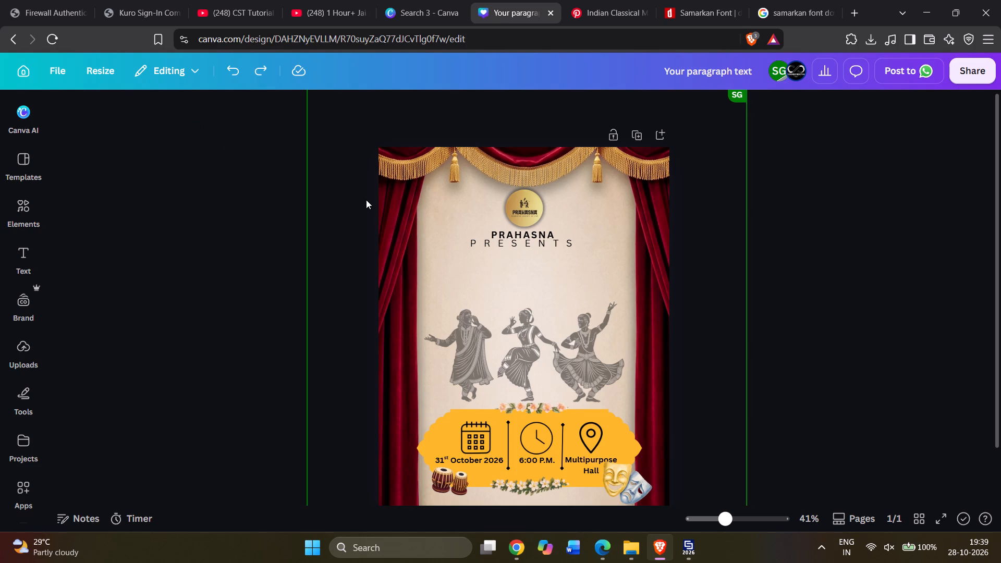
left_click(17, 207)
left_click(188, 122)
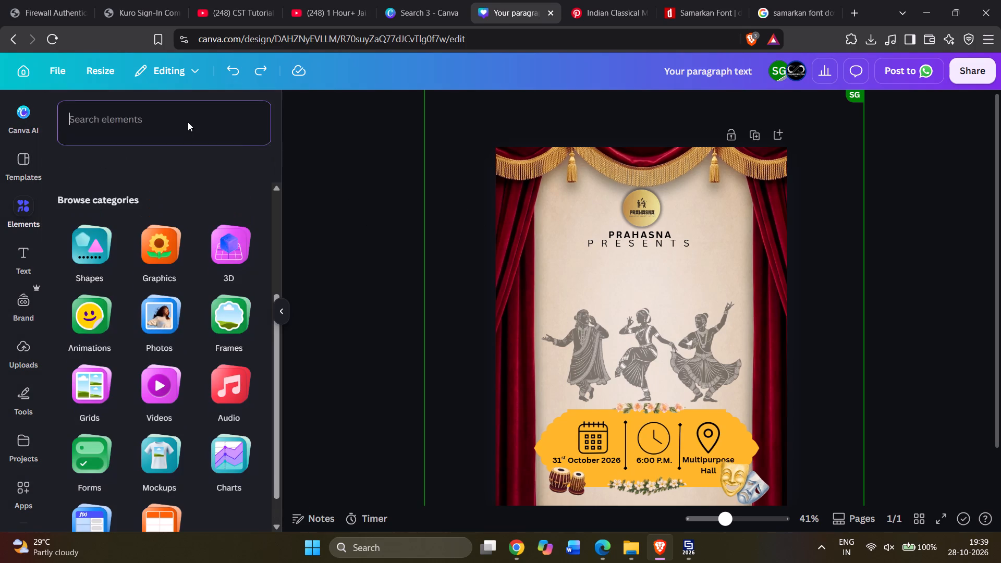
type("fora")
key("BackSpace")
key("BackSpace")
key("BackSpace")
type("loral")
key("space")
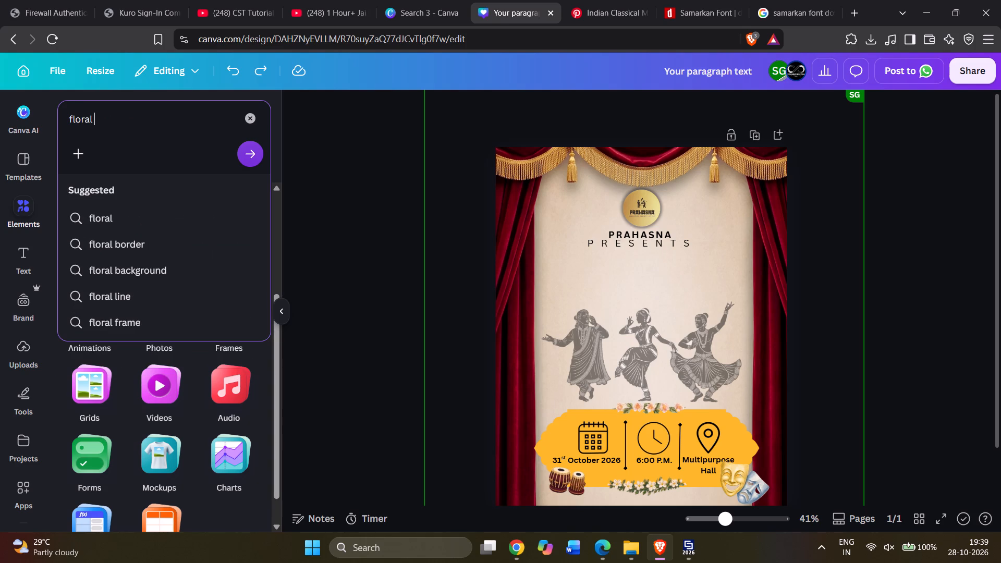
type("round f")
key("BackSpace")
key("Return")
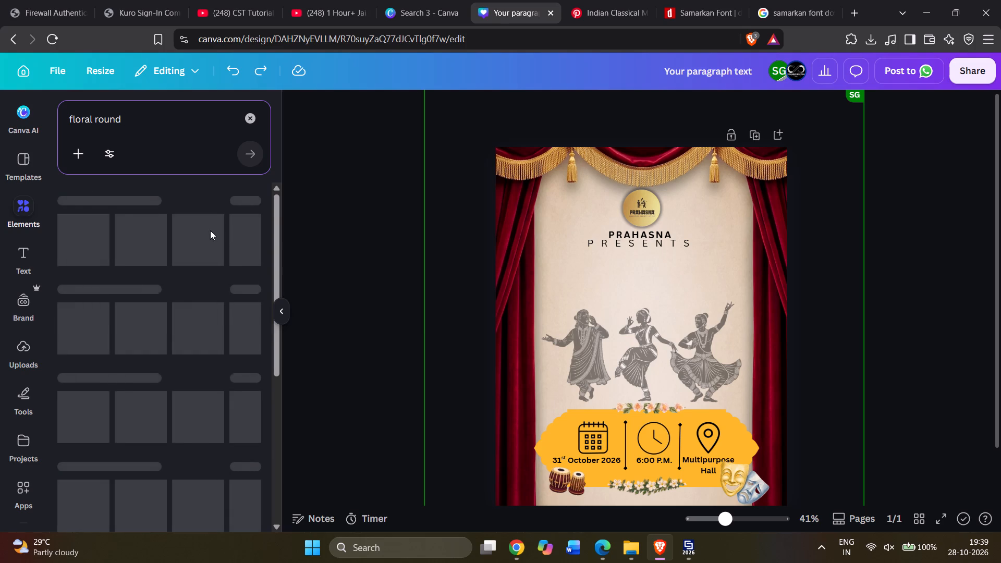
Search the elements library for "indian flower circular" and look through the results, including the videos.
left_click_drag(151, 117, 37, 112)
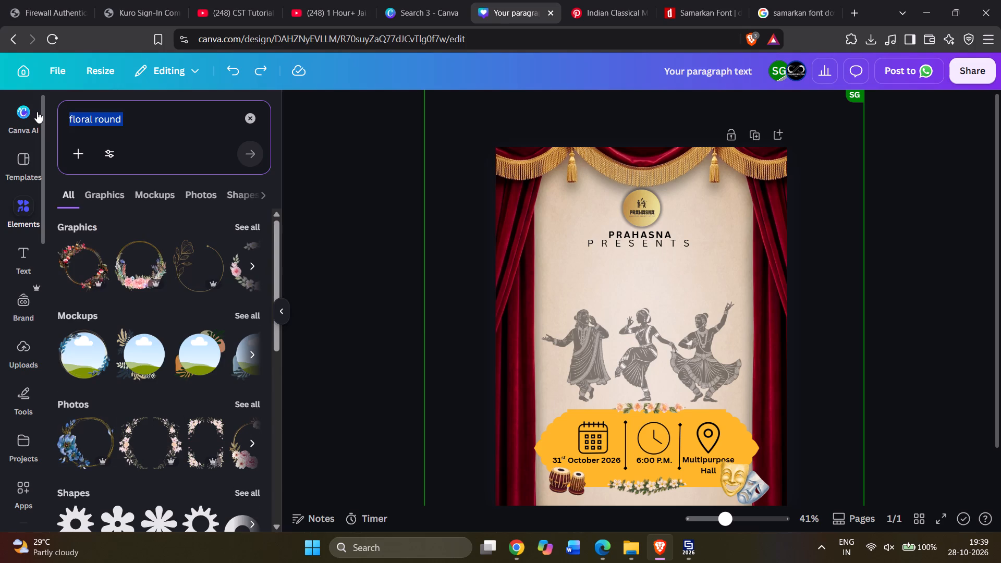
type("indian clowe")
key("BackSpace")
key("BackSpace")
key("BackSpace")
key("BackSpace")
key("BackSpace")
type("flower")
key("space")
key("c")
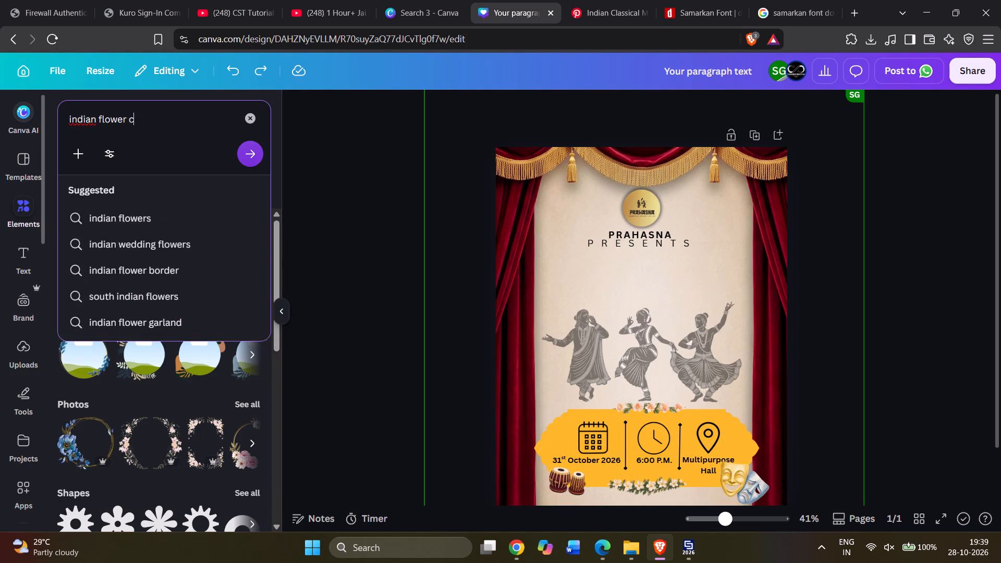
key("BackSpace")
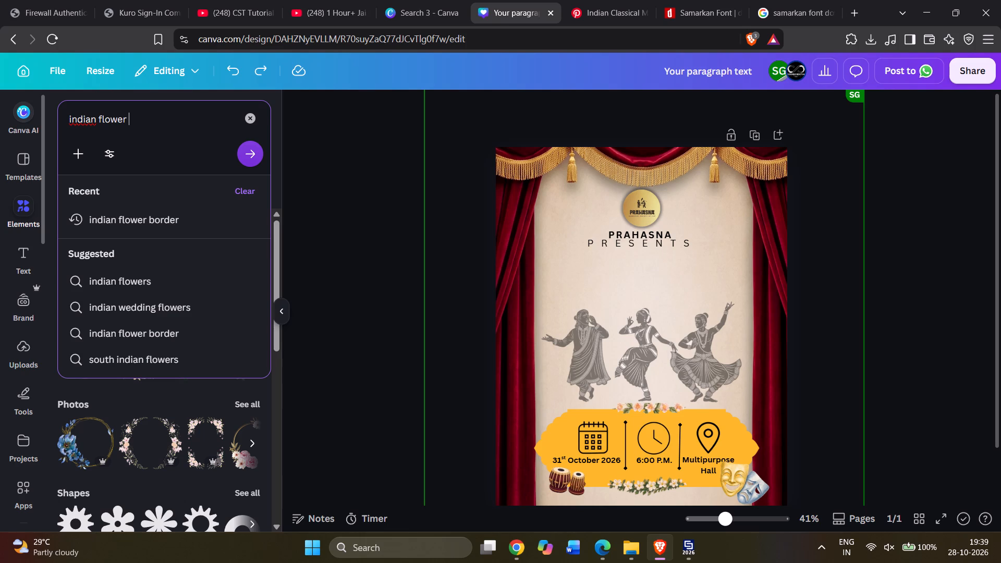
type("cirlc")
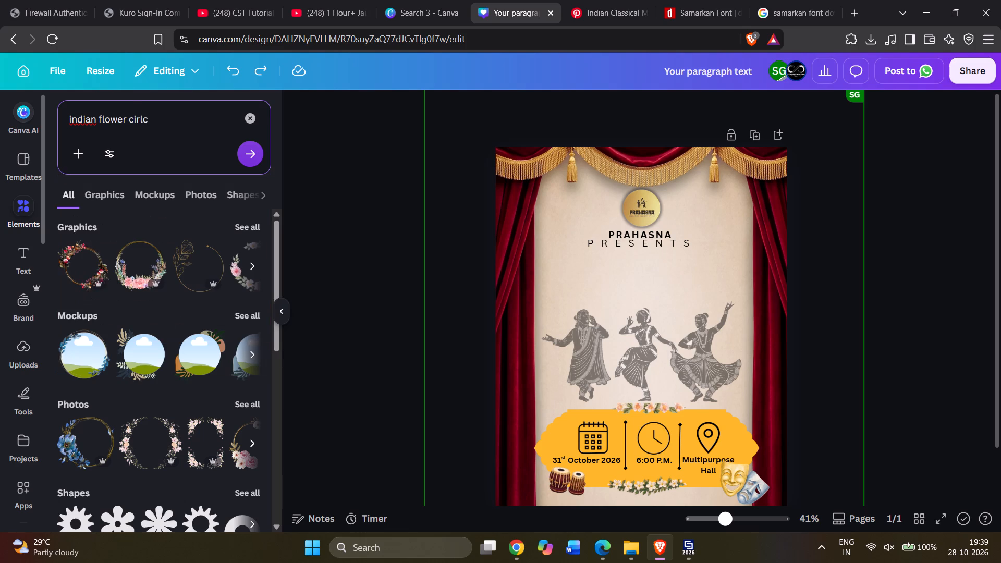
key("BackSpace")
key("BackSpace")
type("cular")
key("Return")
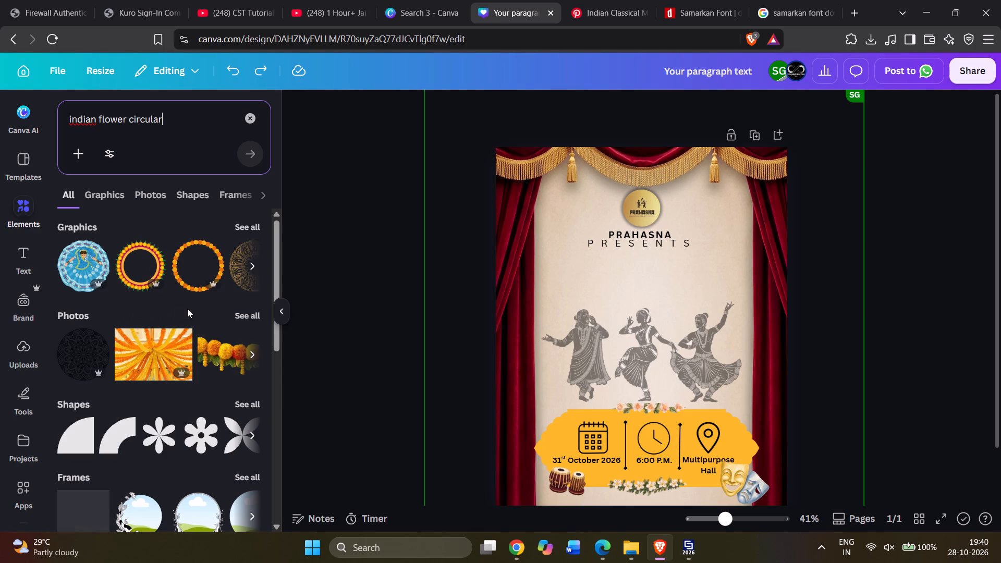
scroll(214, 331, "down", 4)
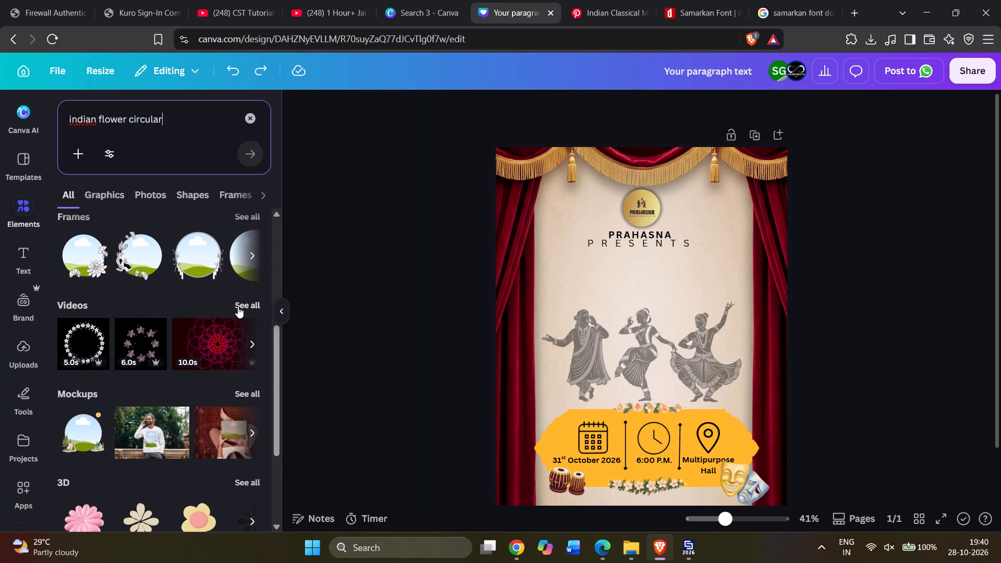
left_click(241, 300)
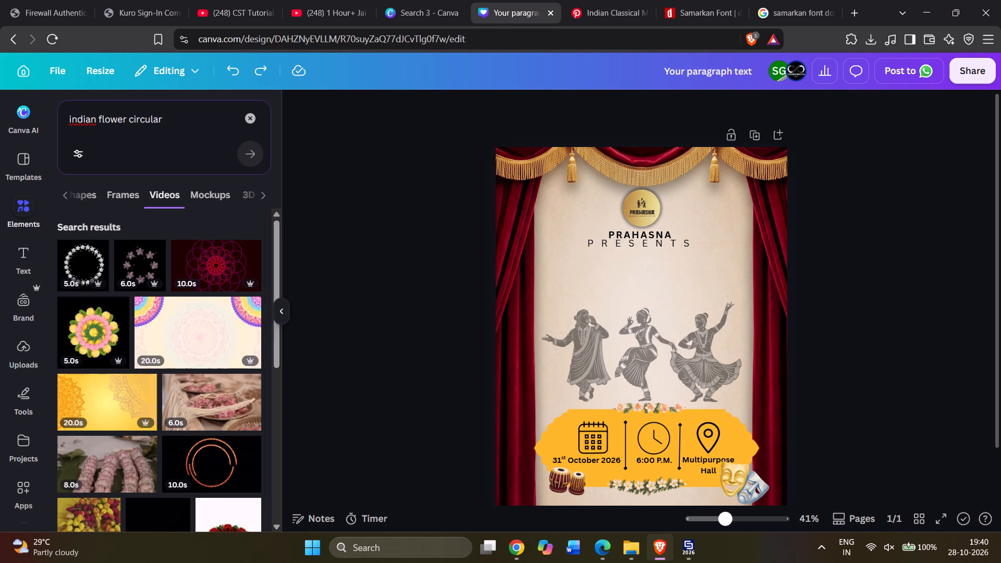
left_click(68, 196)
left_click(63, 193)
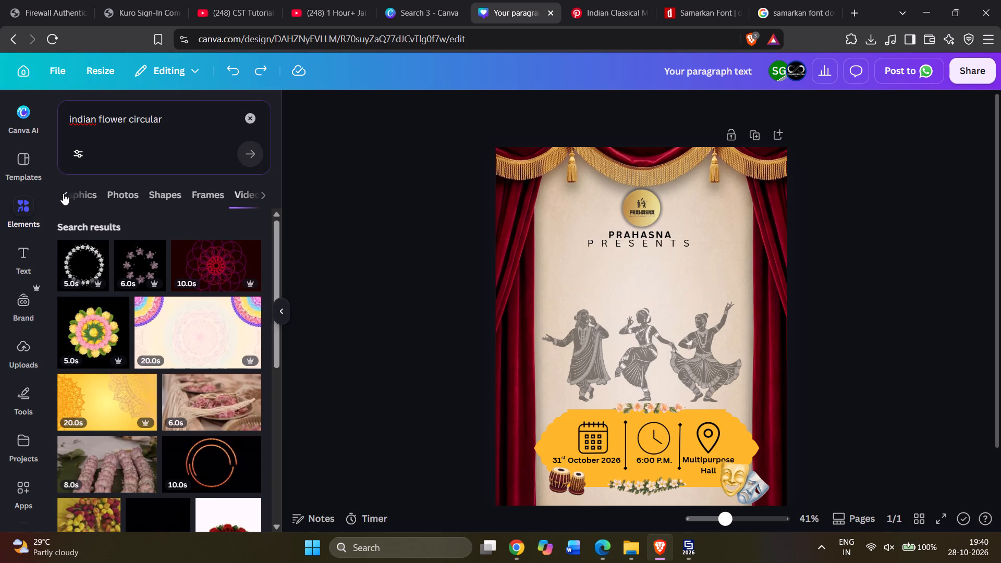
Search the elements library for "indian flower border" and browse the graphics results for a circular decoration.
left_click(248, 117)
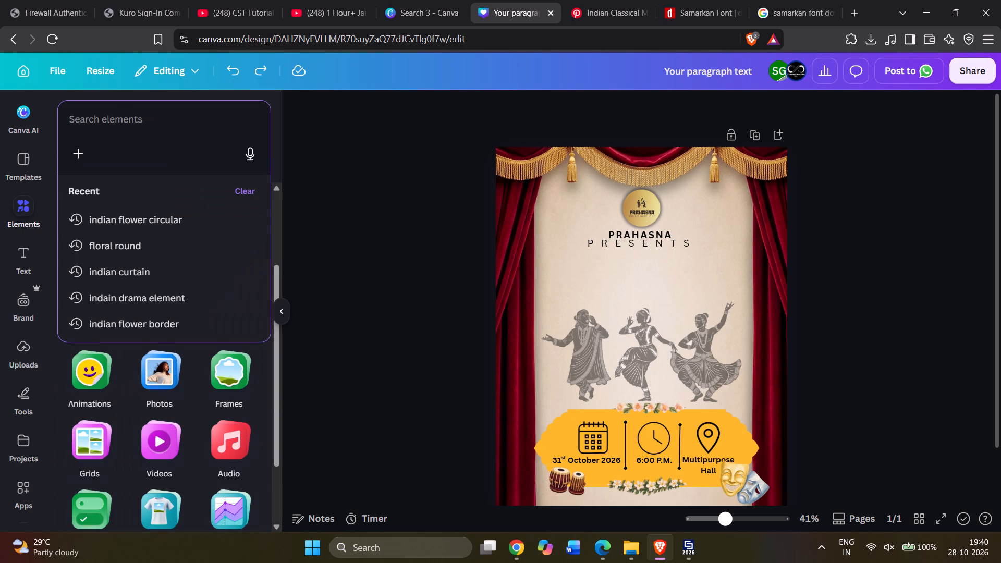
left_click(153, 121)
left_click(153, 323)
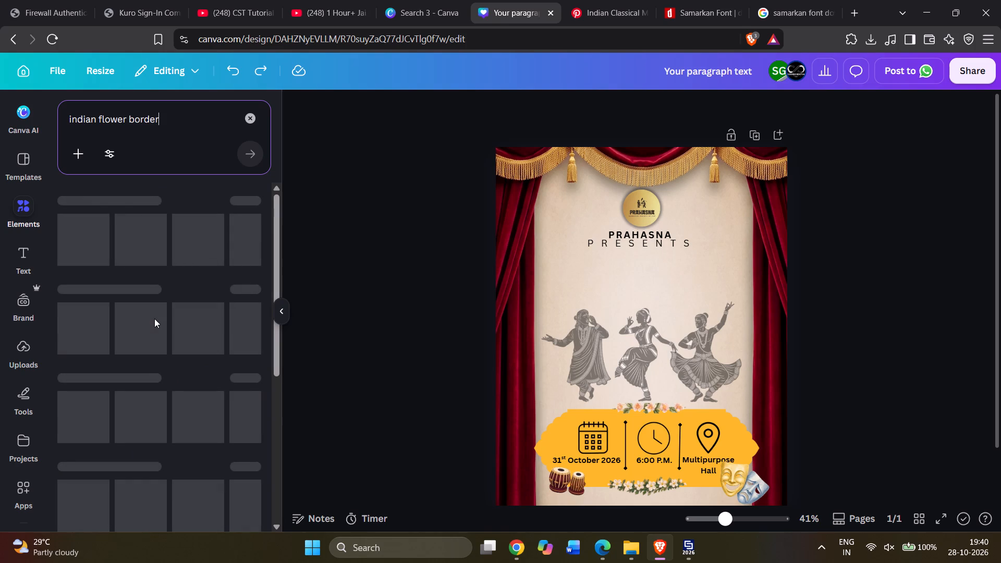
scroll(154, 319, "down", 1)
scroll(228, 247, "up", 1)
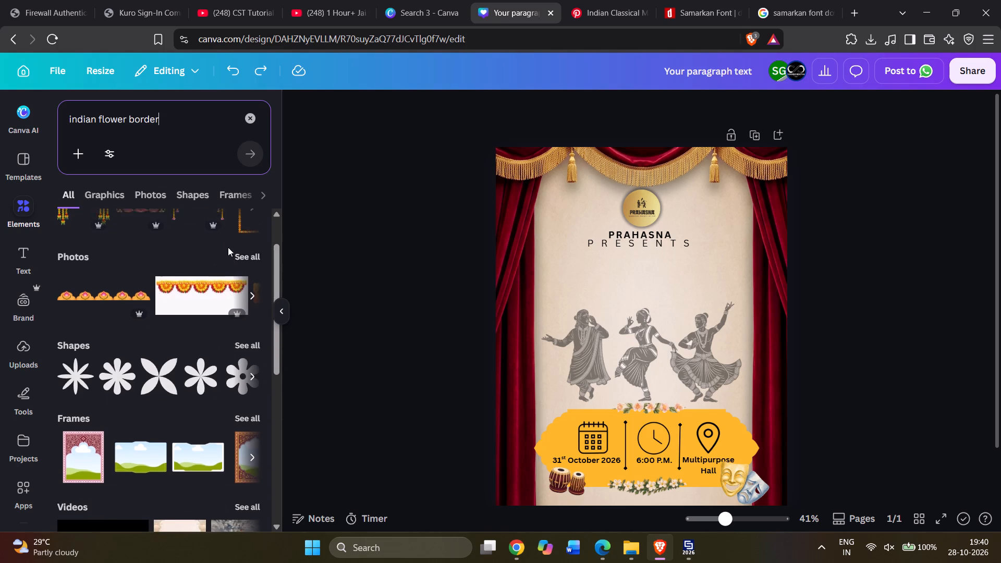
scroll(228, 247, "up", 1)
left_click(245, 225)
scroll(223, 297, "down", 4)
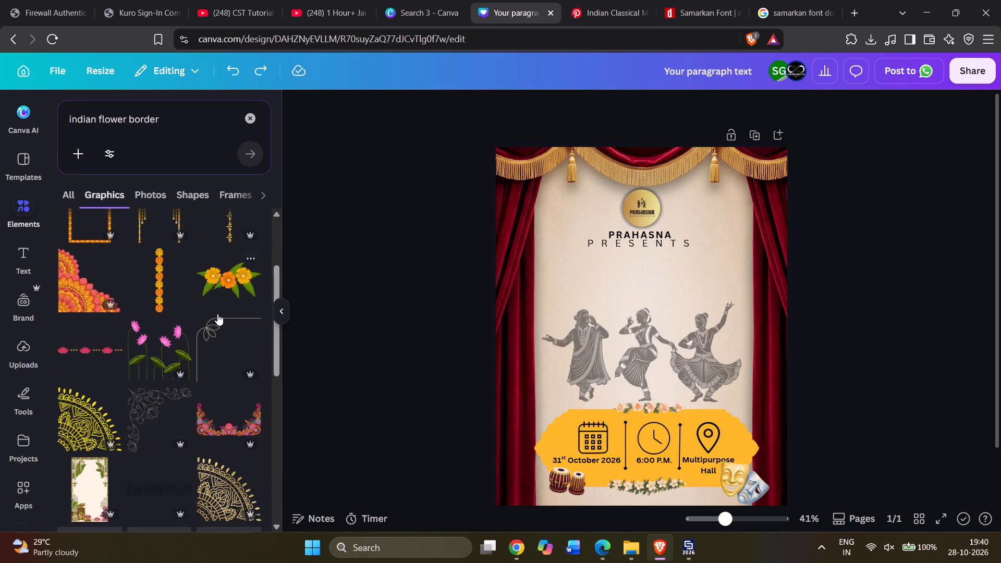
scroll(212, 385, "down", 6)
scroll(222, 396, "up", 3)
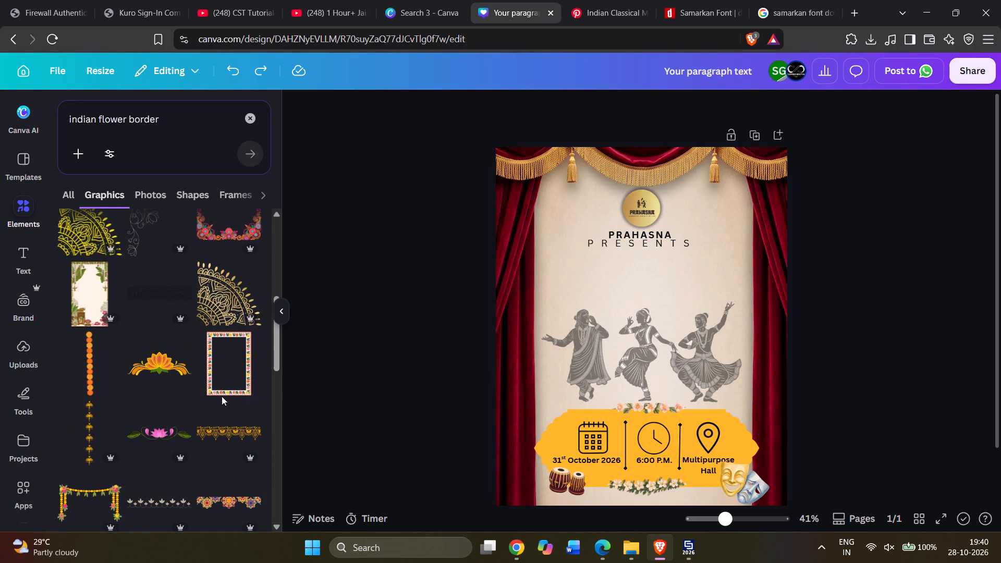
scroll(223, 348, "down", 7)
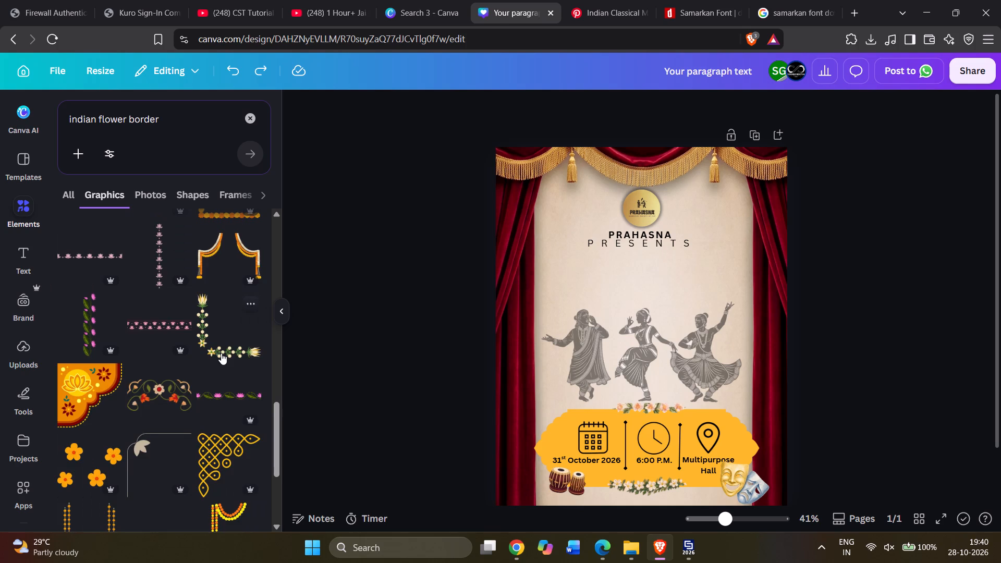
scroll(210, 326, "down", 4)
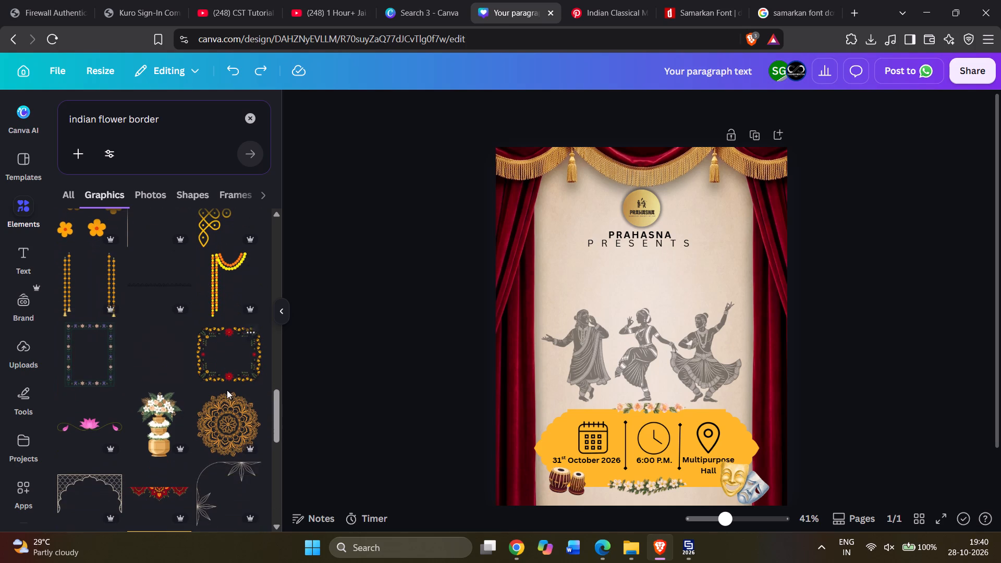
Add the round orange mandala graphic to the poster, enlarge it and centre it over the title and dancers area.
left_click(226, 415)
left_click_drag(699, 273, 773, 194)
left_click_drag(715, 293, 681, 299)
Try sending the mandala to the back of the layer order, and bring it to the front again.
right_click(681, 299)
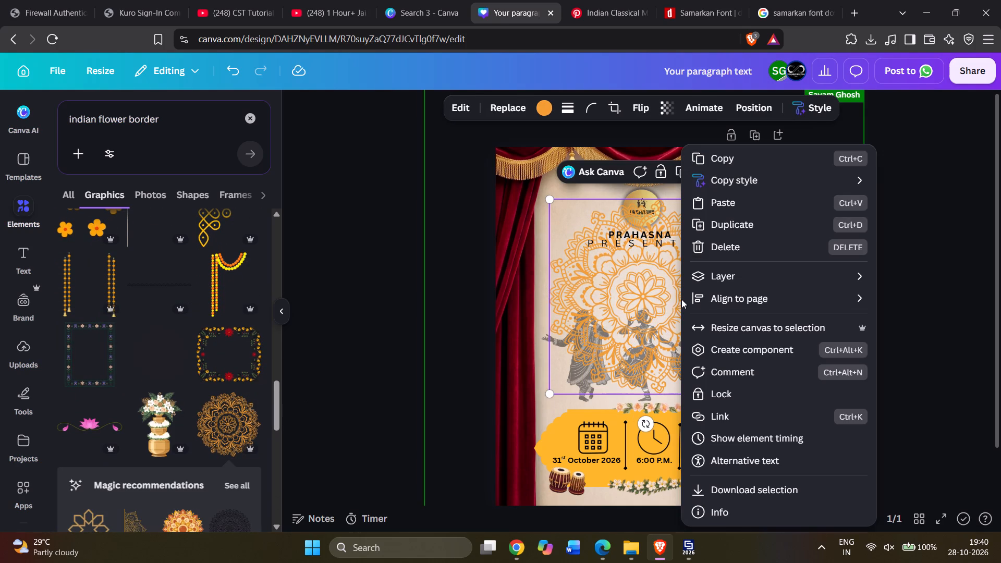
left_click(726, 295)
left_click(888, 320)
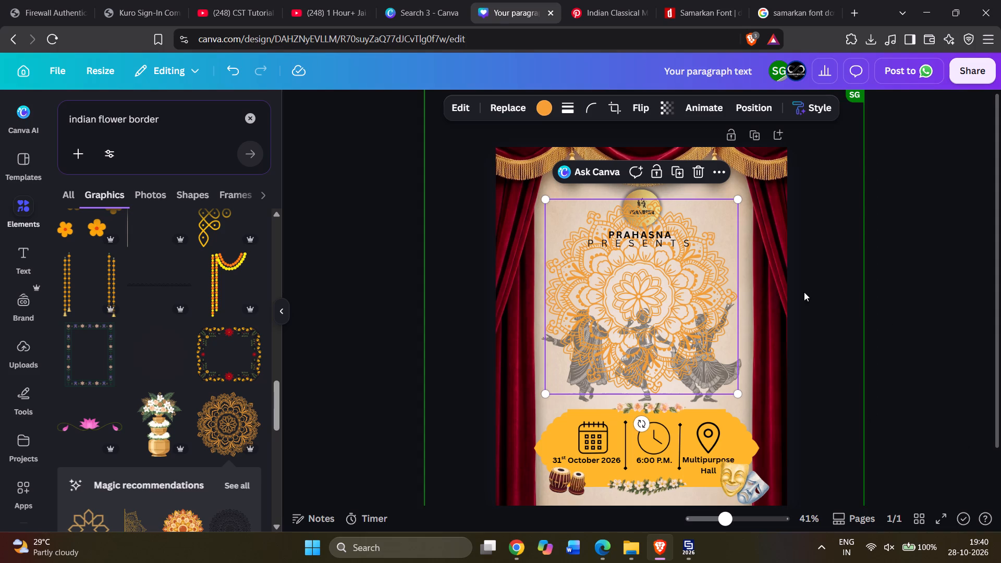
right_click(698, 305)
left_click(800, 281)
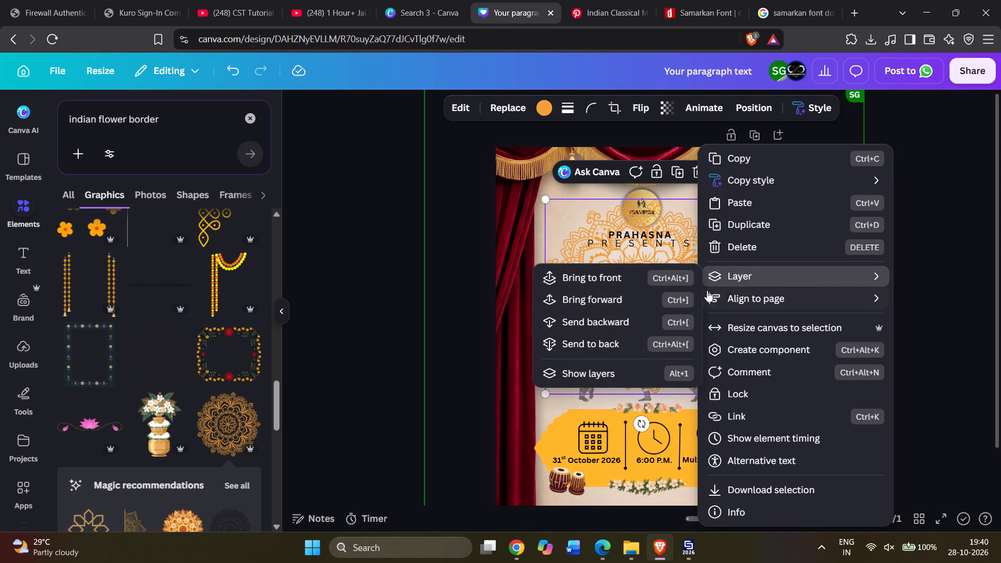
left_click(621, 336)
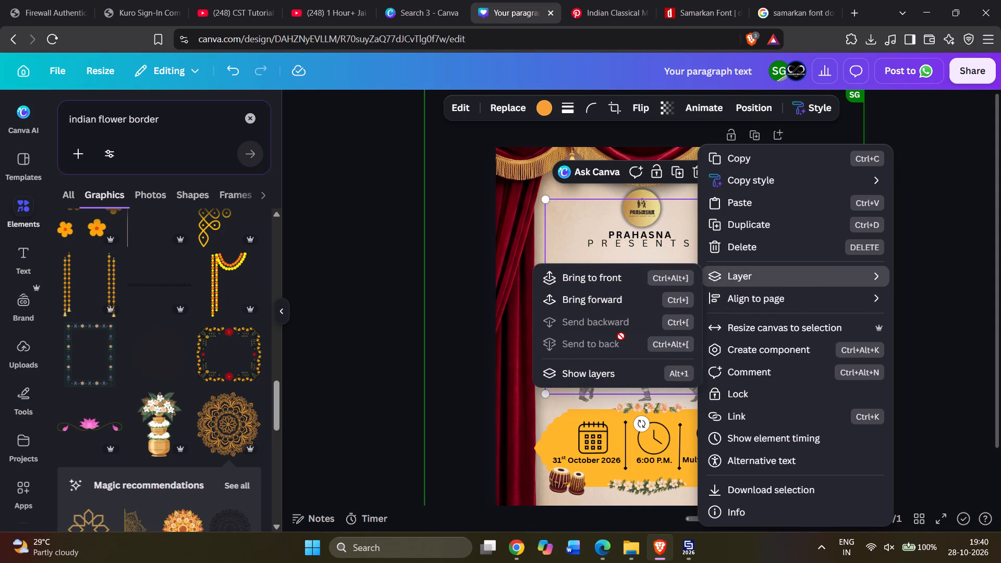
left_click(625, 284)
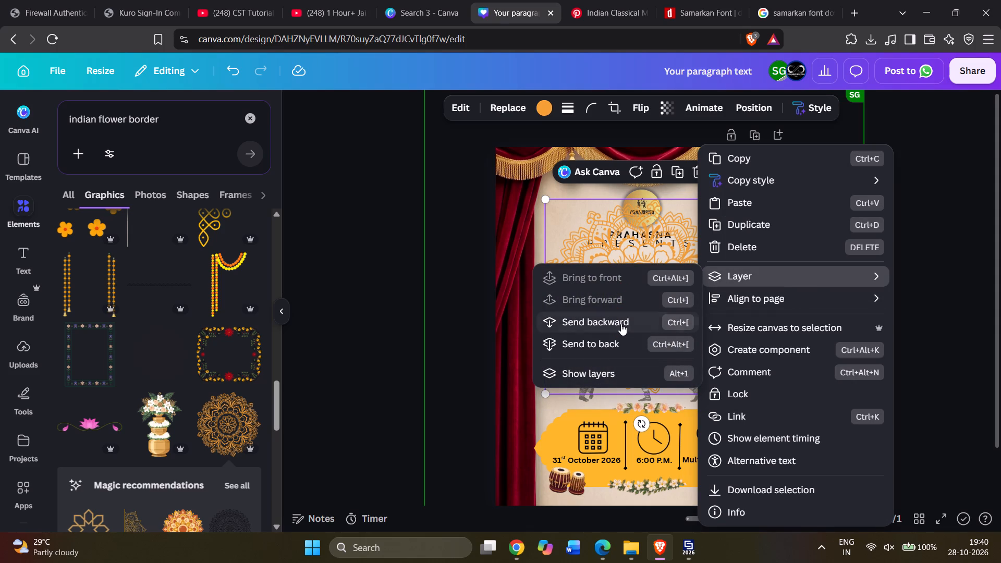
Send the mandala backward several layers so it sits behind the logo, the title text and the event details.
left_click(620, 325)
left_click(620, 325)
left_click(620, 325)
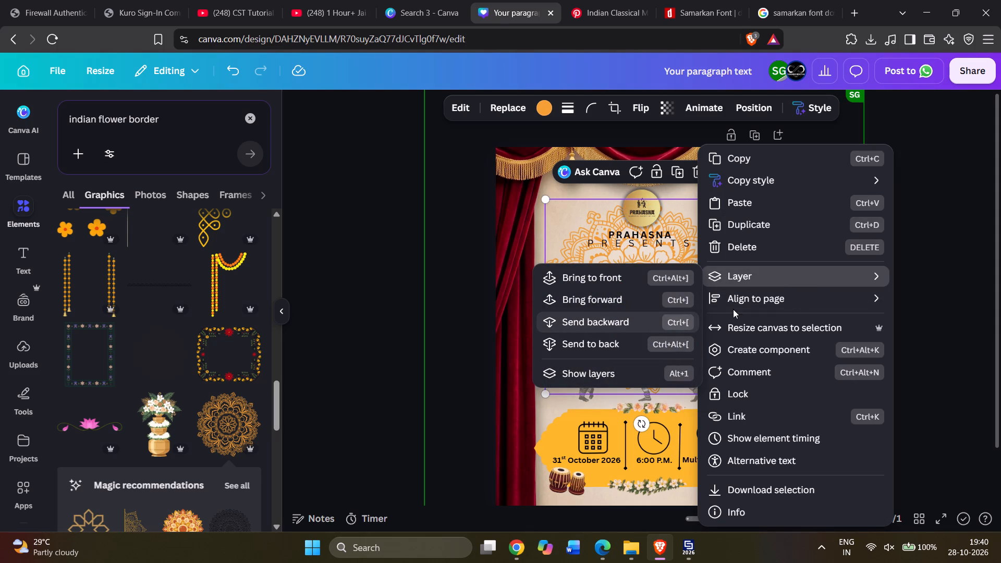
left_click(939, 274)
right_click(638, 289)
left_click(732, 286)
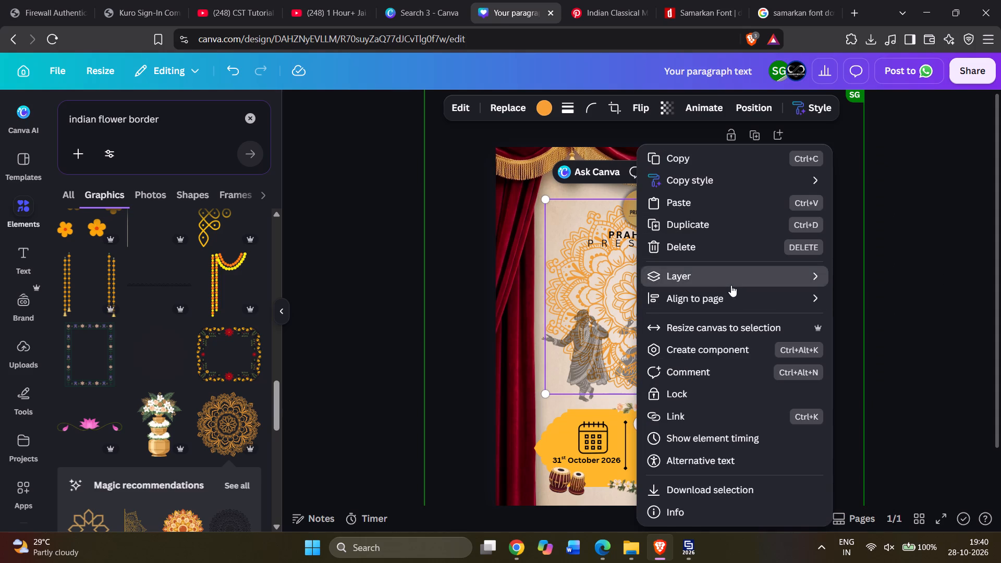
left_click(691, 281)
left_click(586, 297)
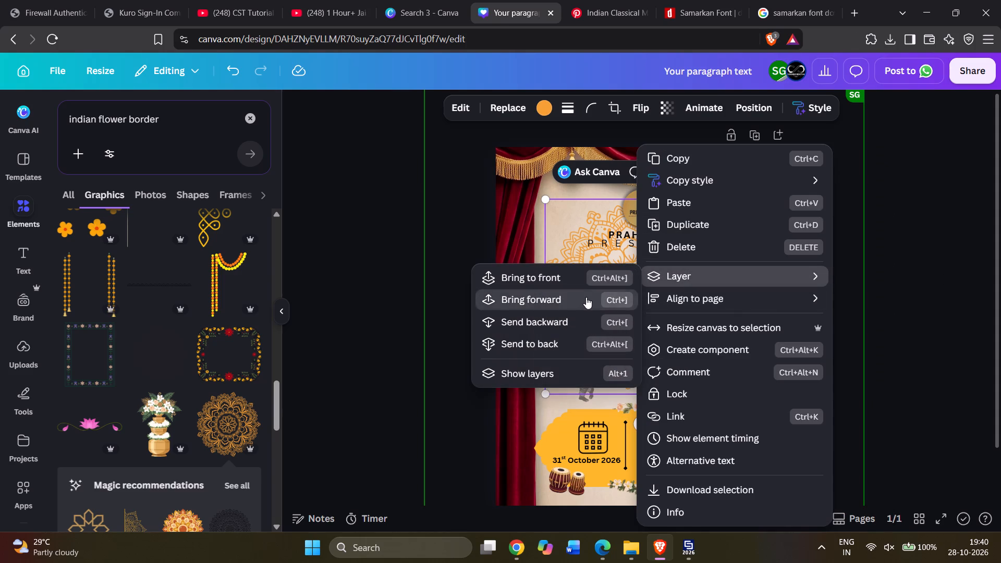
double_click(579, 315)
left_click(926, 273)
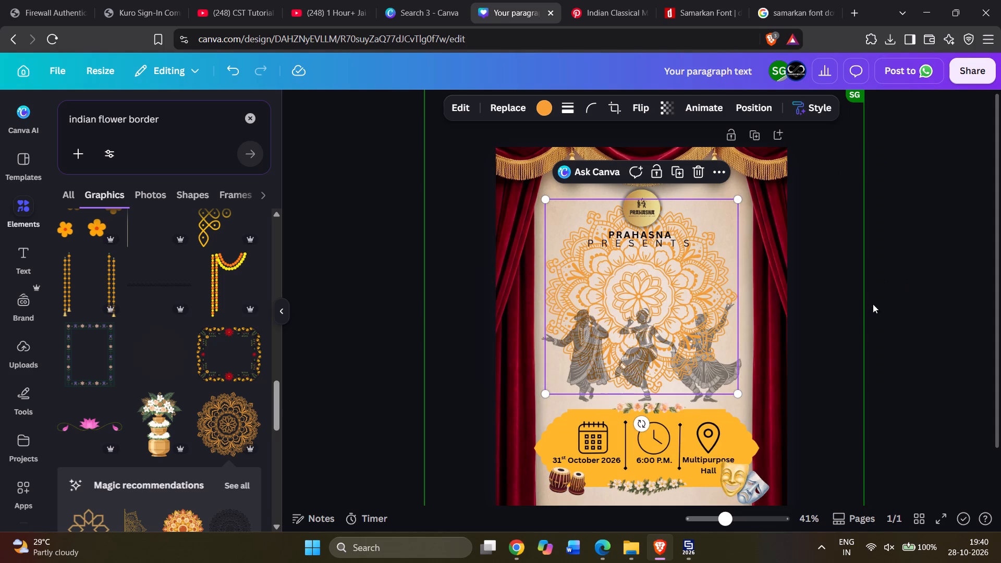
Reorder the layer list so the mandala sits directly above the red curtain image and below all three dancers.
key("alt+1")
scroll(165, 395, "down", 2)
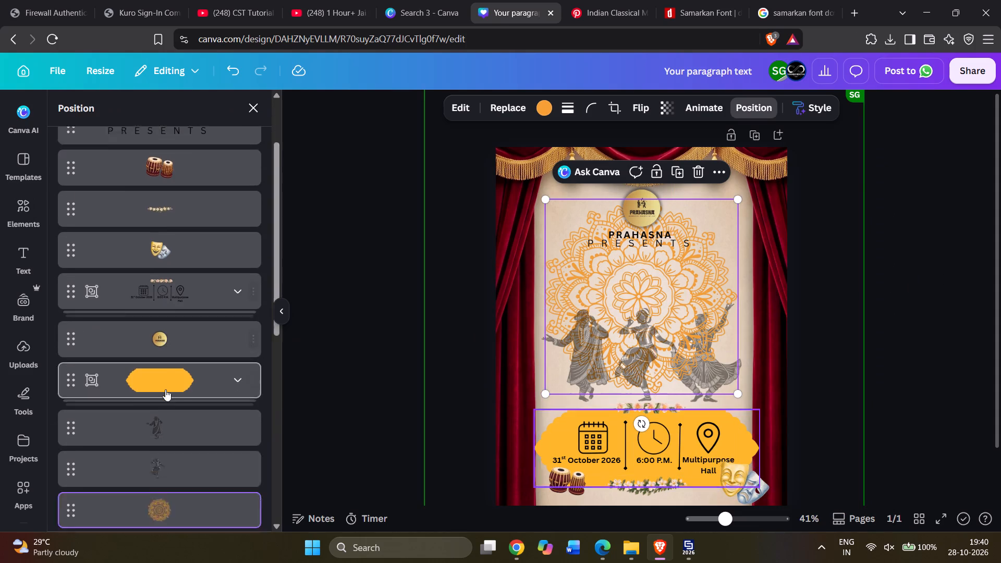
scroll(165, 387, "up", 1)
scroll(165, 385, "down", 3)
left_click_drag(165, 354, 164, 485)
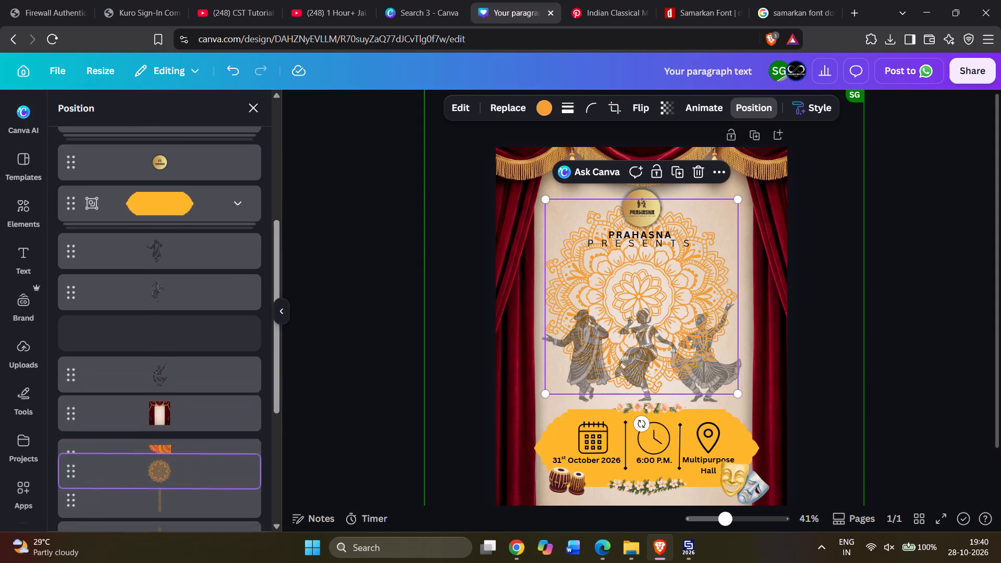
left_click_drag(164, 485, 192, 216)
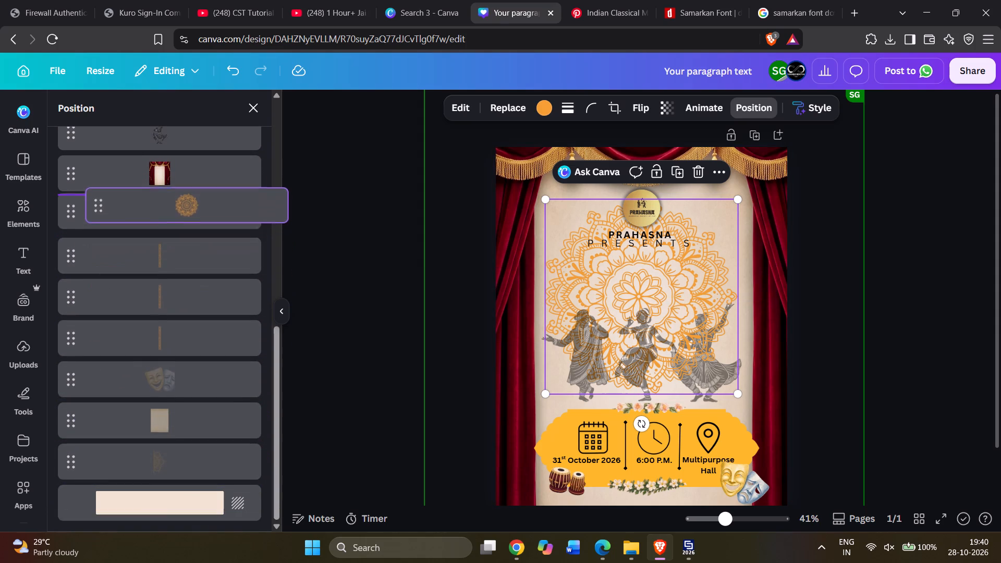
left_click_drag(192, 216, 192, 213)
left_click_drag(184, 212, 183, 151)
left_click(316, 297)
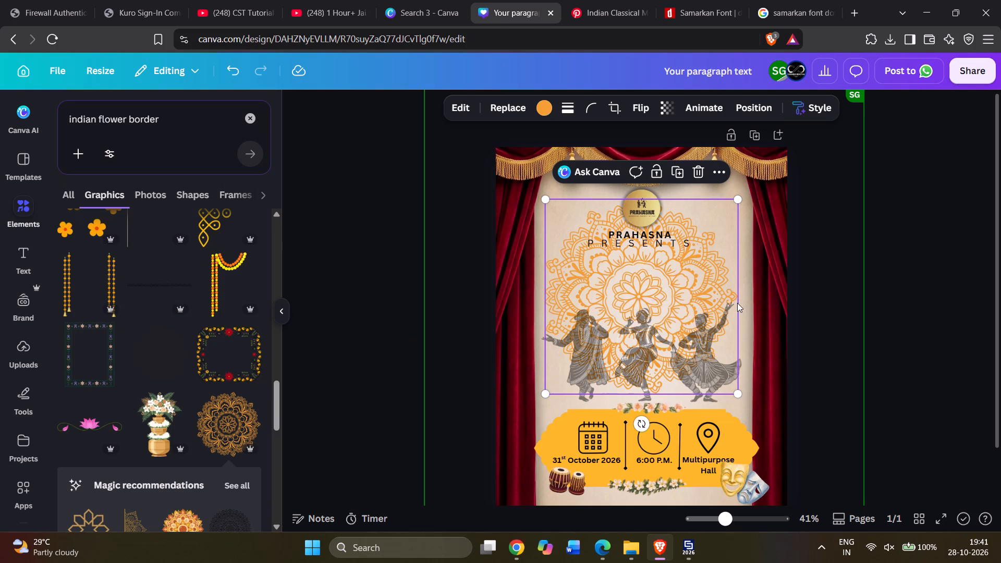
Set the mandala's transparency to 33.
scroll(702, 291, "up", 3, "ctrl")
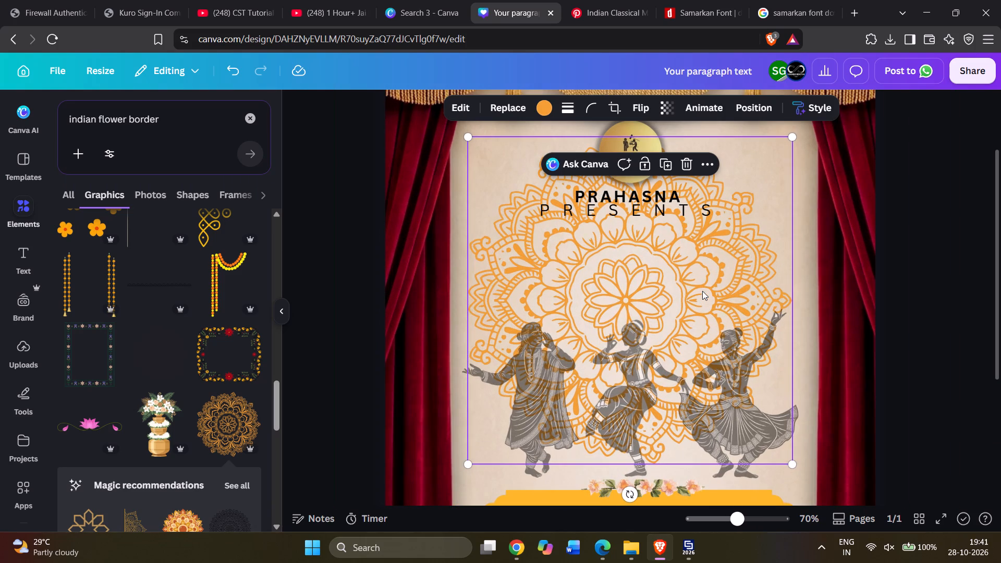
left_click(966, 321)
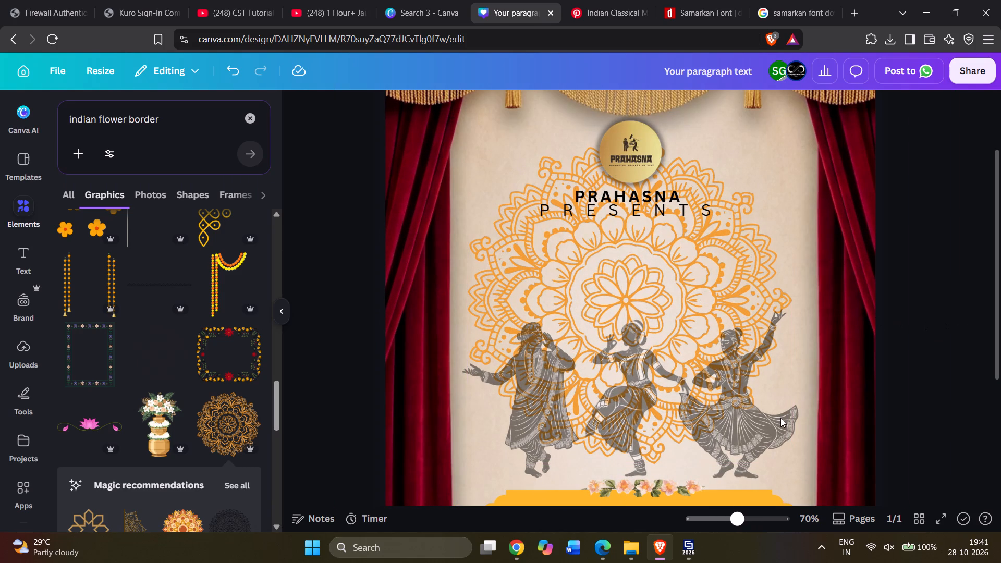
left_click(658, 263)
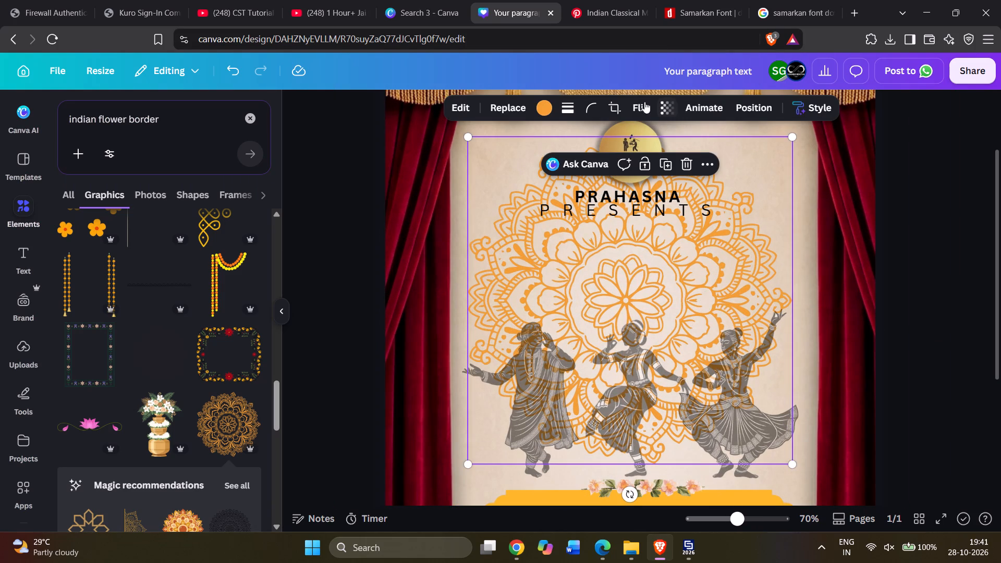
left_click(643, 102)
left_click(672, 107)
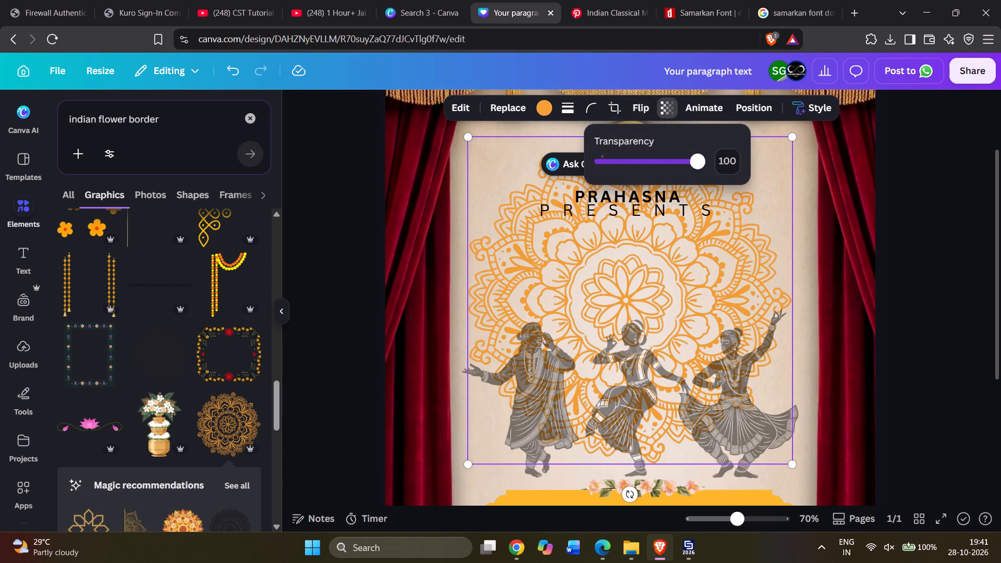
left_click_drag(691, 159, 645, 162)
left_click_drag(651, 163, 630, 167)
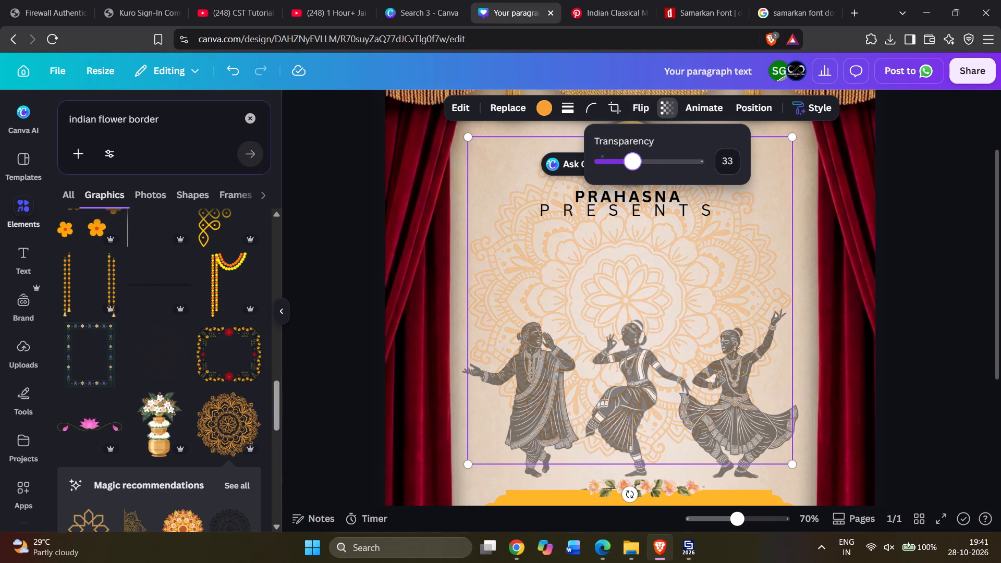
left_click(729, 279)
scroll(877, 270, "down", 2, "ctrl")
left_click(932, 262)
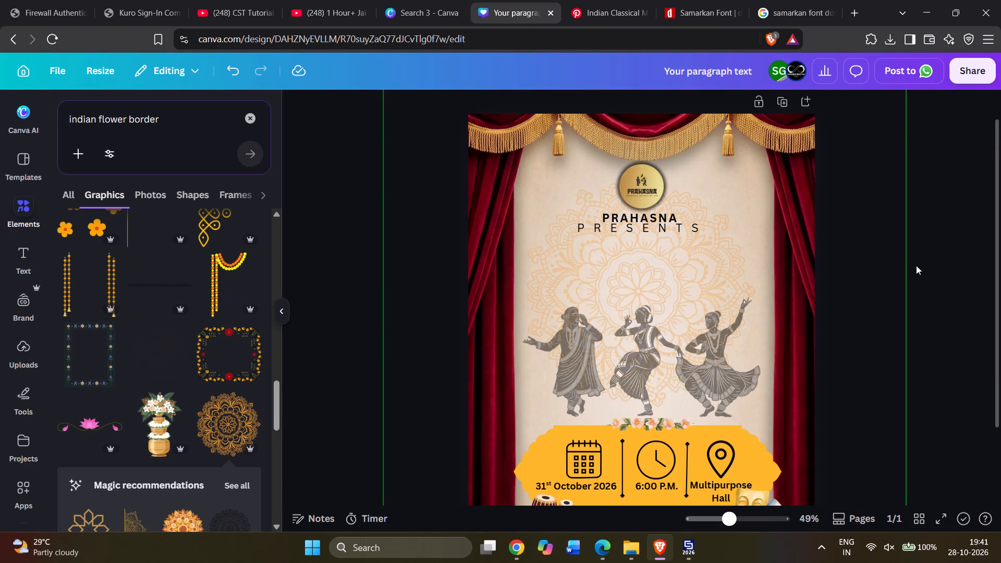
Set the mandala's transparency to 28.
scroll(902, 279, "down", 2, "ctrl")
scroll(770, 266, "up", 2, "ctrl")
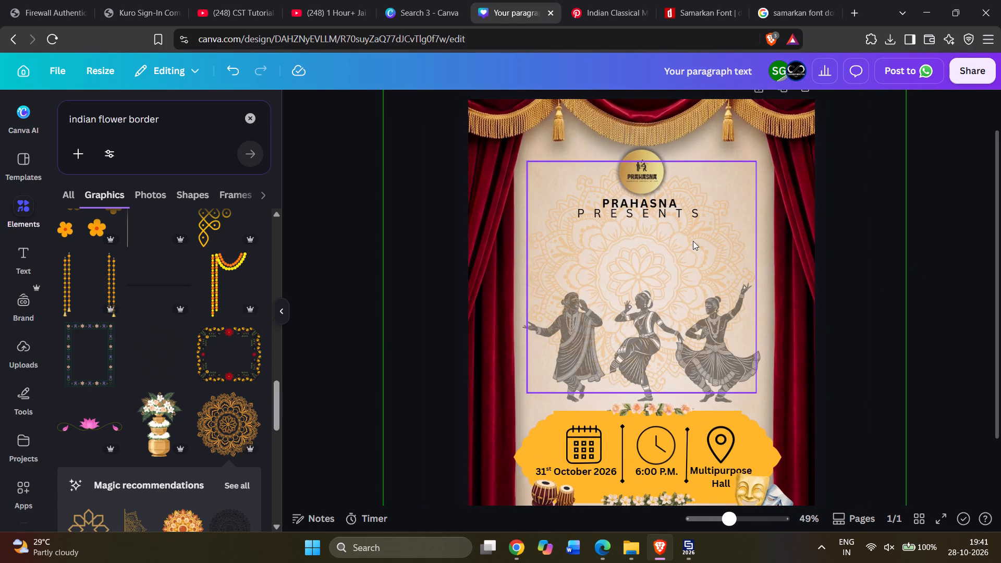
left_click(693, 241)
left_click(672, 104)
left_click_drag(631, 162, 624, 164)
left_click_drag(622, 164, 627, 164)
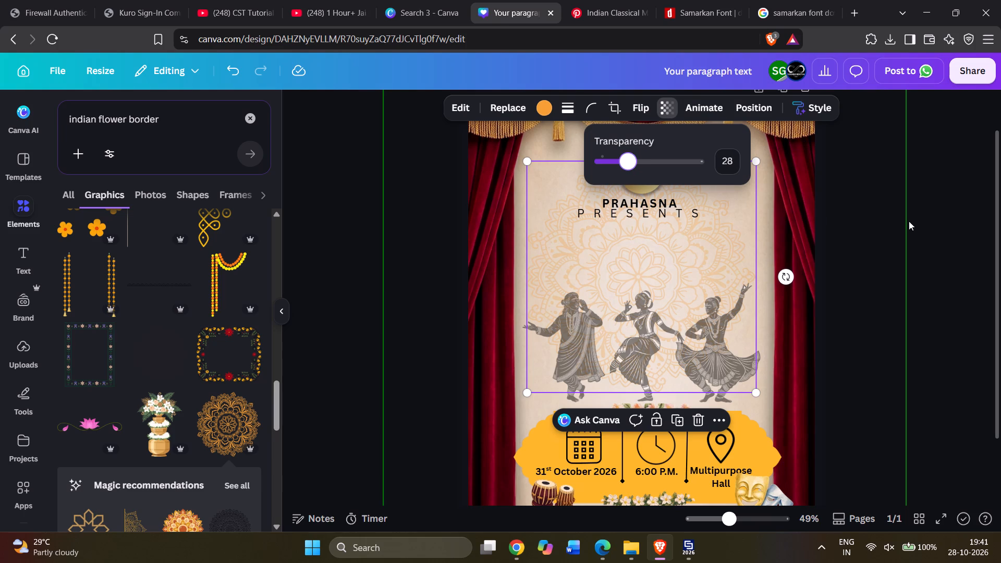
left_click(924, 217)
left_click(931, 223)
Select all three dancer images together and set their transparency to 58.
left_click(712, 356)
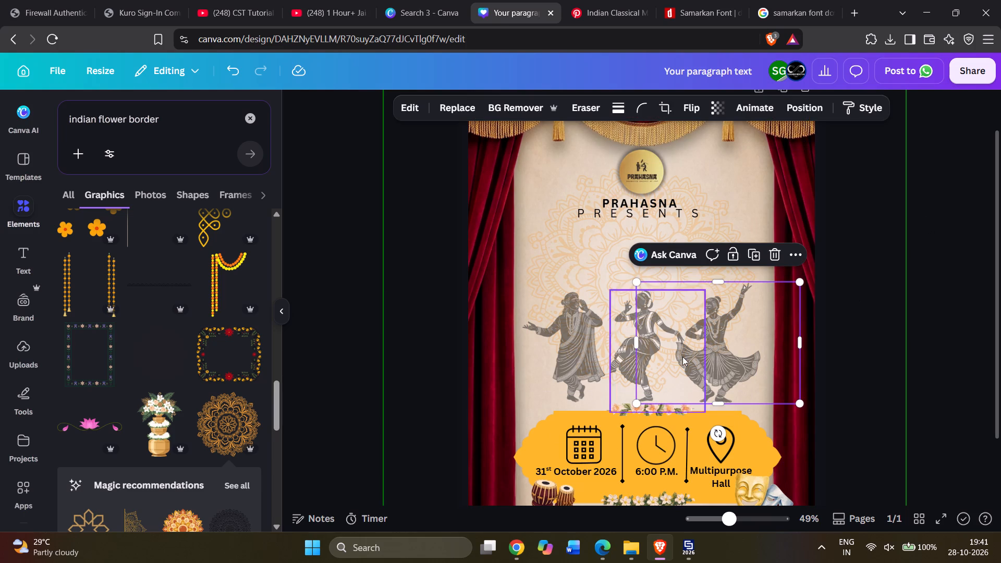
left_click(632, 355, "shift")
left_click(658, 354)
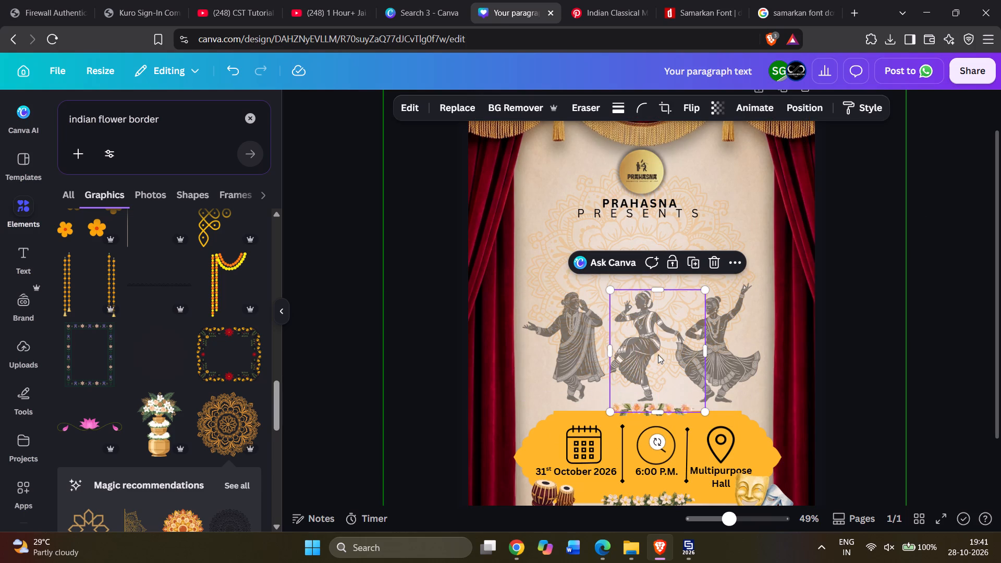
left_click(723, 353, "shift")
left_click(574, 354, "shift")
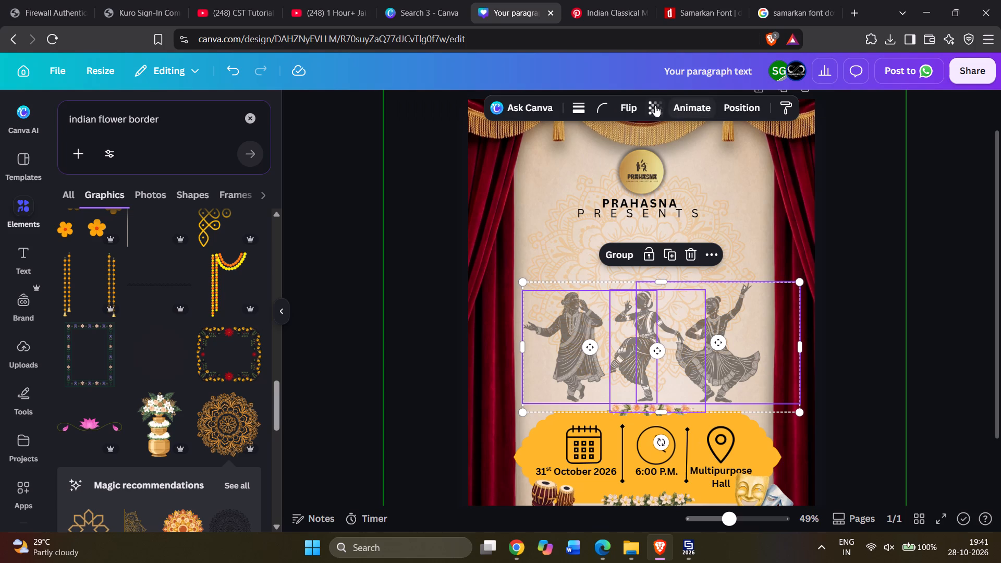
left_click(634, 109)
left_click(647, 104)
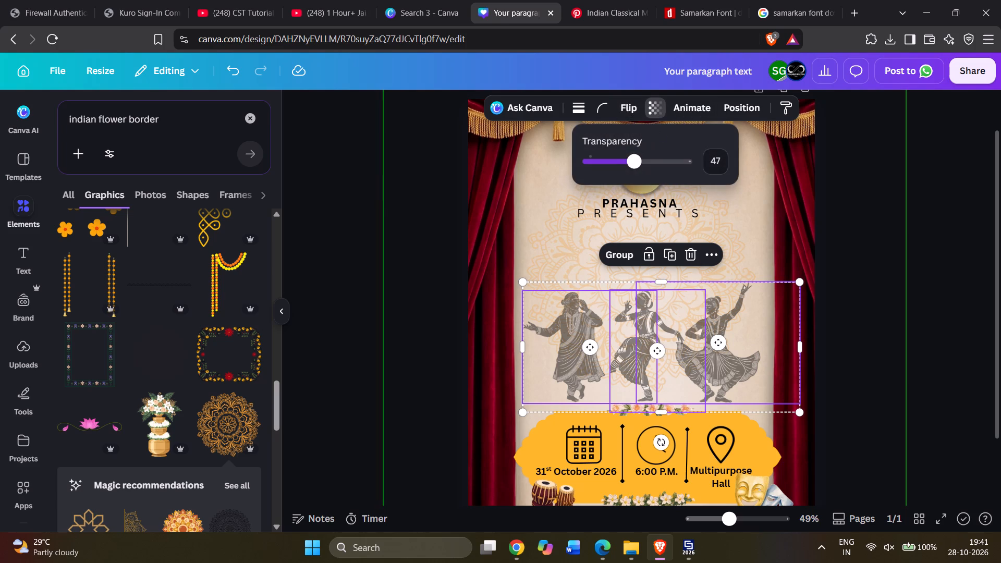
left_click_drag(636, 162, 645, 161)
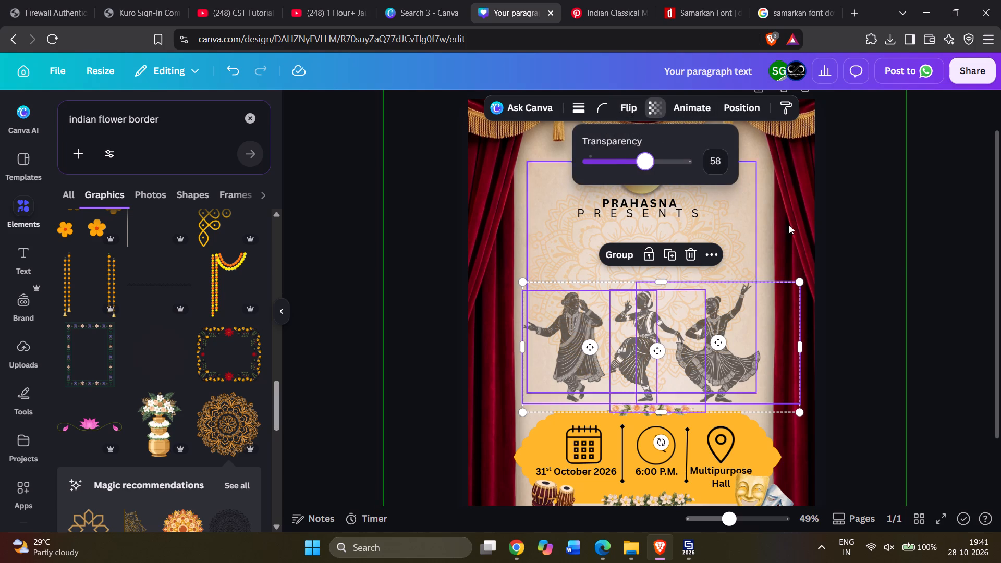
left_click(923, 252)
left_click(921, 253)
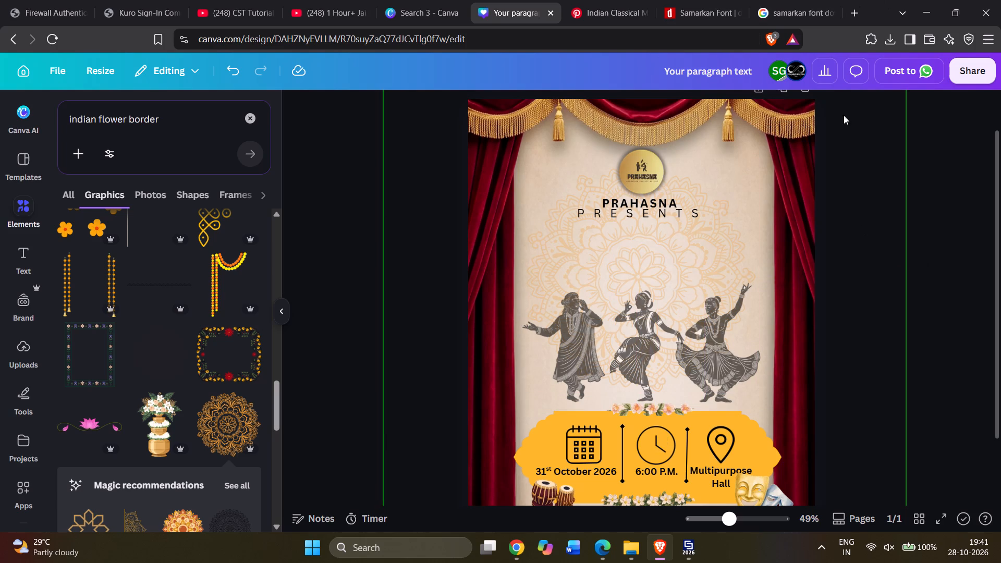
scroll(744, 343, "up", 8, "ctrl")
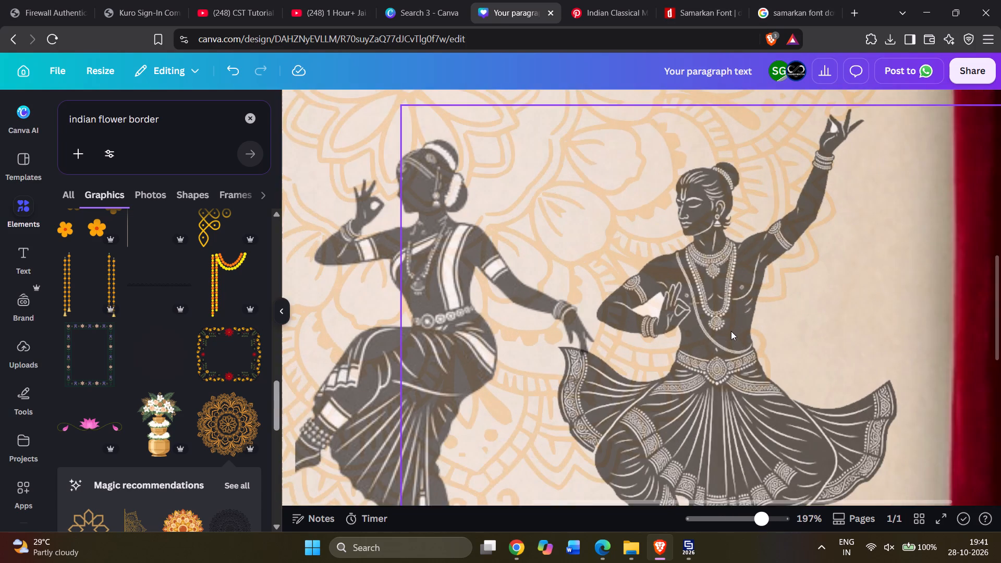
scroll(731, 331, "down", 4, "ctrl")
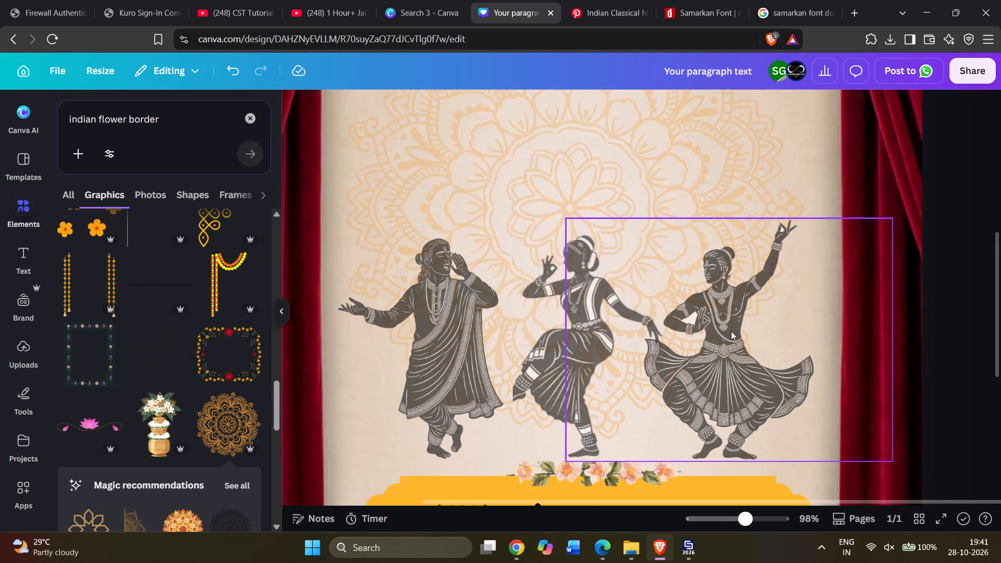
left_click(711, 320)
left_click(525, 112)
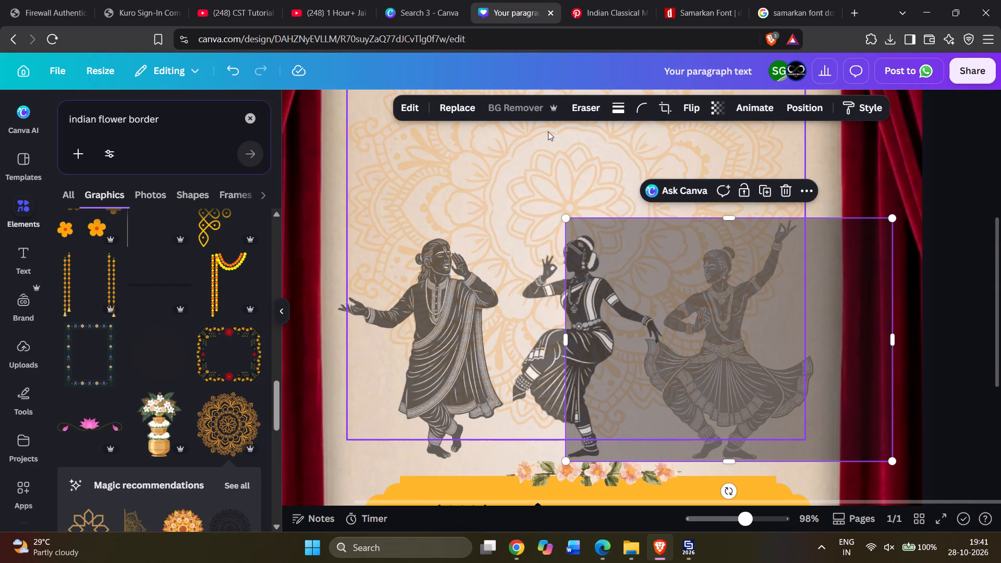
left_click(976, 299)
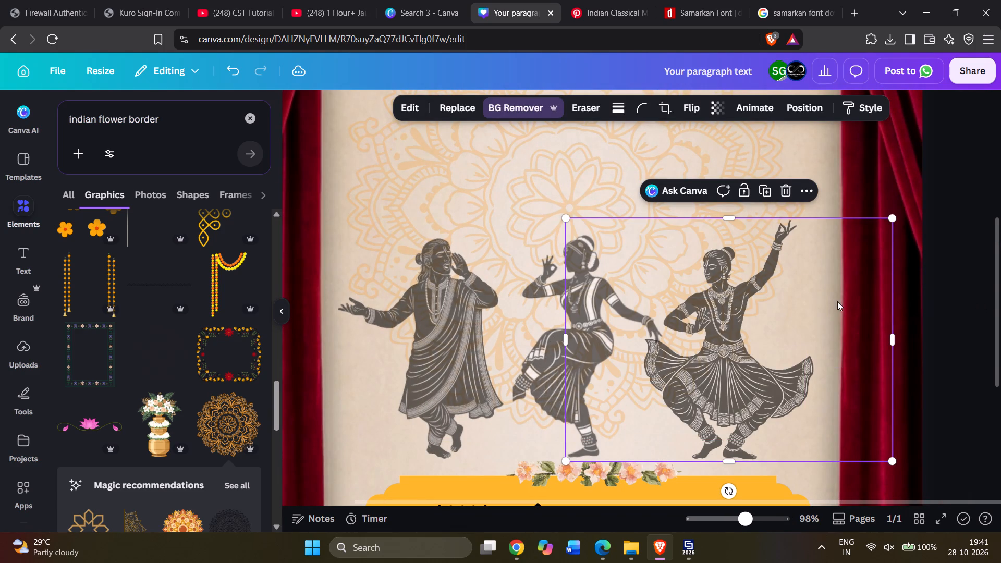
left_click(945, 277)
left_click(949, 276)
left_click(578, 346)
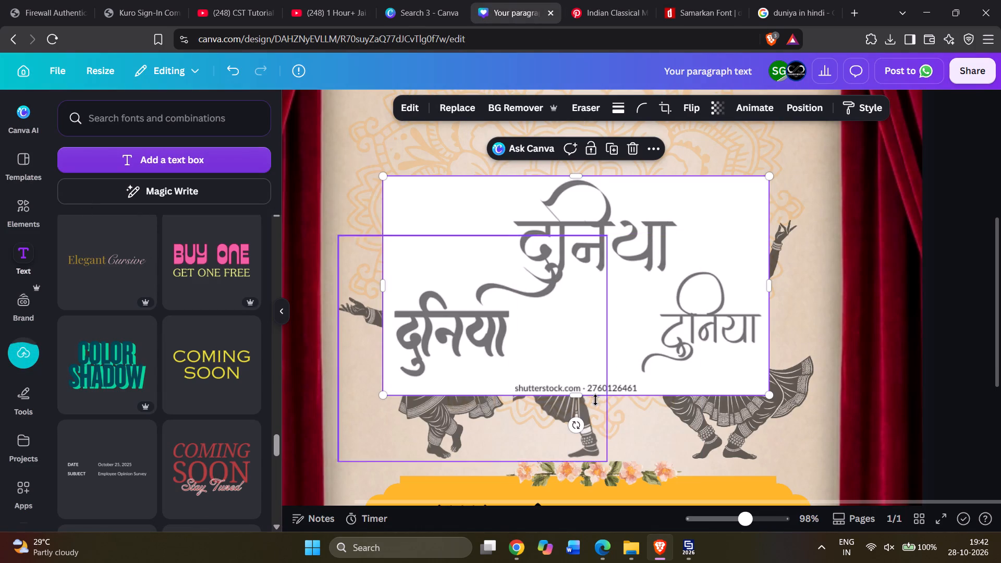
Crop the pasted image on its lower and both side edges to the large upper दुनिया lettering, about 204 high.
left_click_drag(585, 398, 587, 309)
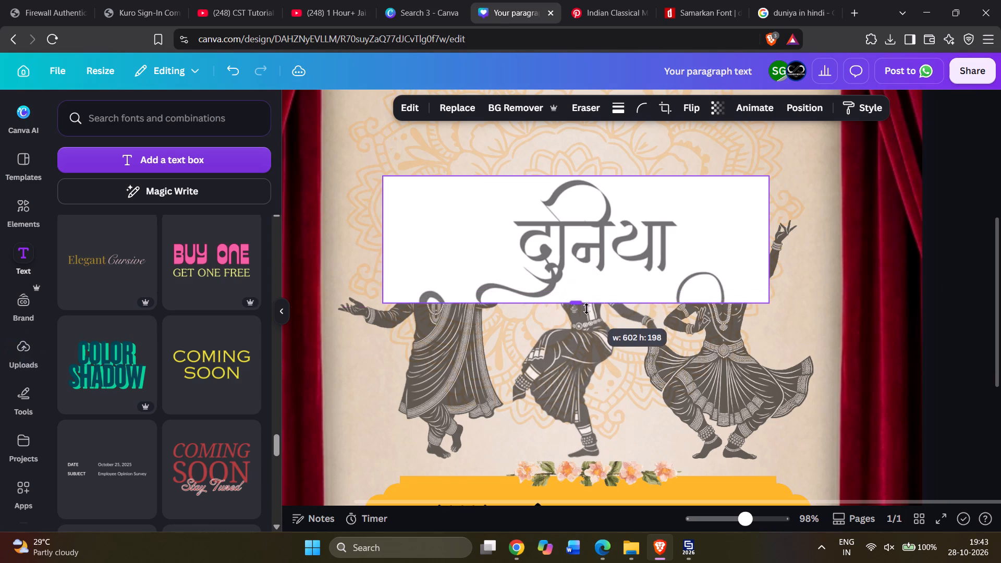
left_click_drag(587, 309, 587, 309)
left_click_drag(381, 241, 448, 243)
left_click_drag(768, 231, 724, 239)
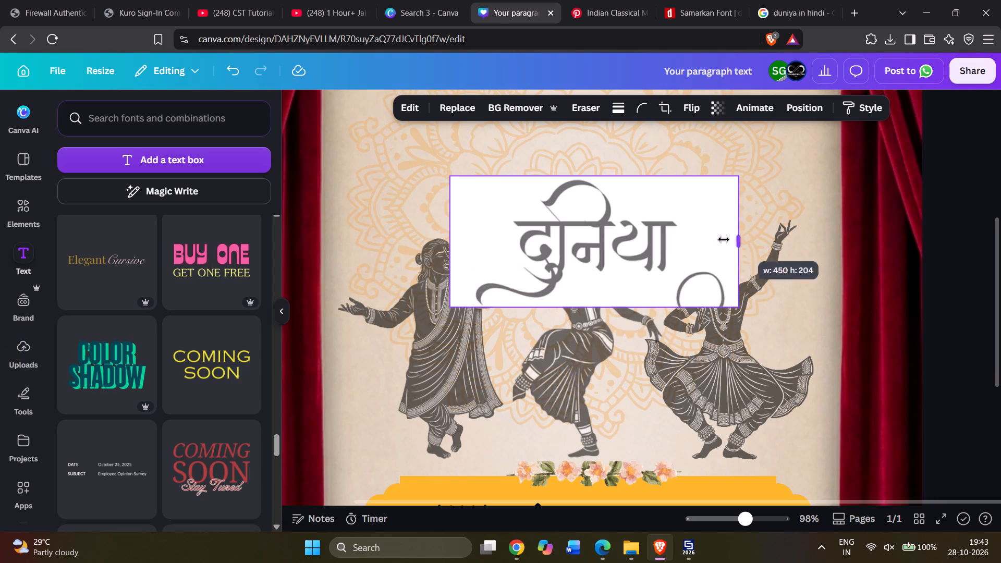
left_click_drag(724, 239, 679, 241)
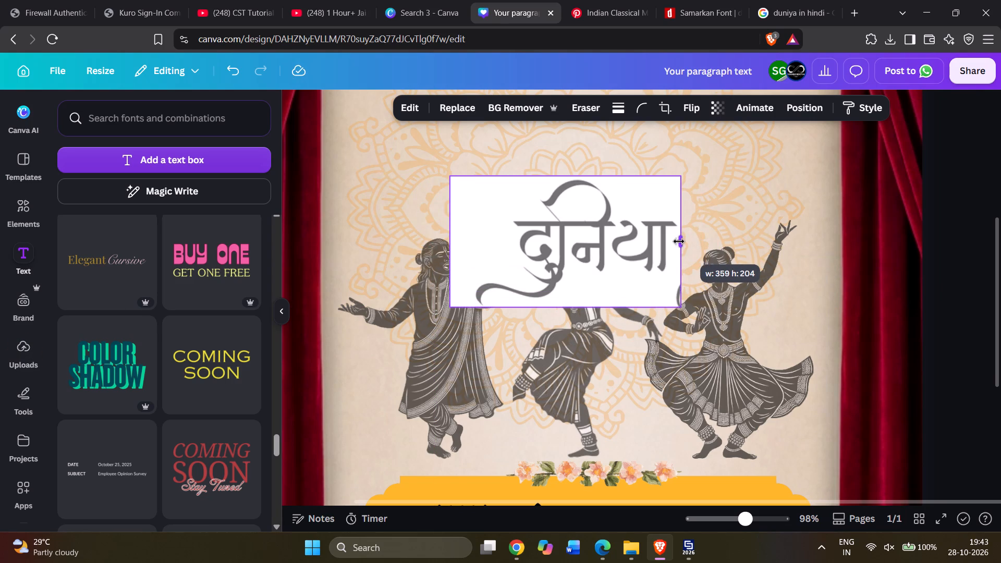
left_click_drag(679, 241, 675, 242)
left_click_drag(448, 244, 461, 244)
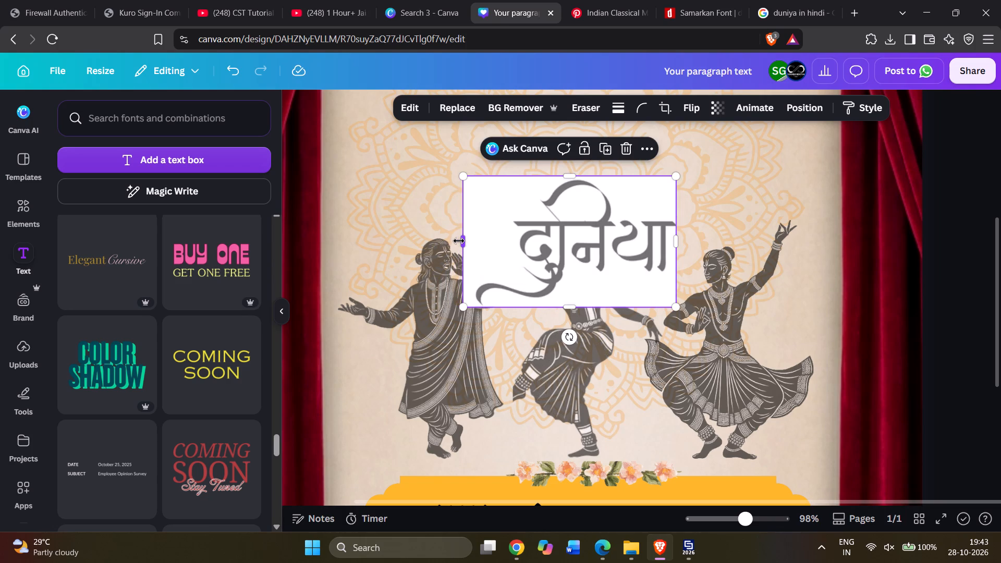
Remove the white background from the cropped दुनिया image with BG Remover.
left_click(523, 113)
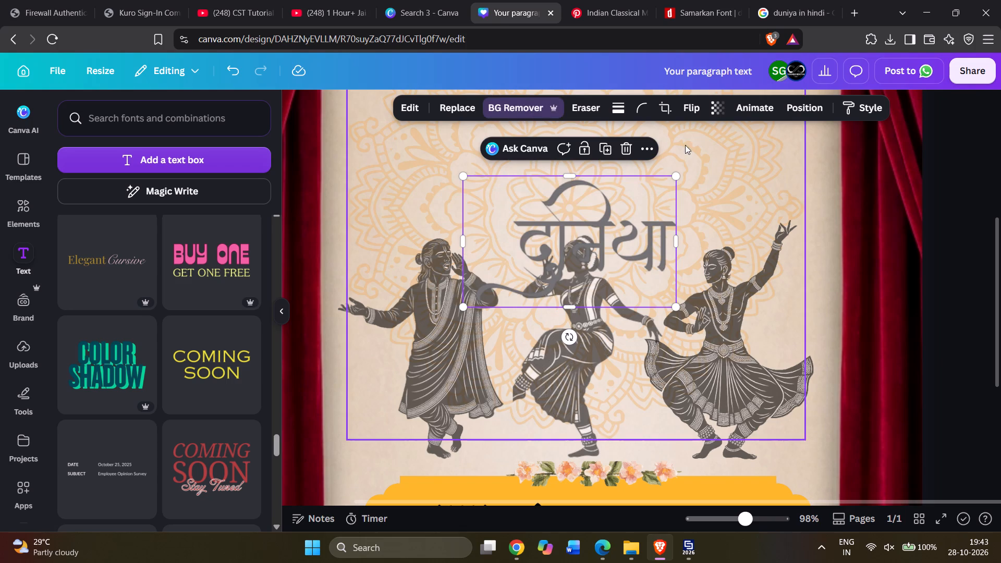
Enlarge the दुनिया lettering proportionally from its upper corner so it spans from the first dancer to the third dancer's raised hand.
left_click_drag(671, 177, 811, 101)
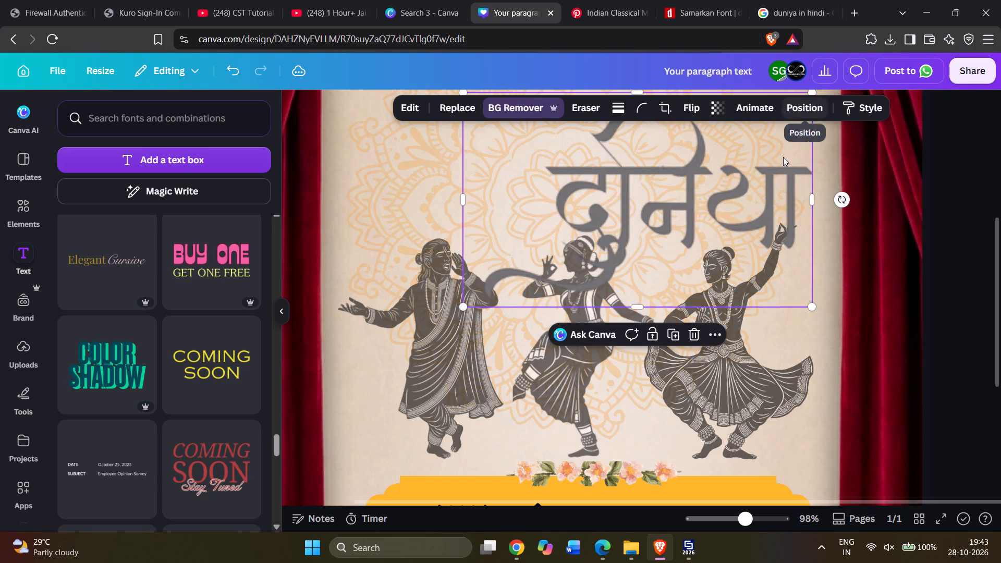
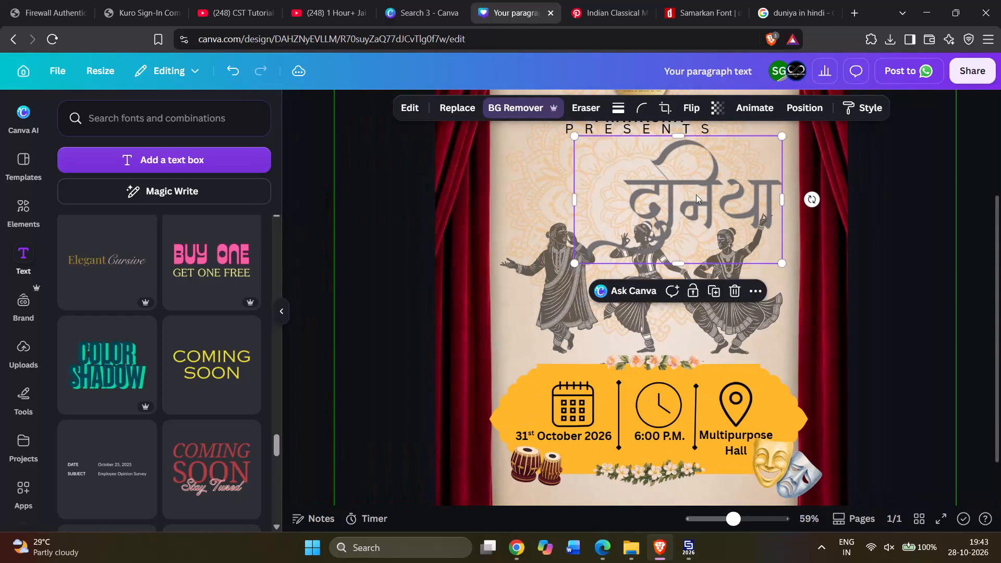
Shrink the दुनिया lettering proportionally and position it between the PRESENTS line and the heads of the first two dancers.
left_click_drag(710, 200, 657, 184)
scroll(657, 185, "down", 1, "ctrl")
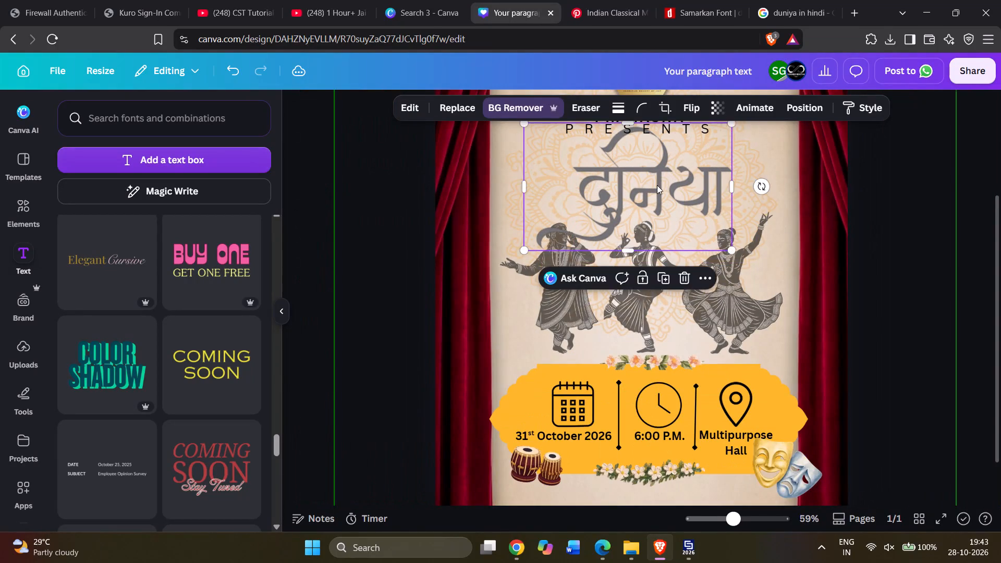
scroll(657, 185, "down", 1, "ctrl")
scroll(657, 185, "up", 2)
scroll(667, 234, "up", 2, "ctrl")
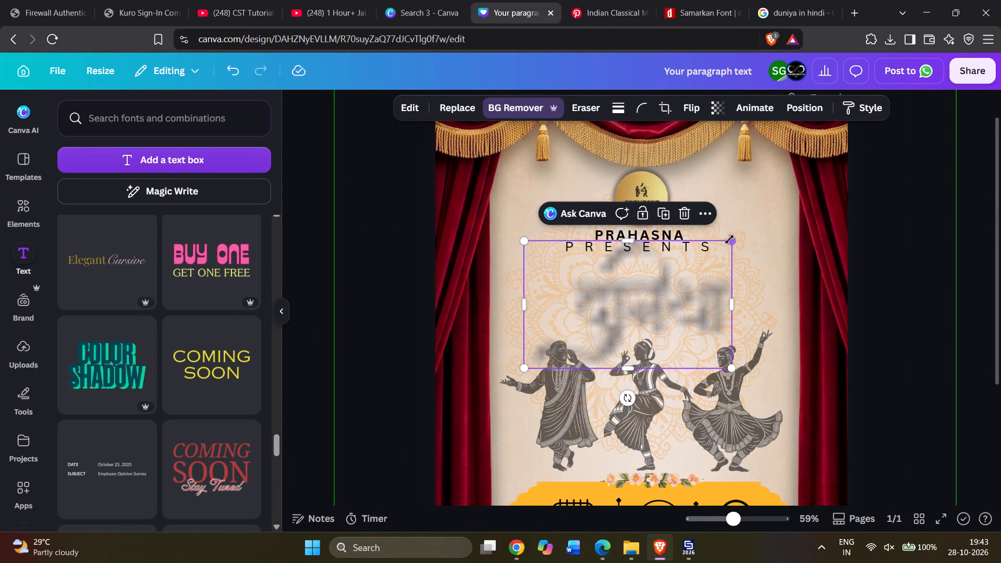
left_click_drag(731, 243, 701, 280)
left_click_drag(660, 309, 672, 293)
left_click_drag(706, 247, 690, 263)
left_click_drag(667, 297, 669, 291)
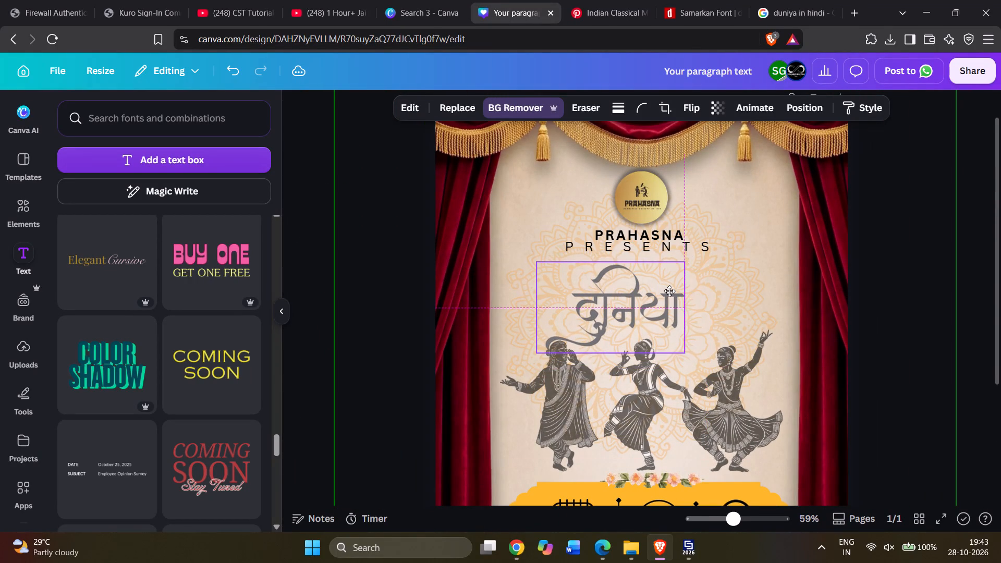
left_click_drag(669, 291, 674, 291)
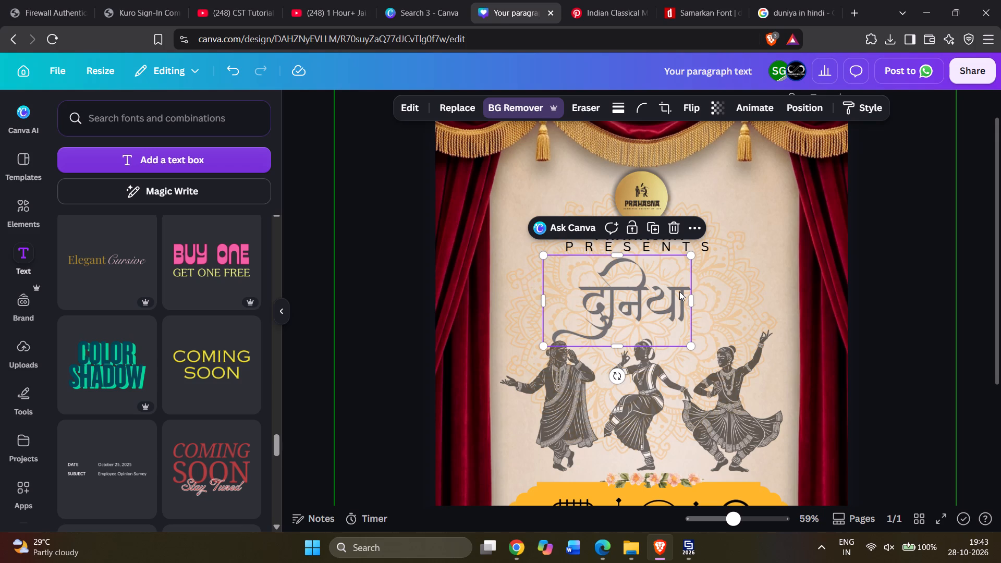
Apply the Zeal filter to the दुनिया lettering to turn it teal.
left_click(413, 111)
scroll(232, 256, "down", 4)
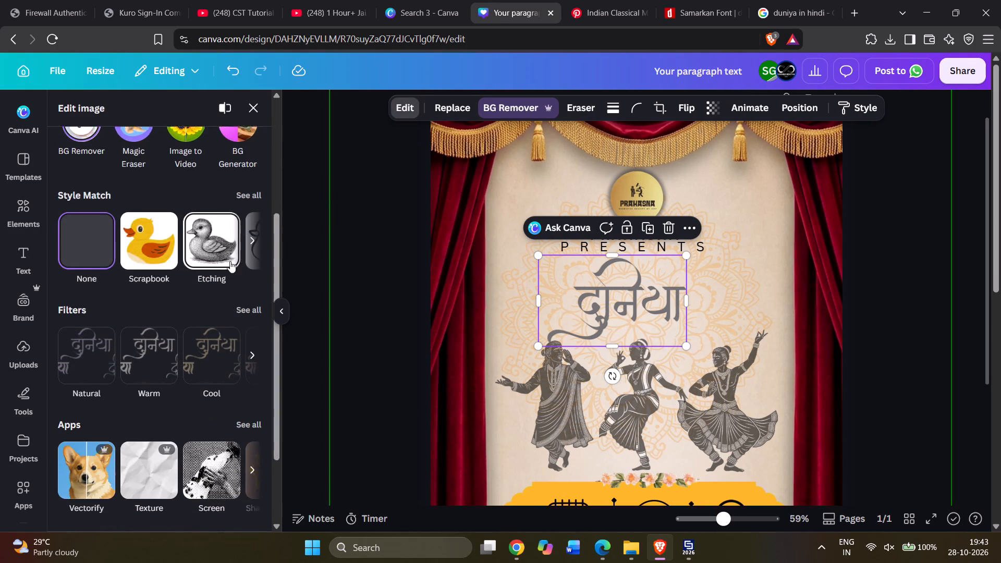
scroll(230, 261, "down", 1)
left_click(222, 261)
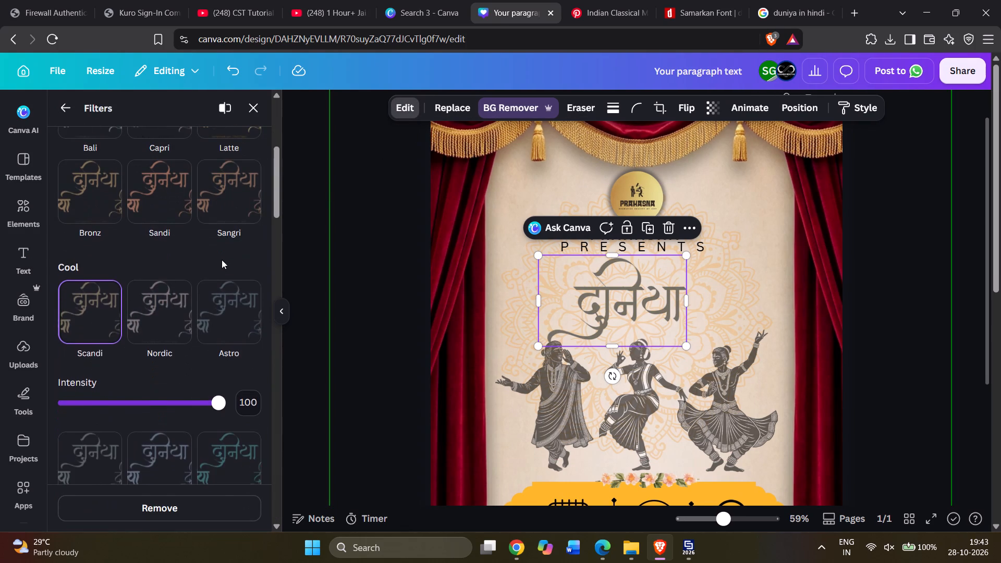
scroll(204, 381, "down", 7)
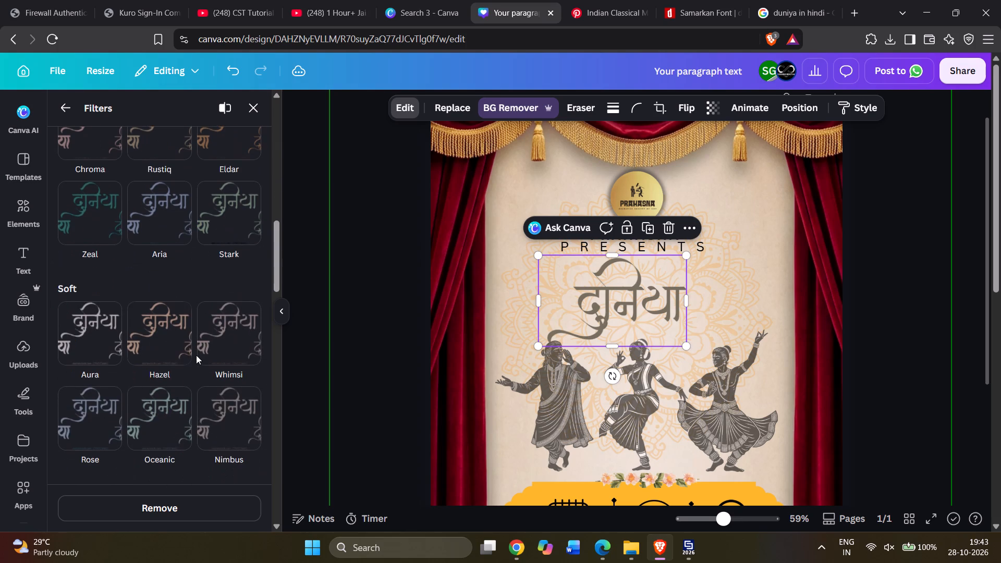
left_click(91, 212)
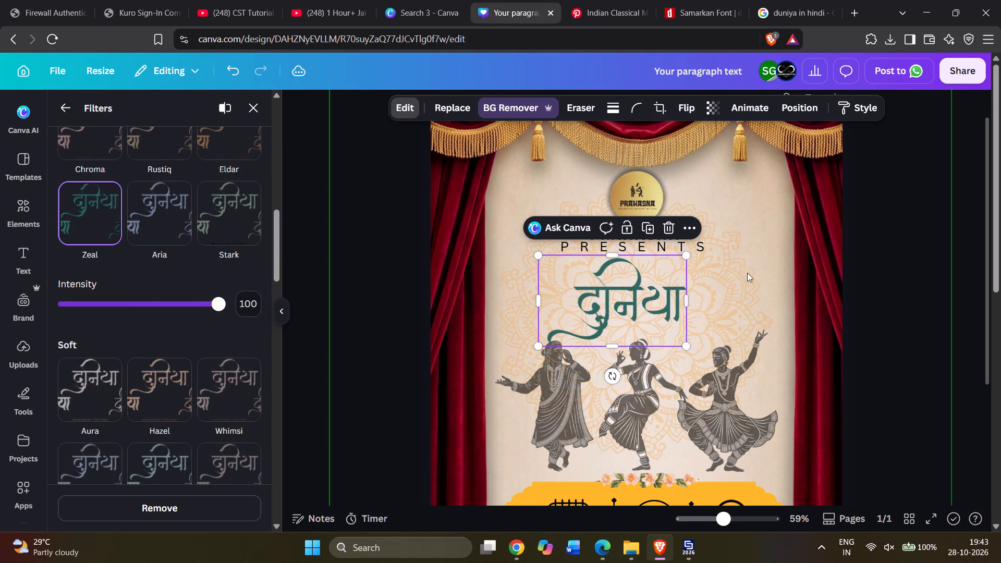
Enlarge the teal दुनिया lettering slightly and shift it so the word is roughly centred under PRESENTS.
left_click_drag(631, 289, 640, 286)
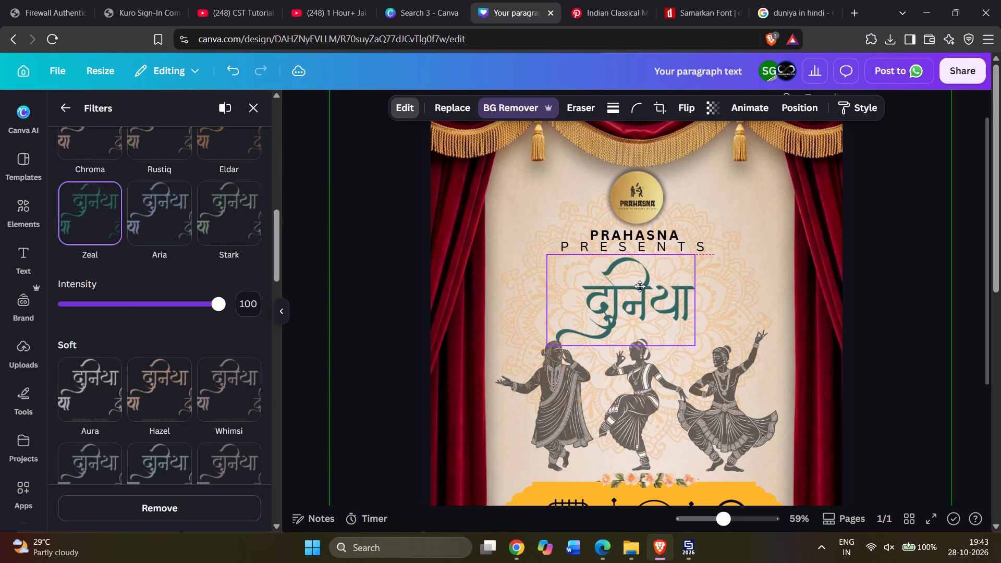
left_click_drag(640, 286, 640, 285)
left_click_drag(548, 341, 514, 352)
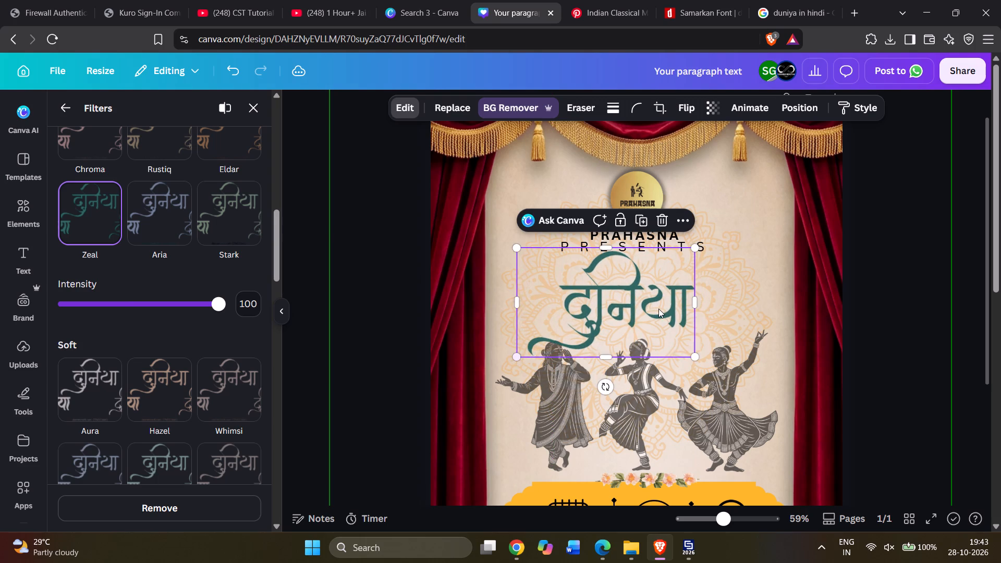
left_click_drag(658, 309, 667, 309)
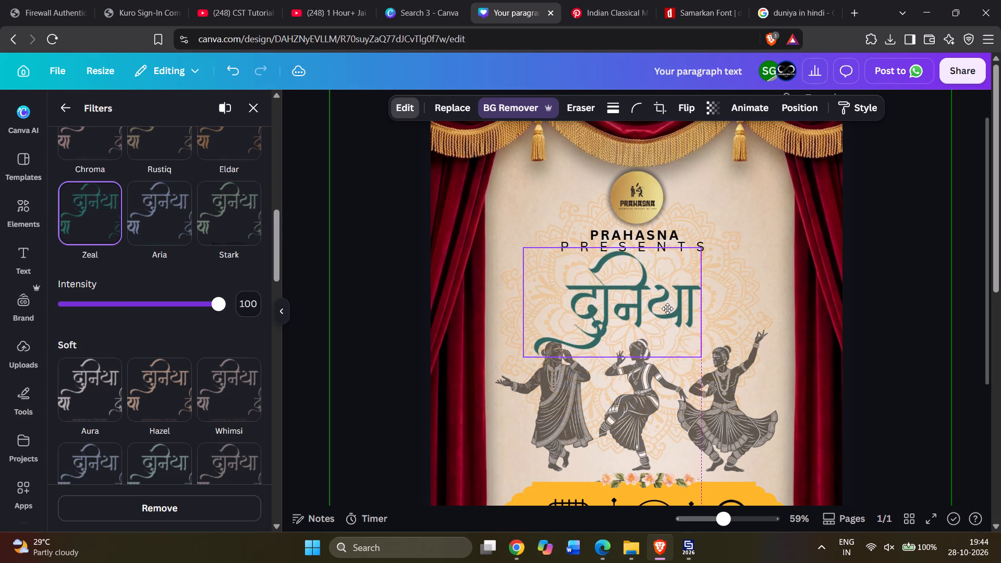
left_click_drag(667, 309, 670, 309)
Select all three dancers together, shrink them proportionally and recentre them below the दुनिया lettering, just above the yellow banner.
left_click(727, 297)
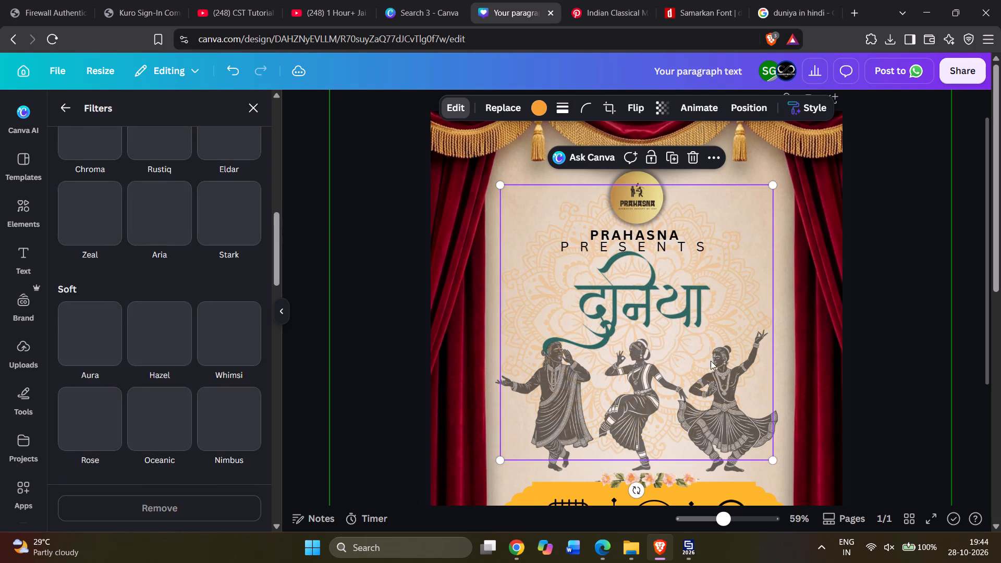
left_click(675, 384)
left_click(560, 389)
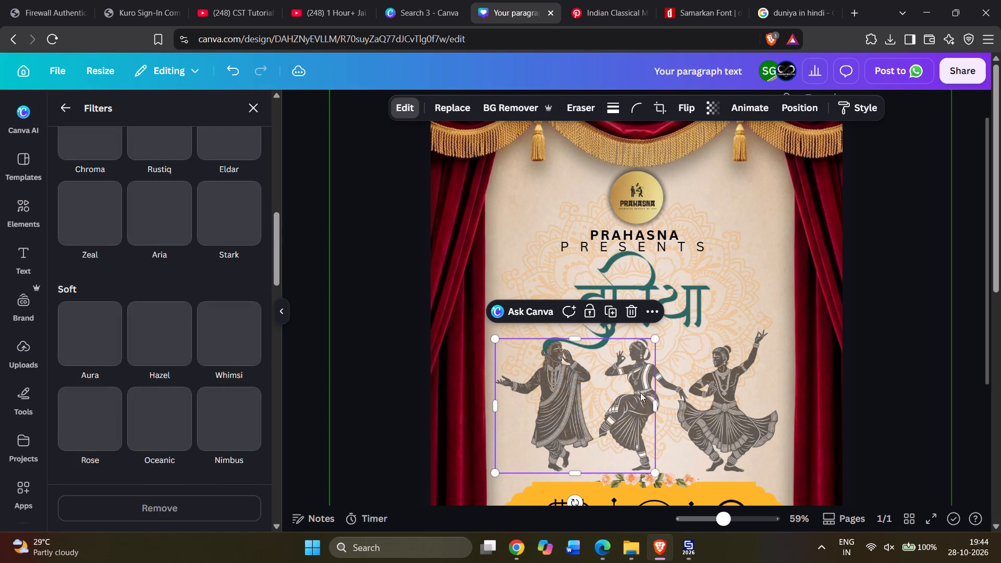
left_click(639, 394, "shift")
left_click(636, 402, "shift")
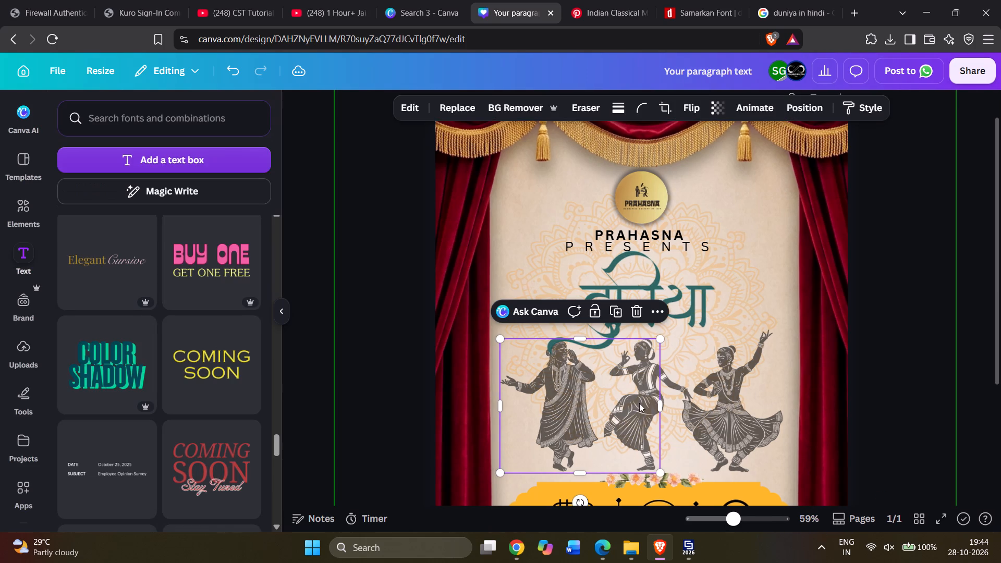
left_click(642, 420, "shift")
left_click(676, 384, "shift")
left_click(568, 394, "shift")
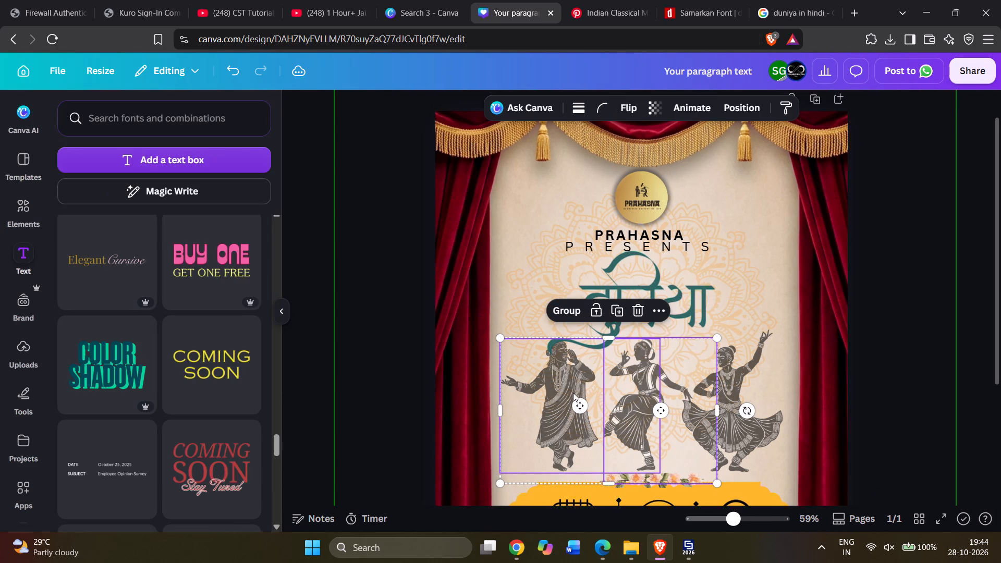
left_click(754, 424, "shift")
left_click_drag(833, 329, 787, 359)
left_click_drag(691, 385, 713, 385)
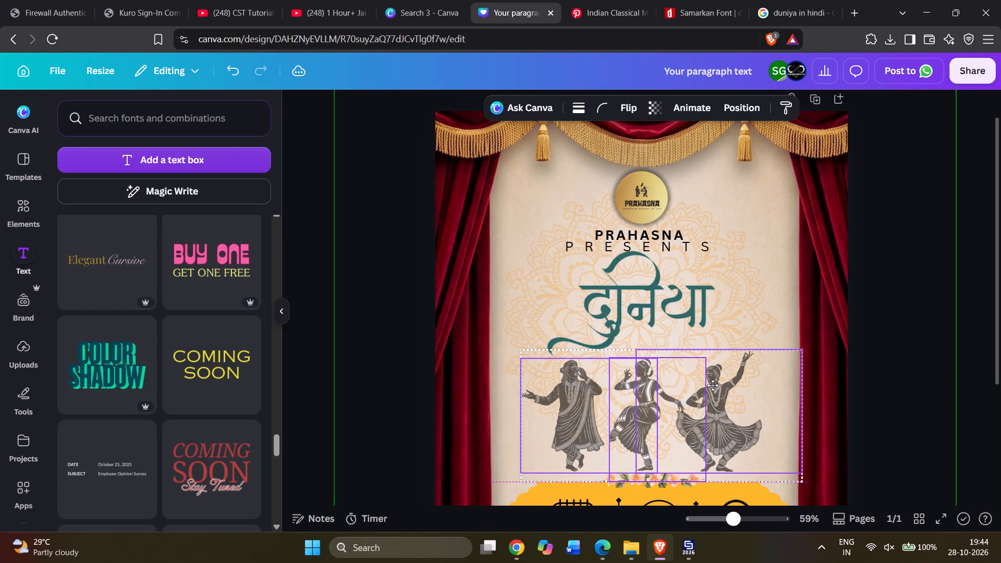
left_click_drag(713, 385, 711, 385)
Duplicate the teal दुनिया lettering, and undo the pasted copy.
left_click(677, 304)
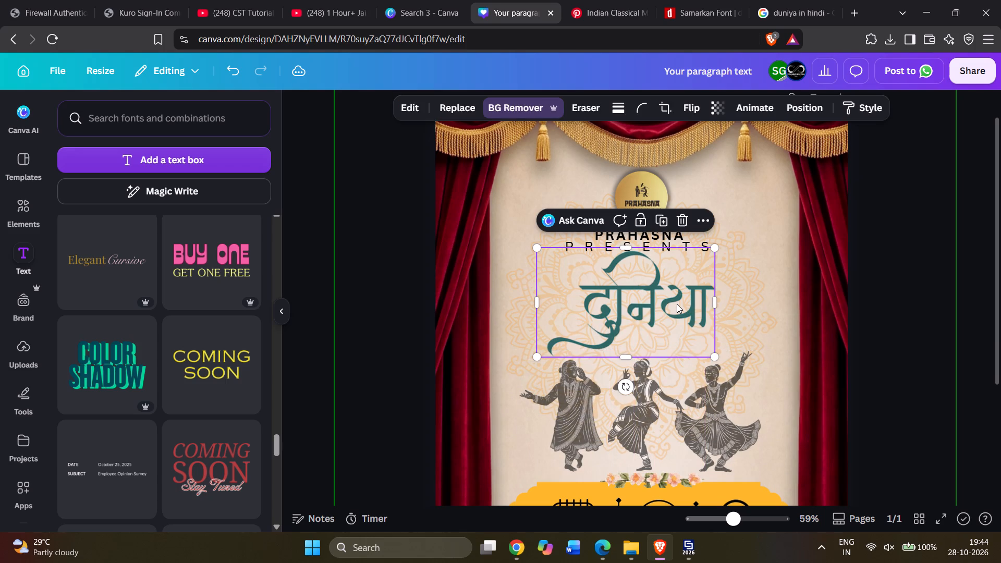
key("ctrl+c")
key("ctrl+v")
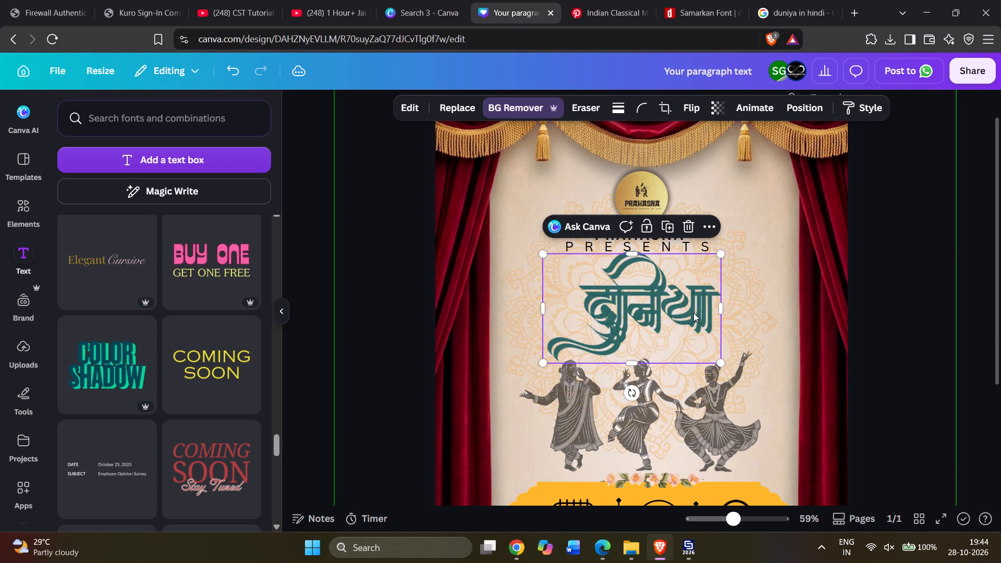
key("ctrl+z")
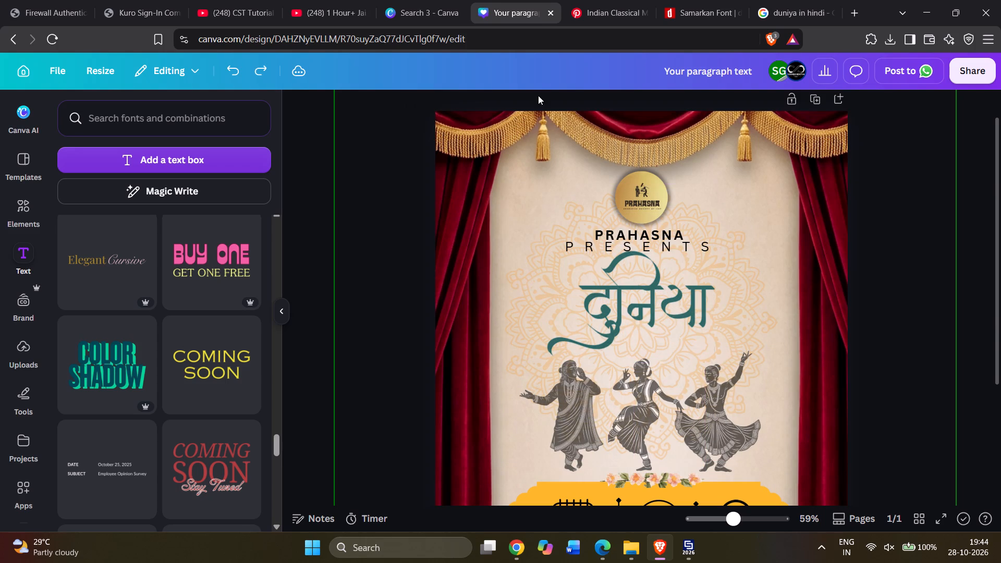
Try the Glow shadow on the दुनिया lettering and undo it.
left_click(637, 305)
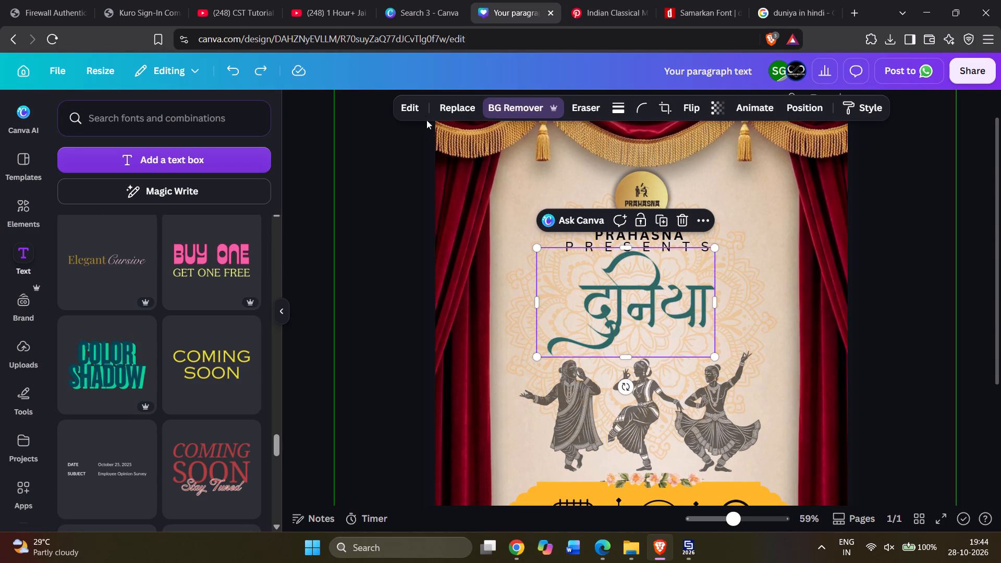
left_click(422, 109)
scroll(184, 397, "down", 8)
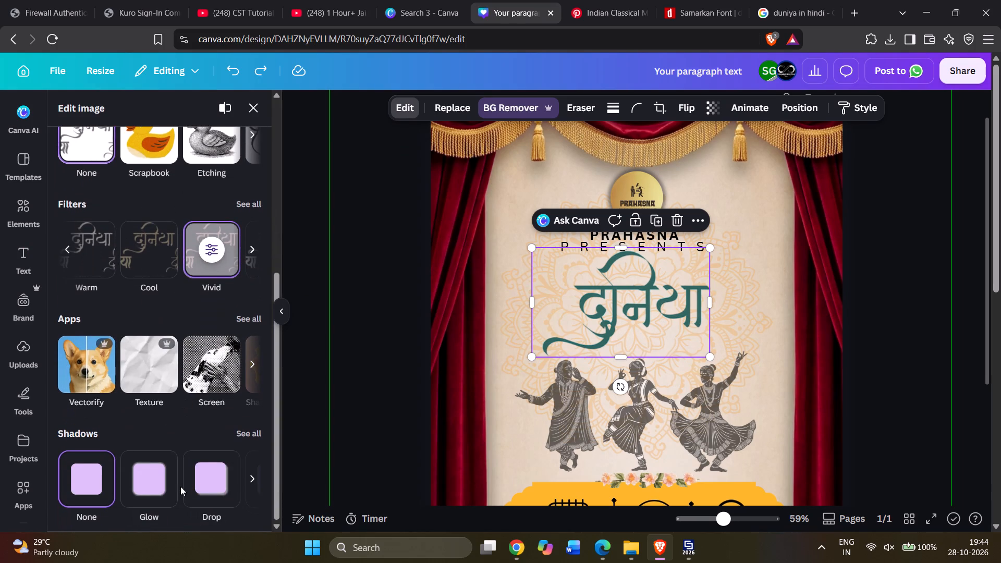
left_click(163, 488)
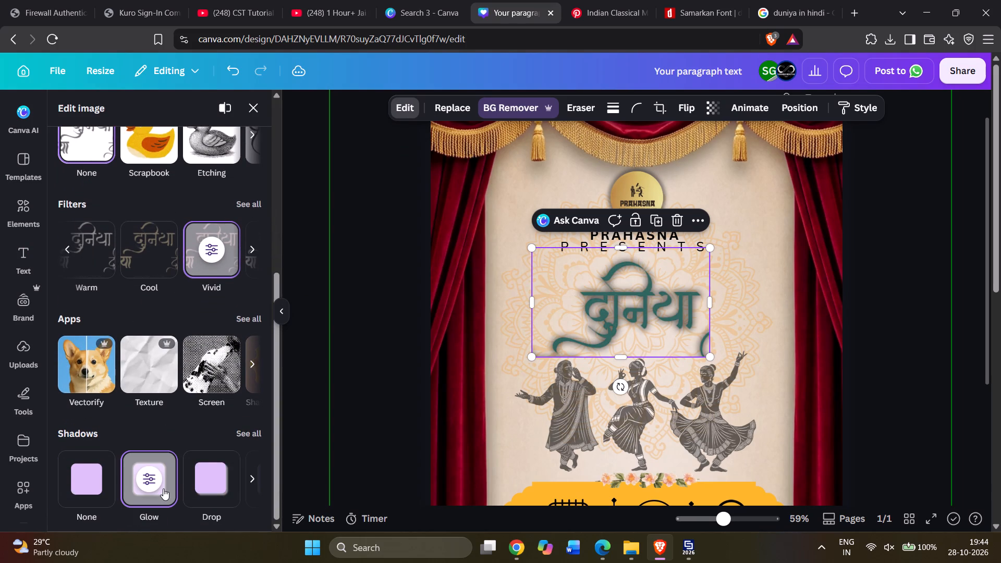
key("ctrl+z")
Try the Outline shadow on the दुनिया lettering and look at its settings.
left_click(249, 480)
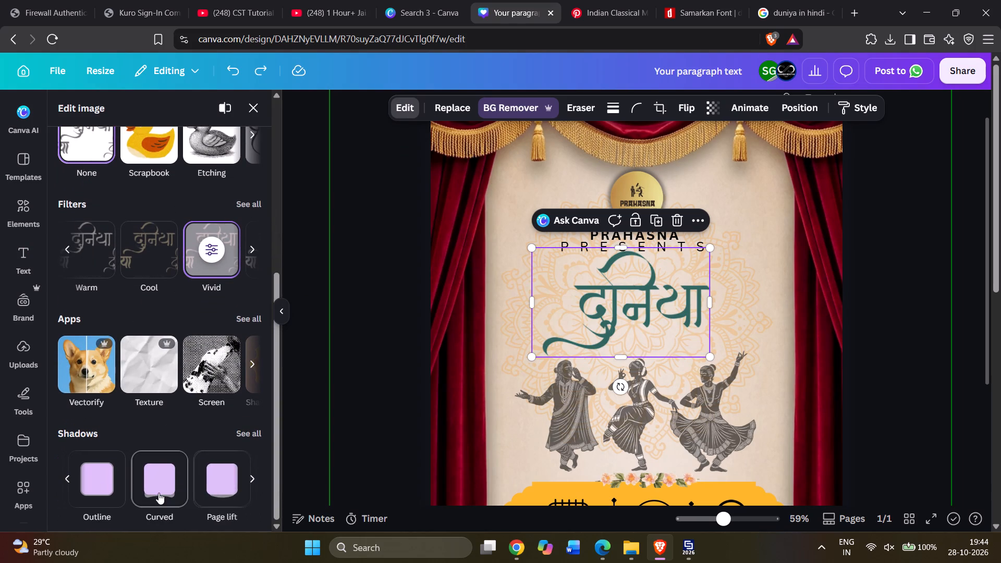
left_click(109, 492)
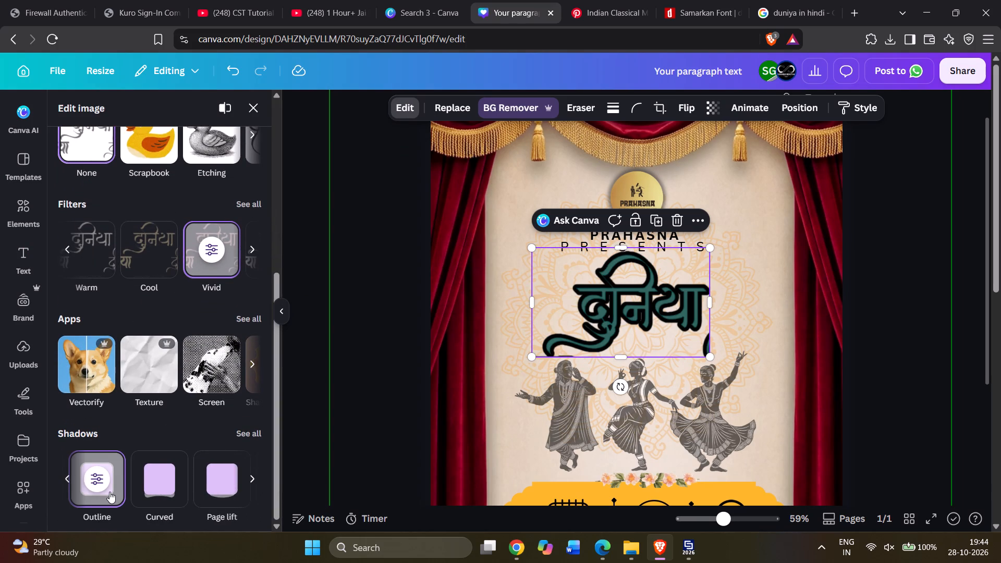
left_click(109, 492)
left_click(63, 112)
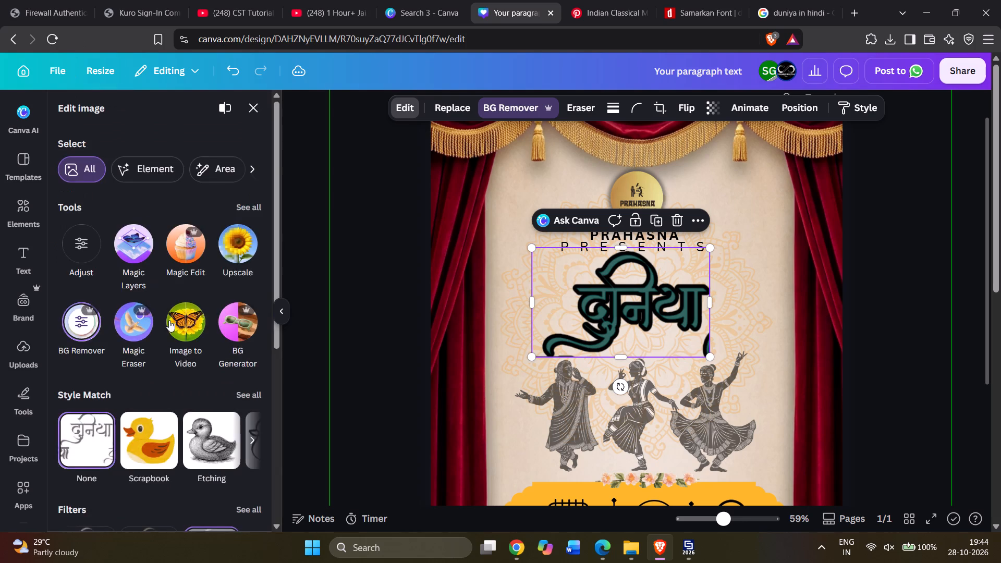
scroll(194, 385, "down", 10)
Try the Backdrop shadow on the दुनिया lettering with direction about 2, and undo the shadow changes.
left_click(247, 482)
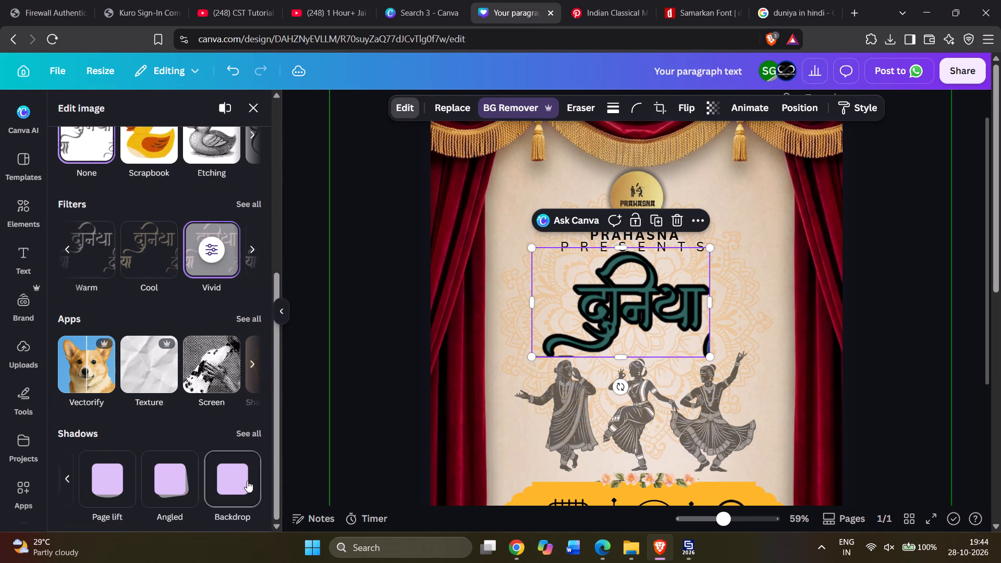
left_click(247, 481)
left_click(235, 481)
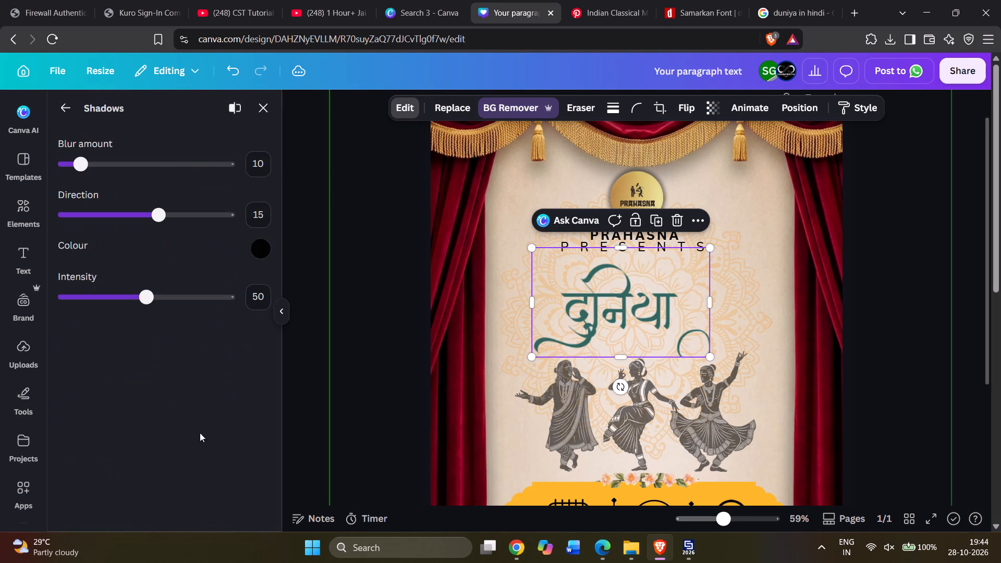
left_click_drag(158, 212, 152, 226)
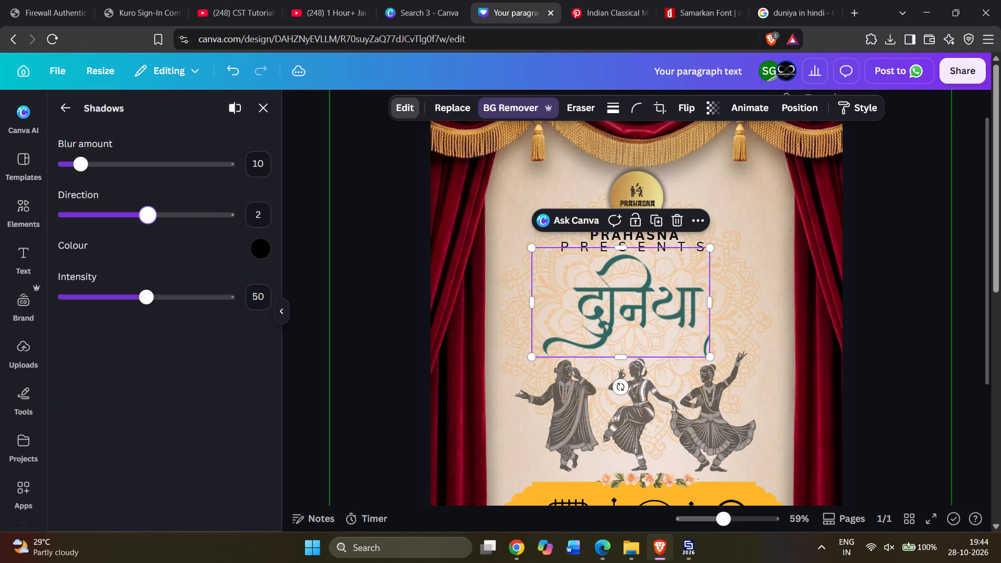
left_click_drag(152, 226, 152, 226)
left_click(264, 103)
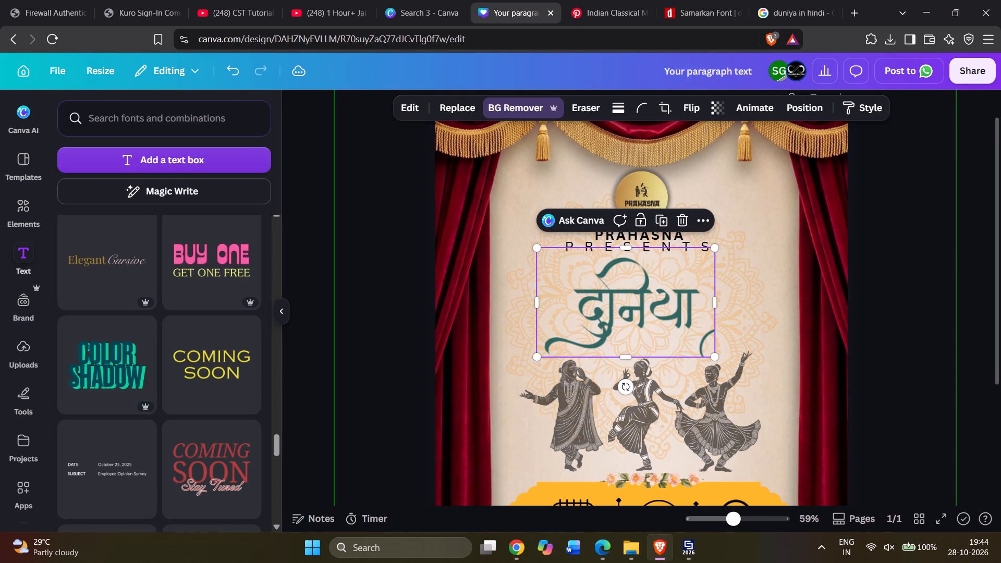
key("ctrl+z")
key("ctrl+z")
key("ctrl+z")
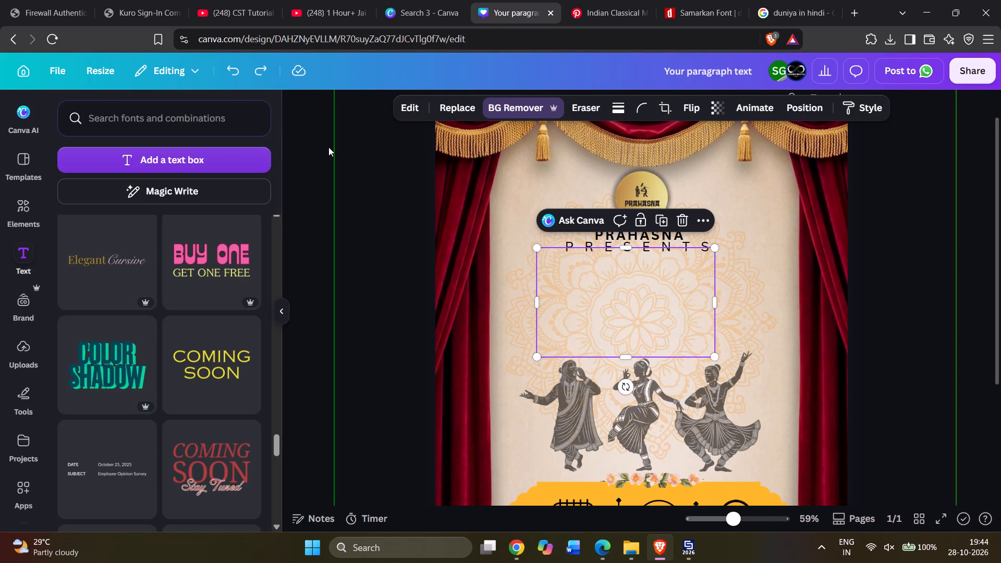
Duplicate the teal दुनिया lettering and place the copy almost on top of the original with a slight offset.
key("ctrl+c")
key("ctrl+v")
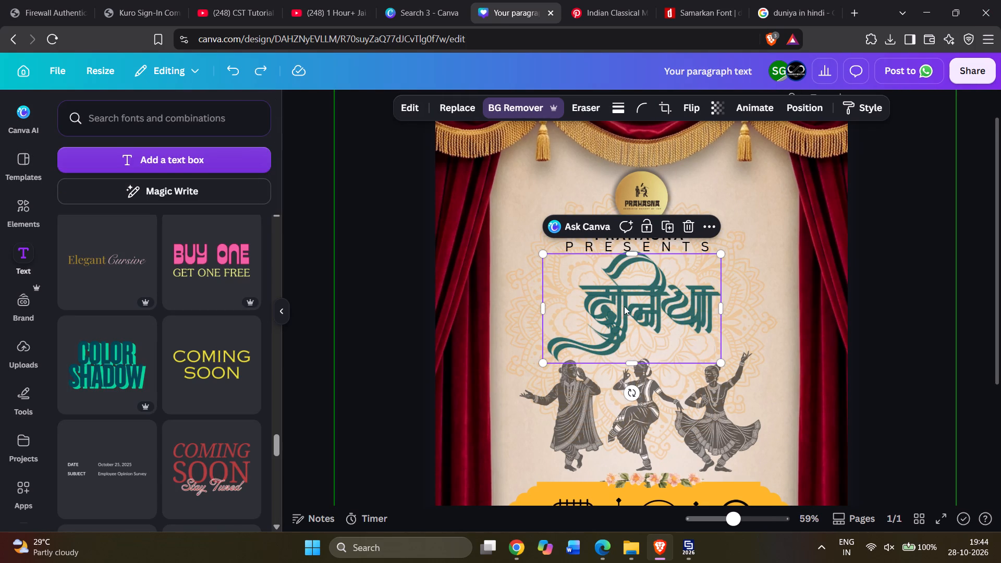
left_click(674, 318)
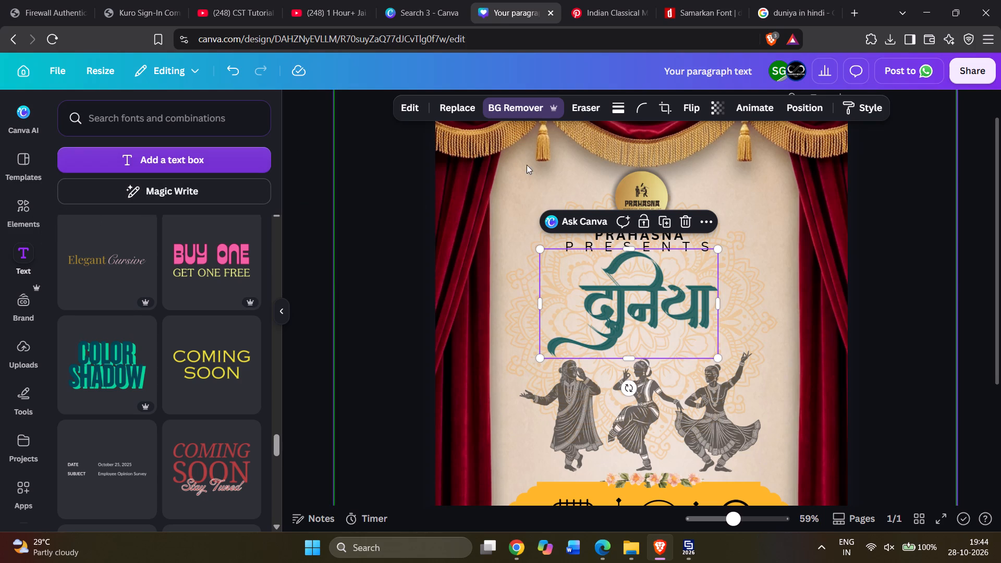
Apply the Cherry duotone filter to the upper copy of the दुनिया lettering.
left_click(415, 114)
scroll(135, 405, "down", 9)
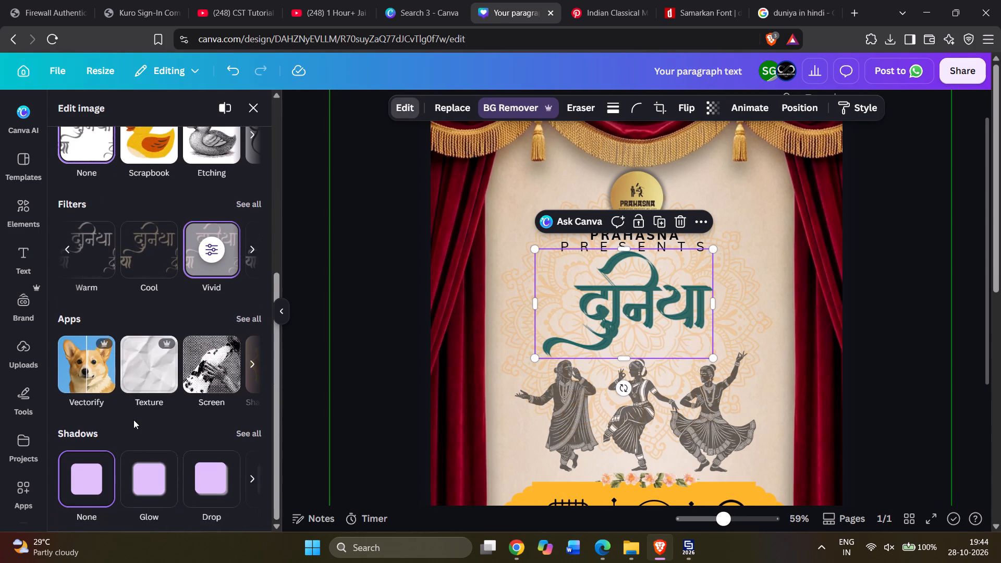
scroll(133, 420, "down", 2)
scroll(221, 418, "up", 1)
scroll(221, 418, "down", 3)
scroll(202, 419, "up", 3)
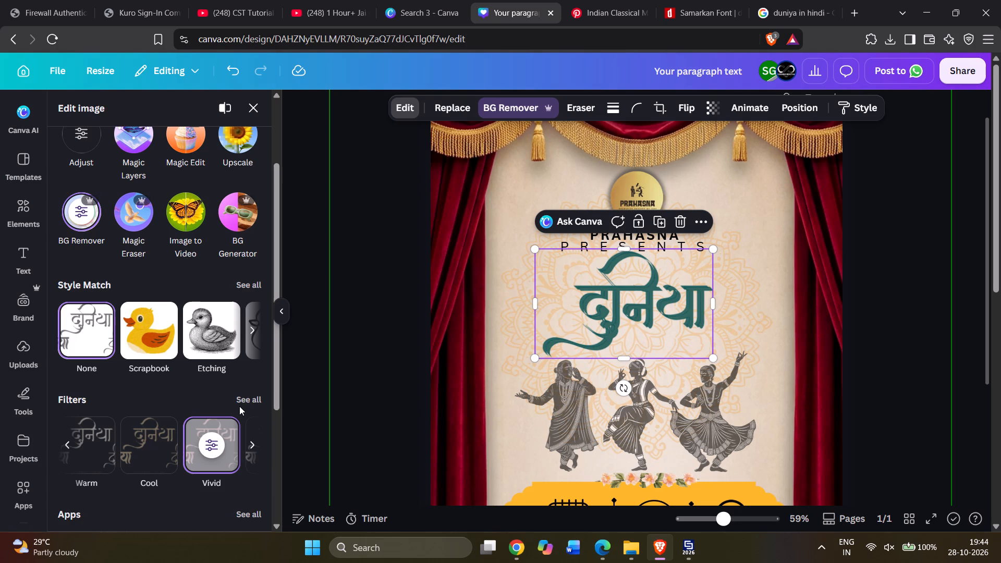
scroll(209, 399, "up", 1)
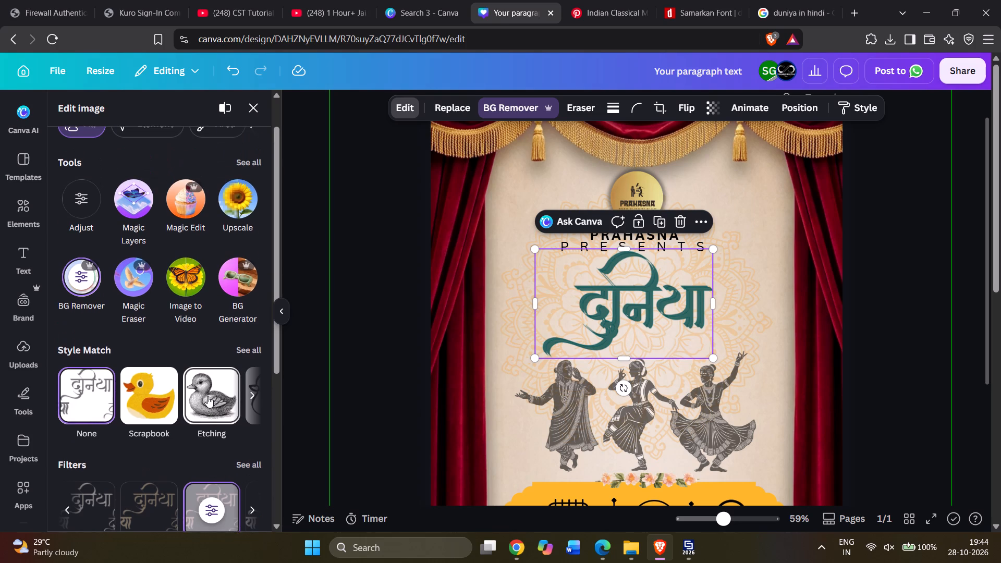
scroll(210, 400, "up", 2)
scroll(202, 351, "down", 2)
scroll(209, 426, "down", 2)
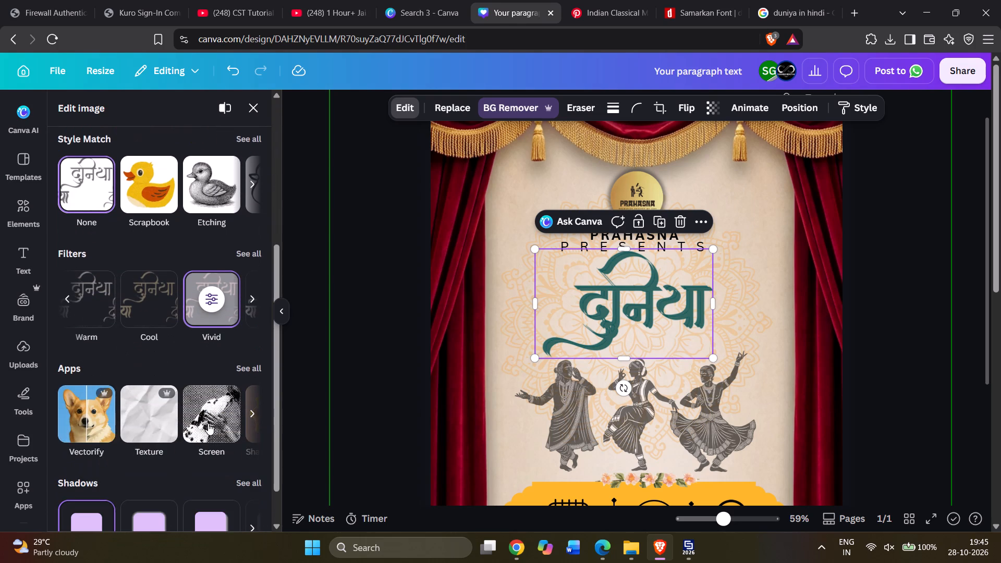
left_click(247, 289)
left_click(247, 289)
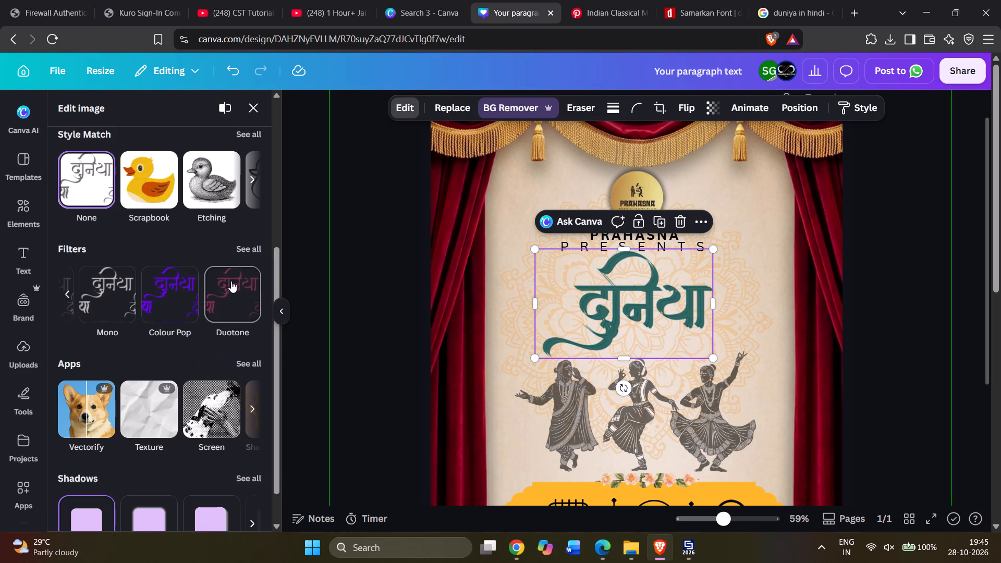
left_click(231, 281)
left_click(231, 281)
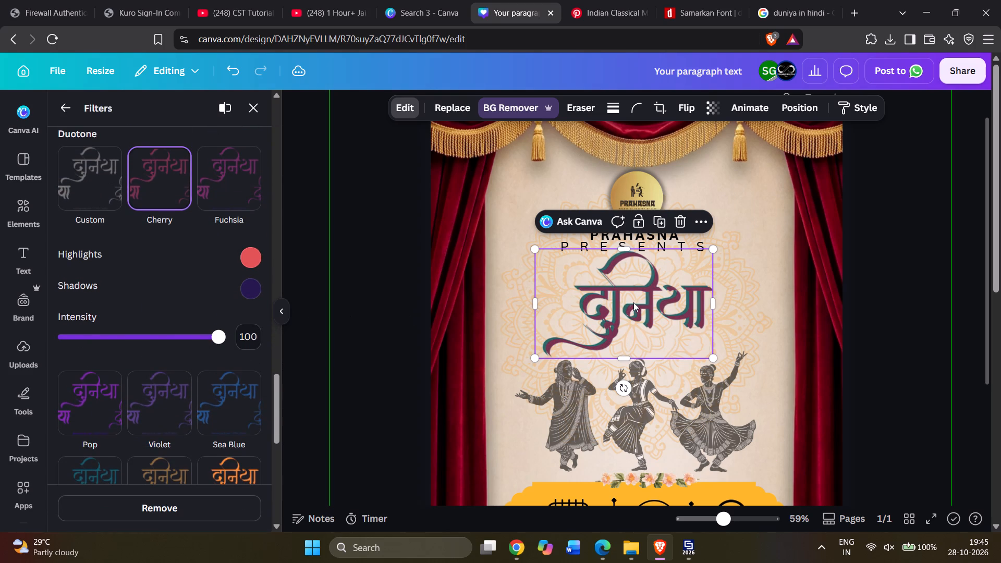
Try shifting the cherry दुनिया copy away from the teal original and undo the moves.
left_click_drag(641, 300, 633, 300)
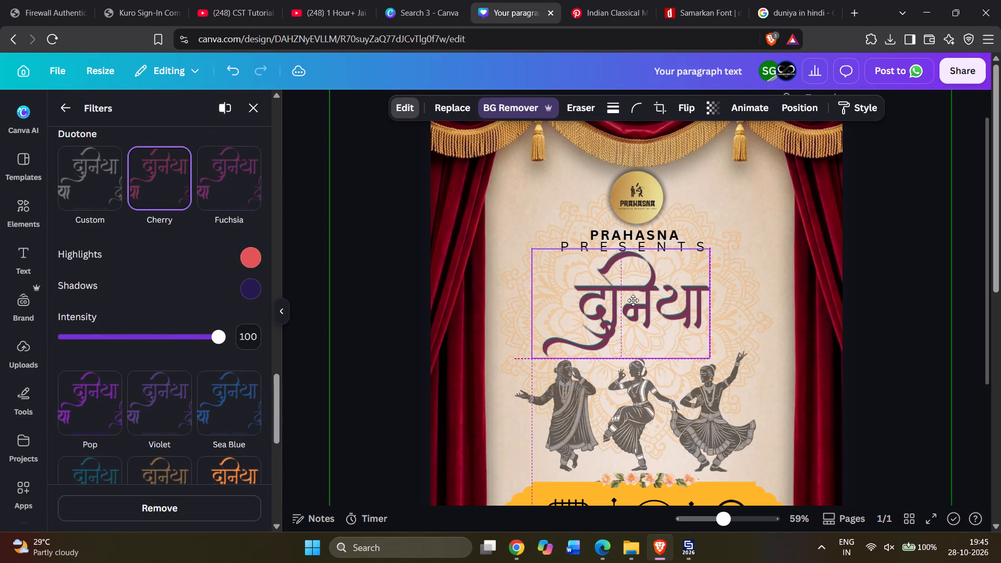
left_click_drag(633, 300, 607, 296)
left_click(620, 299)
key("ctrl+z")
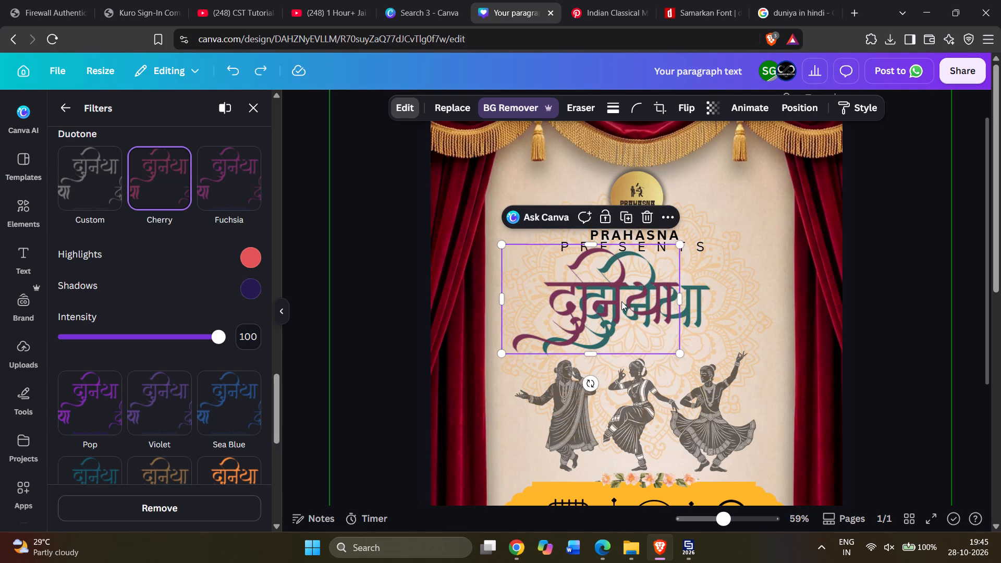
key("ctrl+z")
Move the teal दुनिया layer above the PRAHASNA PRESENTS text, directly beneath the cherry copy, and group the two letterings.
left_click(631, 303, "shift")
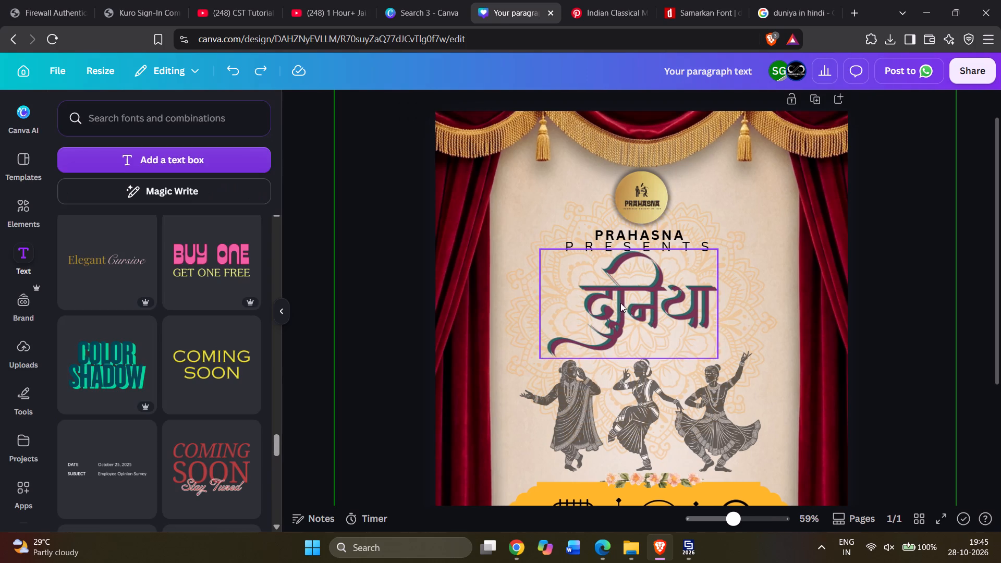
key("alt+1")
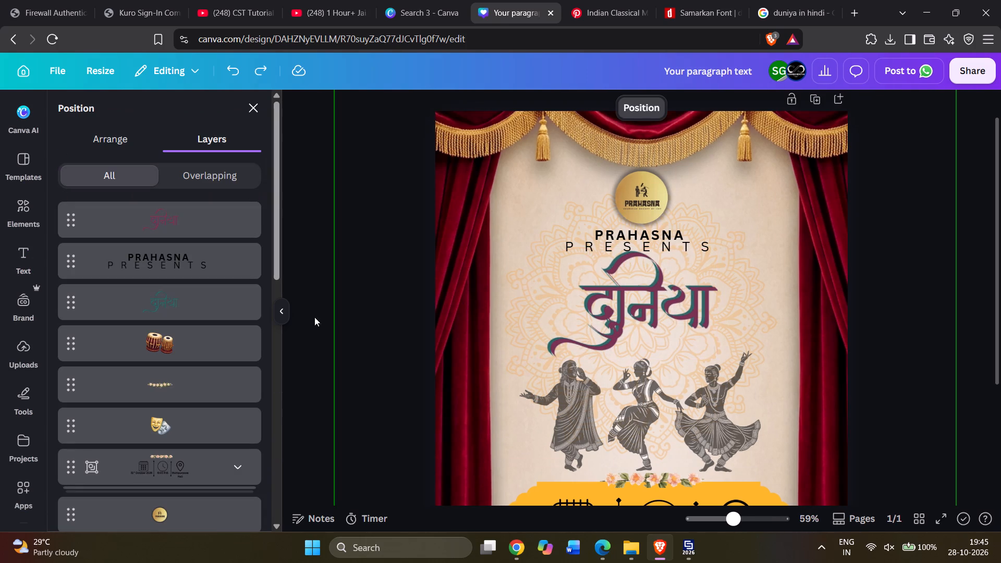
scroll(192, 423, "up", 3)
left_click_drag(168, 296, 175, 250)
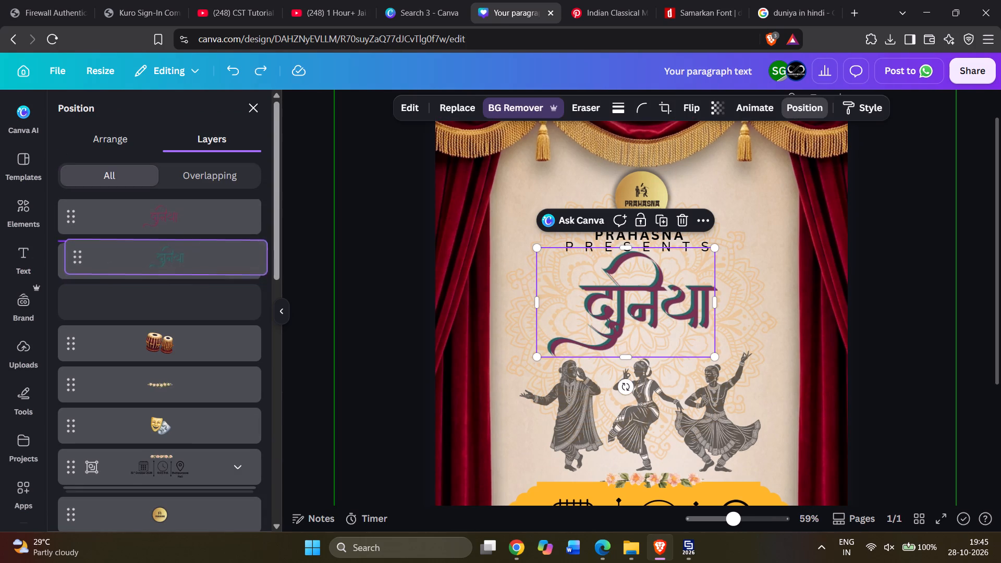
left_click_drag(175, 250, 173, 238)
left_click(182, 228, "ctrl")
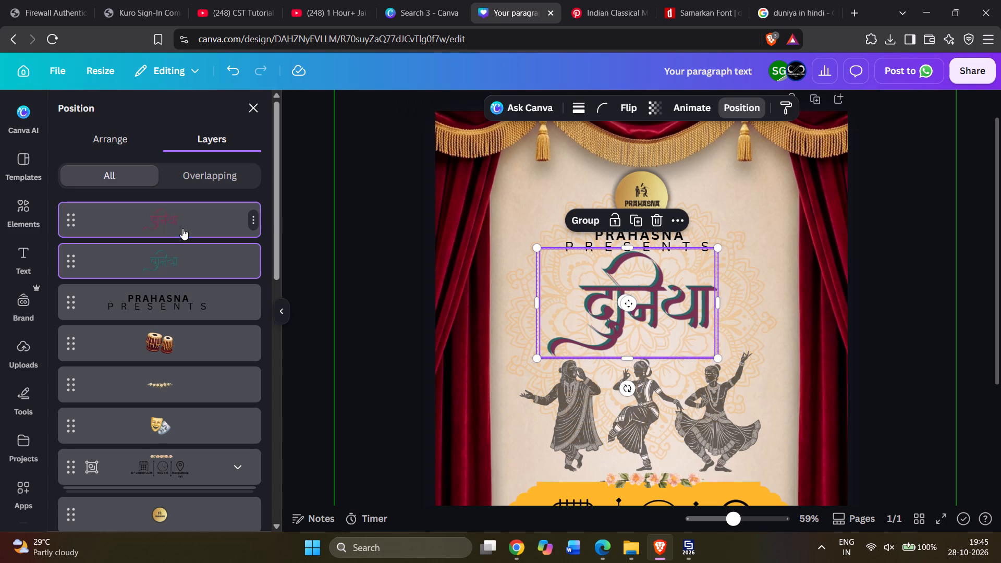
key("ctrl+g")
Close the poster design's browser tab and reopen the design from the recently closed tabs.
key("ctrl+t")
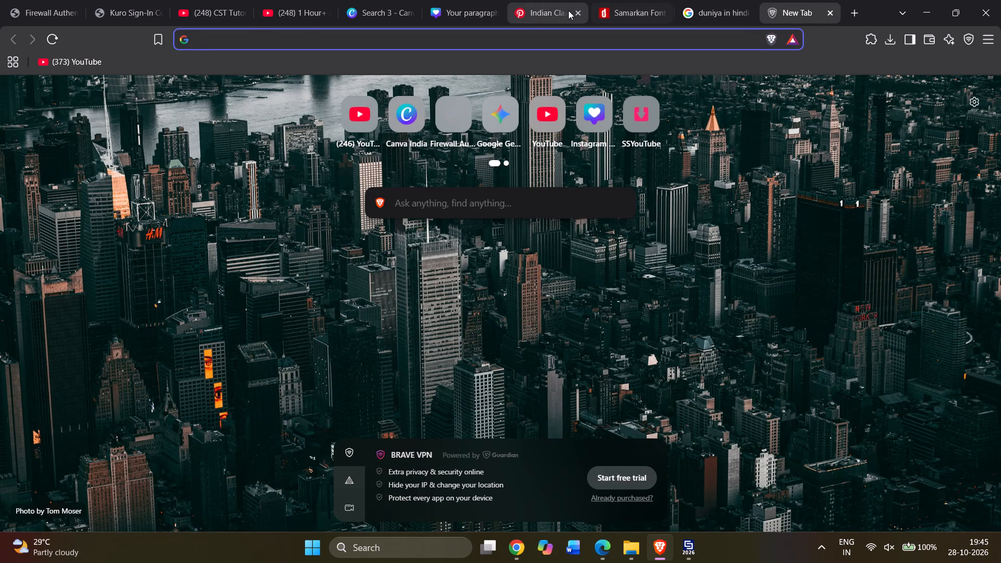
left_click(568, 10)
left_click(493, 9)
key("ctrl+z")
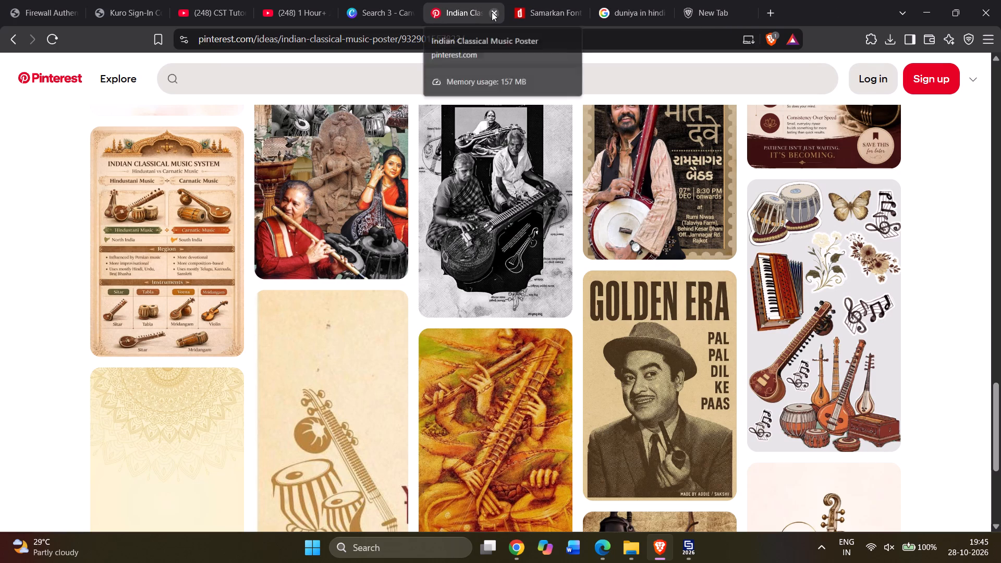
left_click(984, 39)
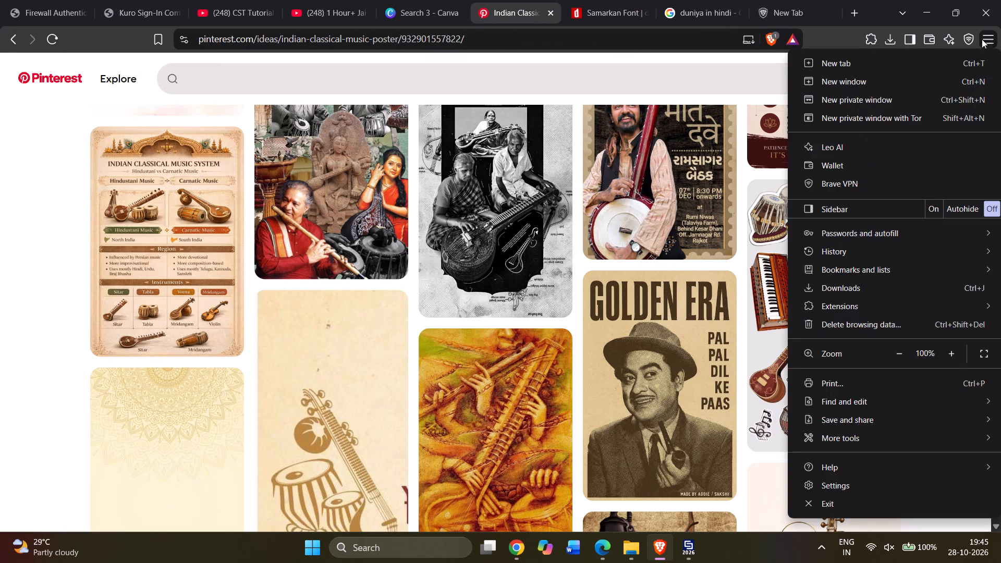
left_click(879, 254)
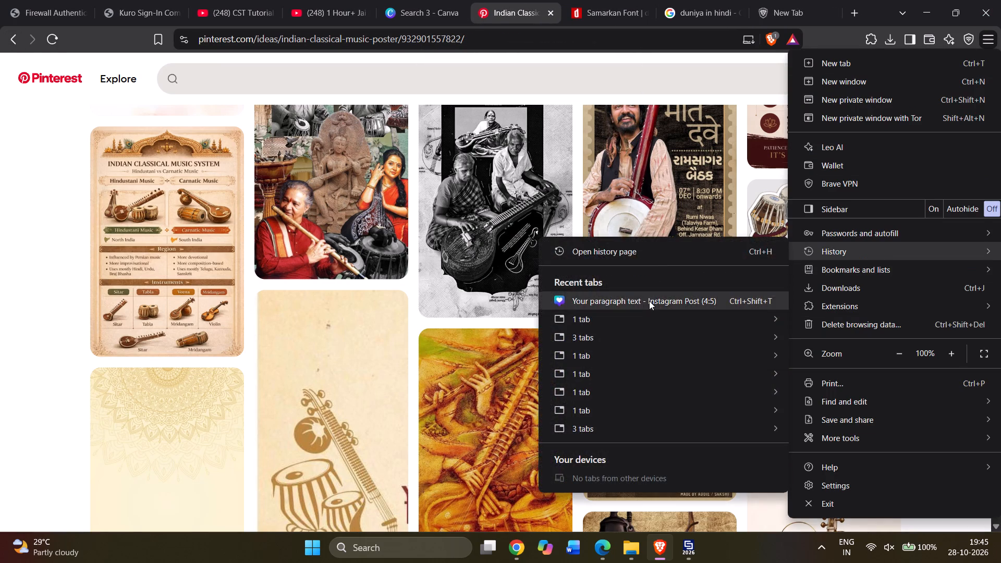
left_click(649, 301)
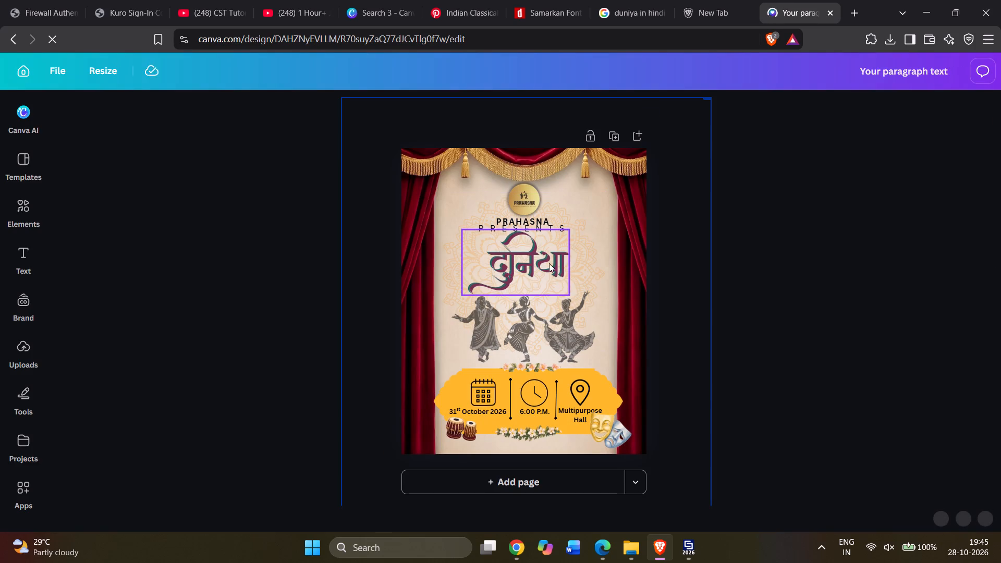
Shrink the grouped दुनिया lettering to about three quarters of its size and place it left of the poster's centre, above the dancers.
scroll(548, 261, "up", 5, "ctrl")
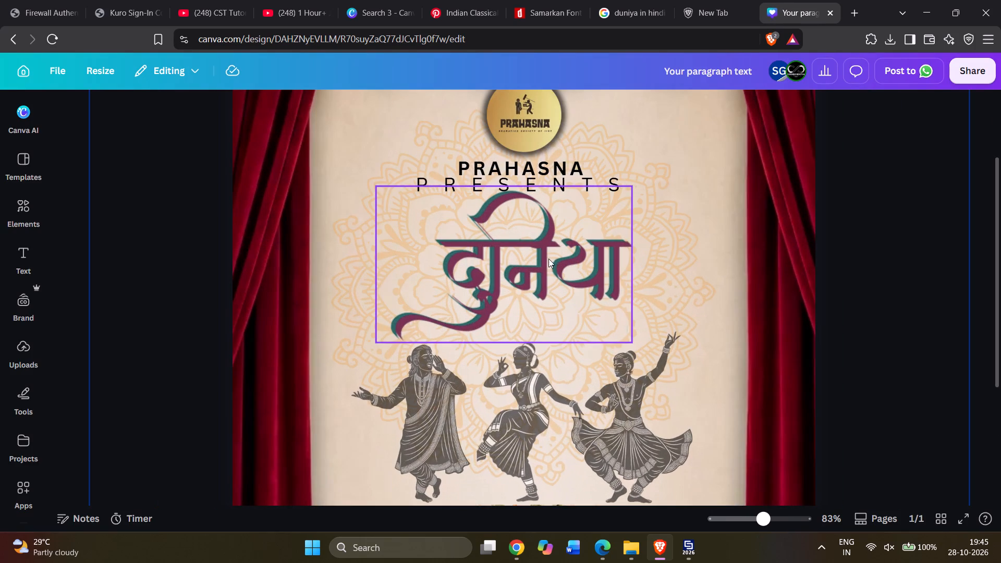
left_click(552, 256)
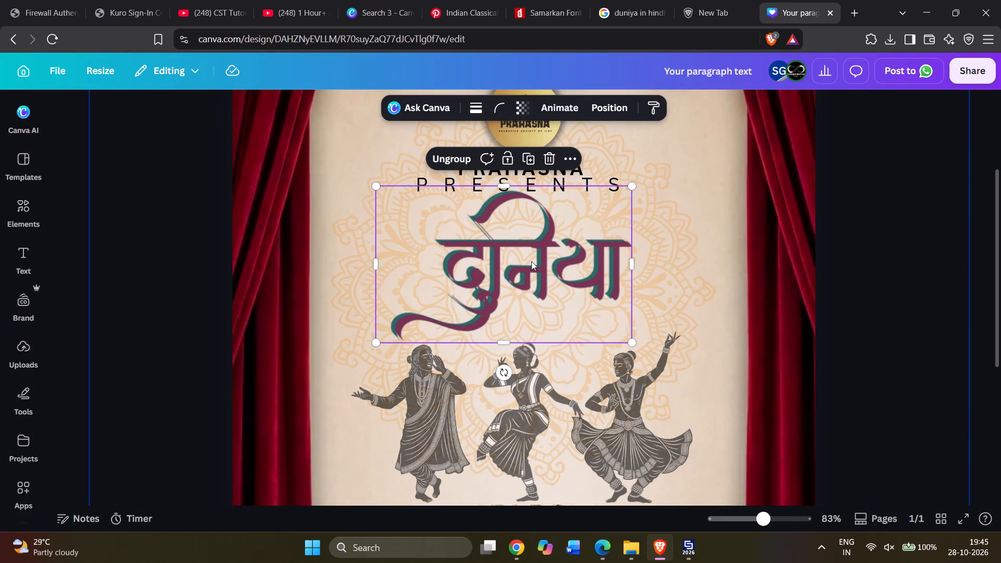
key("alt+1")
left_click(167, 226)
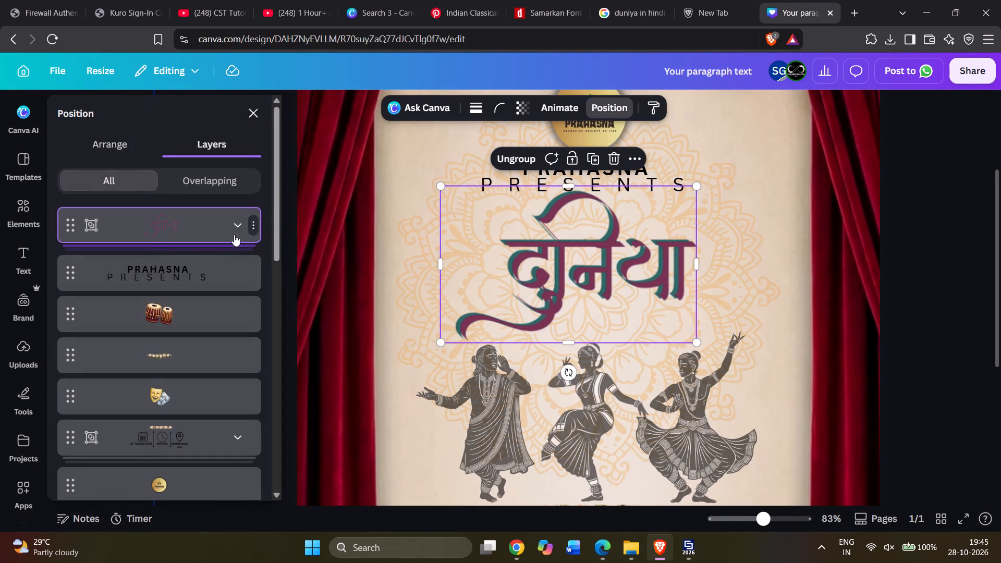
left_click_drag(605, 258, 527, 252)
left_click_drag(620, 178, 557, 231)
left_click_drag(521, 290, 524, 281)
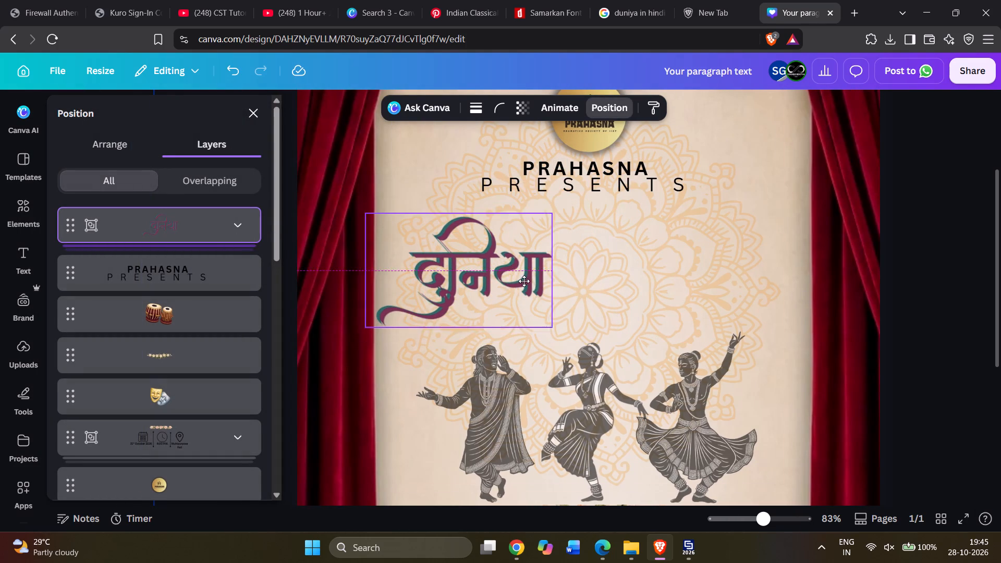
left_click_drag(524, 281, 527, 273)
Open the Shutterstock page of the Hindi duniya typography from the Google image result and examine its three lettering versions.
left_click(663, 0)
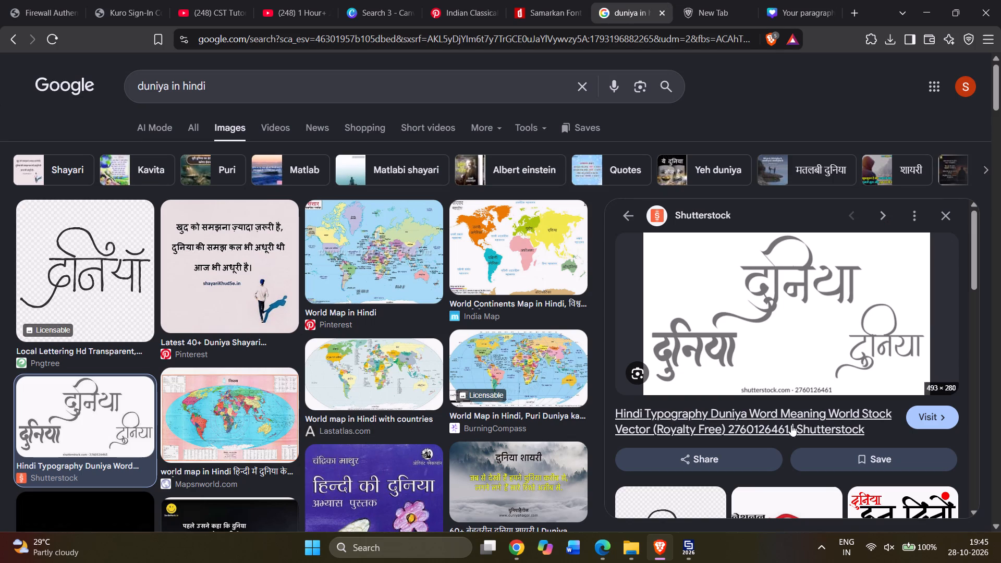
left_click(792, 420)
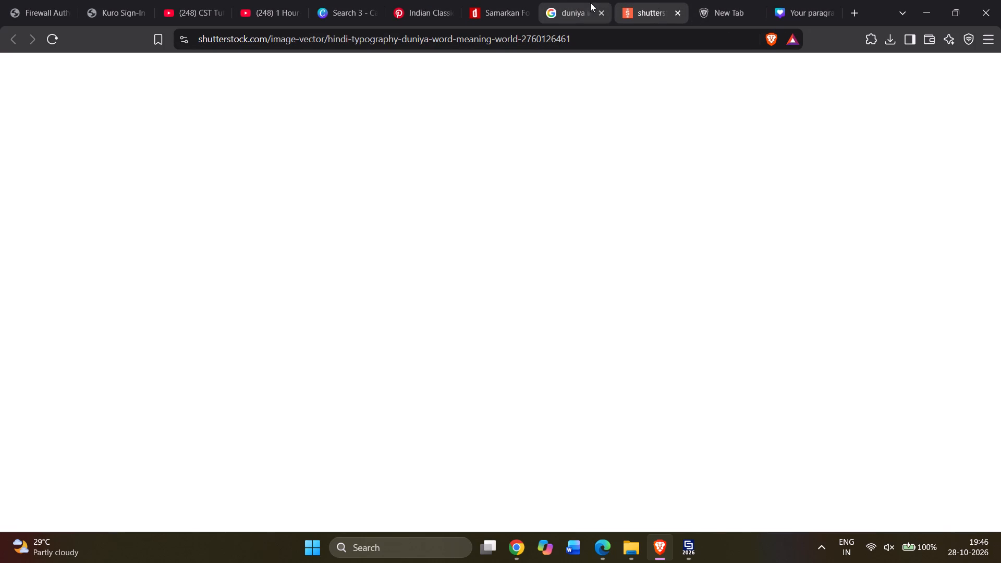
left_click(564, 1)
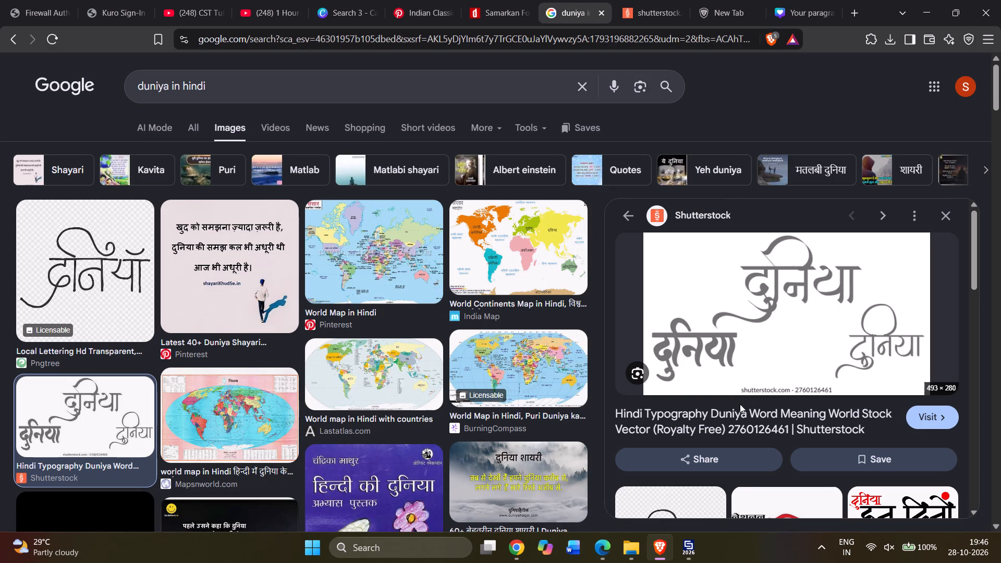
left_click(631, 0)
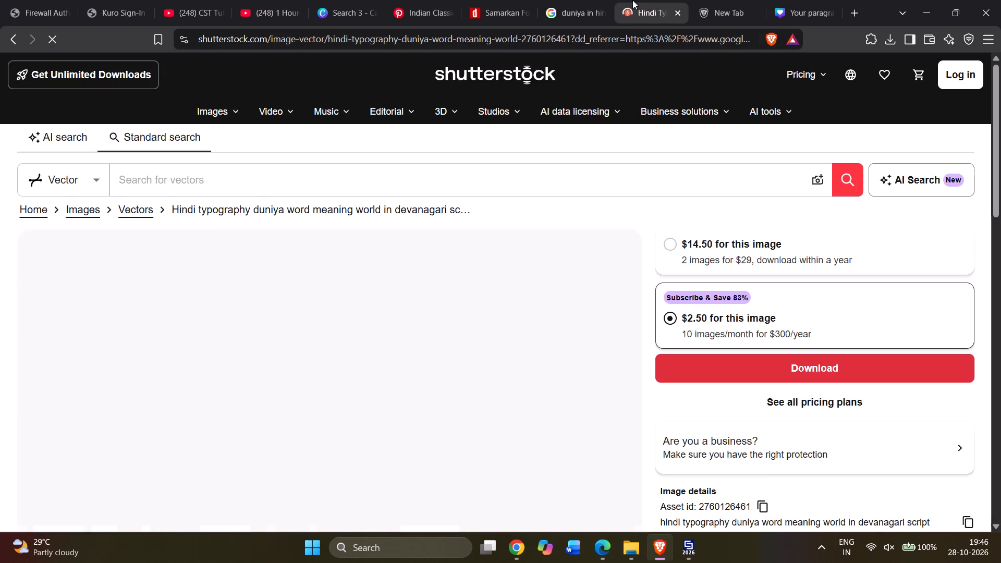
scroll(497, 275, "down", 2)
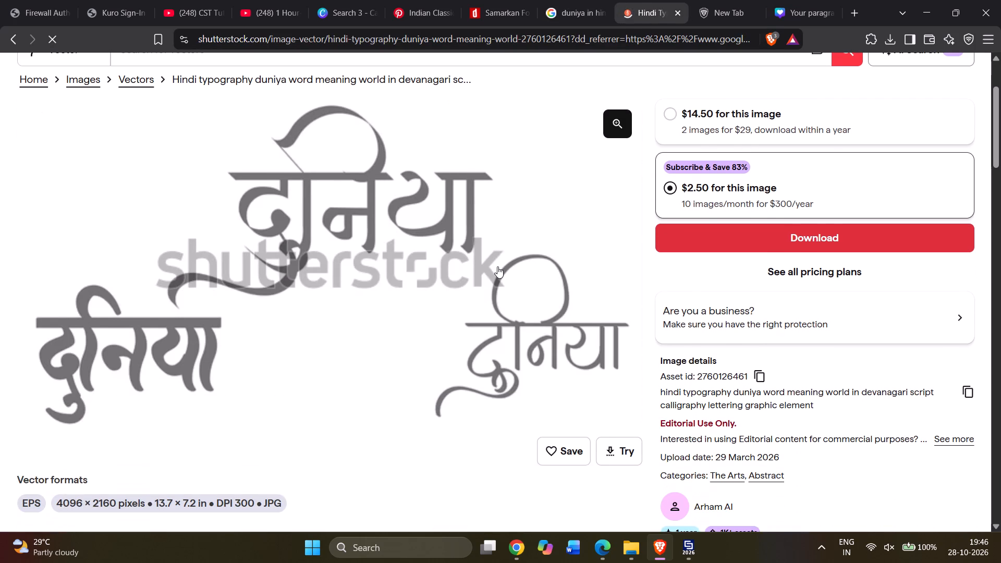
scroll(498, 265, "down", 1)
scroll(498, 265, "up", 3)
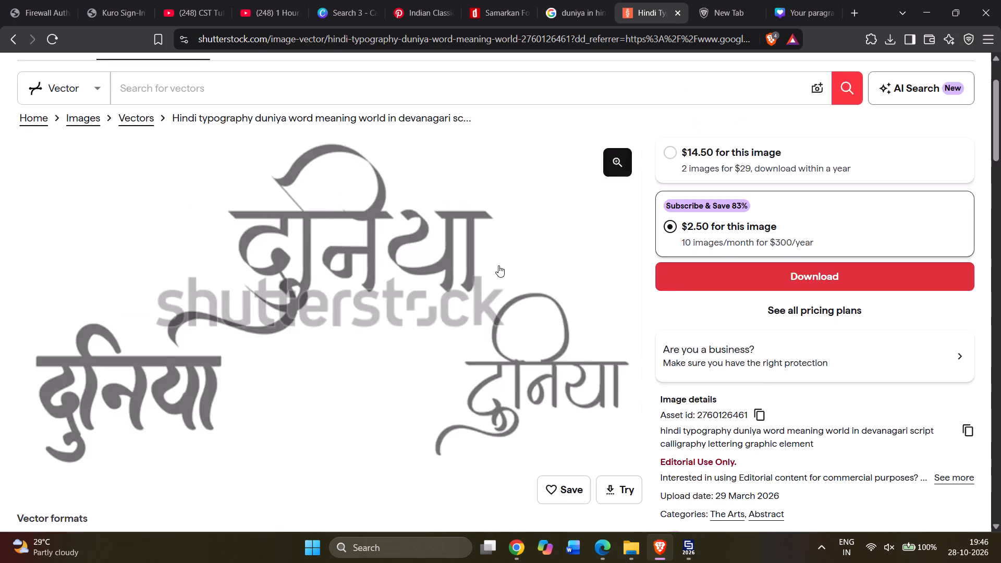
Search Google for "duniya ka sach" and look through the image and general web results.
left_click(583, 4)
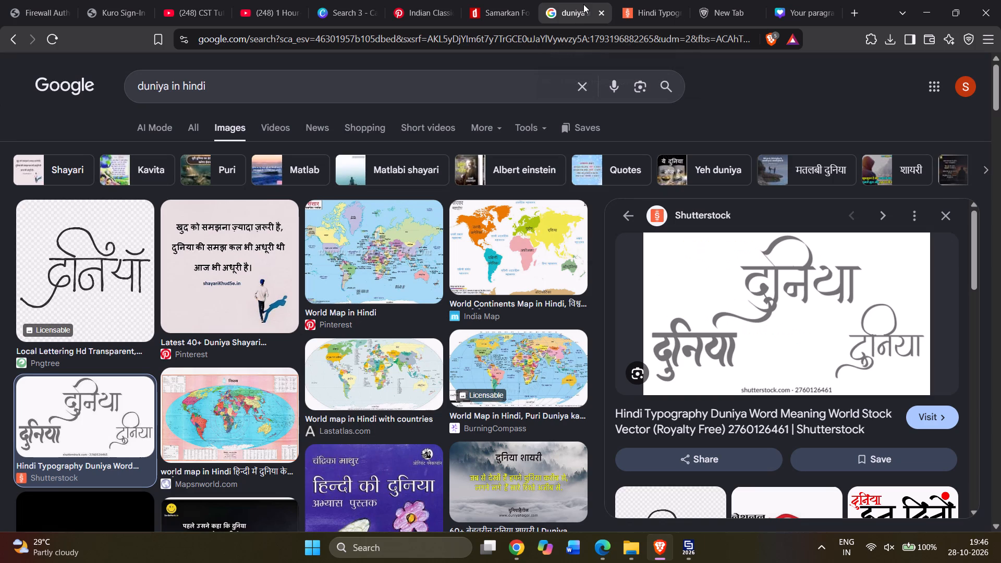
left_click(252, 76)
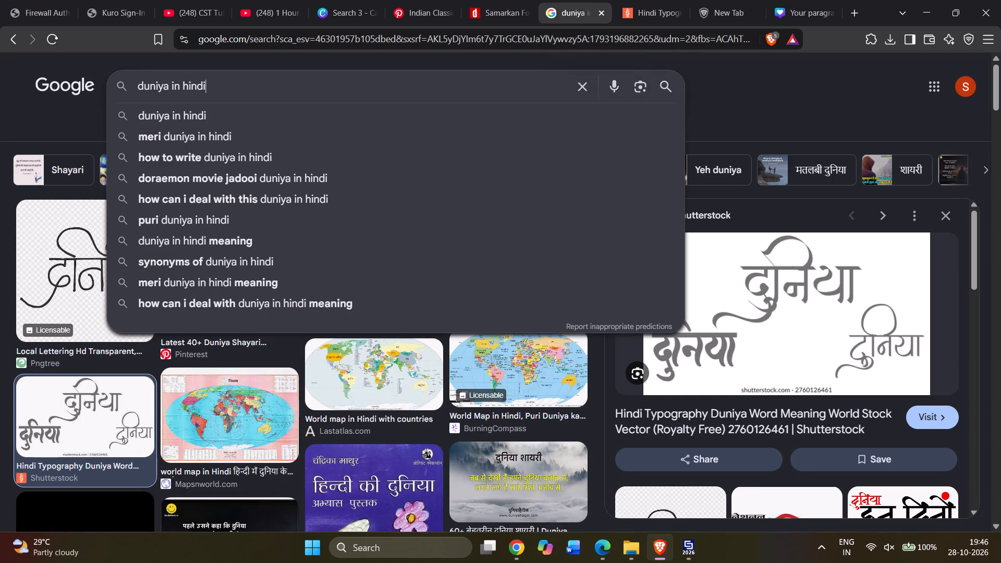
key("BackSpace")
key("BackSpace")
key("BackSpace")
key("BackSpace")
key("BackSpace")
key("BackSpace")
key("BackSpace")
key("BackSpace")
type("ka sach")
key("Return")
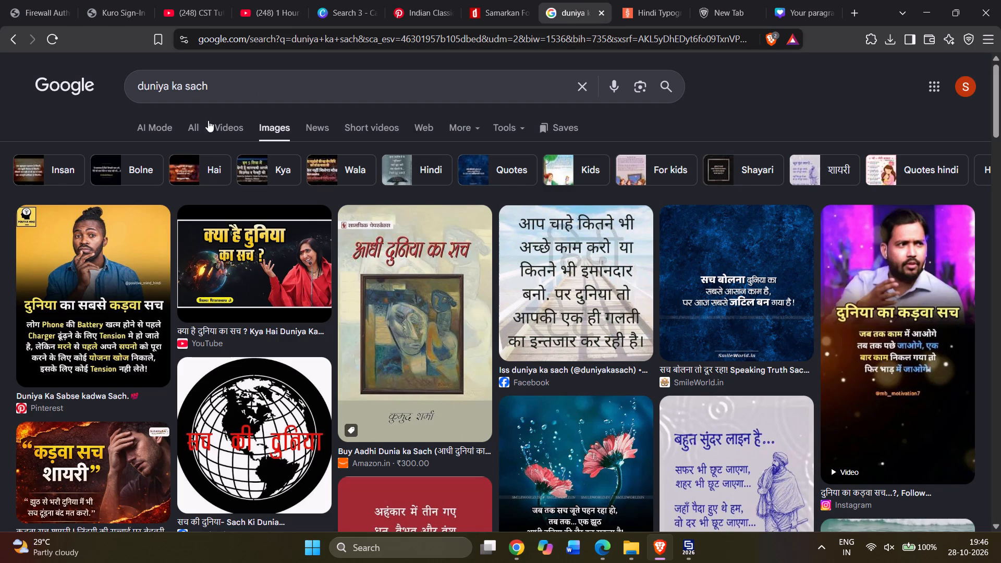
left_click(205, 134)
scroll(323, 234, "down", 2)
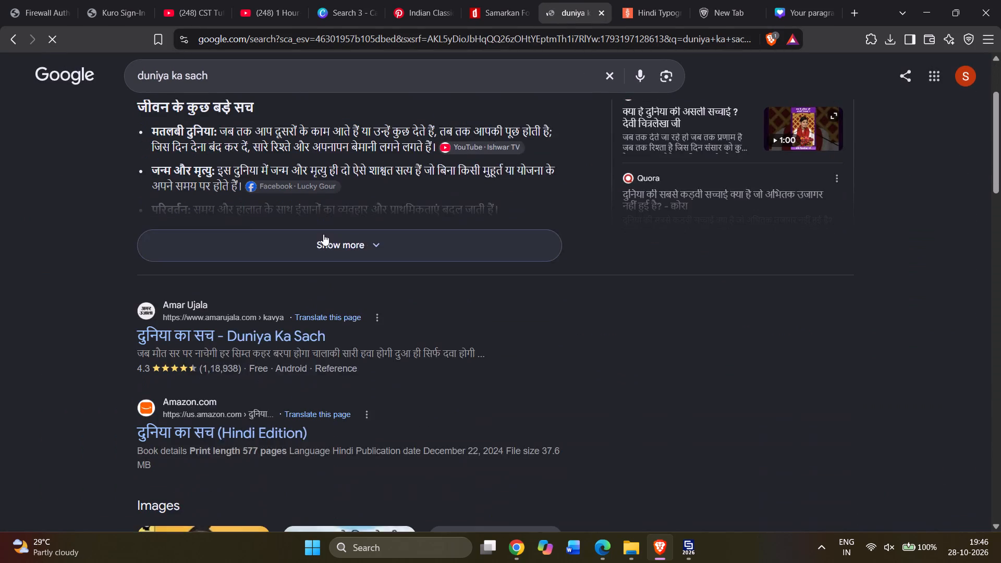
Search Google for "font calligraphy hindi" and open the Fonts in Hindi website.
scroll(323, 234, "up", 7)
left_click_drag(277, 70, 113, 88)
type("font")
key("space")
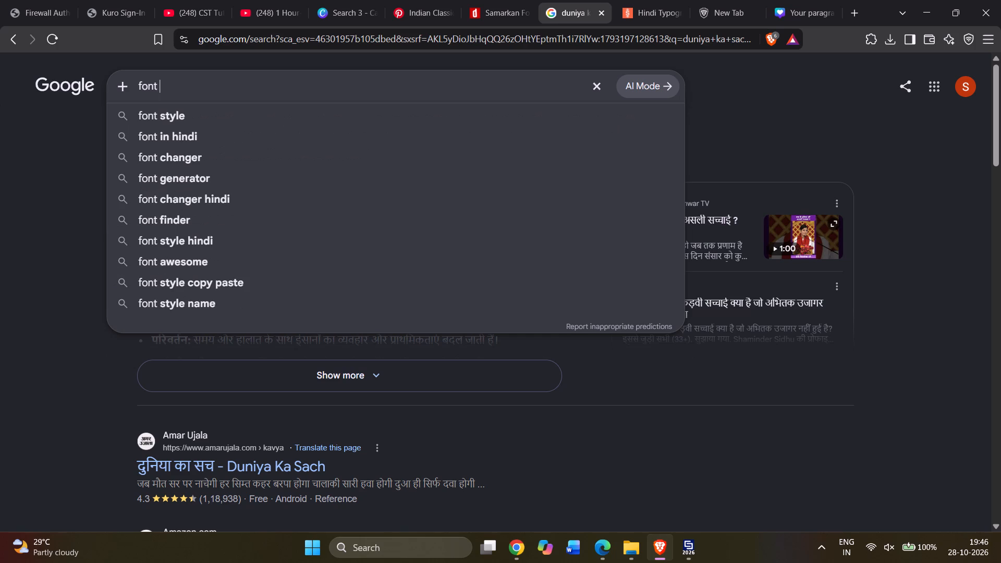
type("calligraphy hindi")
key("Return")
left_click(240, 186)
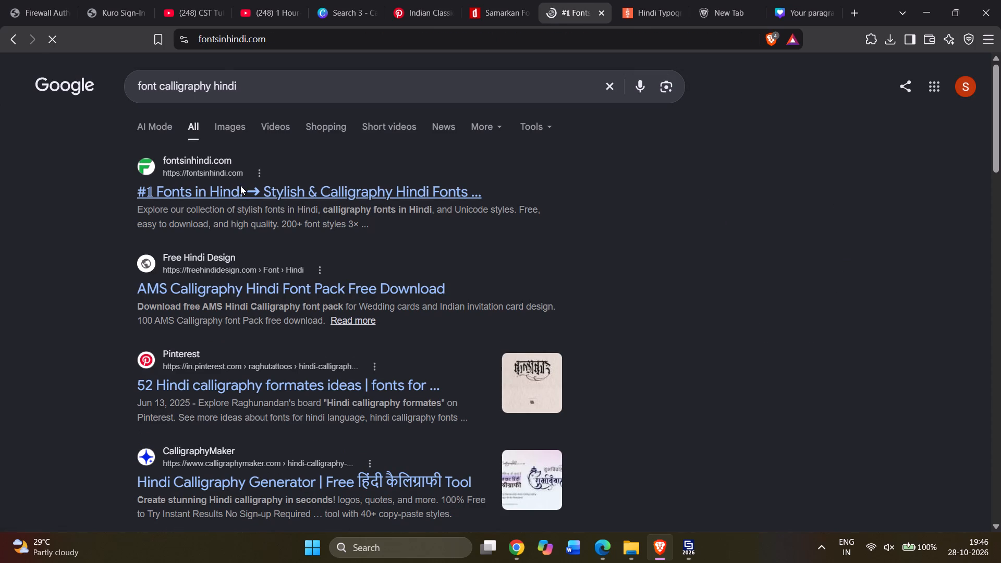
Download the Ams Aakash font as a TTF file into the Downloads folder.
scroll(432, 393, "down", 7)
scroll(390, 358, "down", 7)
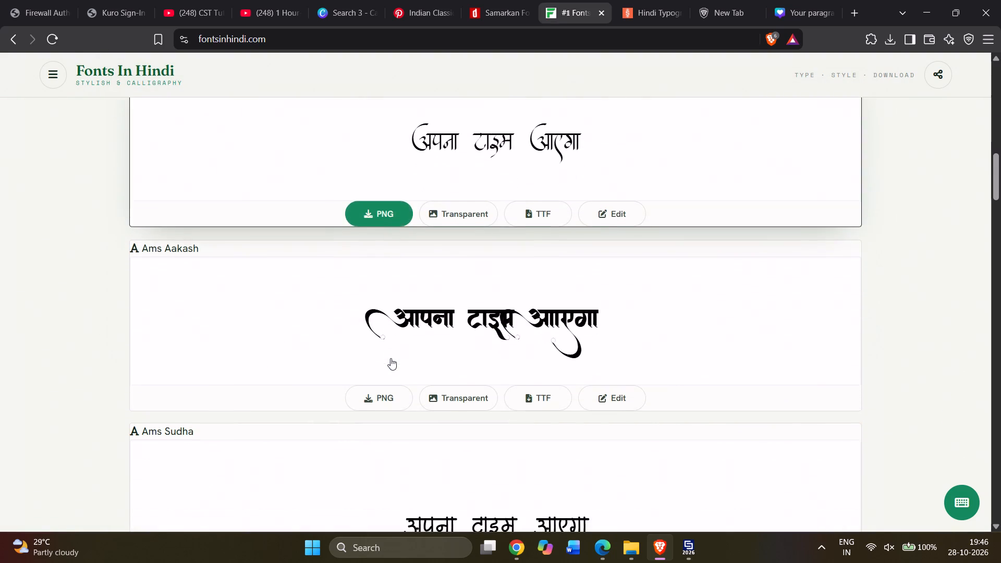
left_click(548, 392)
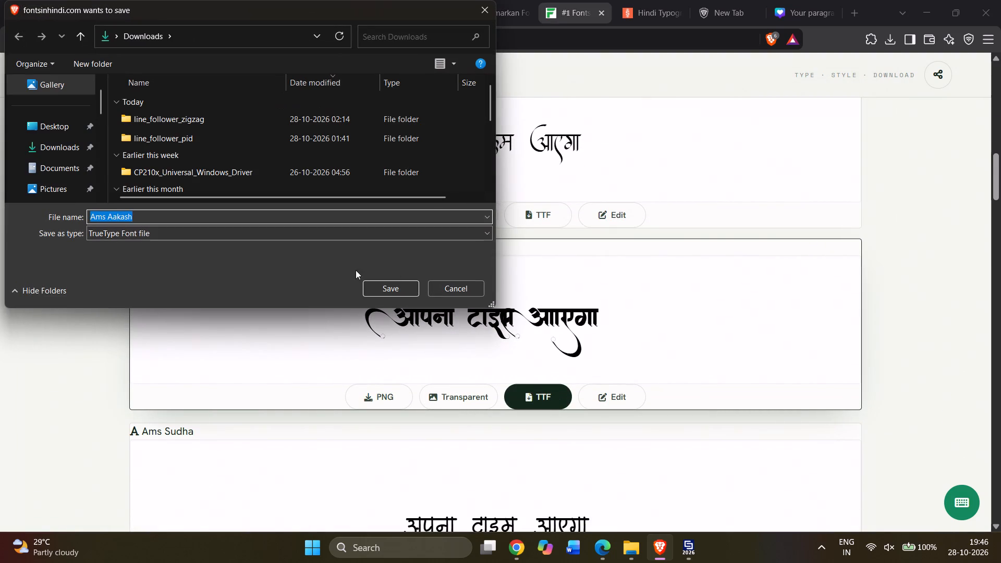
left_click(388, 295)
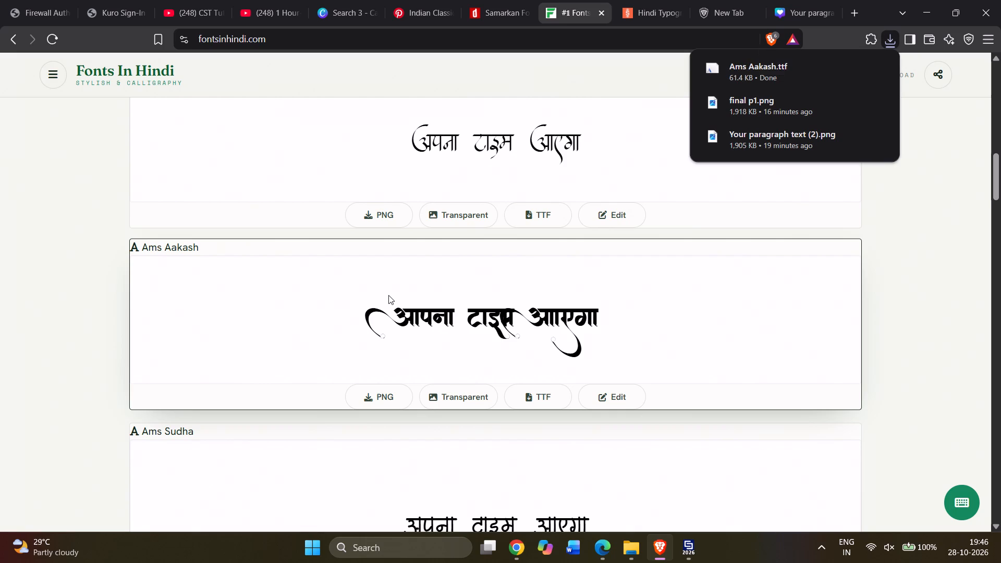
Open the downloaded Ams Aakash font and examine its characters at the larger sample sizes in the font viewer.
left_click(752, 70)
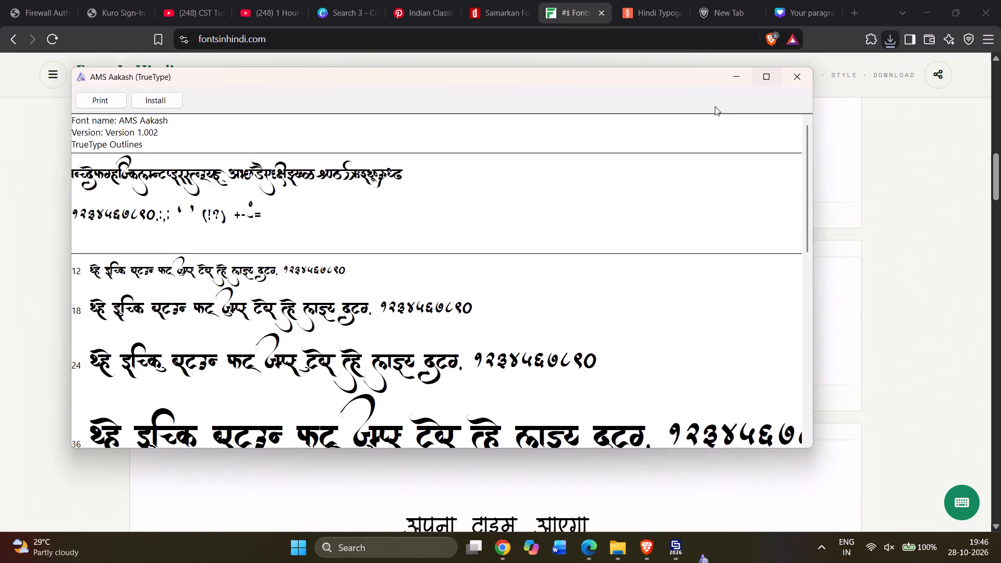
scroll(473, 313, "down", 5)
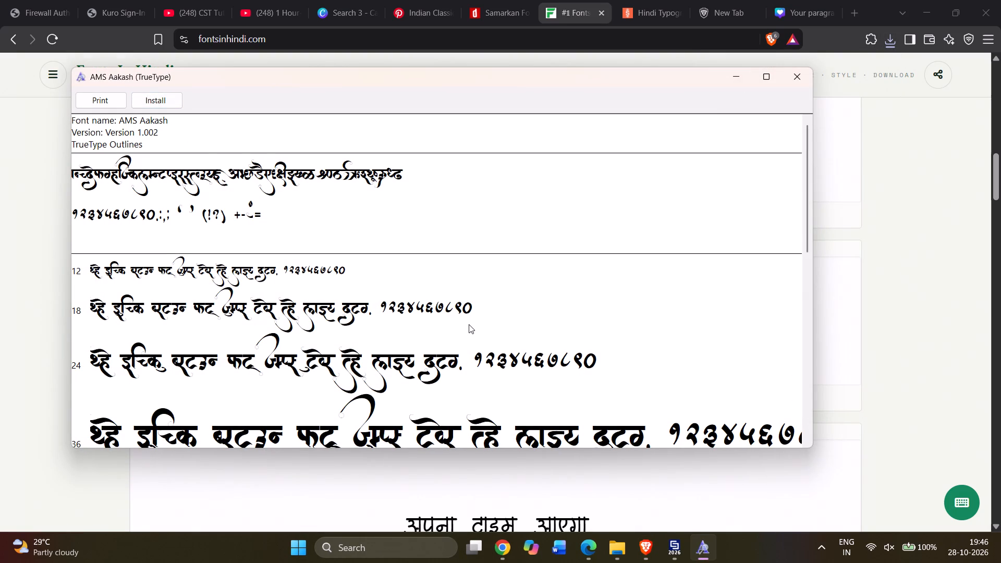
scroll(469, 324, "down", 5)
middle_click(450, 324)
scroll(450, 324, "down", 2)
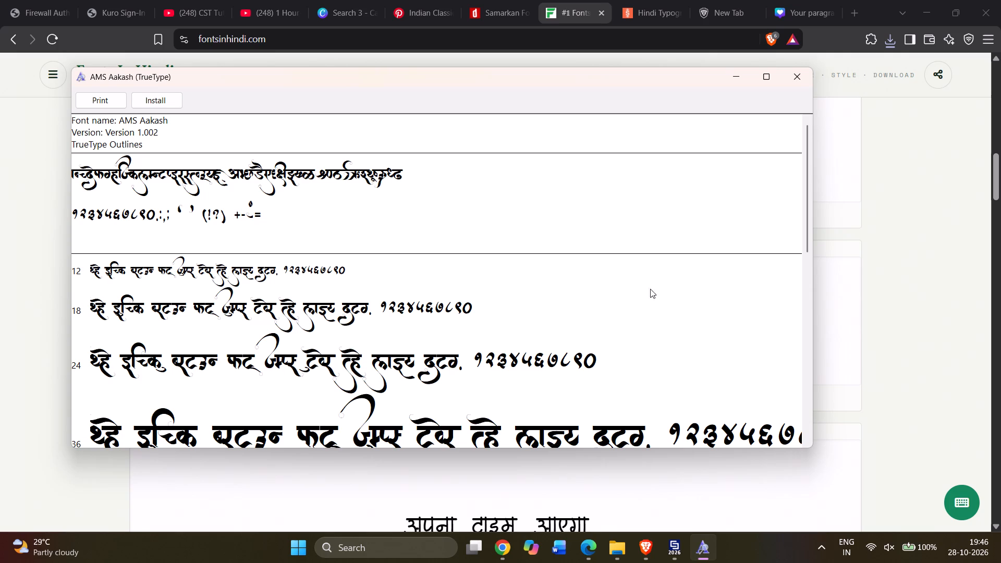
left_click(804, 224)
left_click_drag(804, 225, 805, 340)
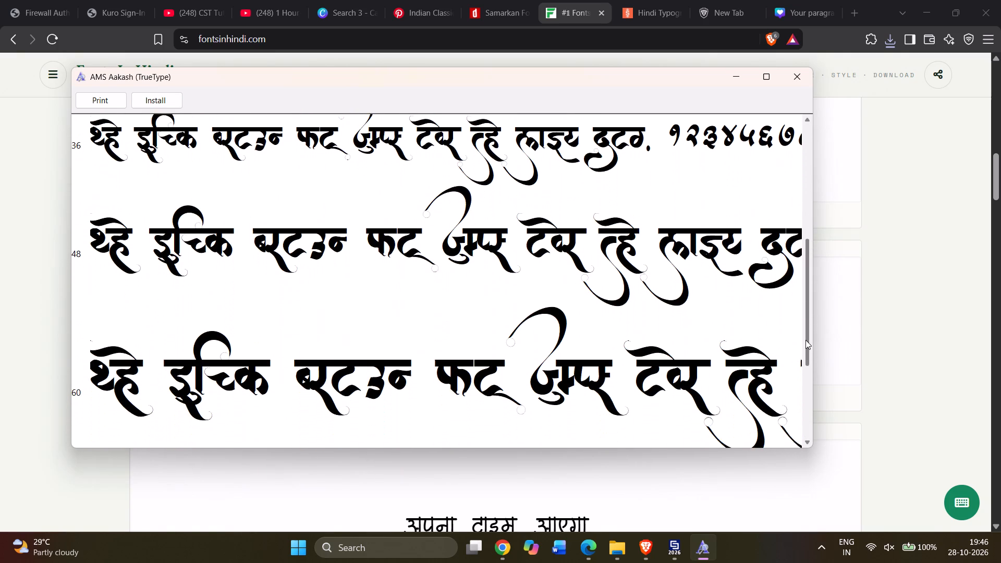
left_click_drag(805, 340, 805, 340)
left_click(802, 73)
Browse further Hindi fonts, return to the search results and open CalligraphyMaker's Hindi Calligraphy Generator.
scroll(630, 295, "down", 6)
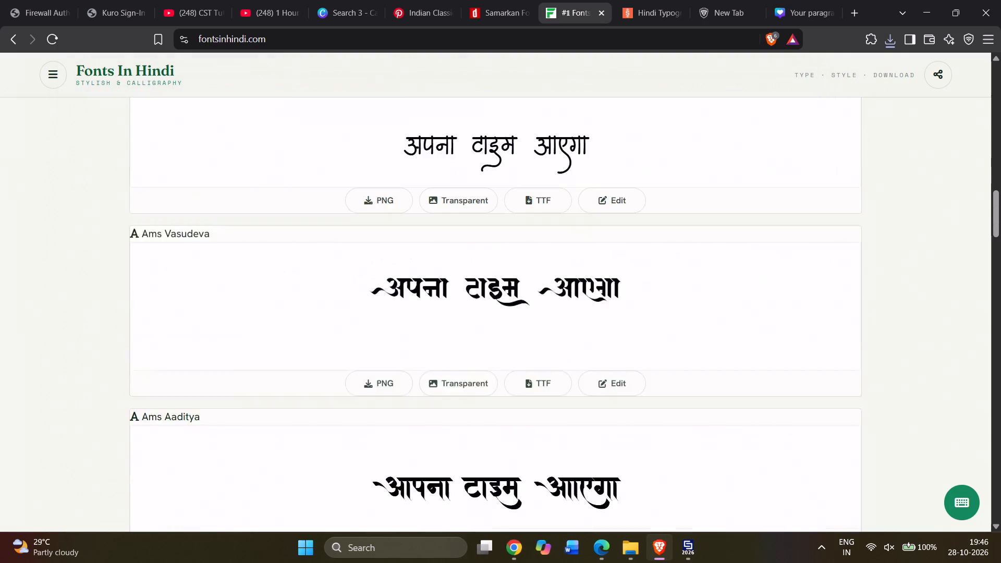
scroll(608, 311, "down", 6)
left_click(8, 45)
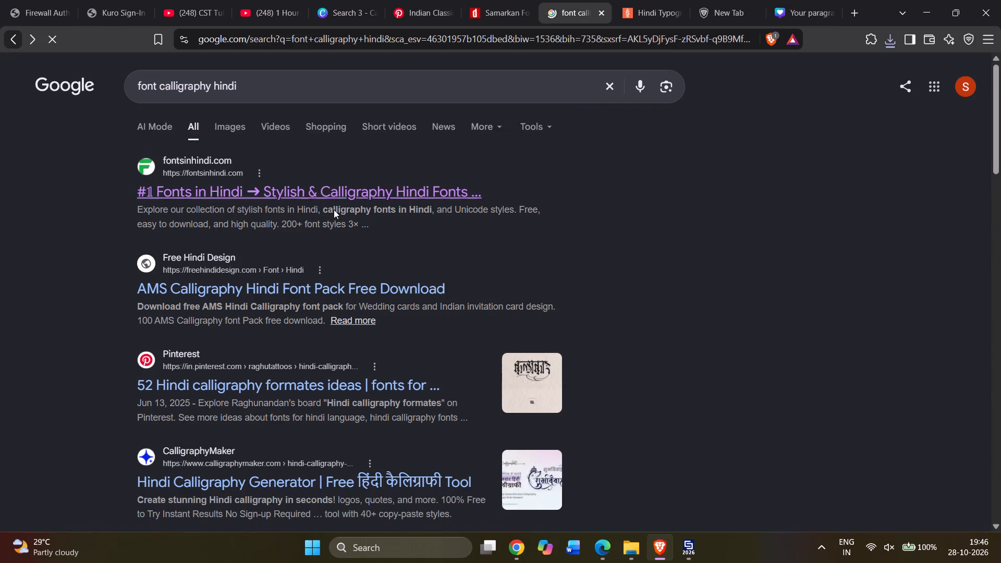
scroll(353, 252, "down", 3)
left_click(331, 269)
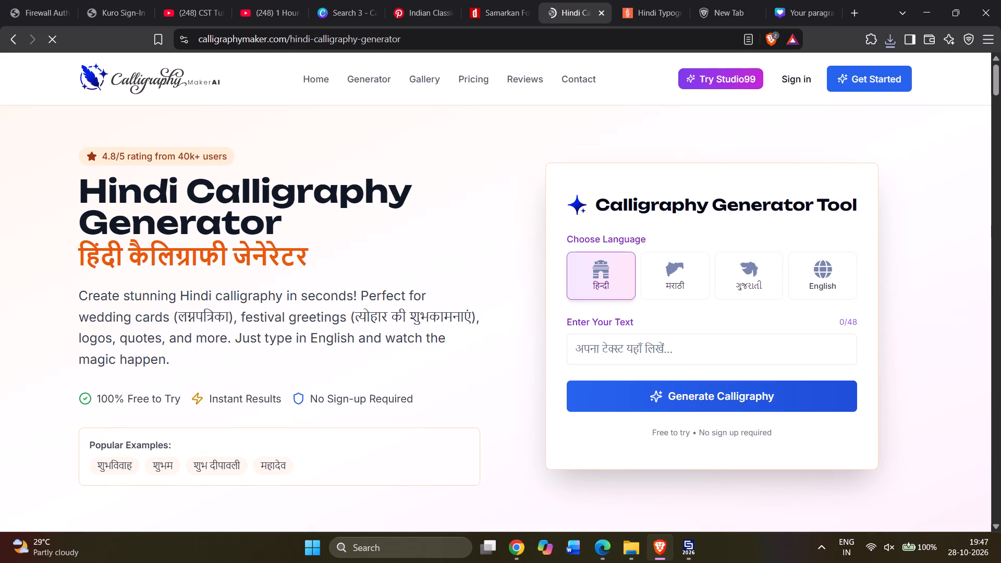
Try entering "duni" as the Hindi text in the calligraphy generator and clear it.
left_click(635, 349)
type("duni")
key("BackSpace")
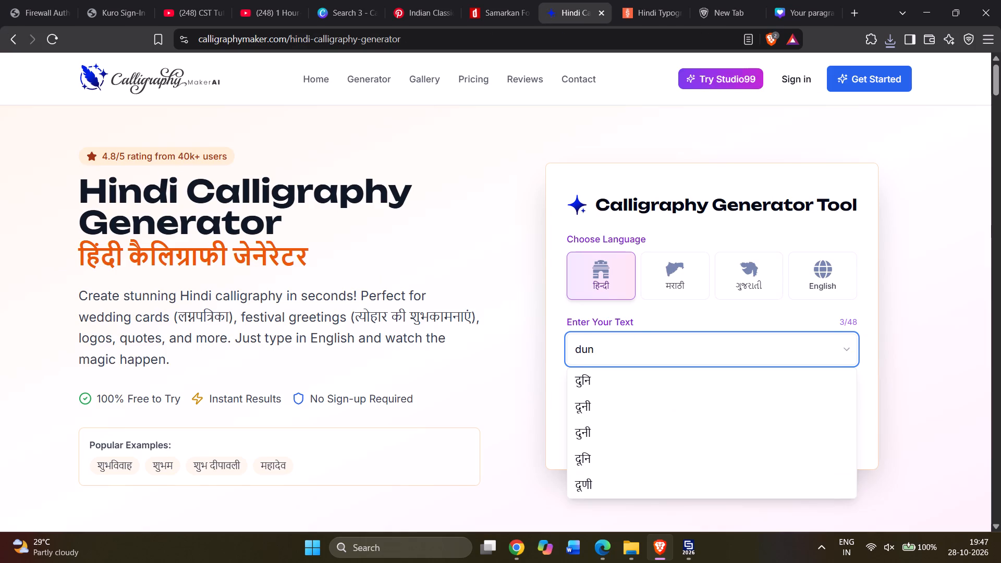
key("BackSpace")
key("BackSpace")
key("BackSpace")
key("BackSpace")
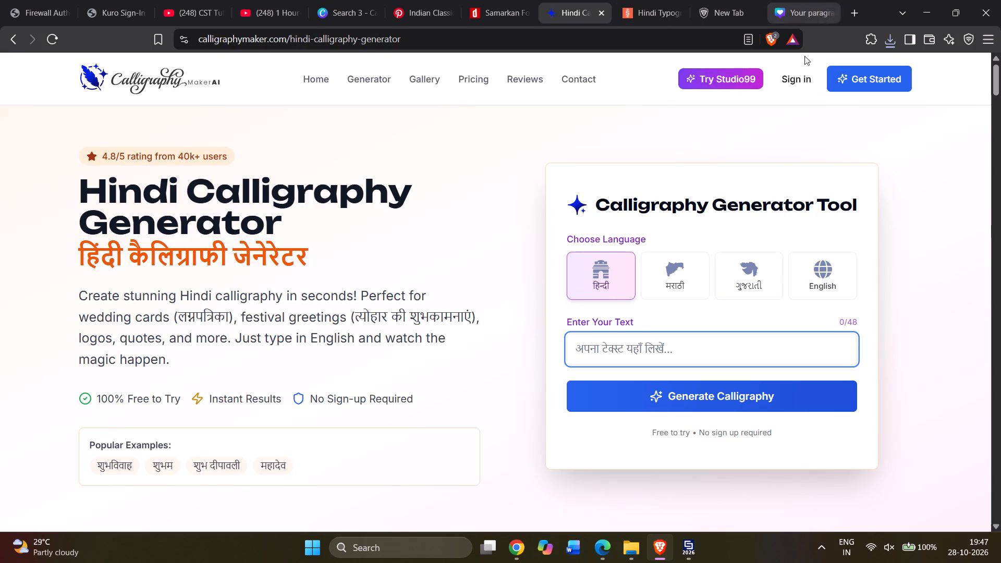
Search the web for "duniya ka sach in hindi" in the empty browser tab.
left_click(779, 0)
left_click(726, 11)
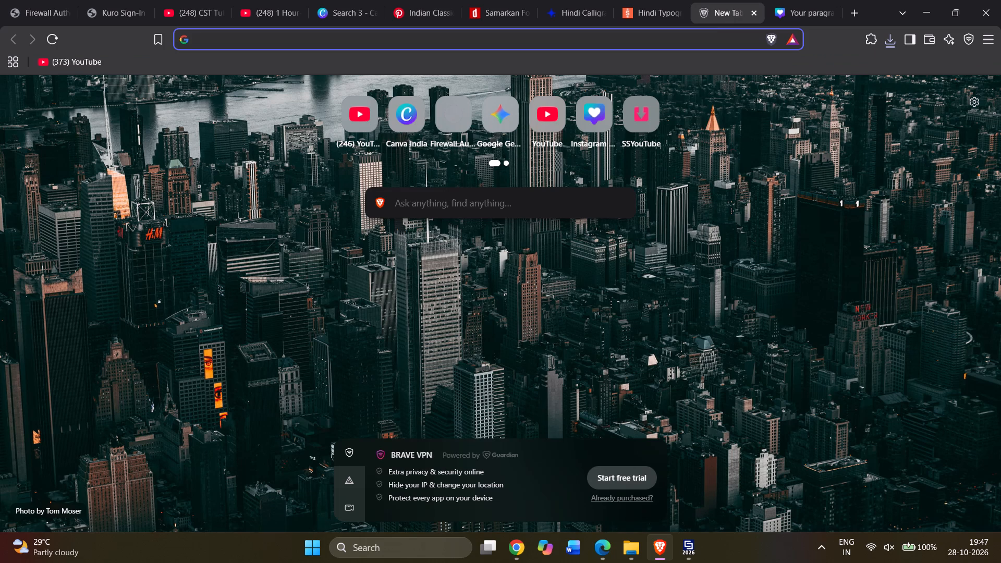
type("duniya ka sach i")
key("space")
key("BackSpace")
type("n hindi")
key("Return")
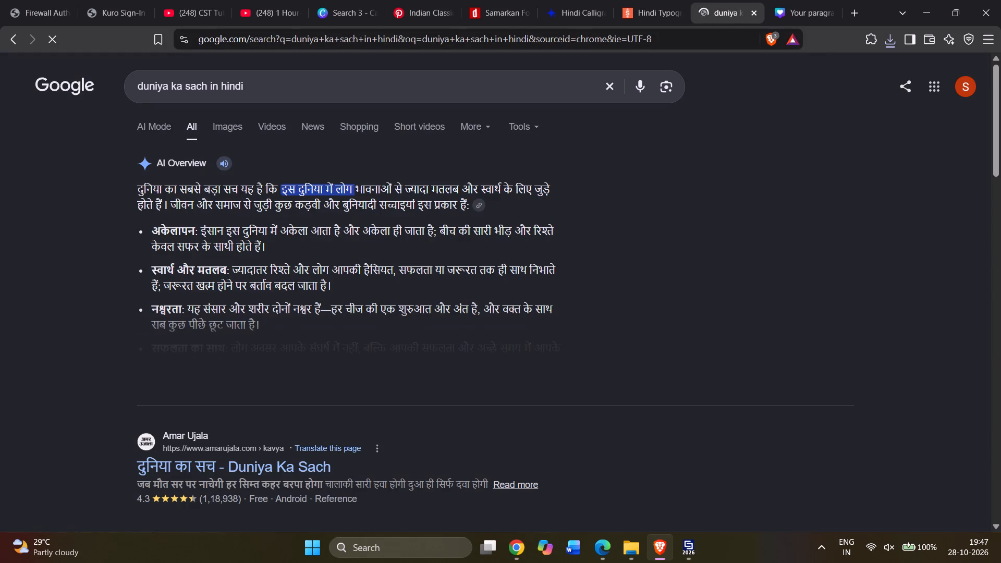
Copy the Hindi heading दुनिया का सच from the Amar Ujala search result's page.
left_click(140, 464)
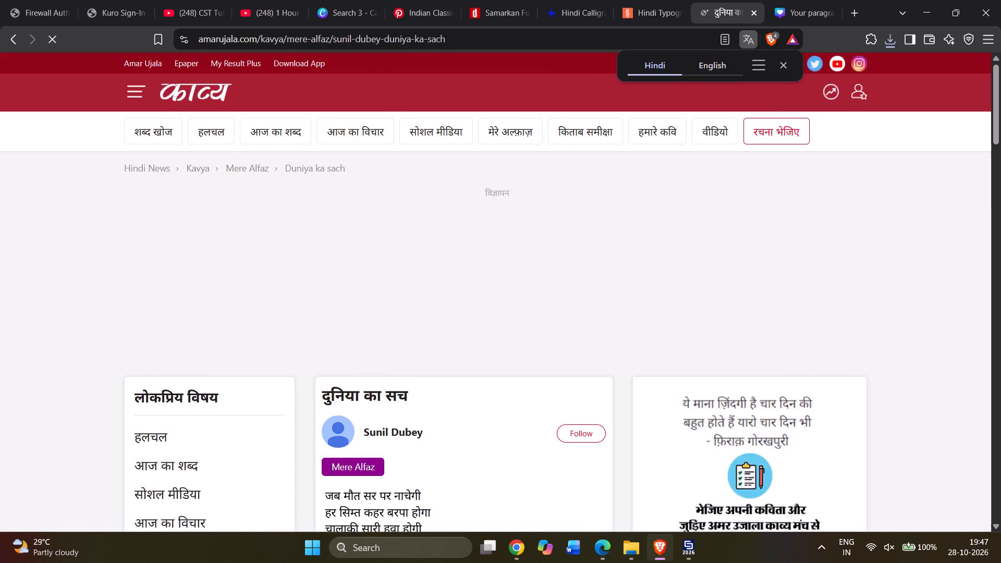
left_click_drag(323, 396, 412, 393)
key("ctrl+c")
key("ctrl+c")
key("ctrl+c")
key("ctrl+c")
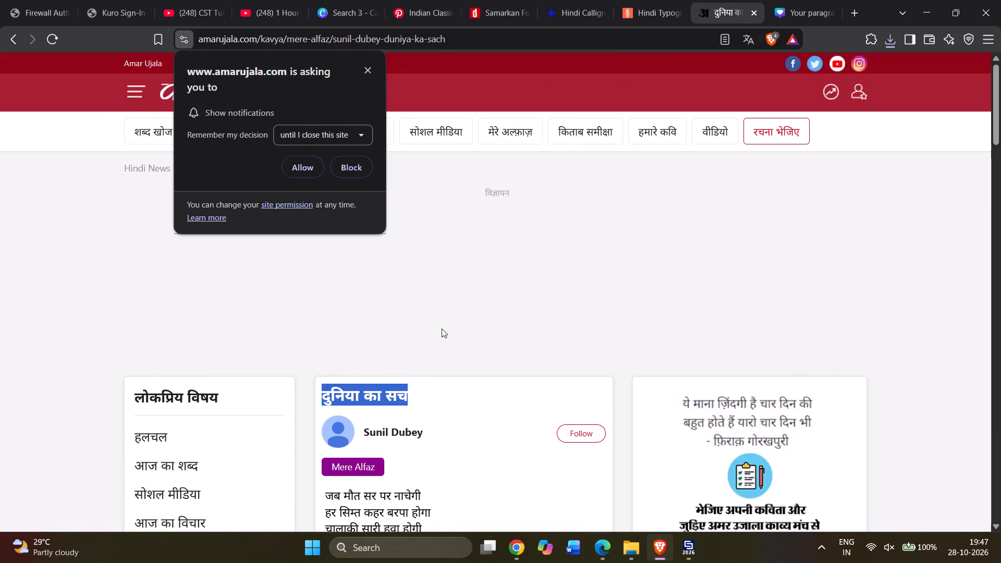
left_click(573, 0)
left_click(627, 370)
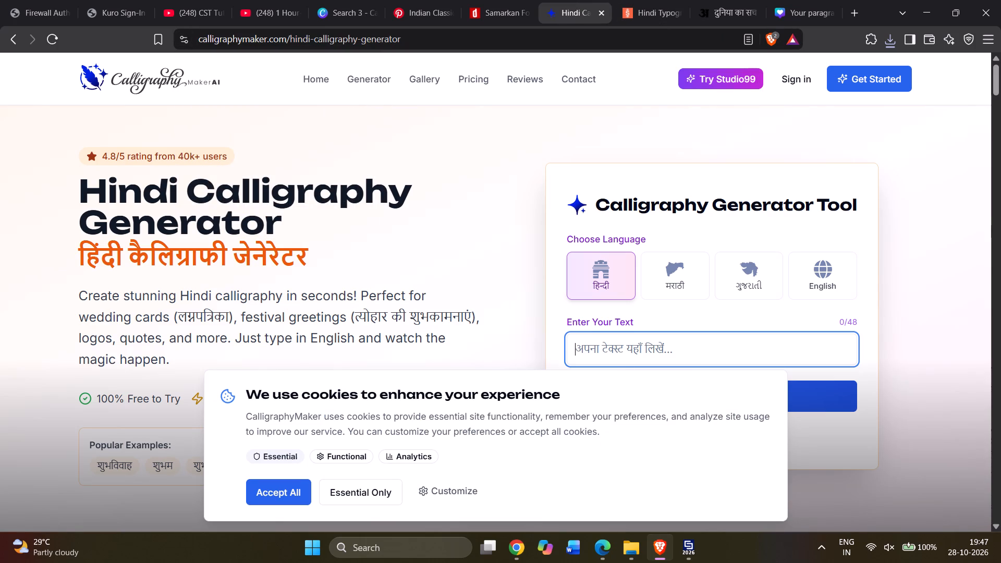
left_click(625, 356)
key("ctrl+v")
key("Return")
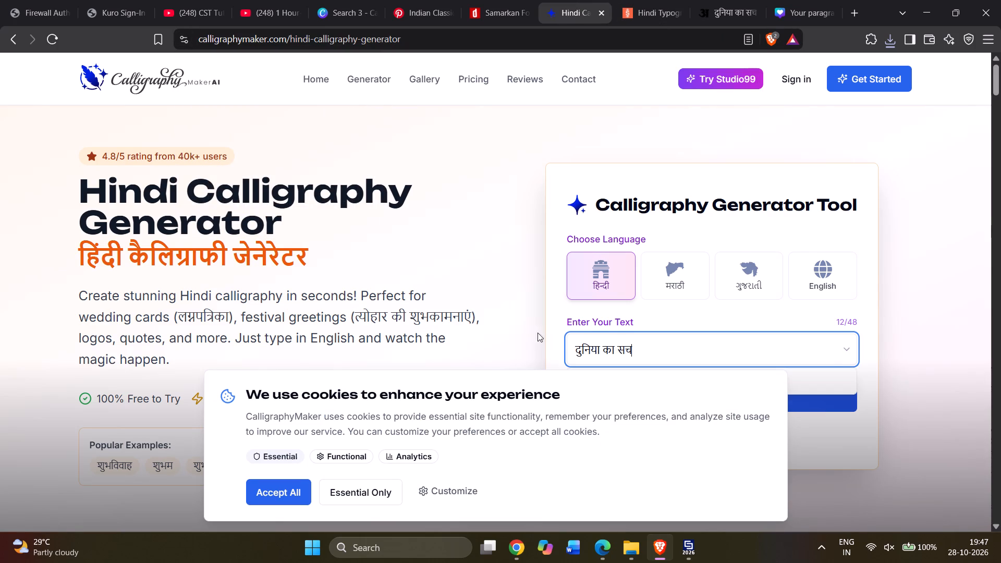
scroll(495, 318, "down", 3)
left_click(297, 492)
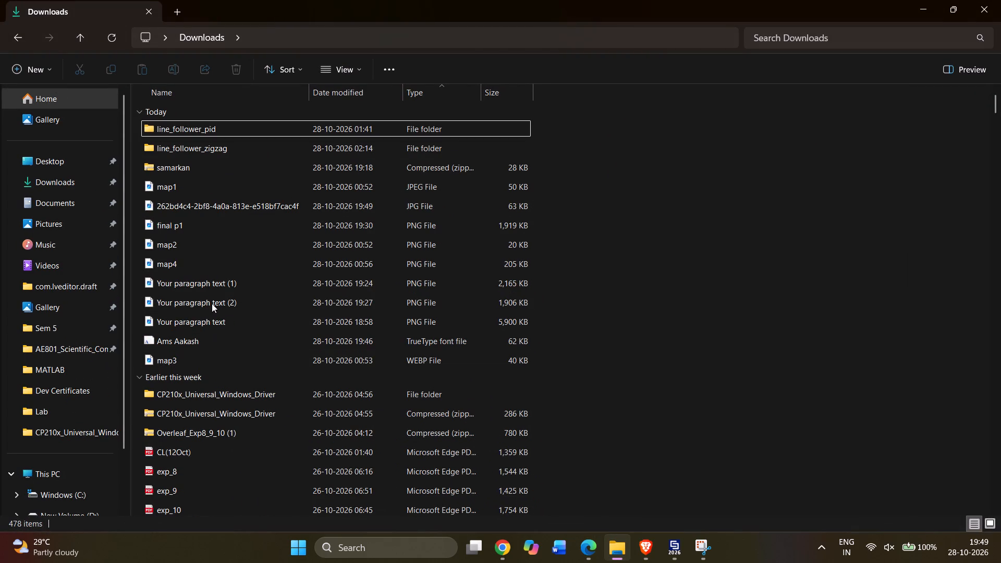
left_click(210, 201)
double_click(210, 201)
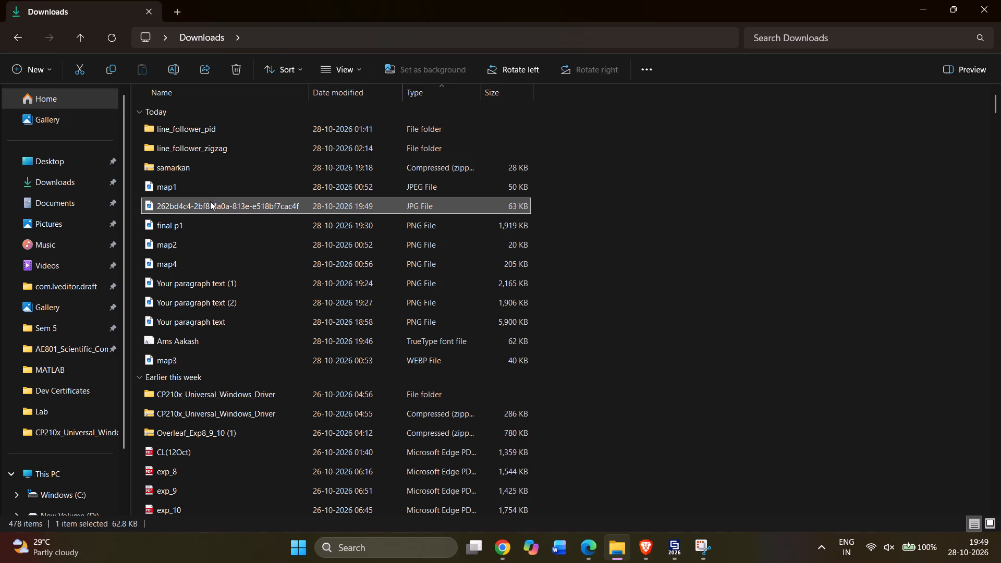
left_click(771, 69)
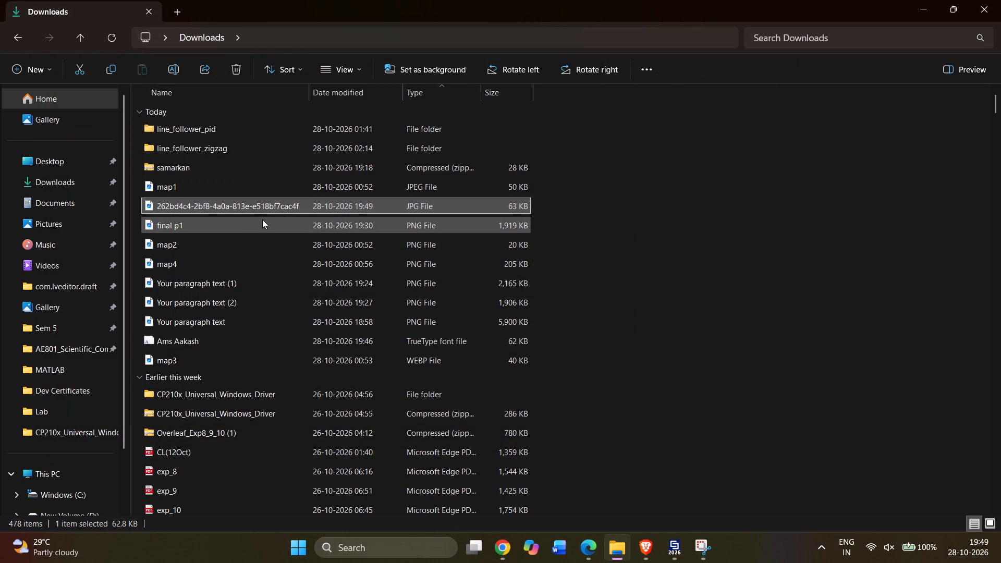
key("ctrl+c")
key("ctrl+c")
key("ctrl+c")
left_click(634, 550)
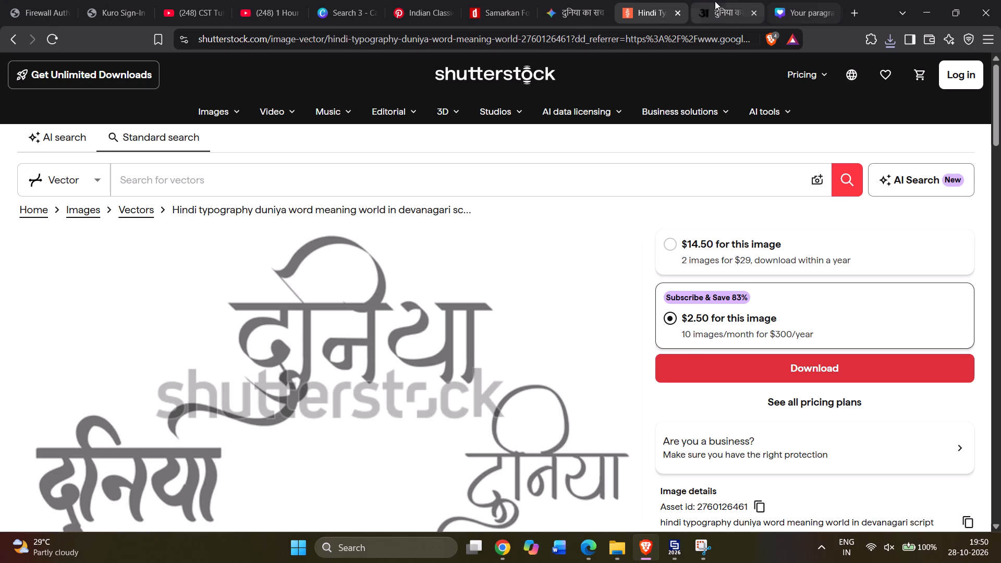
left_click(789, 2)
key("ctrl+v")
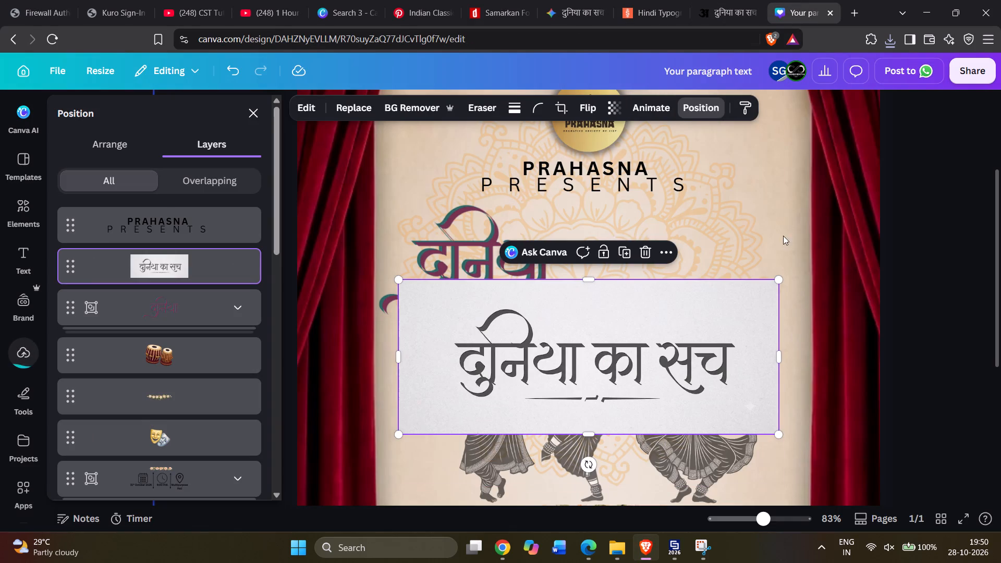
Delete the old maroon-and-teal दुनिया lettering group from the poster.
left_click(671, 328)
left_click(446, 252)
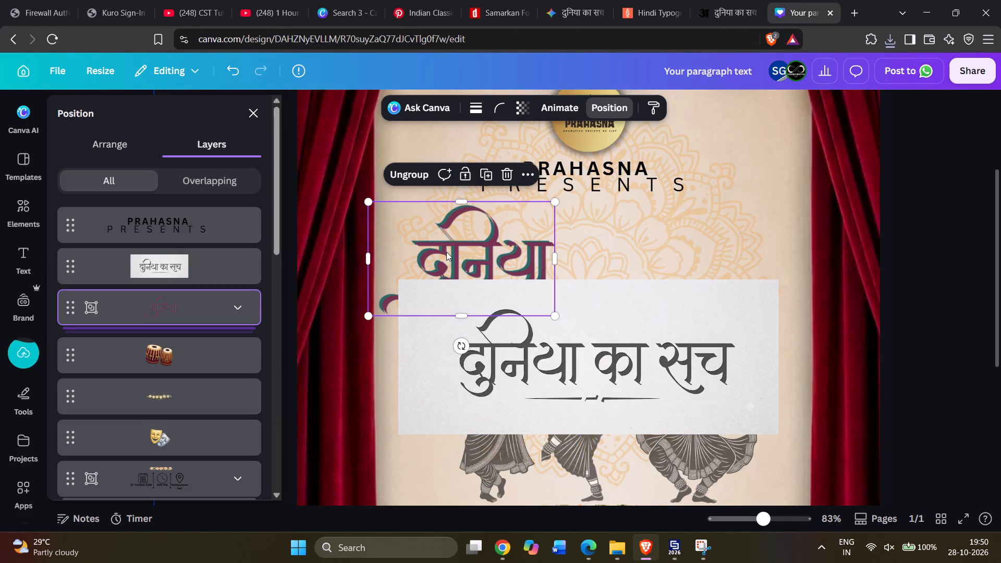
key("BackSpace")
Move the दुनिया का सच image up between PRAHASNA PRESENTS and the dancers, and remove its background.
left_click(554, 286)
left_click_drag(600, 323, 600, 318)
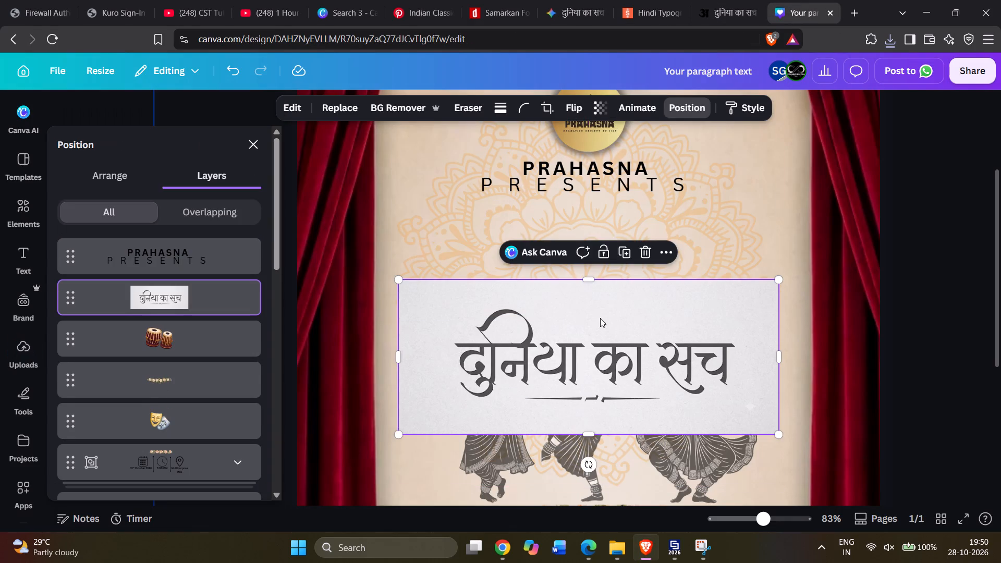
left_click_drag(600, 318, 596, 241)
left_click(404, 112)
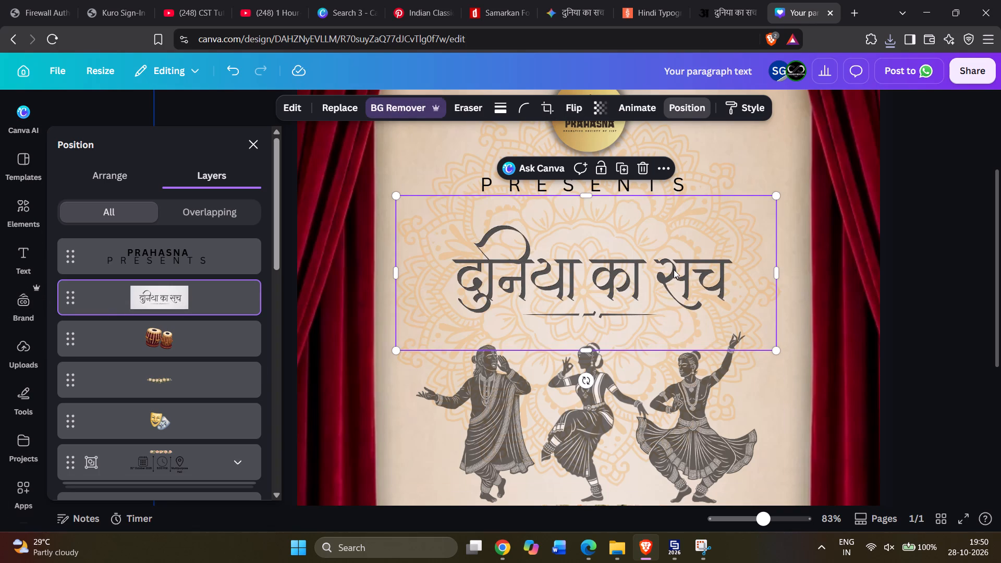
Enlarge the दुनिया का सच lettering and position it just below the PRAHASNA PRESENTS text.
left_click_drag(674, 270, 661, 238)
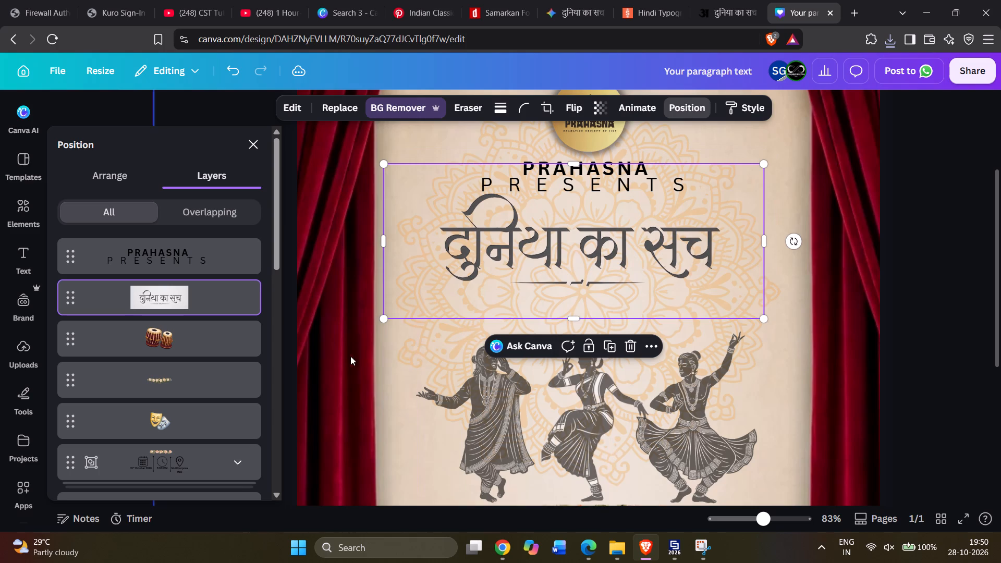
left_click_drag(383, 319, 268, 382)
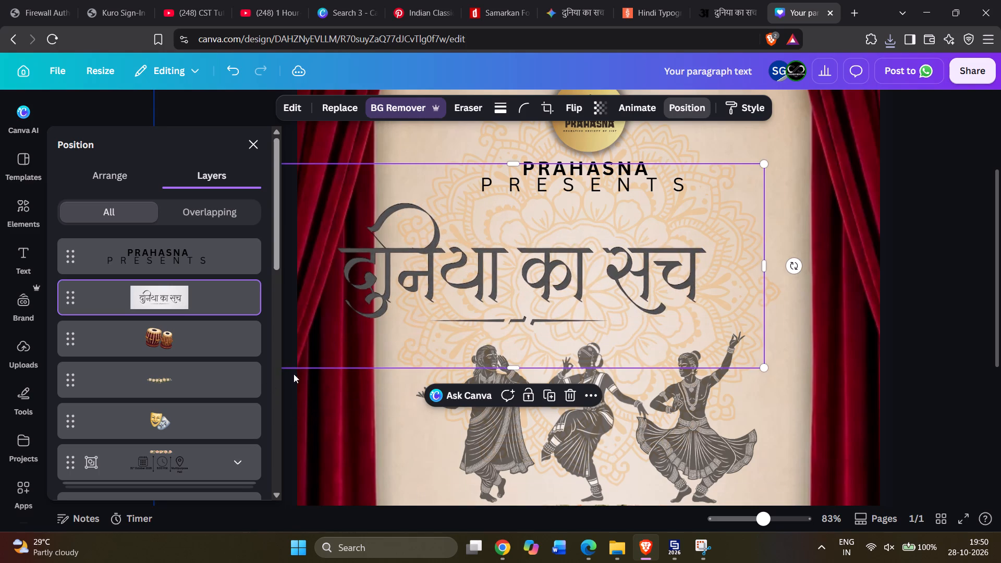
left_click_drag(567, 272, 621, 252)
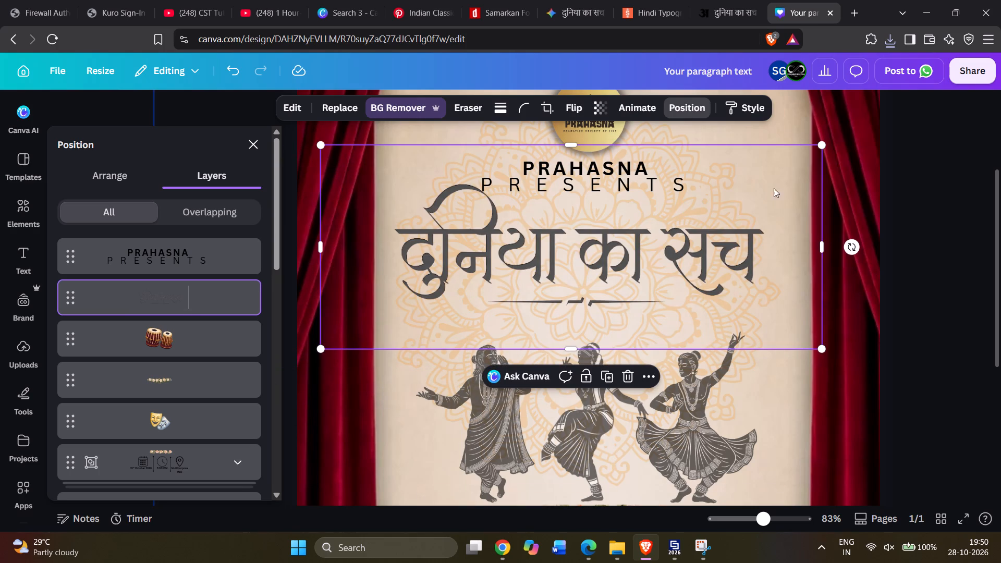
left_click_drag(822, 143, 797, 159)
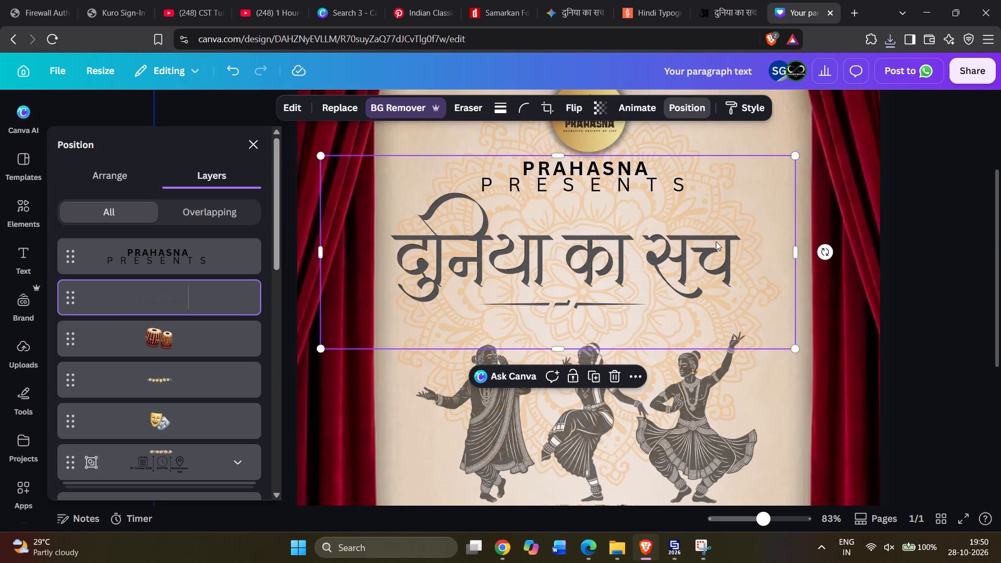
left_click_drag(716, 241, 711, 223)
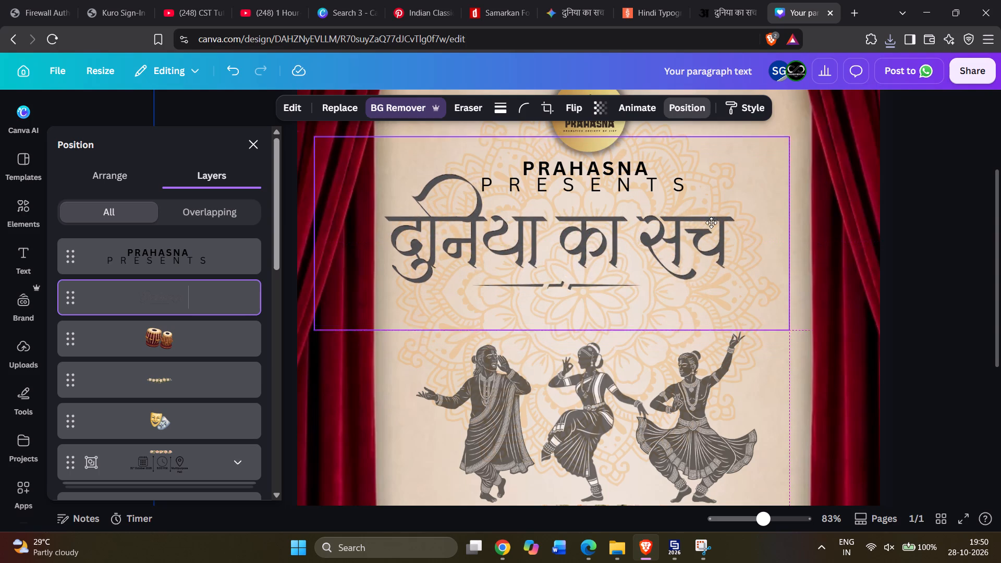
left_click_drag(711, 223, 715, 237)
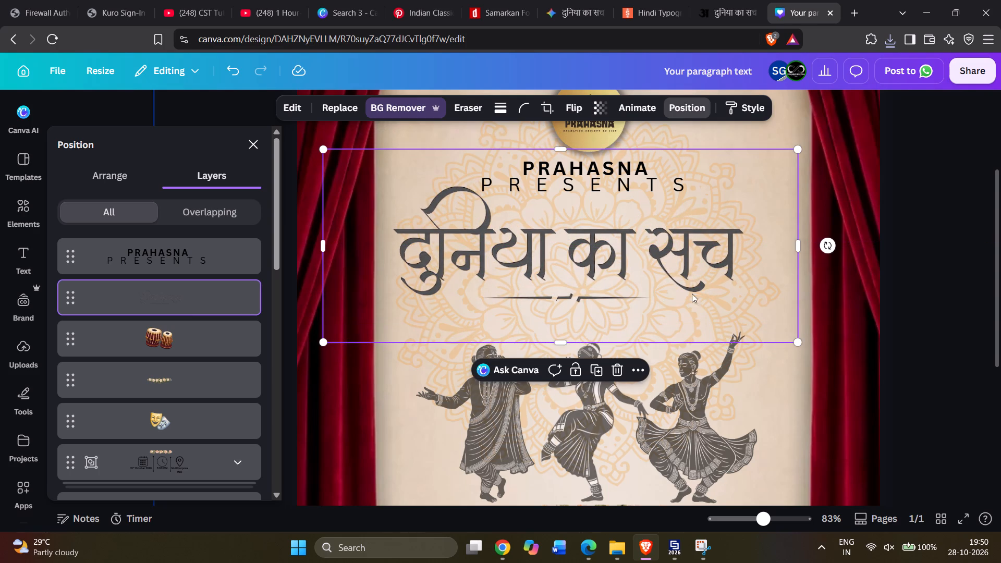
Crop the empty margins on all four sides of the दुनिया का सच image, to a height of about 227.
scroll(685, 335, "down", 3)
scroll(681, 329, "up", 4)
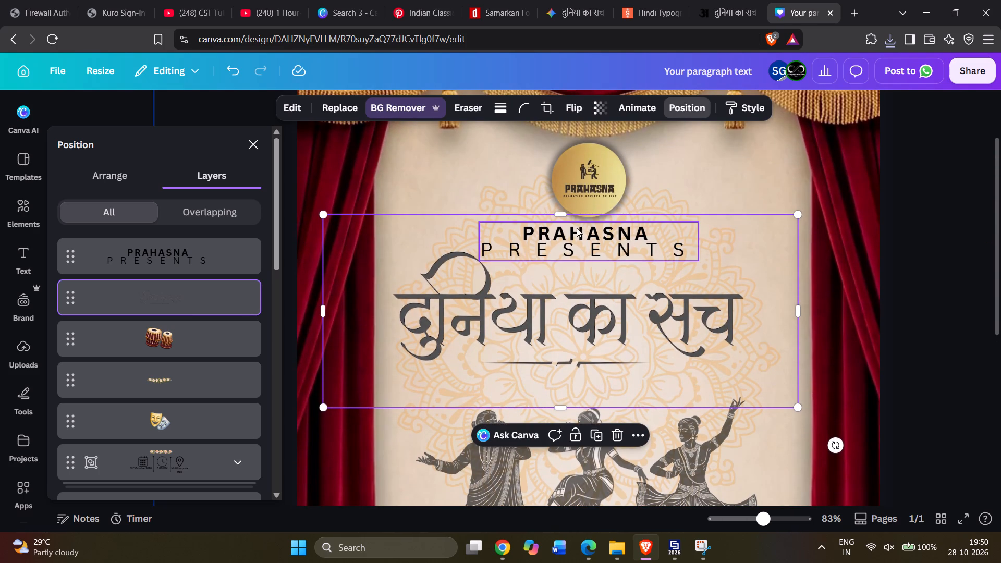
left_click_drag(561, 215, 558, 242)
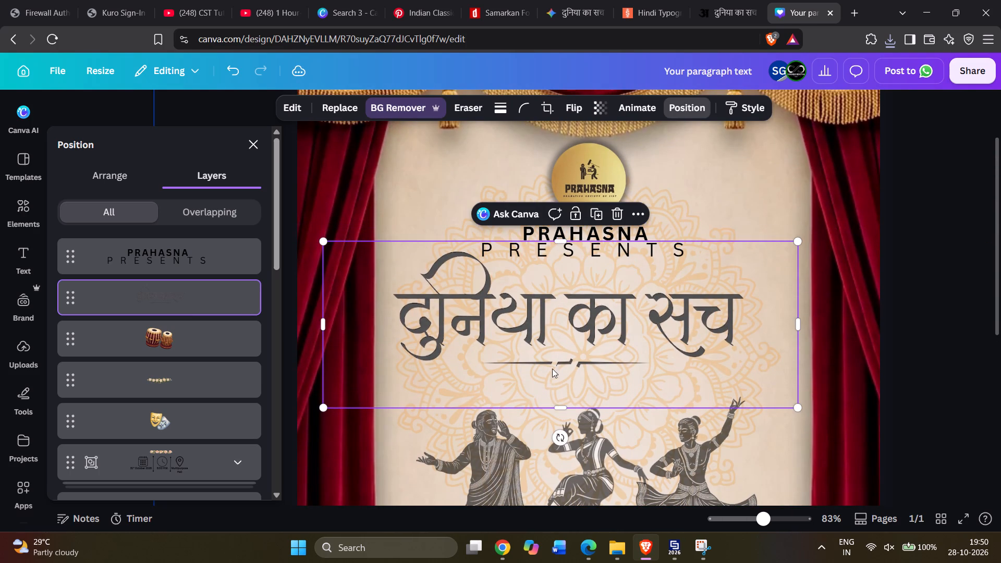
left_click_drag(554, 406, 556, 371)
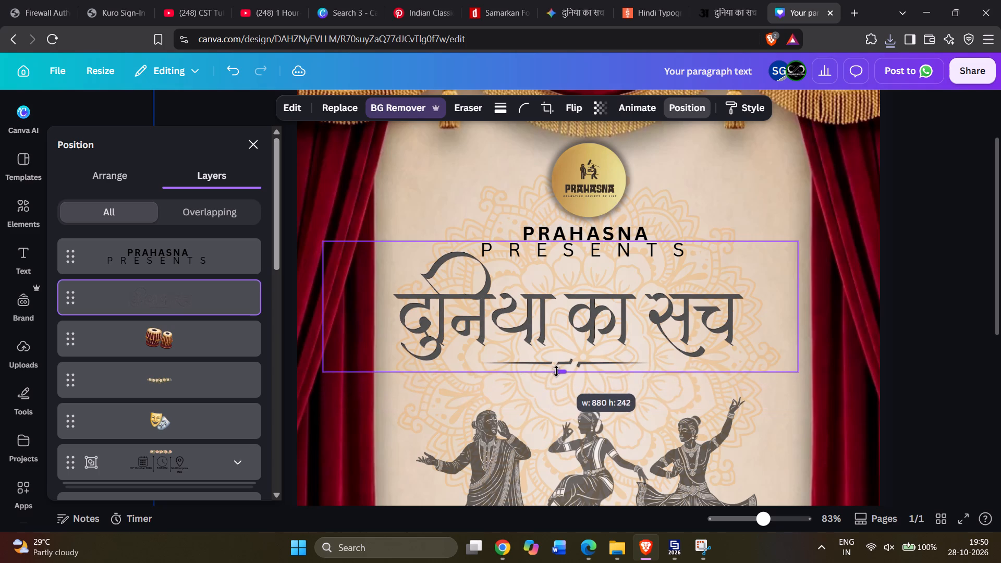
left_click_drag(556, 371, 559, 364)
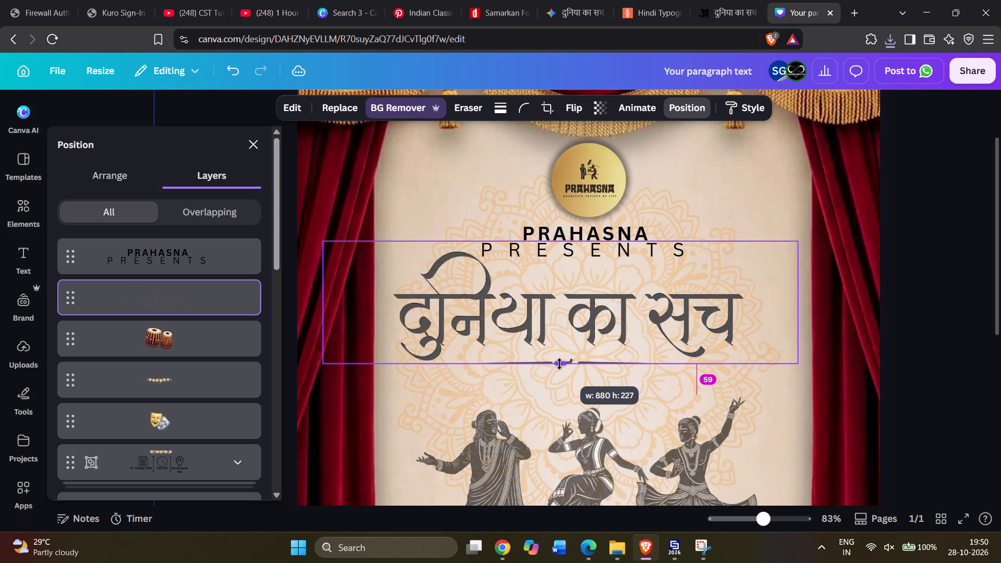
left_click_drag(559, 364, 559, 365)
left_click_drag(319, 301, 354, 305)
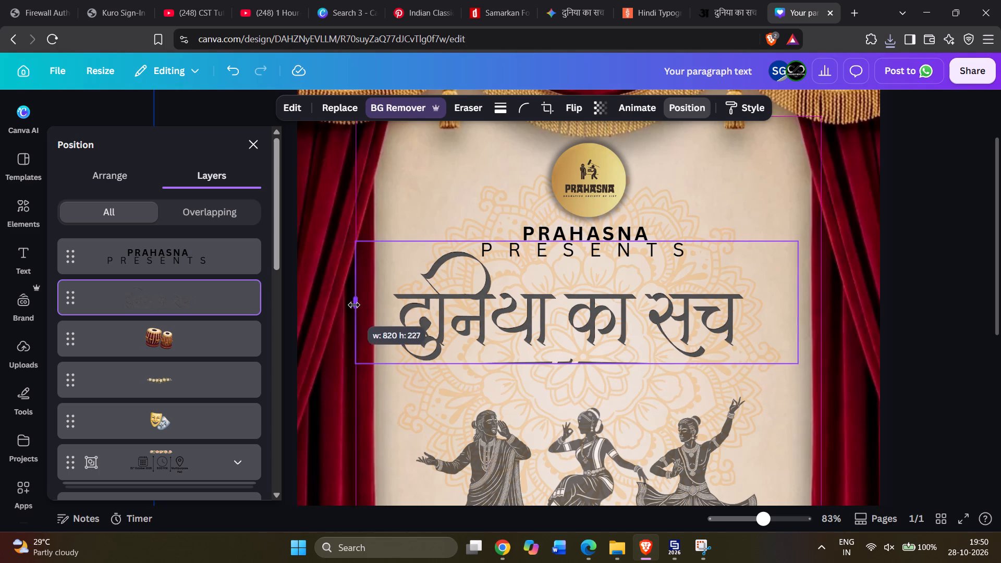
left_click_drag(354, 305, 376, 309)
left_click_drag(802, 300, 756, 301)
Scale the cropped दुनिया का सच lettering down slightly and centre it horizontally under PRAHASNA PRESENTS.
left_click_drag(754, 239, 714, 272)
left_click_drag(658, 333, 680, 334)
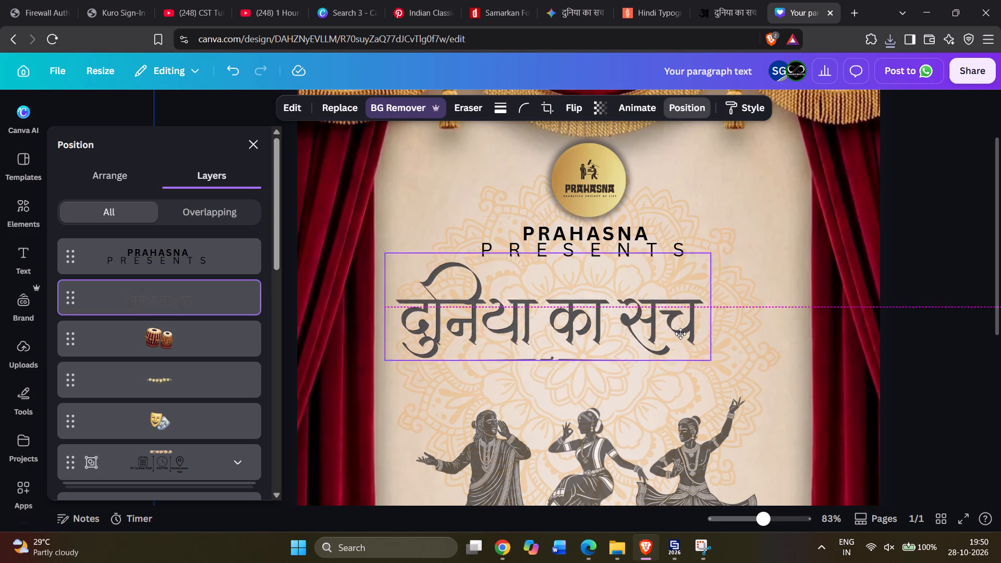
left_click_drag(680, 334, 703, 328)
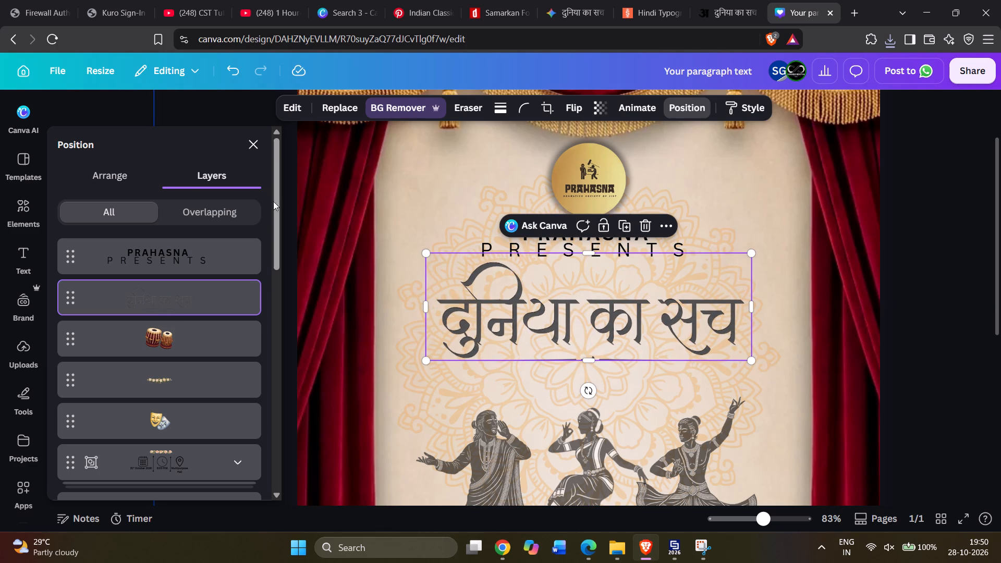
Apply the Colour Pop filter to the दुनिया का सच lettering, and return to the image editing options.
left_click(301, 108)
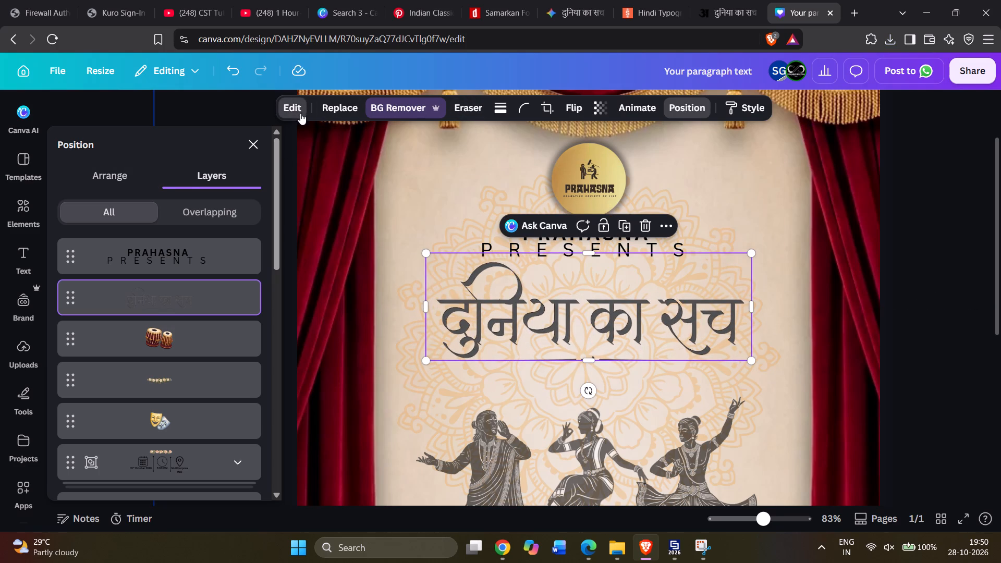
scroll(154, 367, "down", 8)
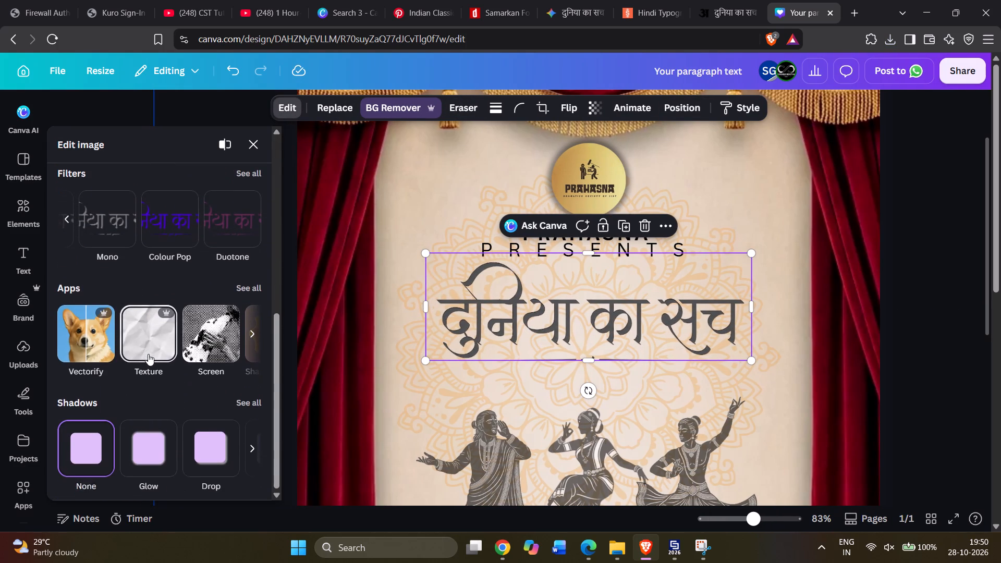
scroll(188, 371, "up", 5)
scroll(213, 381, "down", 4)
left_click(168, 290)
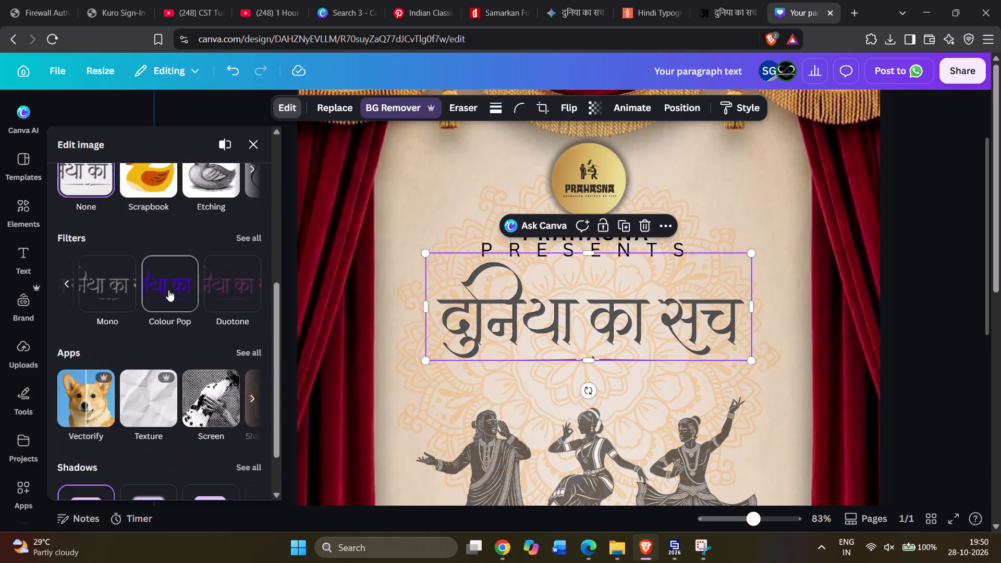
scroll(188, 262, "up", 5)
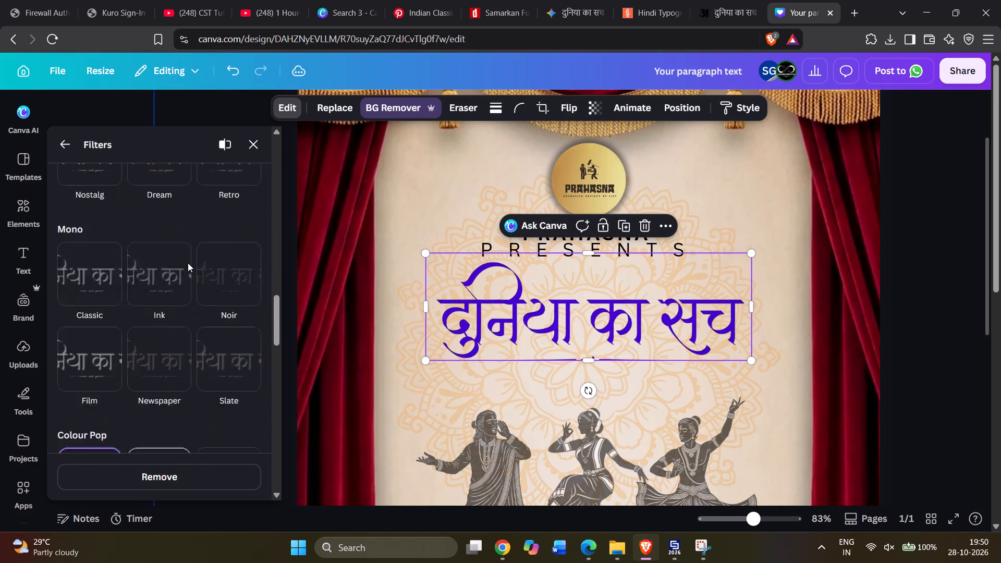
scroll(188, 263, "up", 6)
left_click(55, 138)
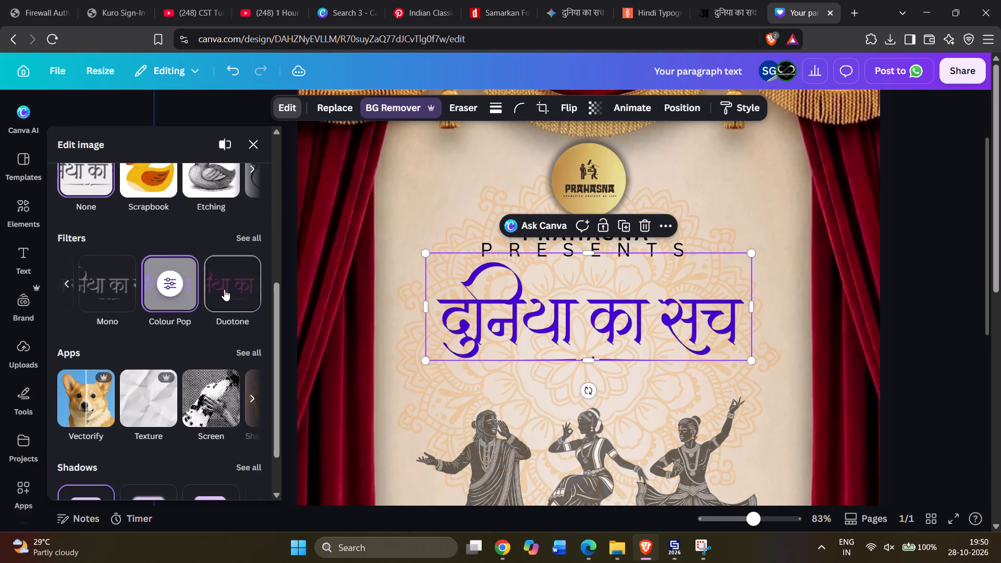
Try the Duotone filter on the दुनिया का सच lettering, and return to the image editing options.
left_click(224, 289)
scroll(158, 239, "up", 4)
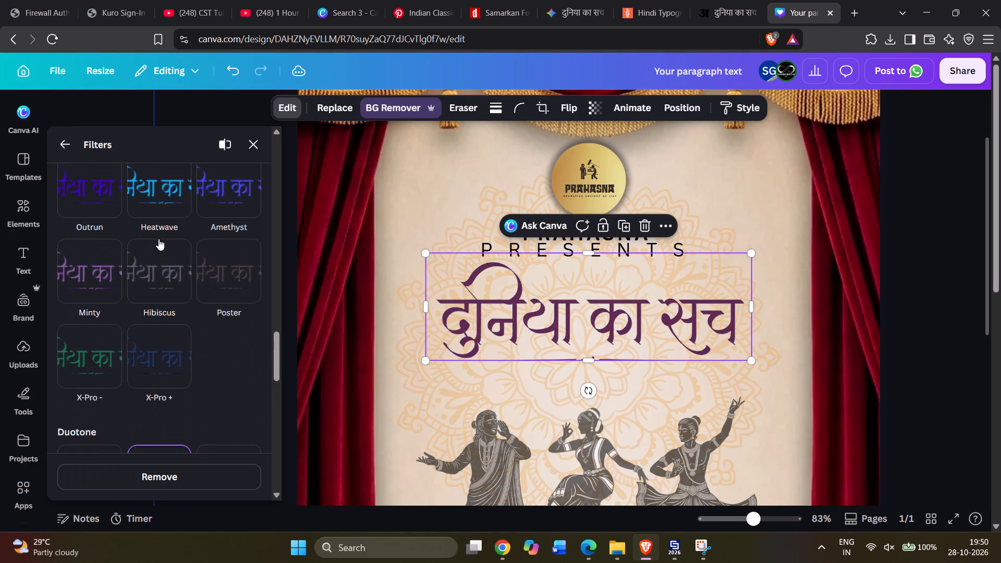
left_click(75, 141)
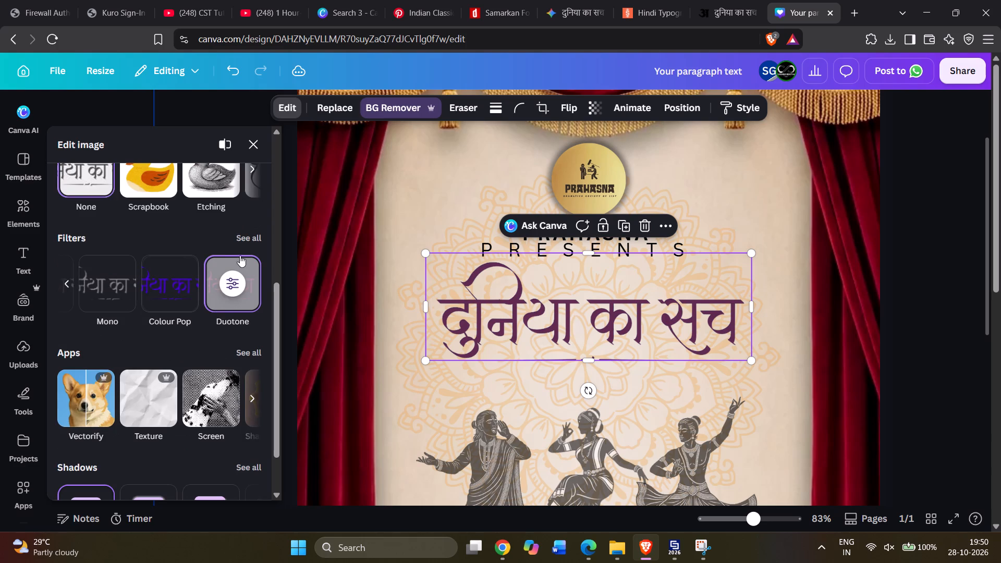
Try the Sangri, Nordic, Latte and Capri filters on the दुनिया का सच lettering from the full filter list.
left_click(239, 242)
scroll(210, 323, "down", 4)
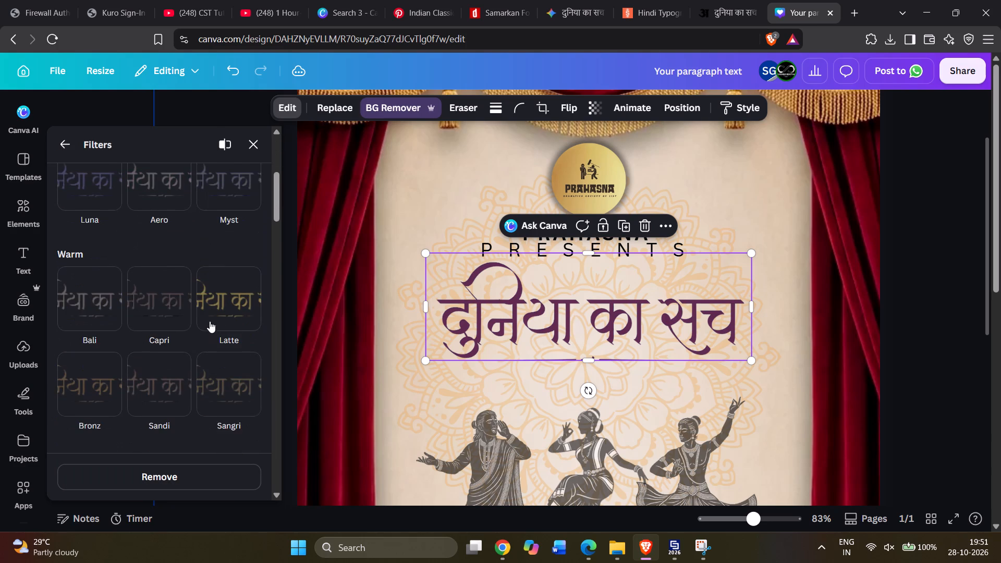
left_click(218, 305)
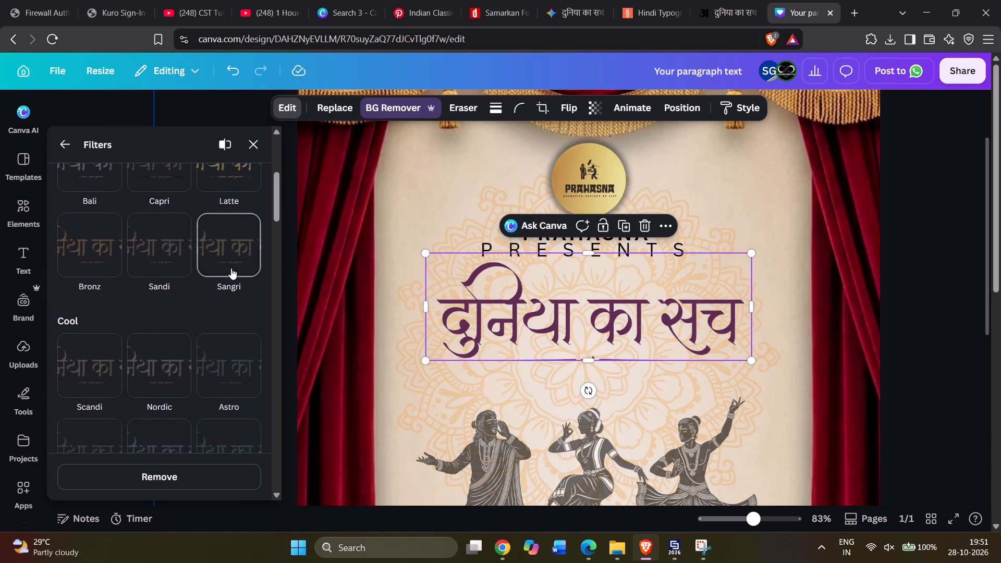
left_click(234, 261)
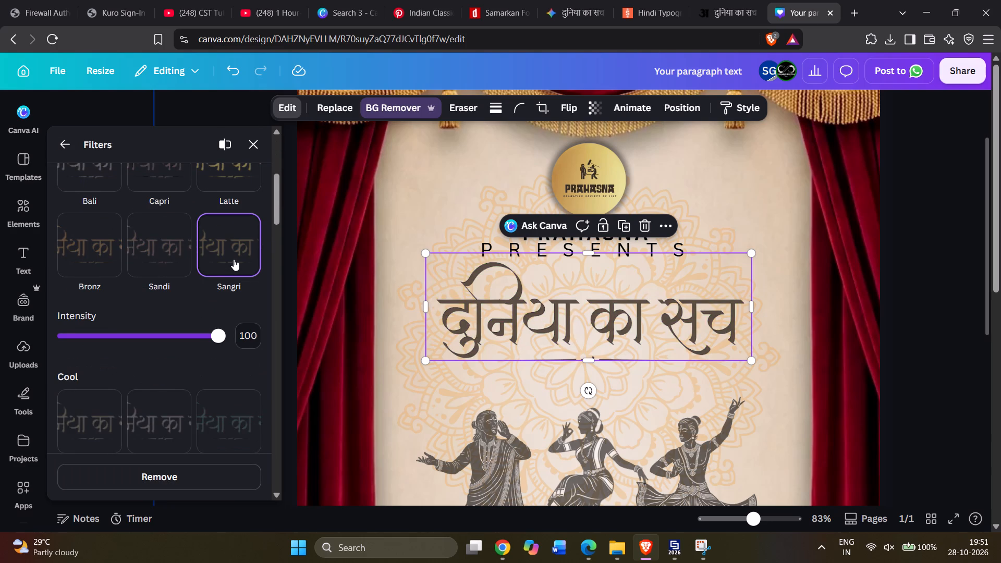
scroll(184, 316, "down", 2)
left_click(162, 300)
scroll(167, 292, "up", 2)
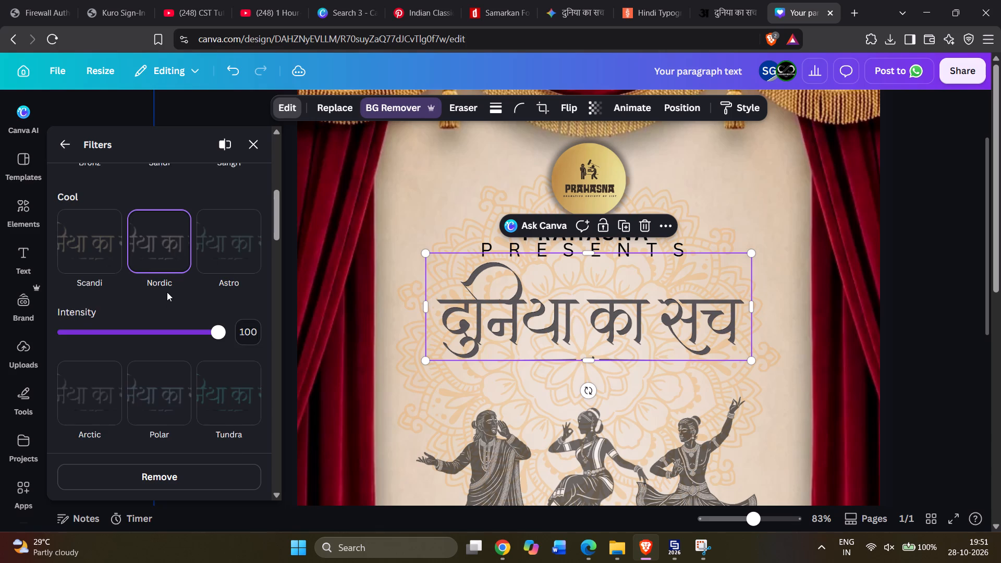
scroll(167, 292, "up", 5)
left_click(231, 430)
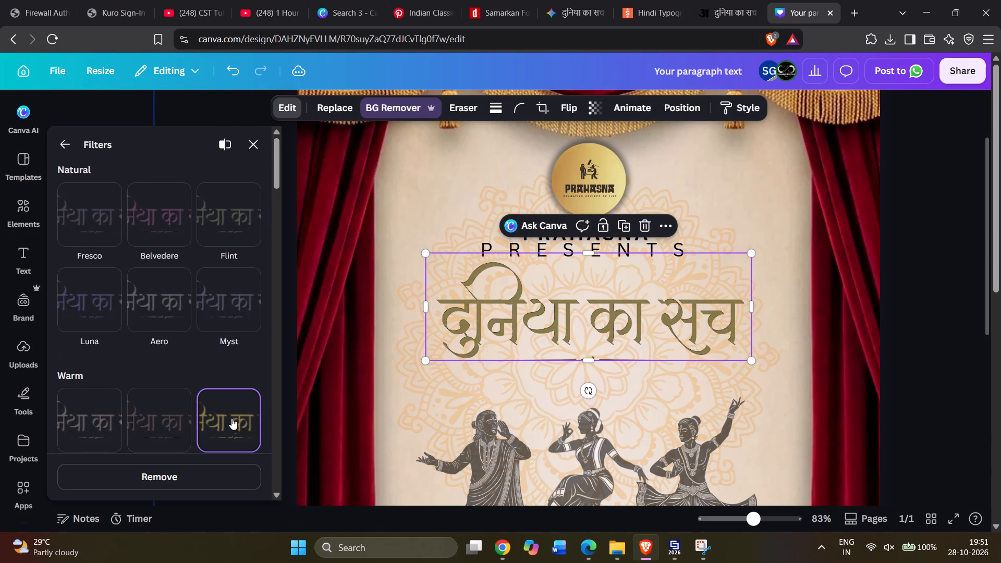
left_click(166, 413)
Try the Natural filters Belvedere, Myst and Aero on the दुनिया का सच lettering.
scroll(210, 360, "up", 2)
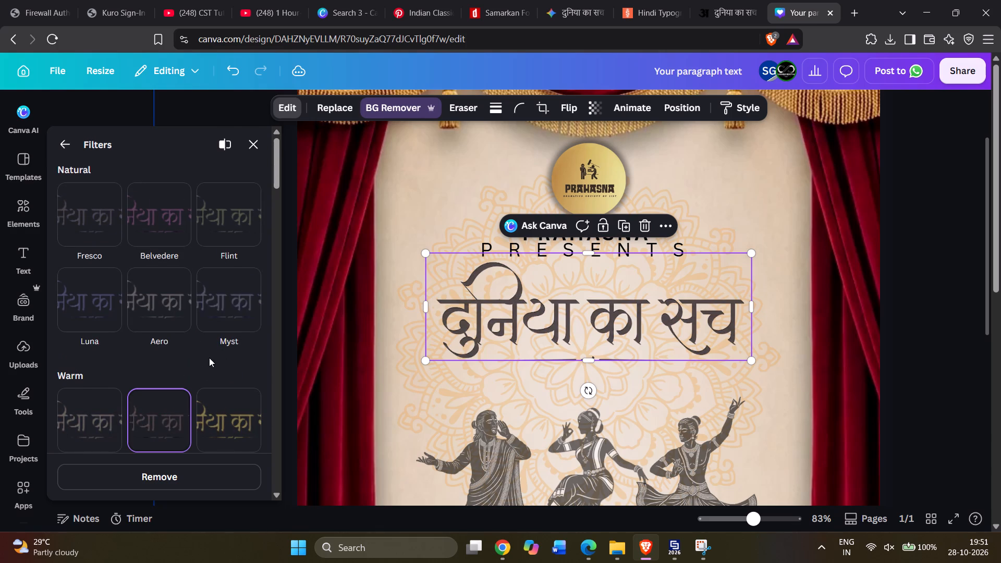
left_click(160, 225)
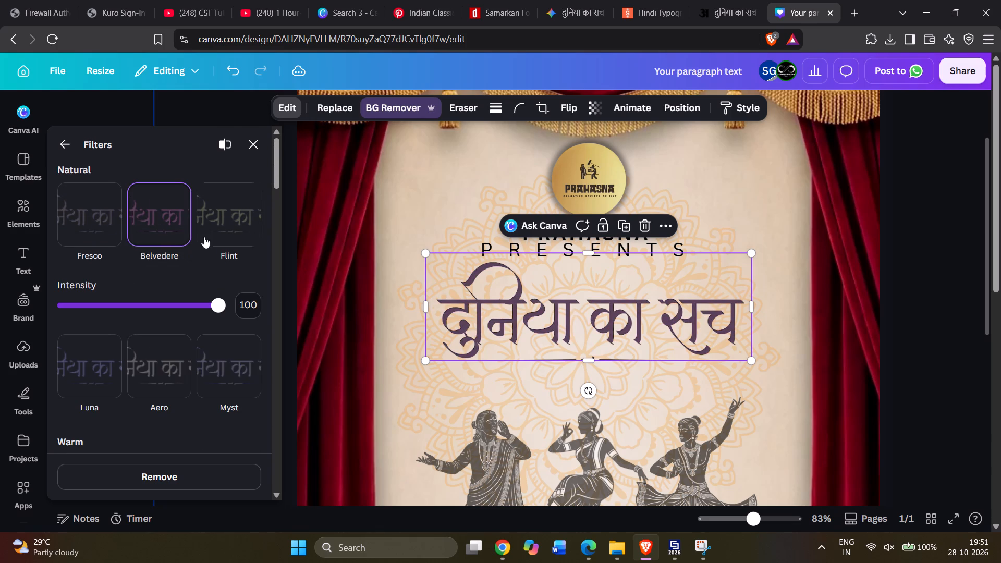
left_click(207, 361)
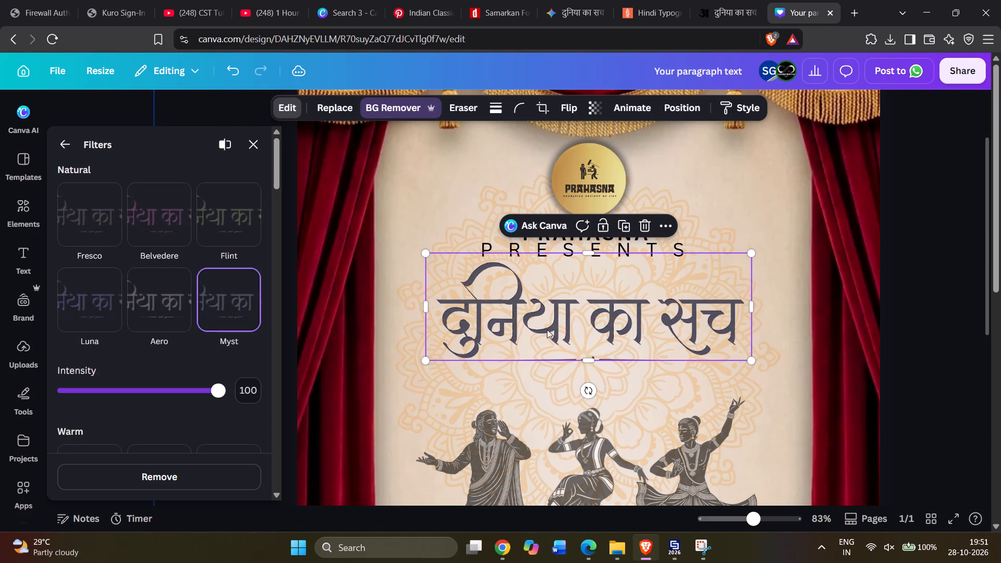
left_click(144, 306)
Apply the Luna filter to the दुनिया का सच lettering and close the filter options.
left_click(88, 297)
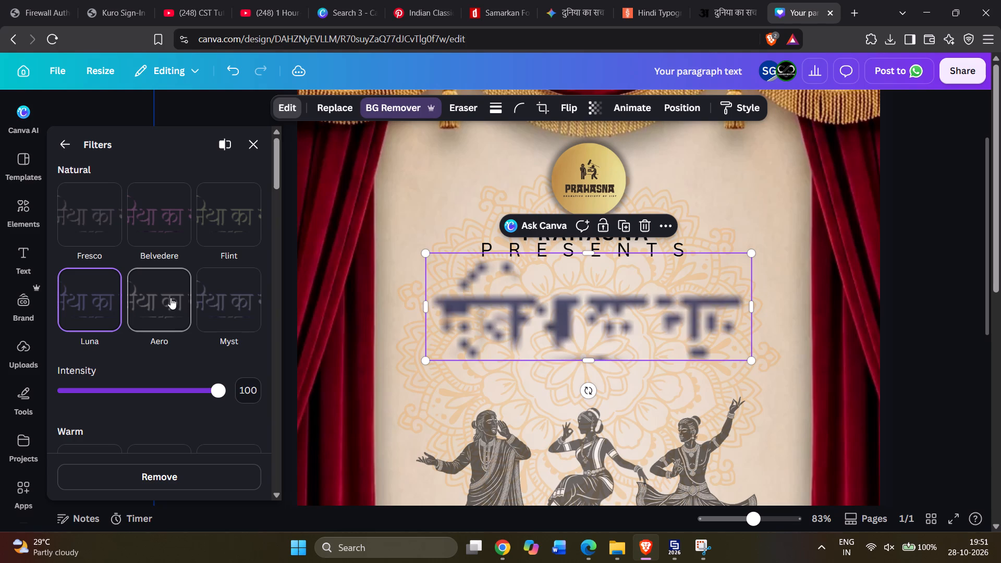
left_click(486, 409)
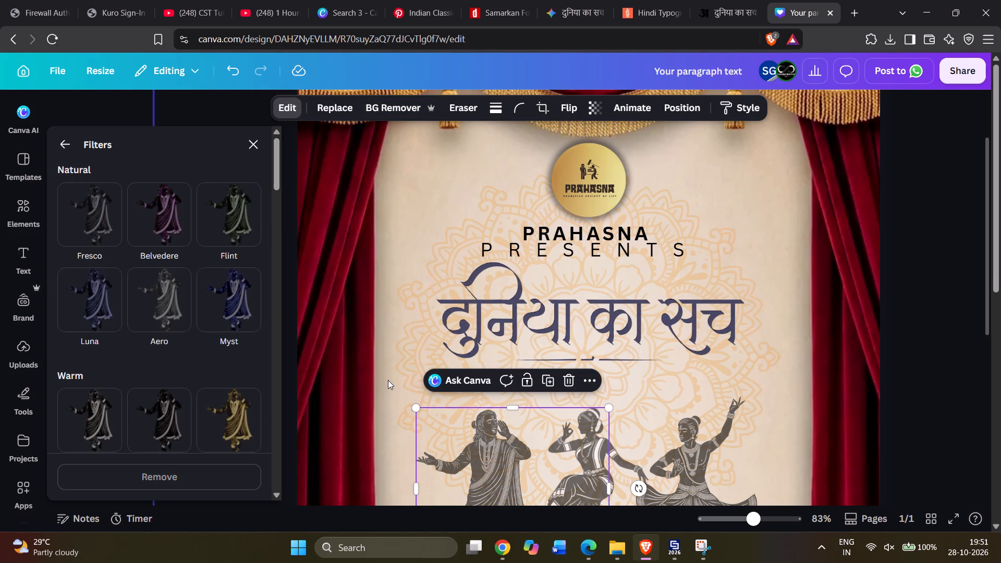
left_click(579, 348)
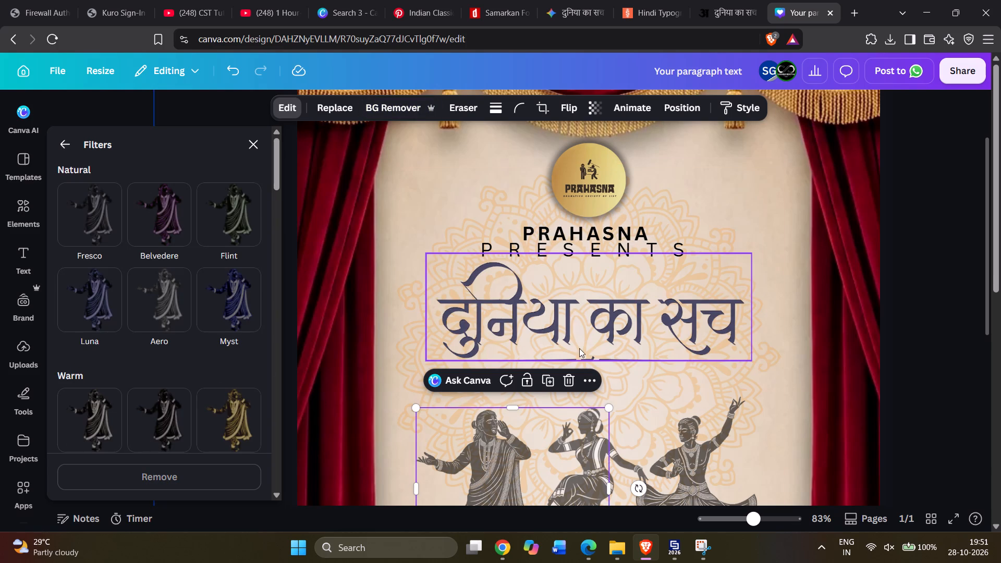
left_click(576, 323)
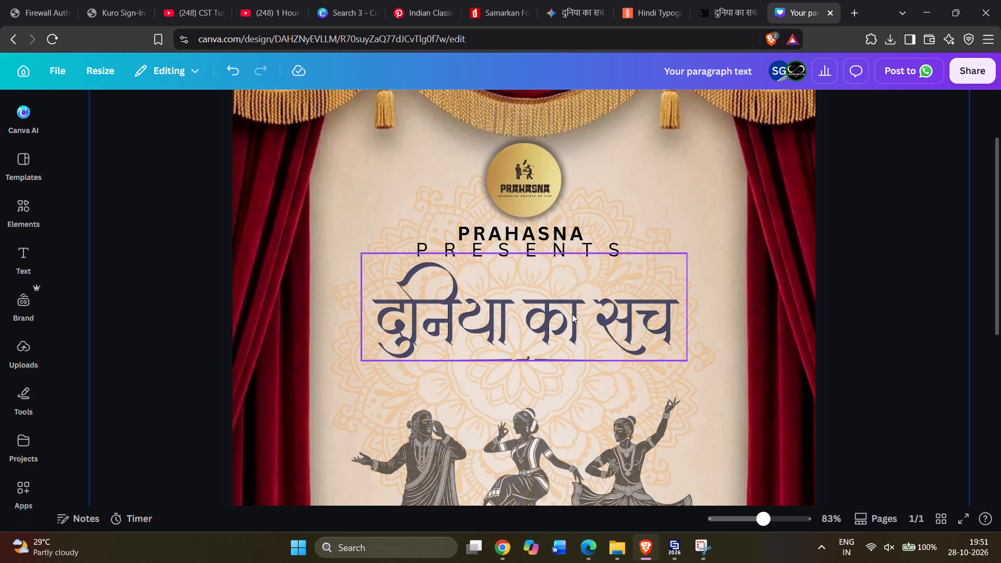
Delete the draped figure at the far left of the three dancer illustrations.
scroll(605, 341, "down", 2)
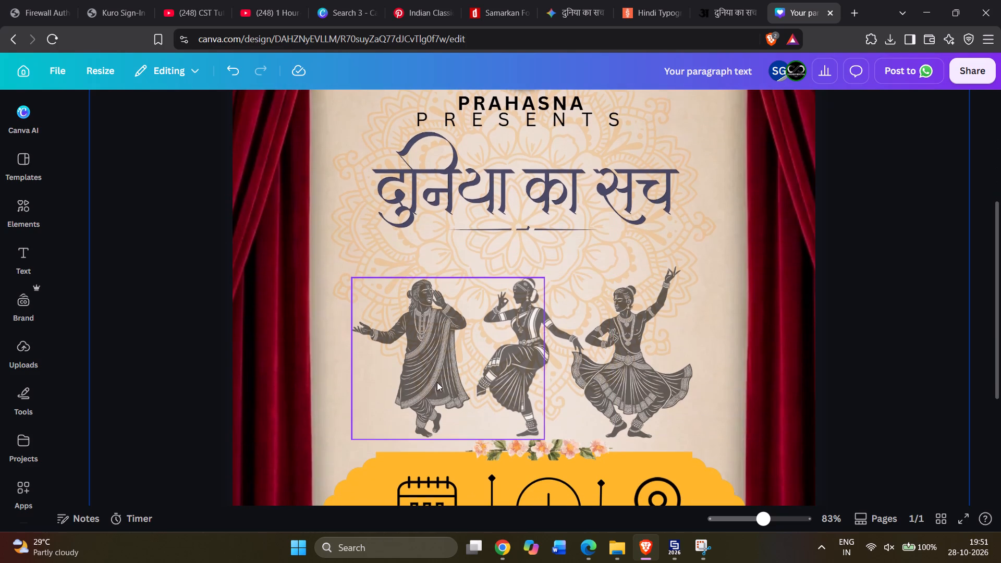
left_click(436, 378)
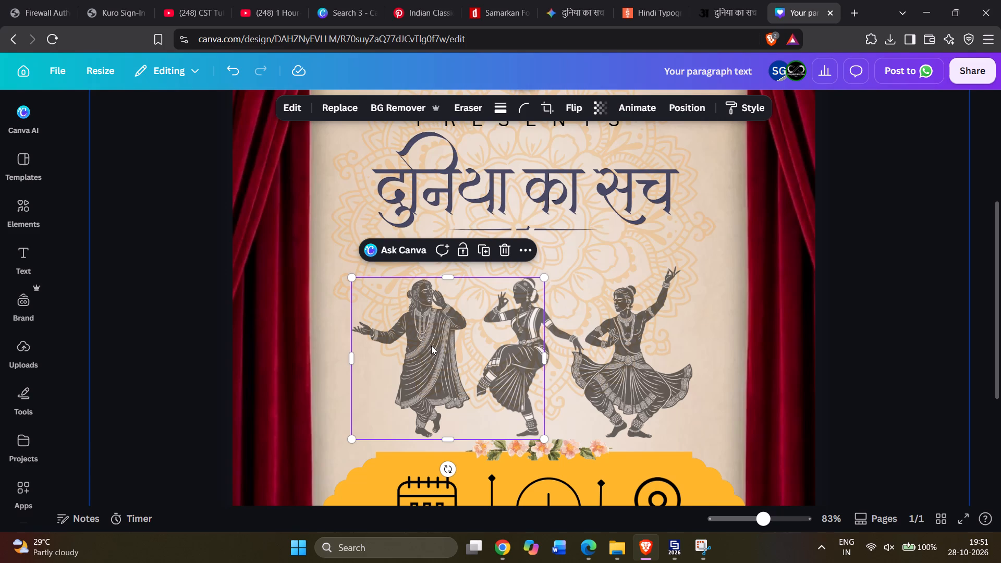
scroll(431, 346, "down", 1)
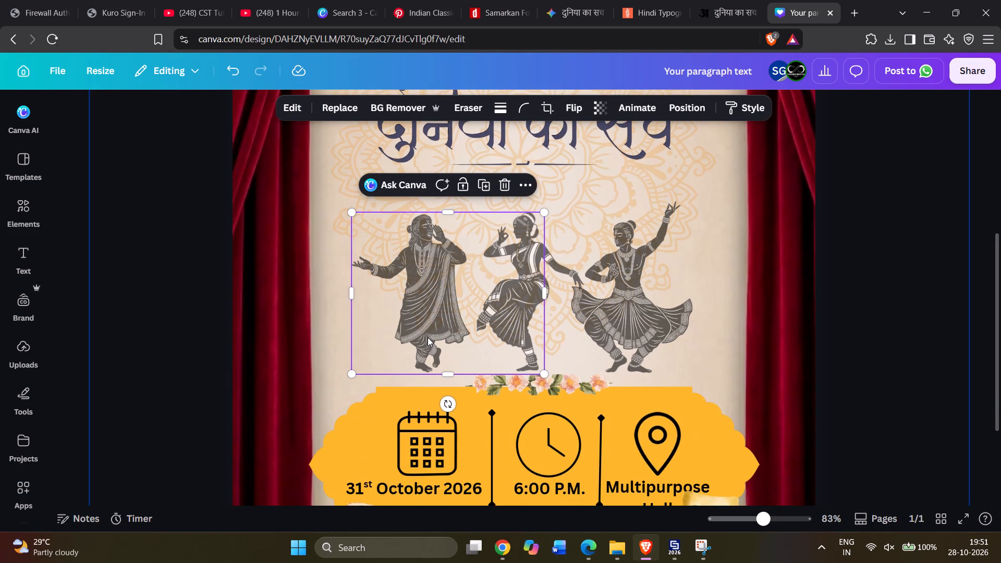
left_click(433, 309)
key("BackSpace")
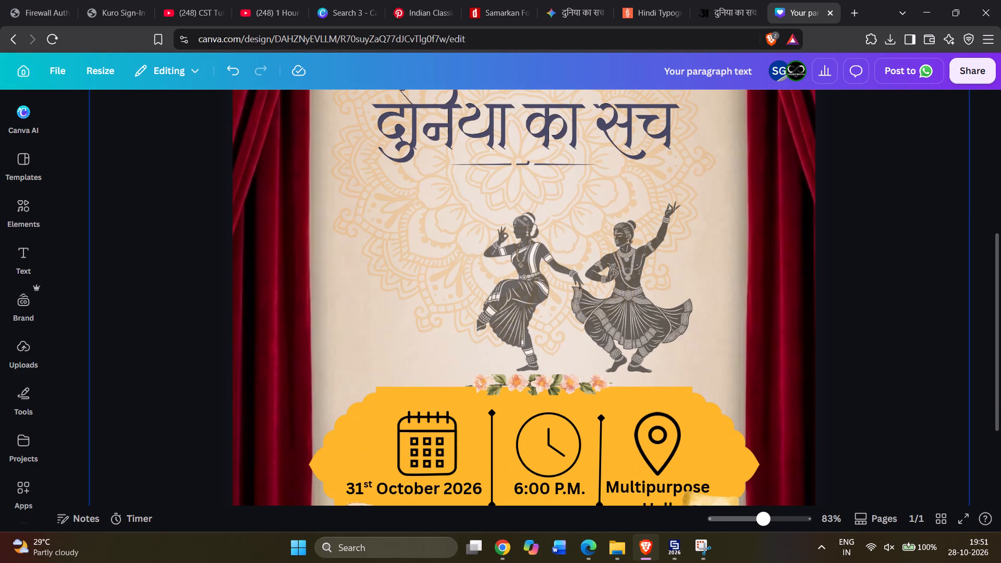
Flip the female dancer with one raised leg horizontally.
left_click(552, 294)
right_click(514, 297)
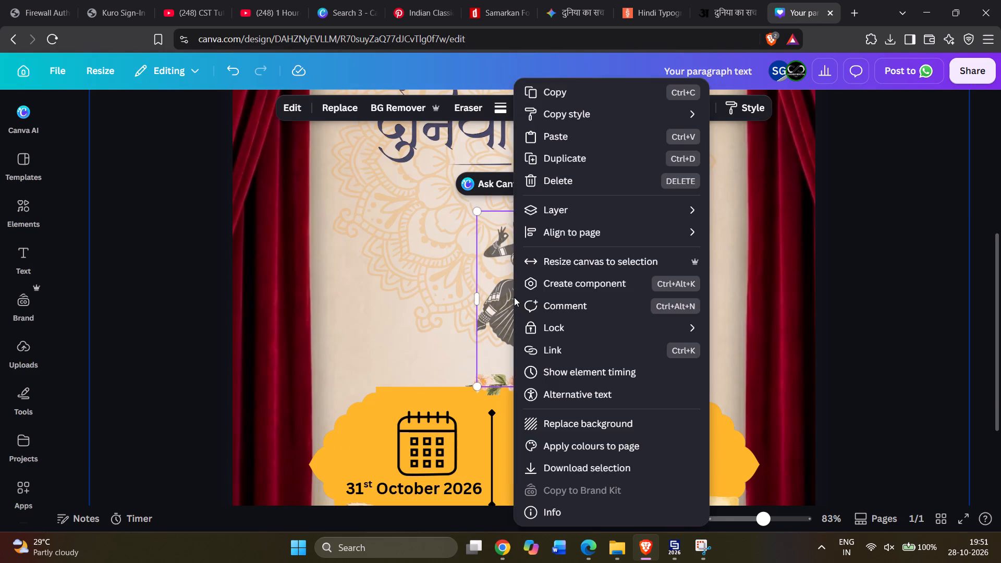
left_click(498, 299)
left_click(571, 96)
left_click(571, 101)
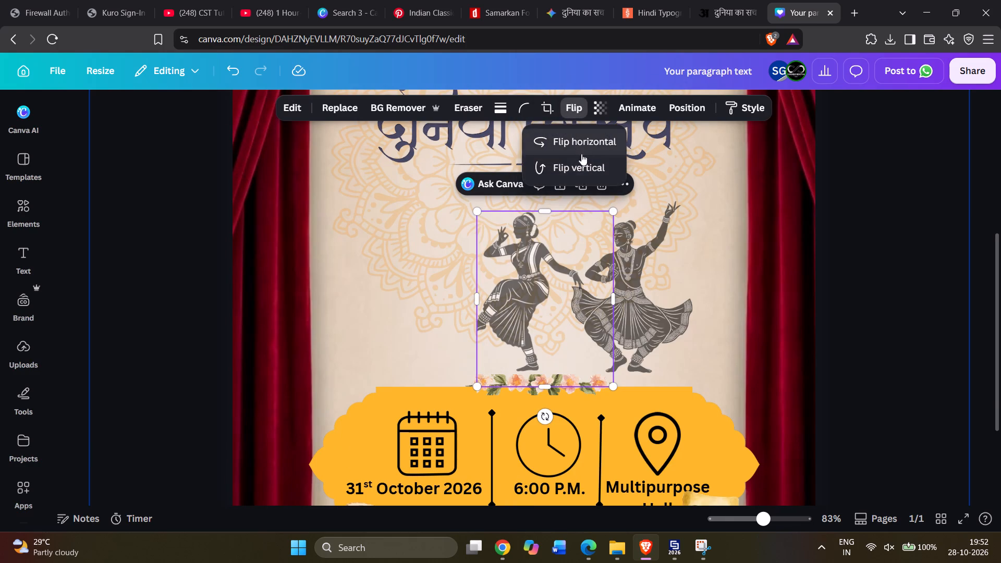
left_click(582, 149)
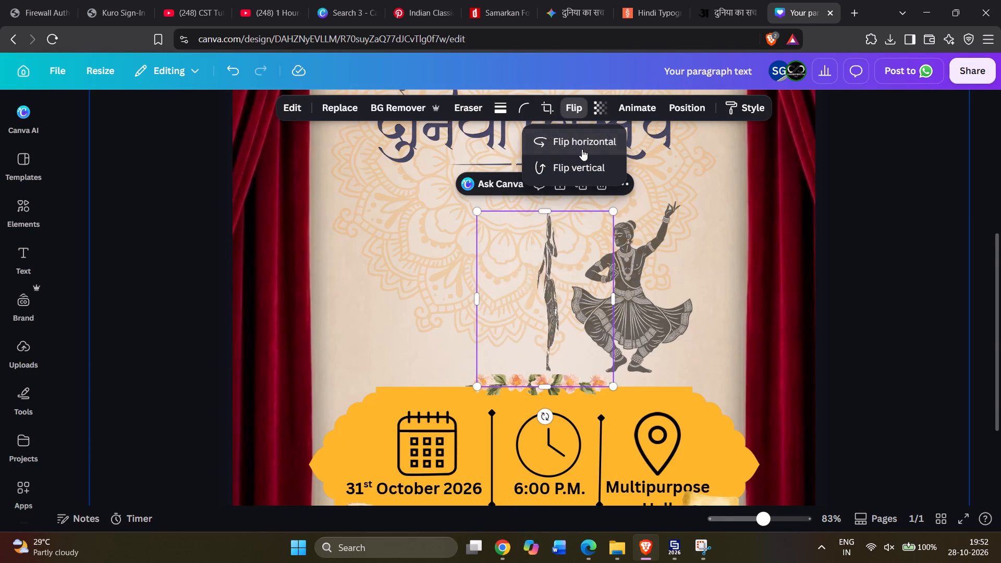
Move the flipped dancer and the dancer with the raised arm leftward so the pair stands side by side, centred under the title.
left_click_drag(568, 279, 498, 280)
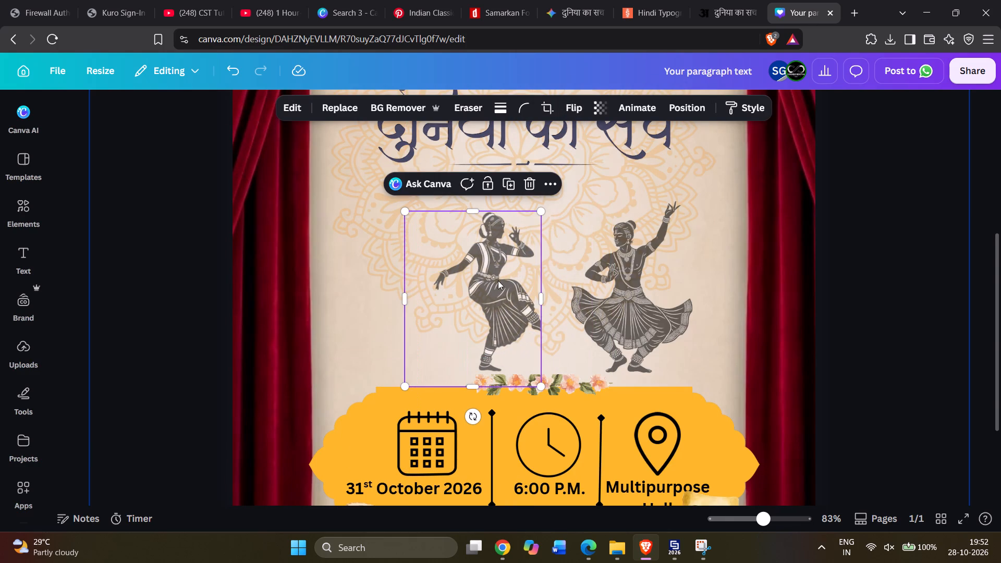
left_click_drag(490, 294, 460, 296)
left_click_drag(460, 296, 460, 300)
left_click_drag(649, 291, 599, 299)
left_click(599, 299)
left_click(828, 302)
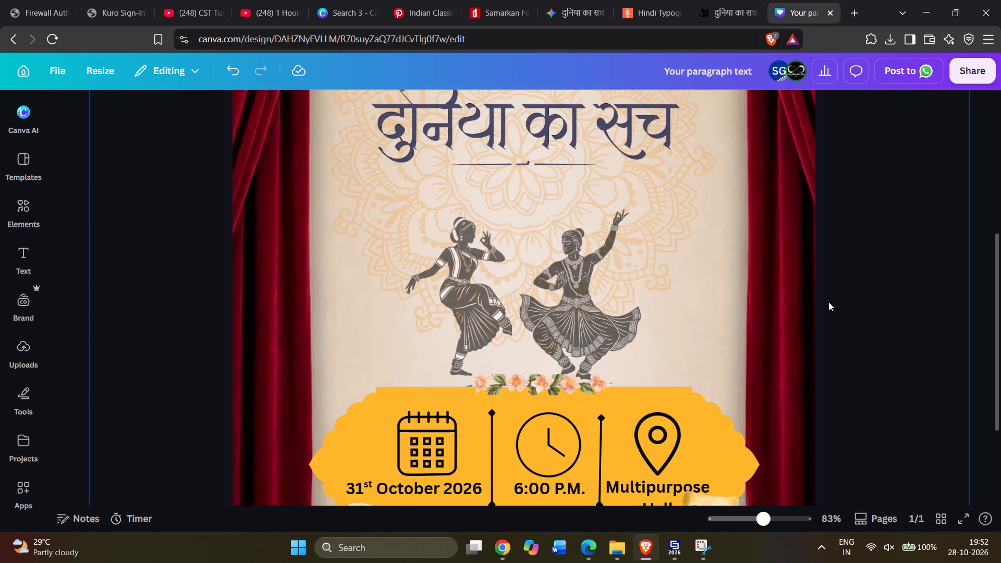
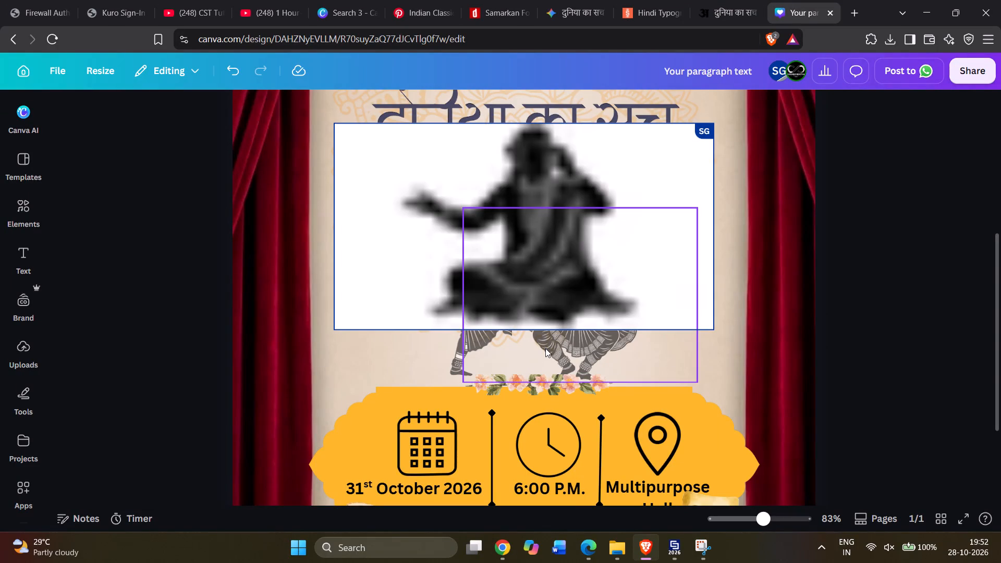
Remove the white background from the seated singer illustration.
left_click(934, 278)
left_click(526, 240)
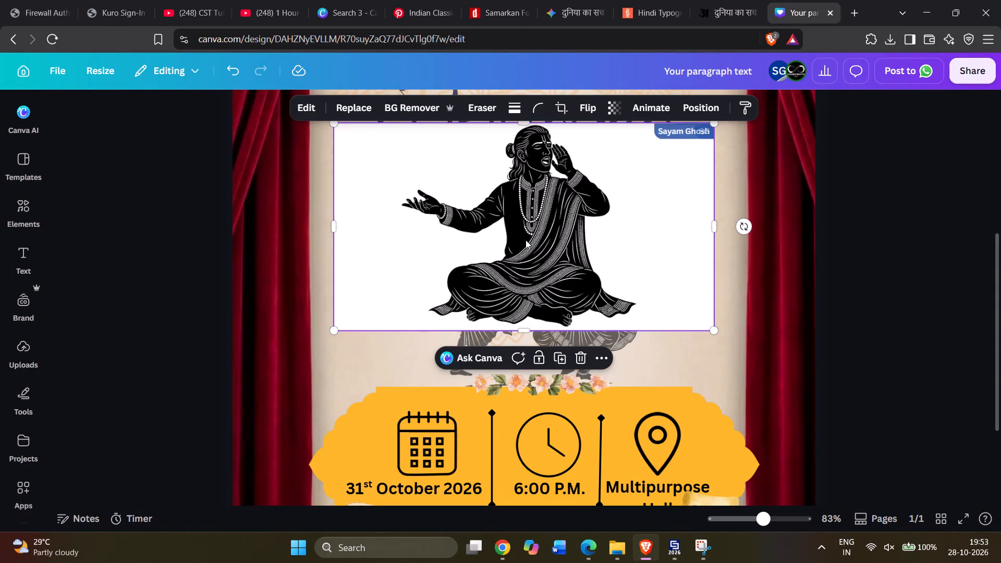
left_click(399, 103)
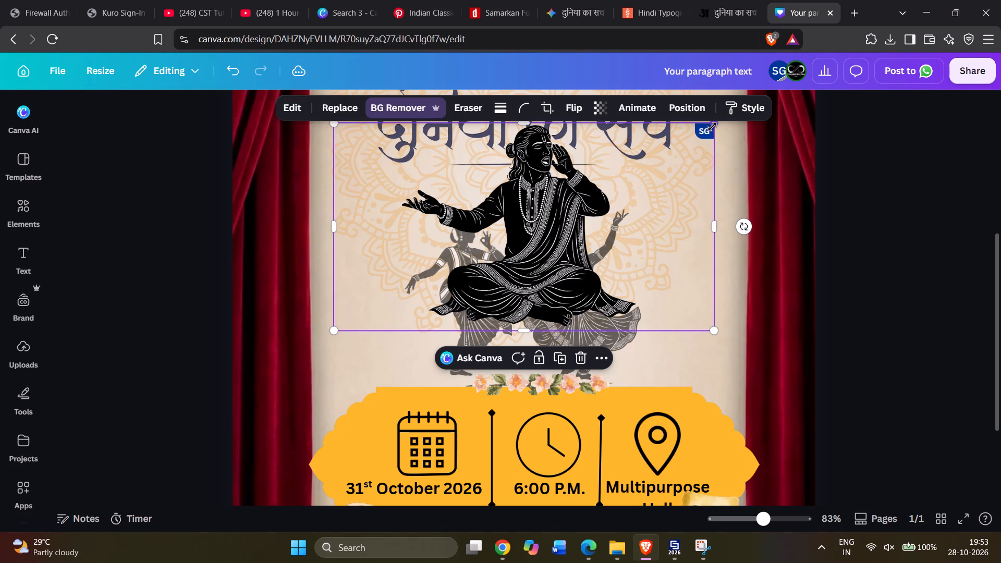
Shrink the seated singer to less than half size and place it beside the raised-leg dancer, just above the yellow banner.
left_click_drag(712, 127, 514, 259)
left_click_drag(447, 311, 406, 364)
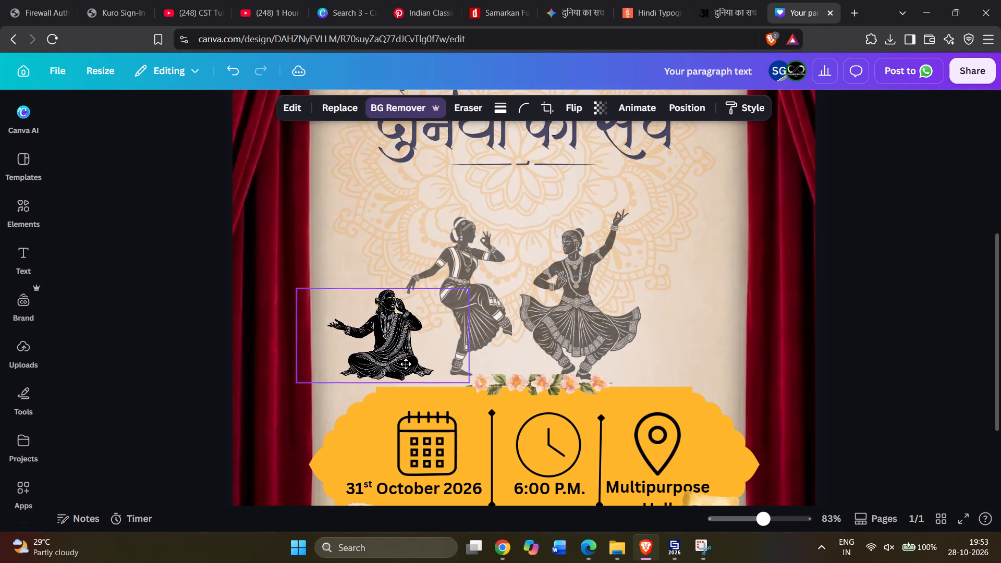
left_click_drag(406, 364, 404, 364)
Shift the raised-arm dancer and the raised-leg dancer rightward on the poster to make room for the seated singer.
left_click(485, 311)
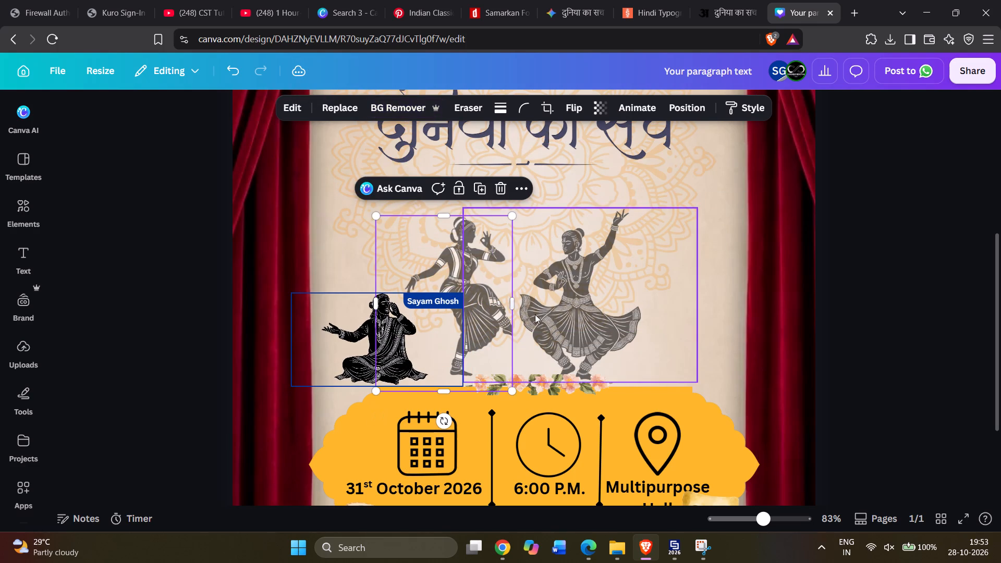
left_click(561, 315)
left_click_drag(563, 314, 629, 316)
left_click(485, 325)
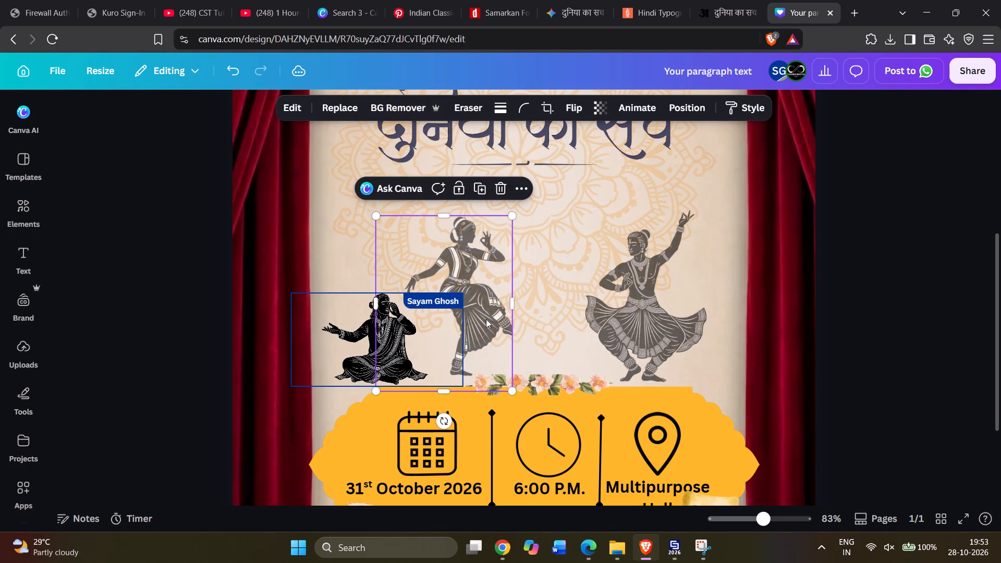
left_click_drag(486, 319, 539, 319)
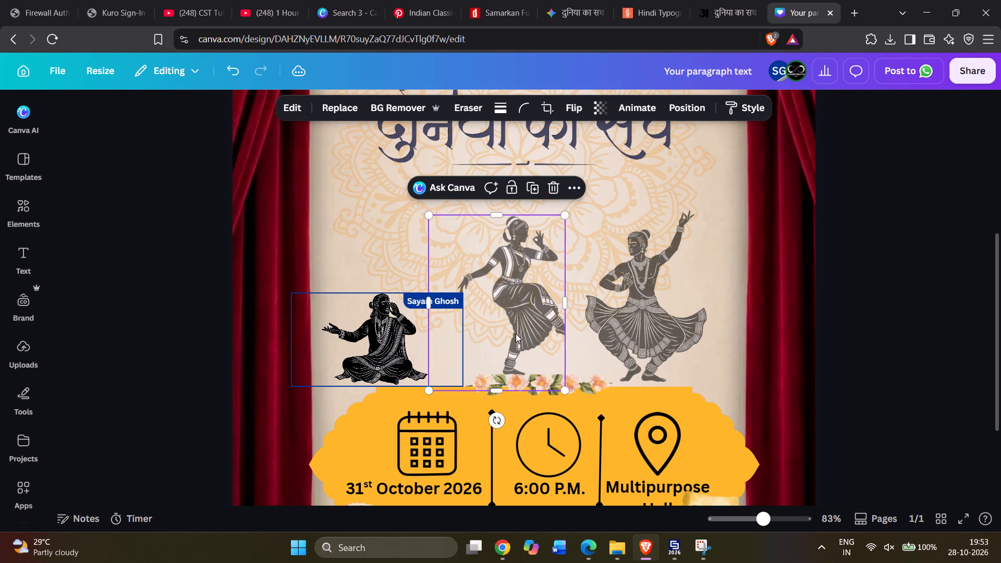
Enlarge the seated singer and move it clear of the curtain, closer to the raised-leg dancer.
left_click(420, 340)
left_click_drag(288, 291, 234, 257)
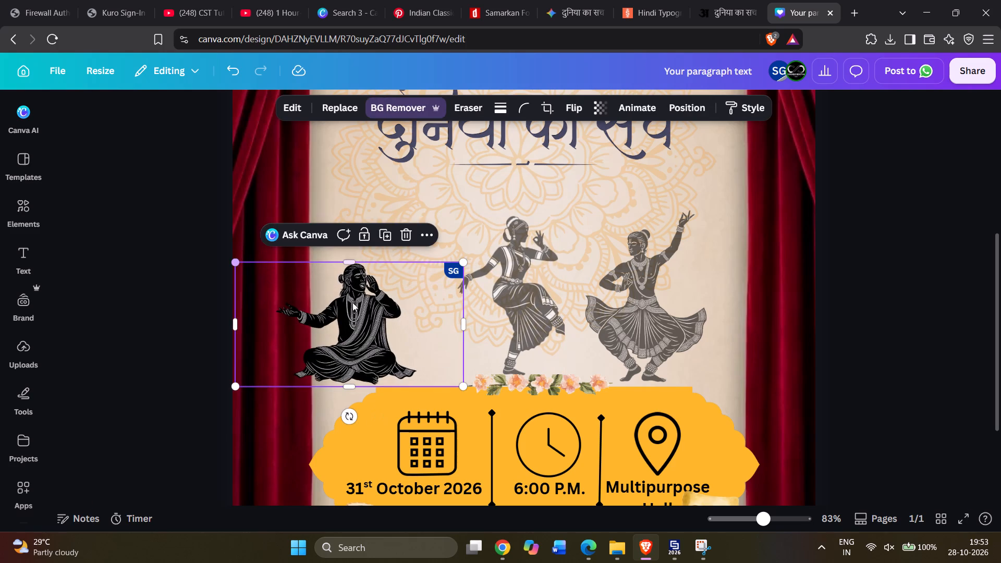
left_click_drag(384, 322, 409, 323)
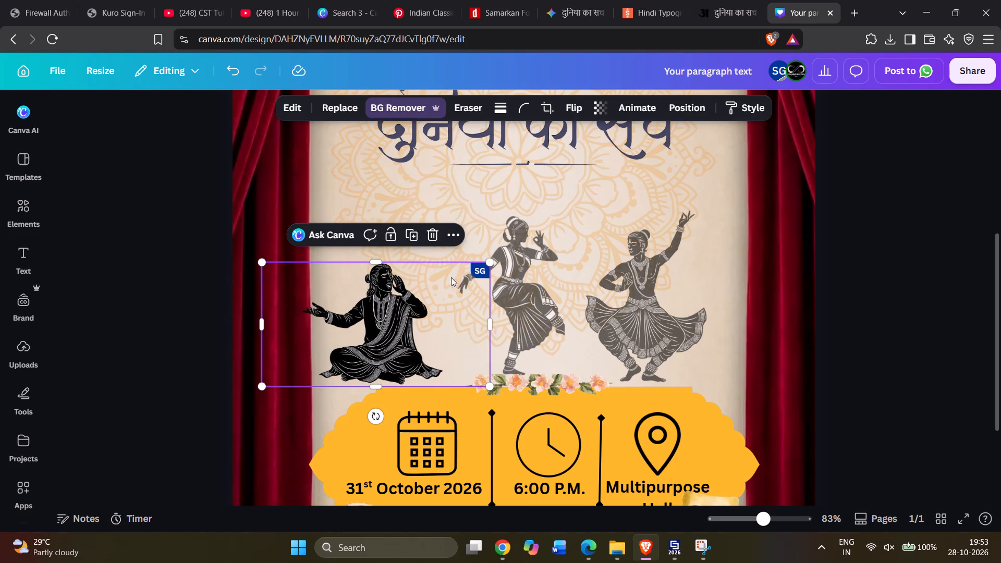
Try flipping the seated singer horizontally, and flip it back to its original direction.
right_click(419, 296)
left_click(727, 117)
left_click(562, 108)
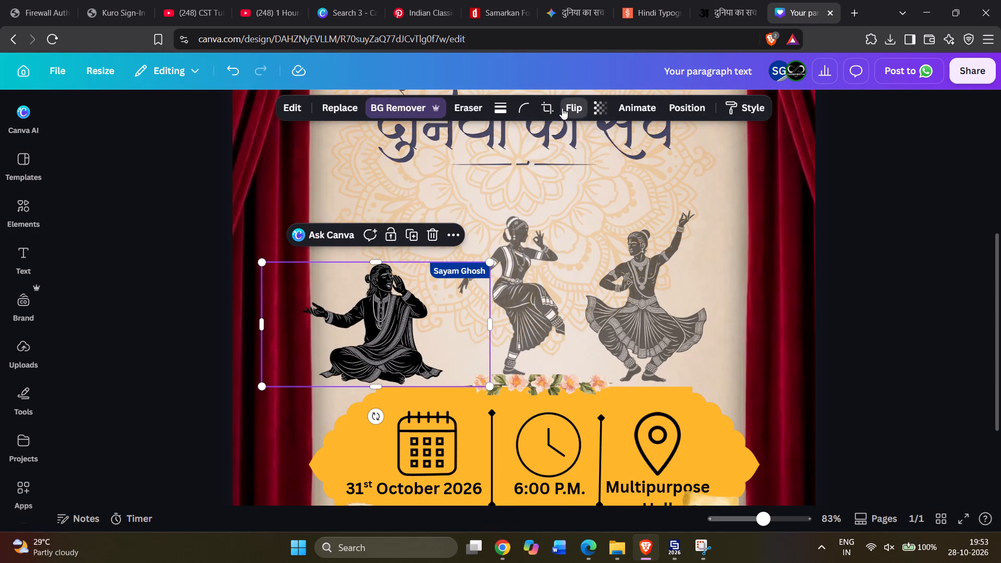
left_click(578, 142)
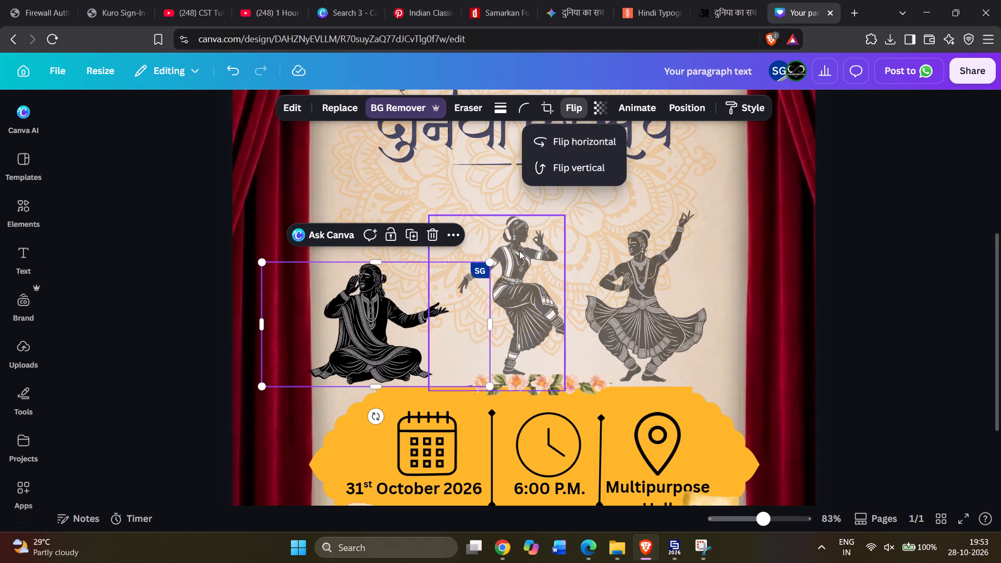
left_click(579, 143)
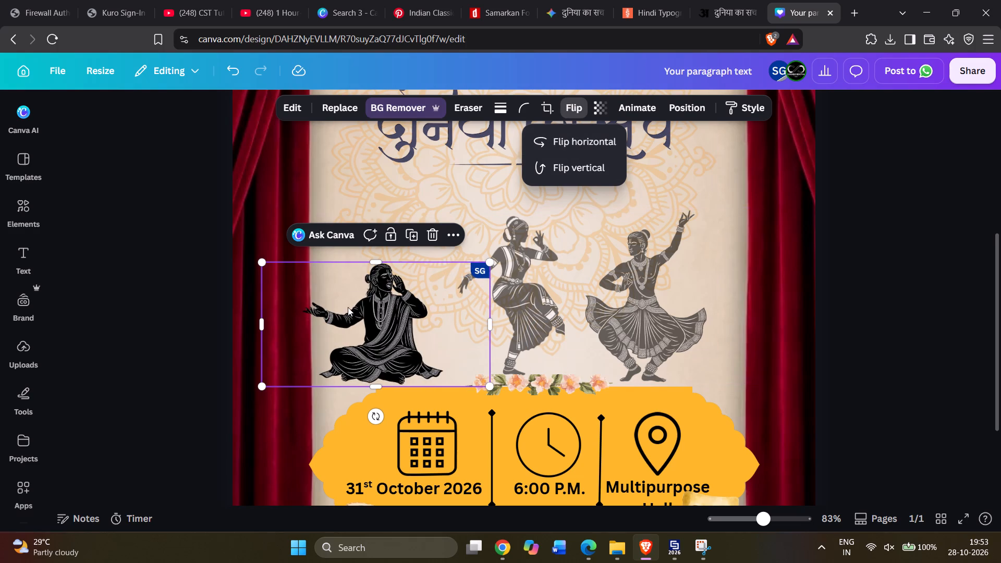
Nudge the seated singer toward the dancers and set its transparency to 58.
left_click_drag(374, 305, 387, 307)
left_click(544, 275)
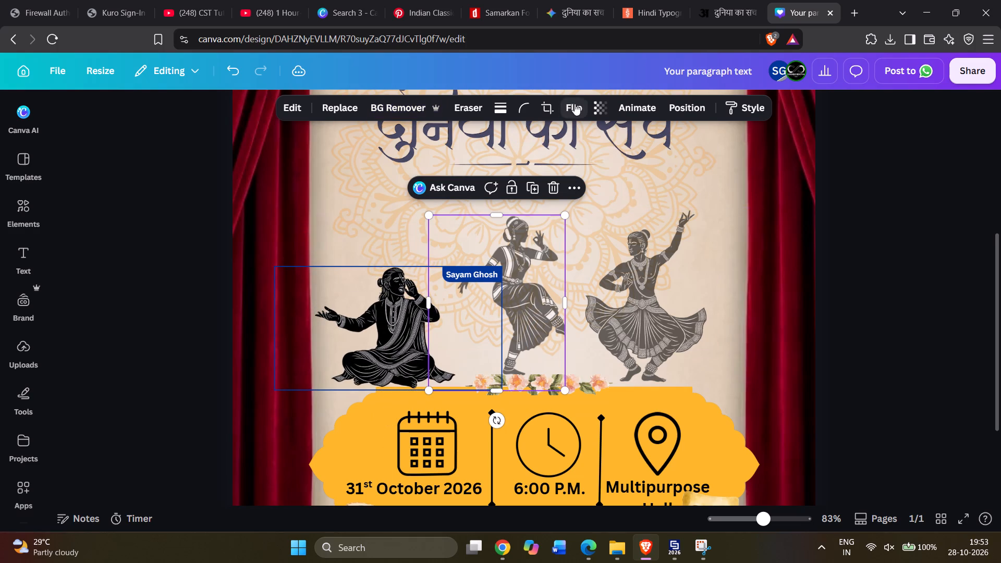
left_click(604, 103)
left_click(370, 348)
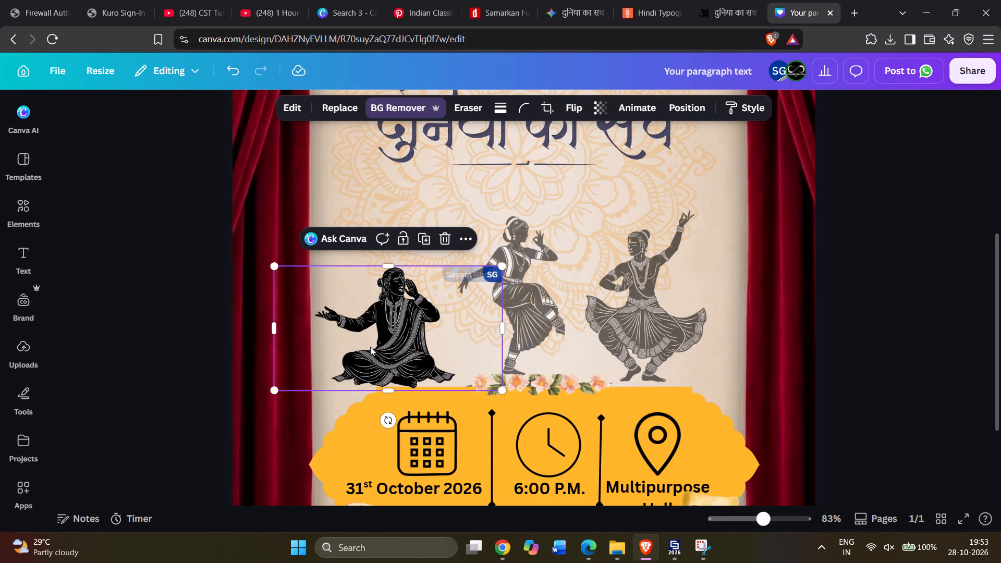
left_click(606, 113)
left_click(669, 157)
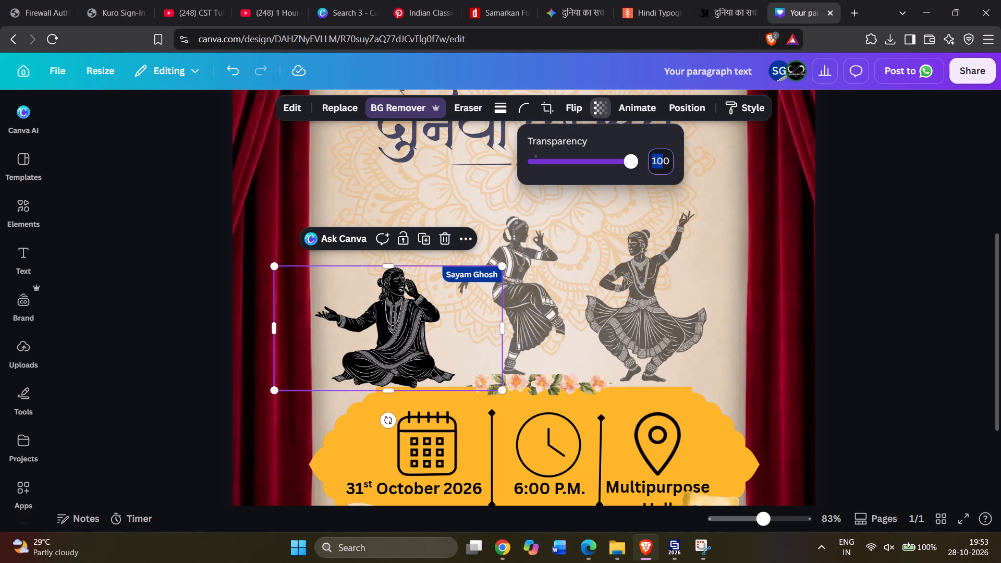
left_click(668, 161)
key("BackSpace")
key("BackSpace")
key("BackSpace")
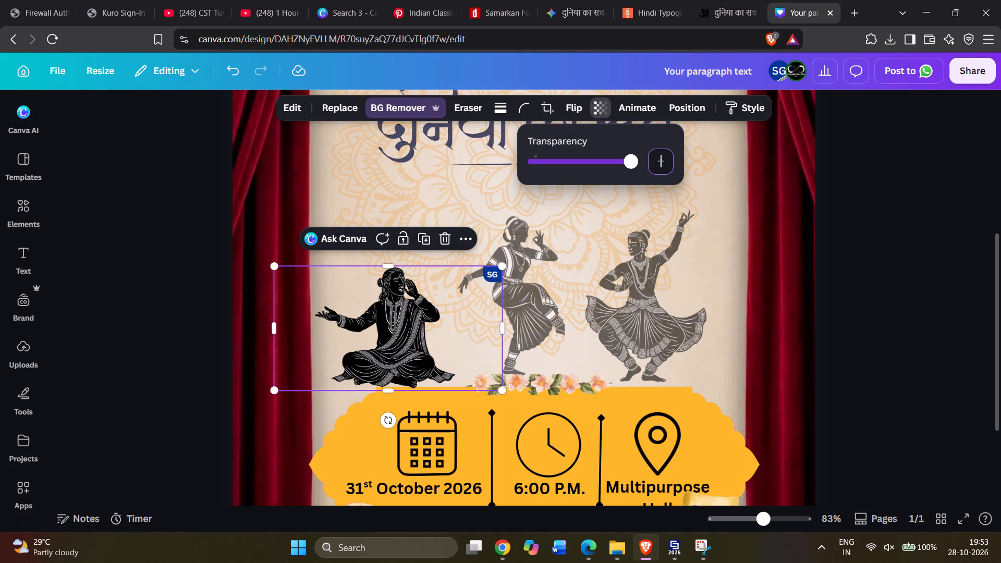
type("58")
key("Return")
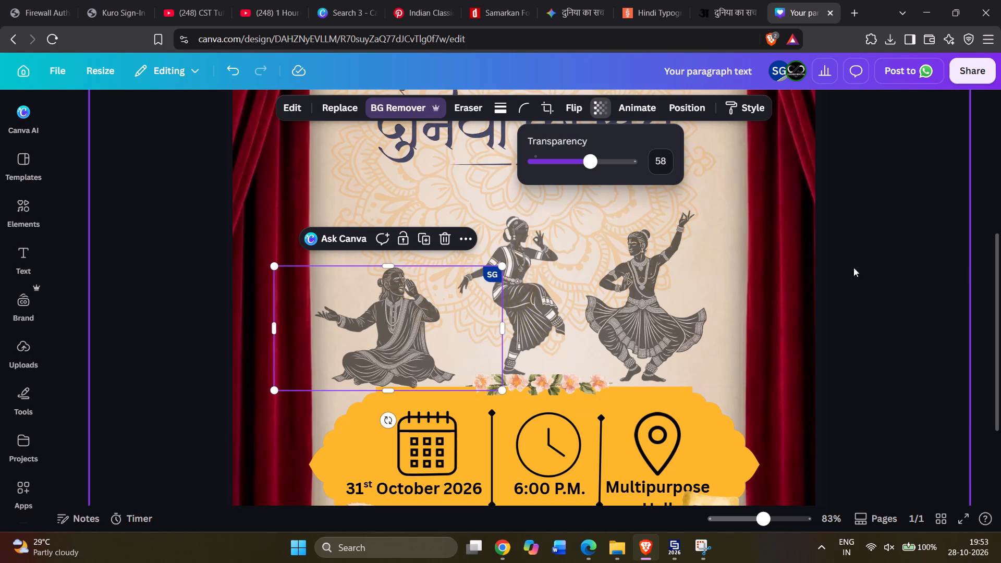
left_click(886, 262)
left_click(878, 263)
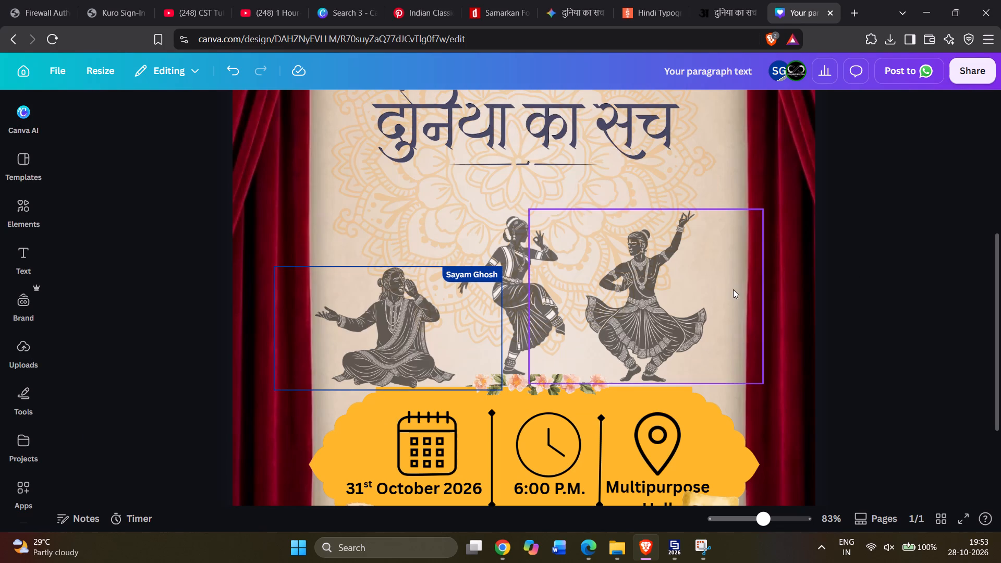
Nudge the raised-leg dancer toward the seated singer and raise the singer slightly so the three figures sit evenly in a row.
left_click(548, 311)
left_click_drag(534, 311, 526, 314)
left_click(526, 314)
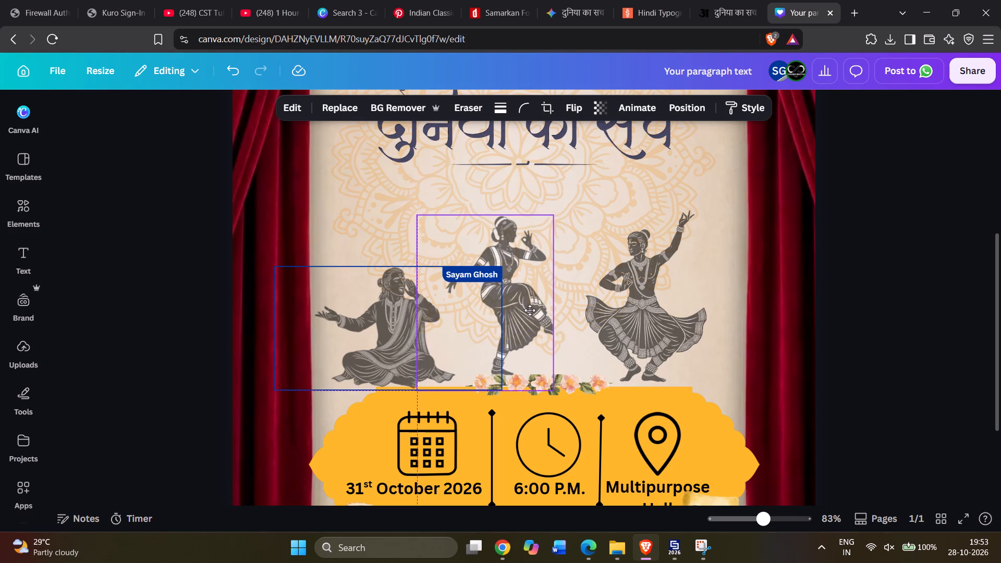
left_click(627, 326)
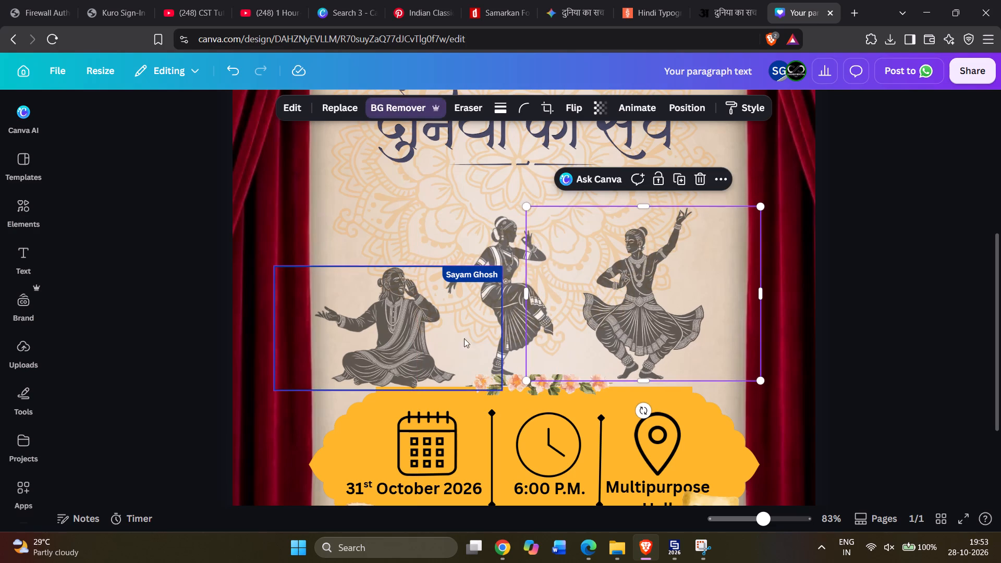
left_click_drag(429, 339, 426, 327)
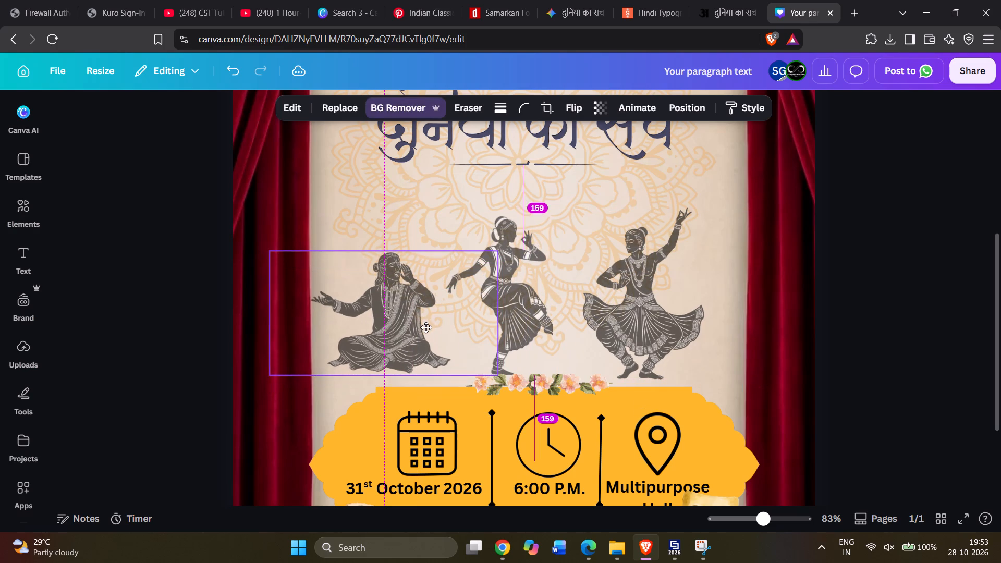
left_click_drag(426, 327, 426, 328)
left_click(871, 291)
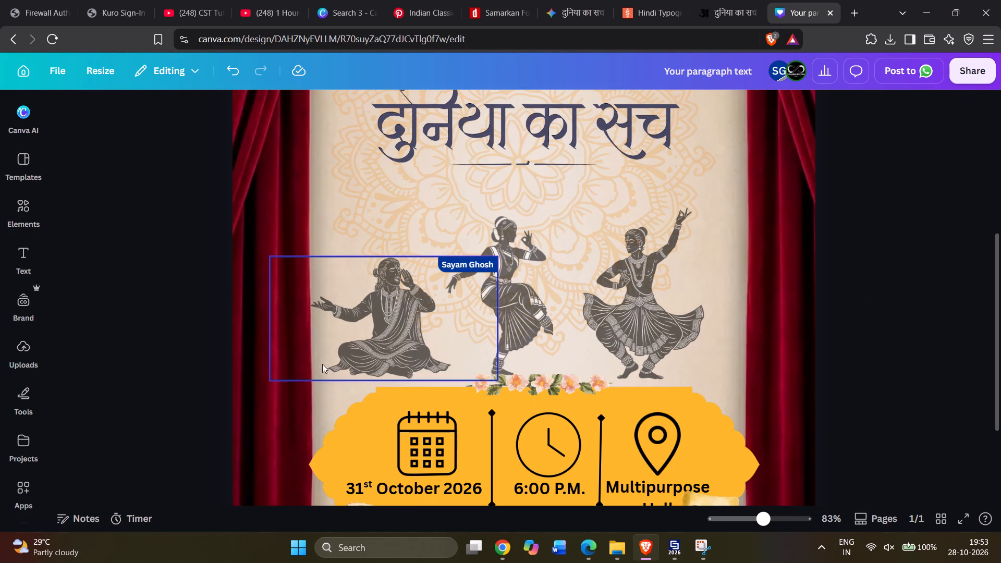
left_click(1000, 298)
left_click(925, 299)
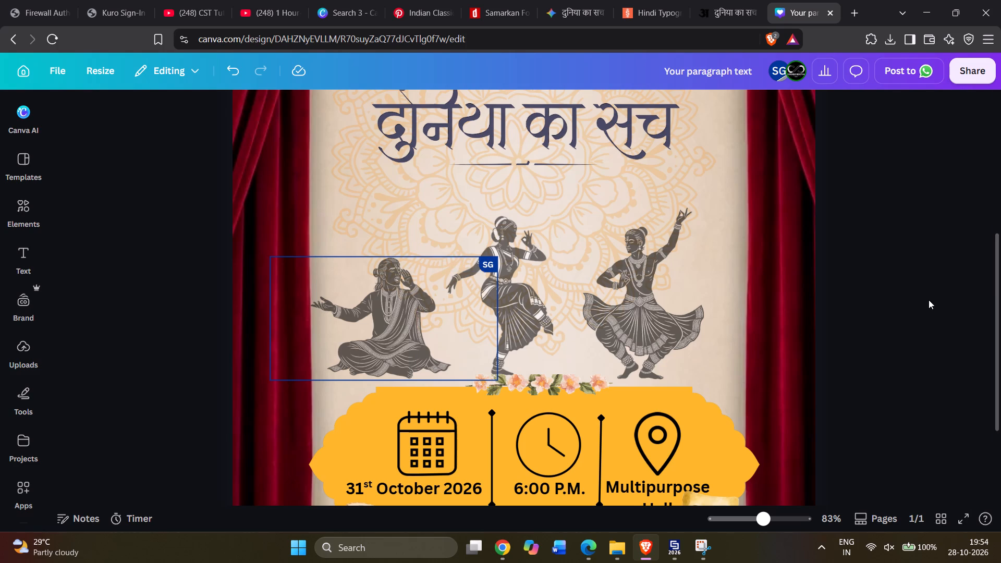
Search the elements for "shadow" and add the first soft oval shadow graphic to the poster.
left_click(19, 204)
left_click(133, 116)
type("shadow")
key("Return")
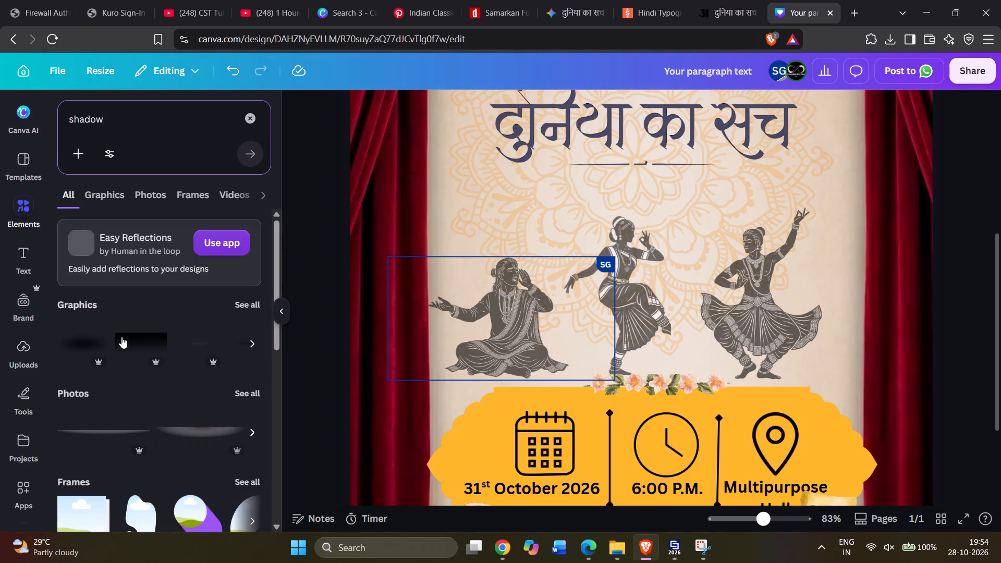
left_click(77, 339)
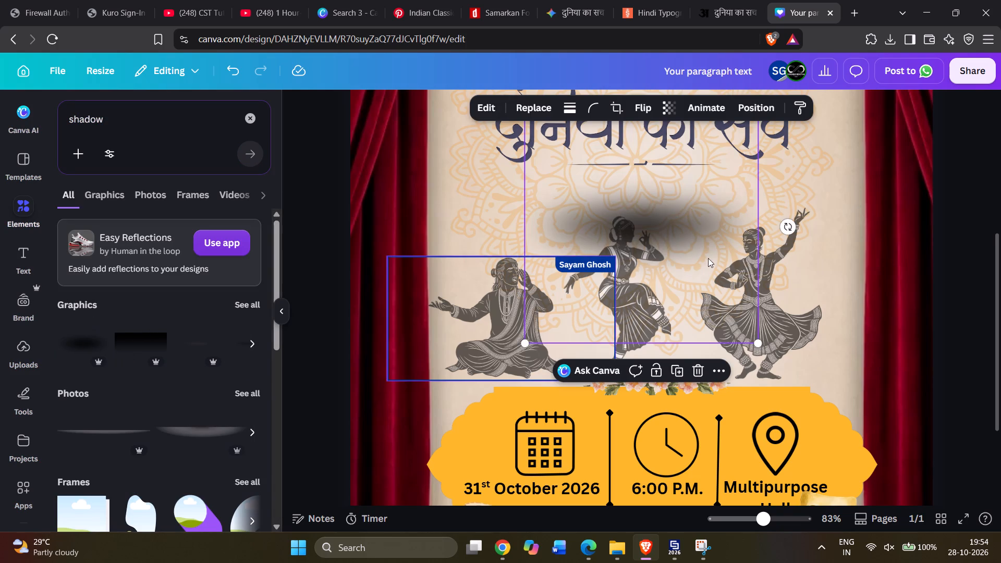
Shrink the oval shadow to less than half size and move it to the raised-leg dancer's feet.
left_click_drag(677, 212, 657, 356)
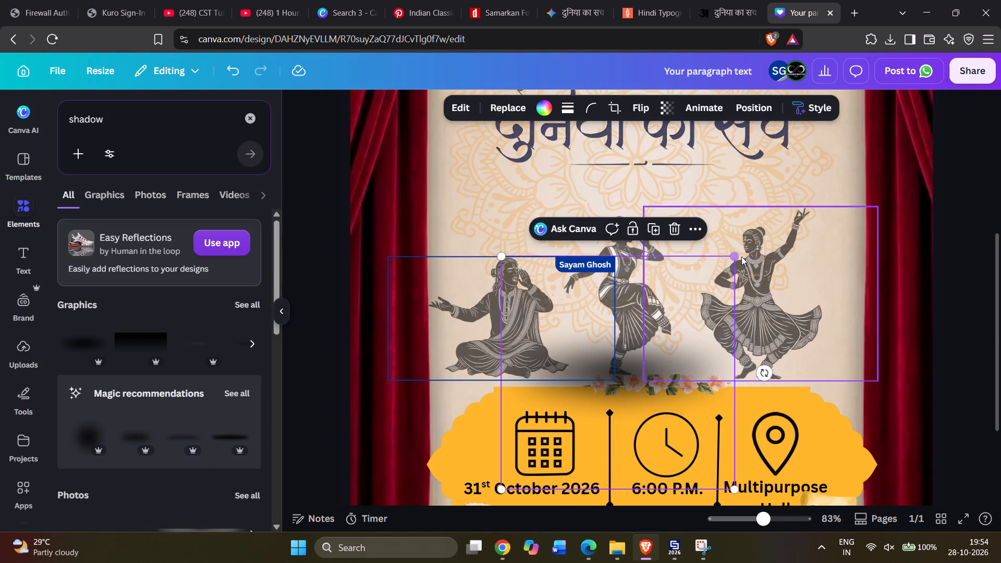
left_click(741, 256)
left_click(615, 365)
left_click(622, 364)
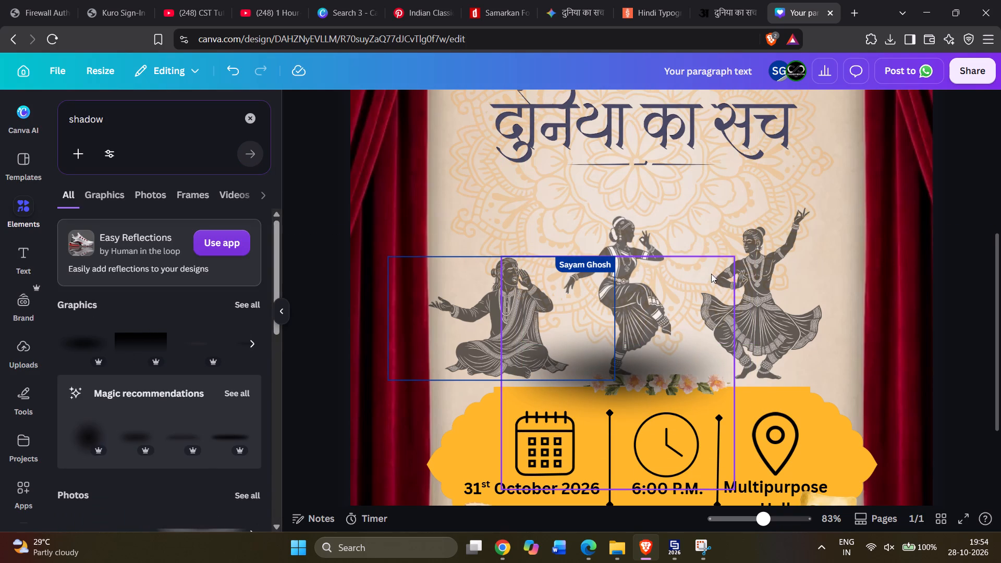
left_click(640, 361)
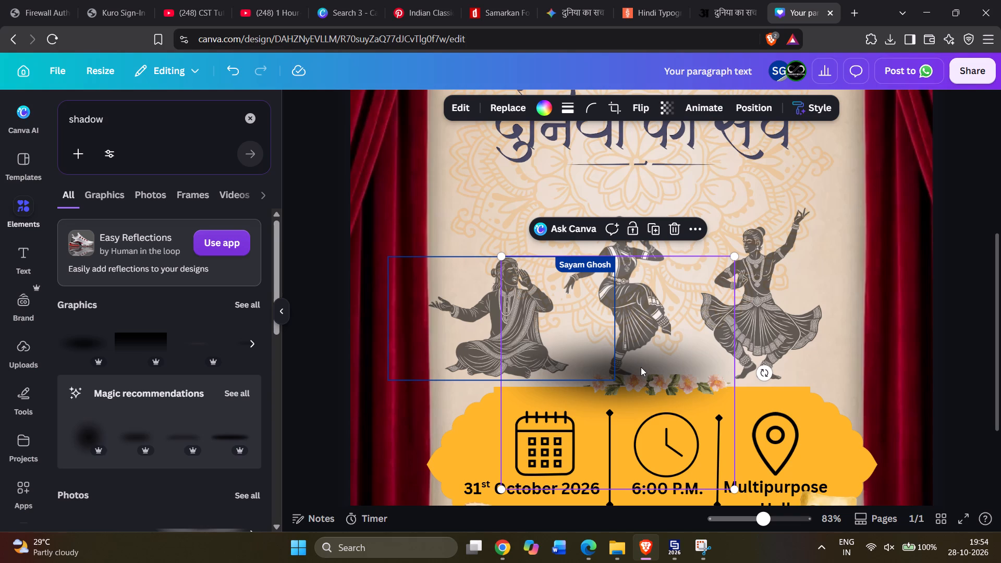
left_click_drag(737, 256, 655, 322)
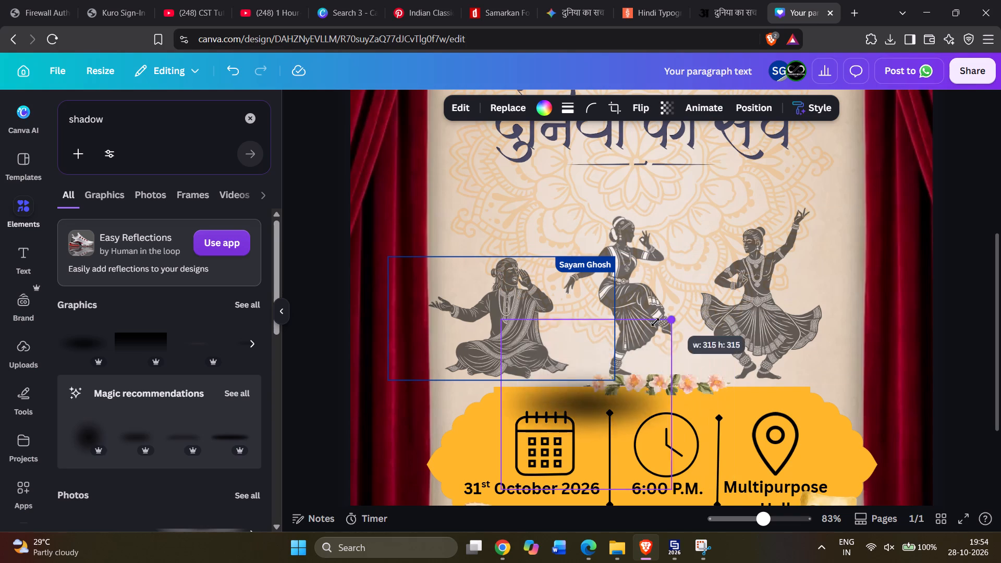
left_click_drag(655, 322, 584, 381)
left_click_drag(565, 440, 621, 368)
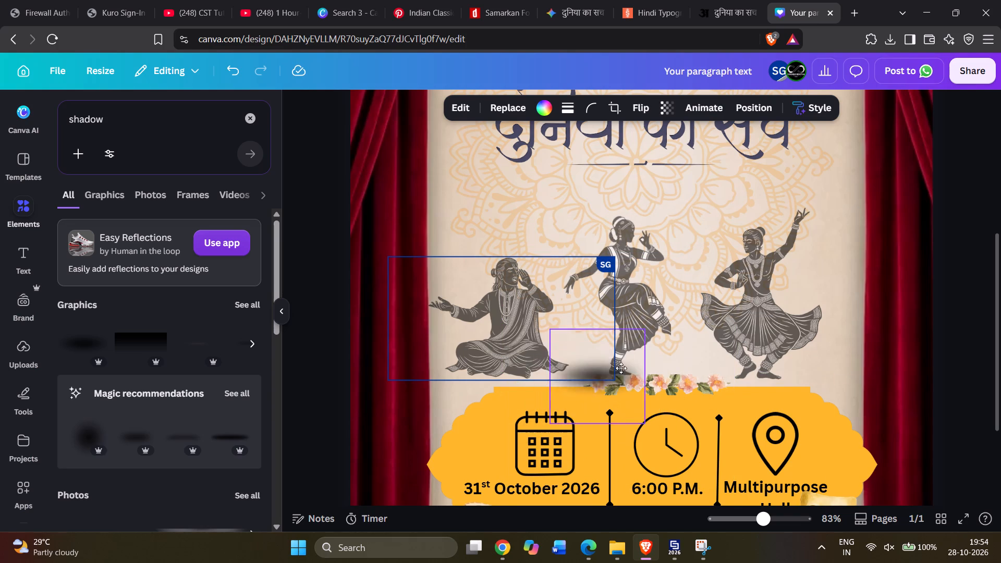
left_click_drag(621, 368, 632, 373)
Raise the raised-leg dancer slightly and centre the oval shadow directly beneath her standing foot.
left_click(630, 246)
left_click_drag(629, 244, 630, 231)
left_click(622, 368)
left_click_drag(622, 366, 627, 362)
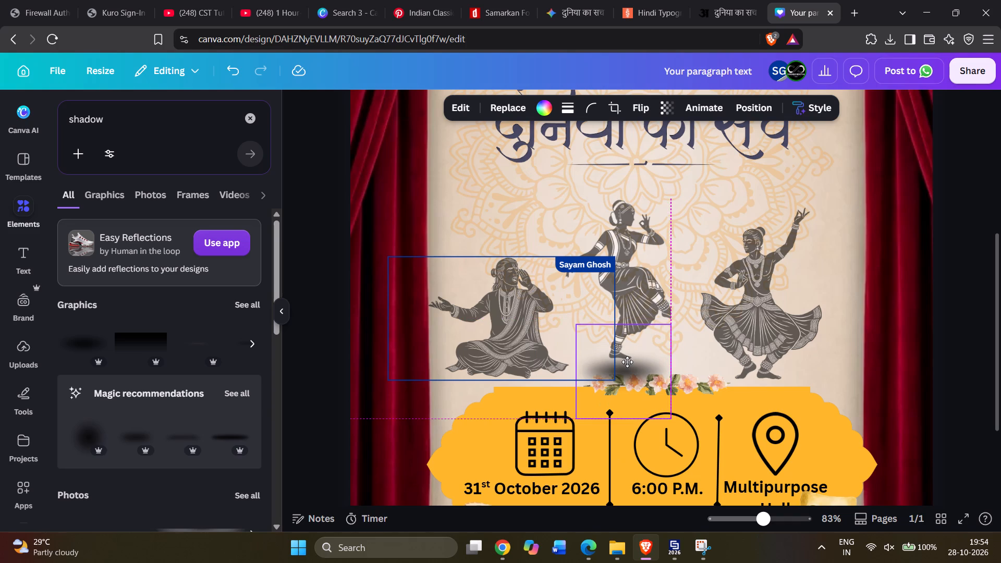
left_click_drag(627, 362, 636, 358)
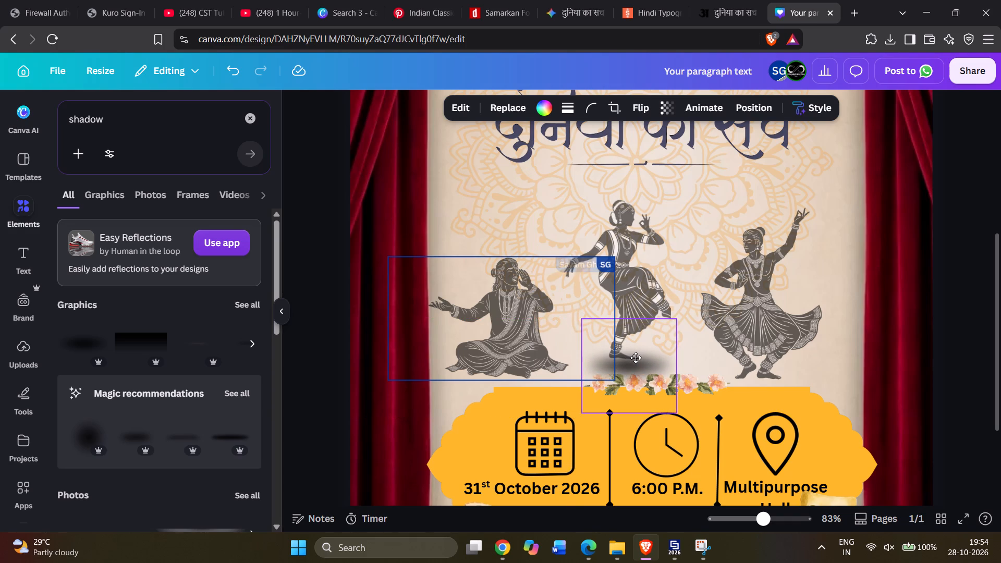
left_click_drag(636, 358, 631, 359)
Duplicate the oval shadow, place the copy under the raised-arm dancer, and raise that dancer so the feet rest on it.
key("ctrl+c")
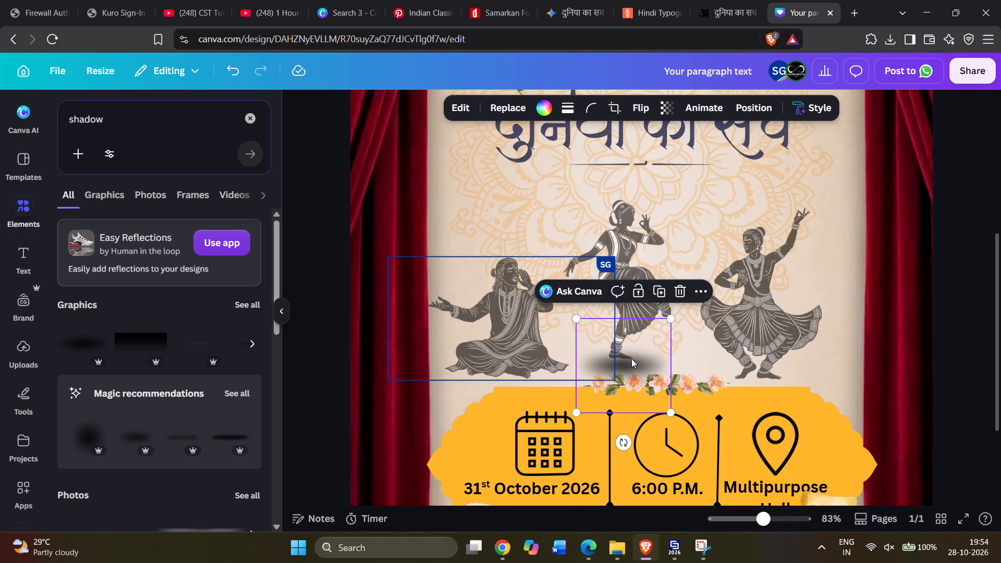
key("ctrl+v")
left_click_drag(638, 365, 753, 366)
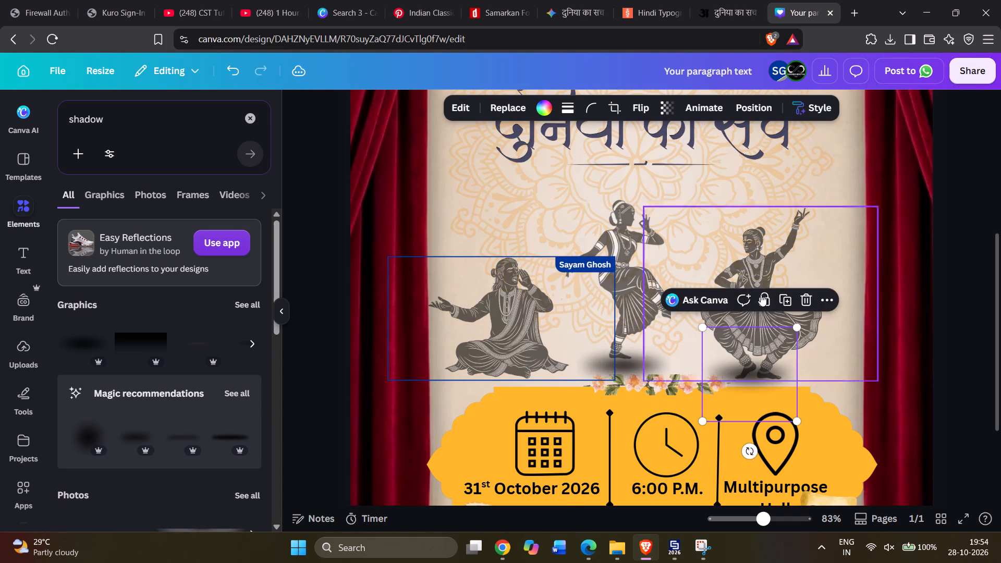
left_click(760, 256)
left_click_drag(758, 258, 759, 224)
left_click_drag(745, 376, 744, 361)
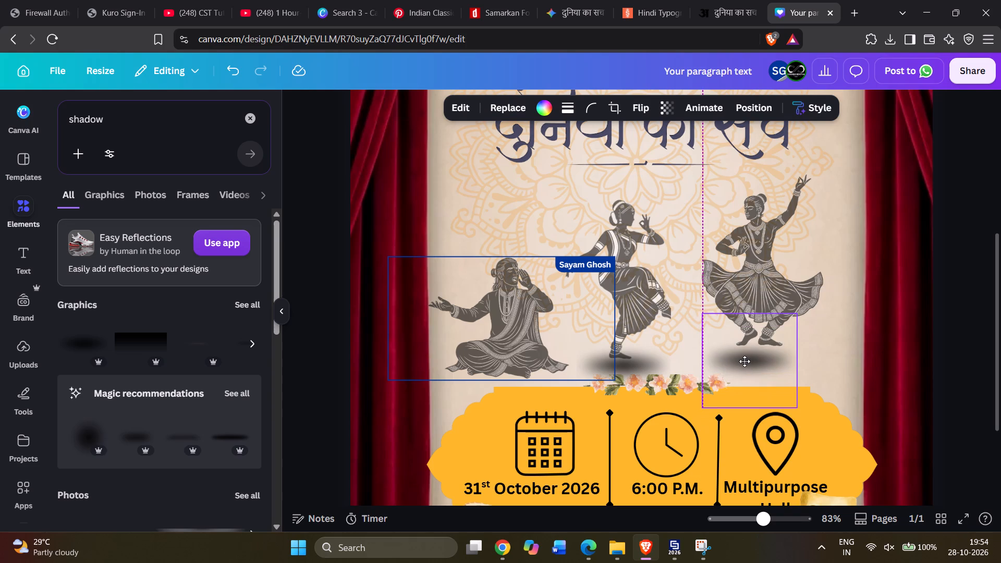
left_click_drag(744, 361, 745, 362)
left_click_drag(750, 259, 744, 275)
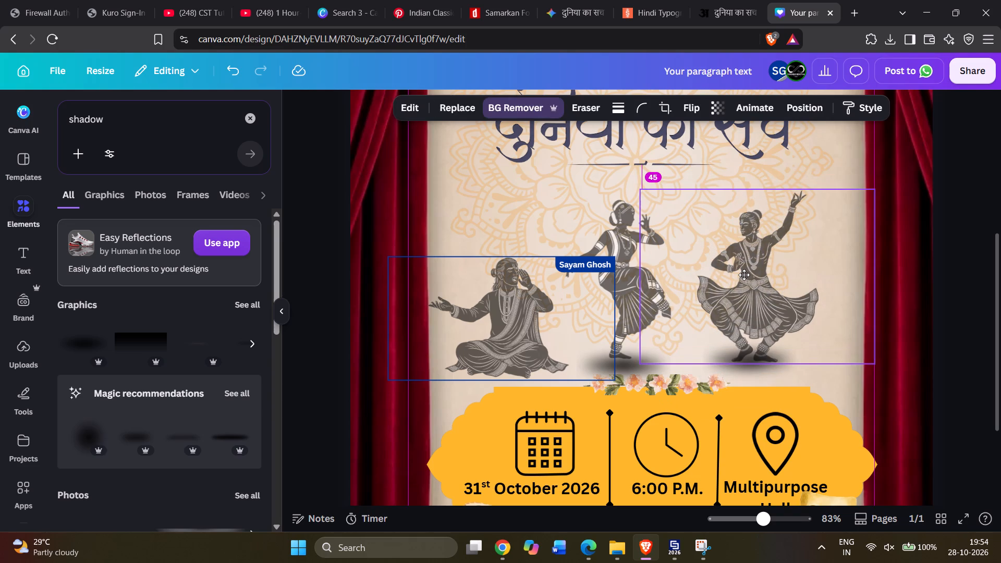
Enlarge the oval shadow under the raised-arm dancer by nearly half and recentre it beneath her feet.
left_click_drag(744, 275, 744, 274)
left_click(738, 357)
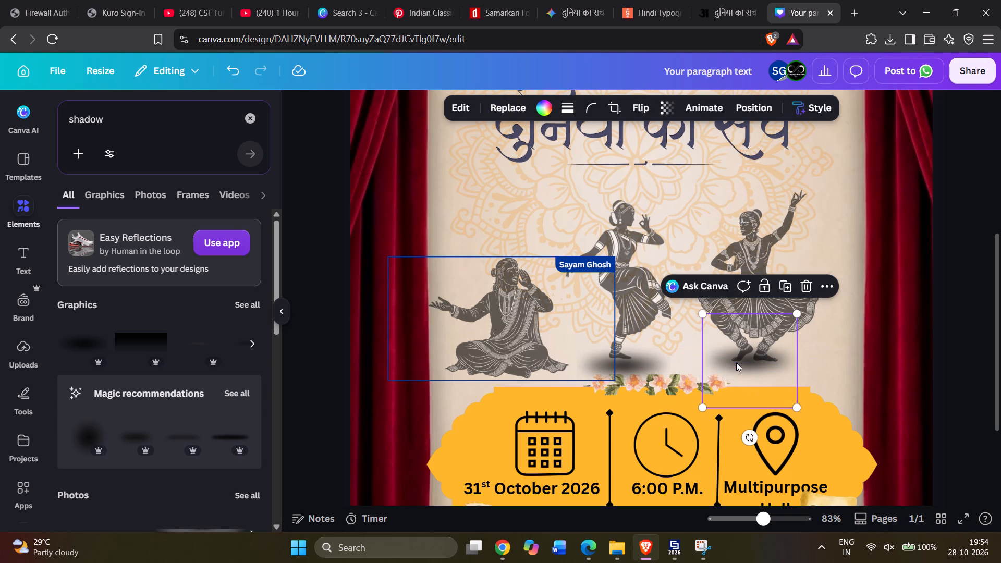
key("ctrl+t")
left_click(733, 4)
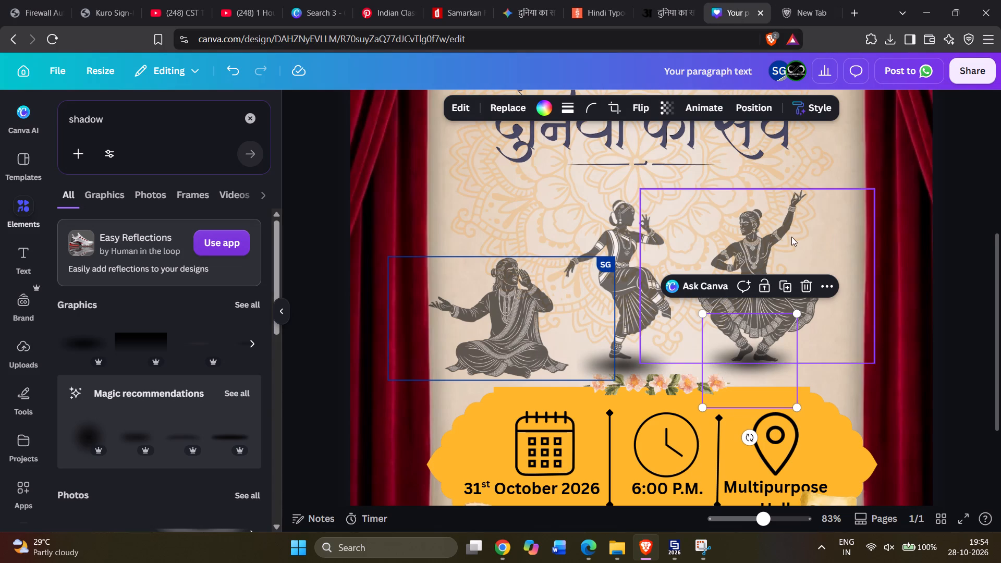
left_click_drag(703, 316, 636, 303)
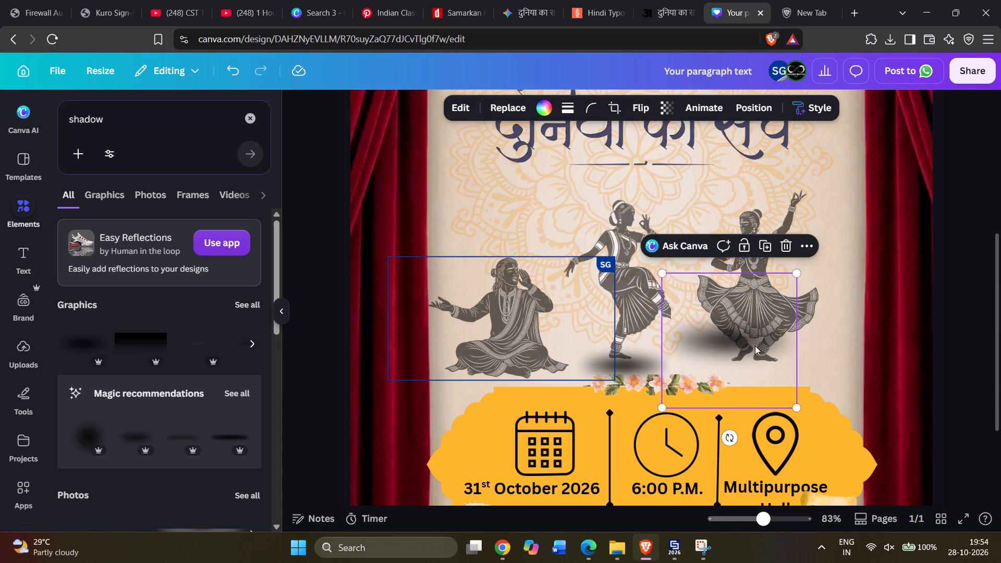
left_click_drag(755, 340, 768, 359)
Enlarge the raised-leg dancer's oval shadow to about twice its size and recentre it under her standing foot.
left_click(637, 357)
left_click_drag(670, 322, 690, 312)
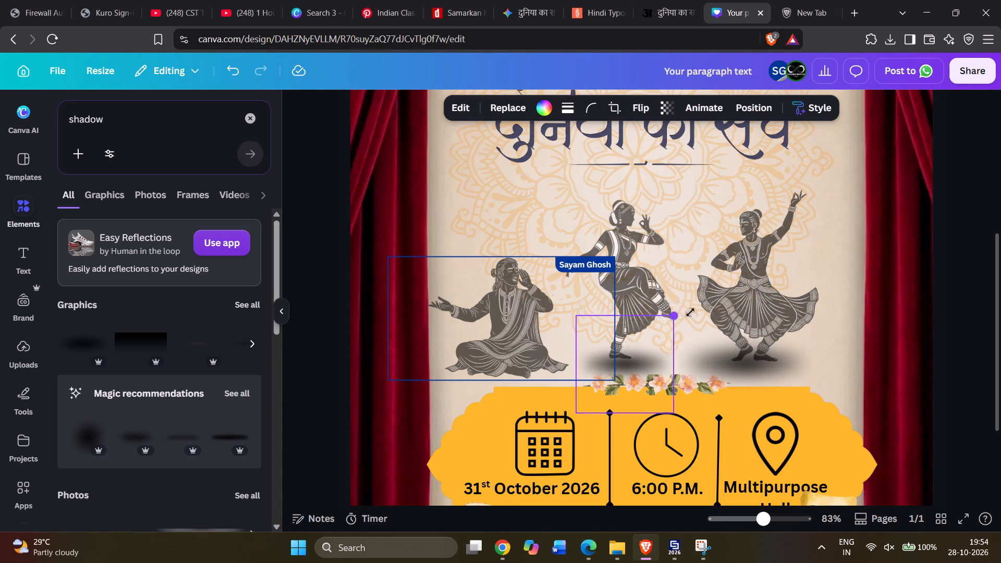
left_click_drag(690, 312, 787, 254)
left_click_drag(719, 310, 679, 348)
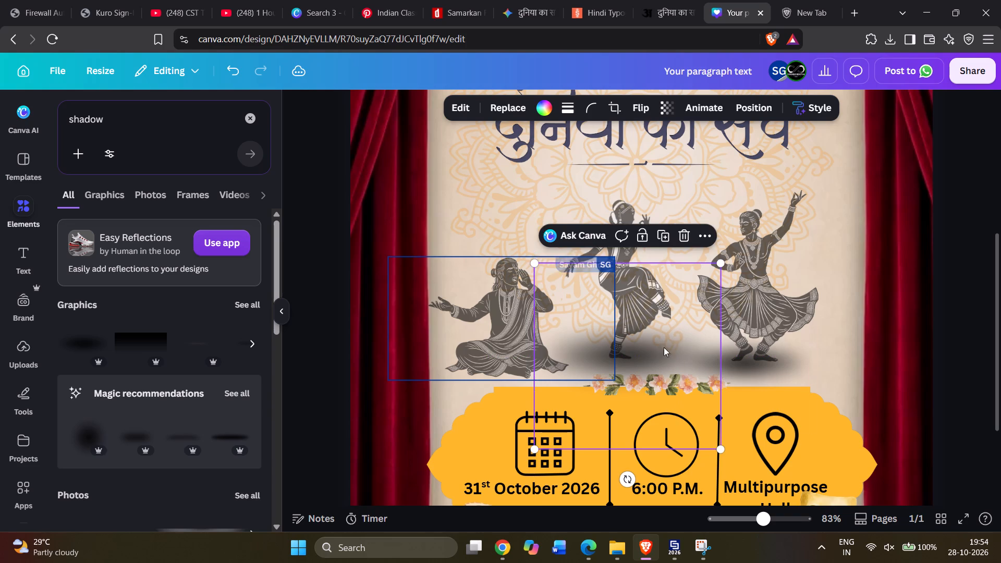
Raise the seated singer slightly so his base lines up with the dancers' feet.
left_click(516, 335)
left_click_drag(515, 335, 509, 322)
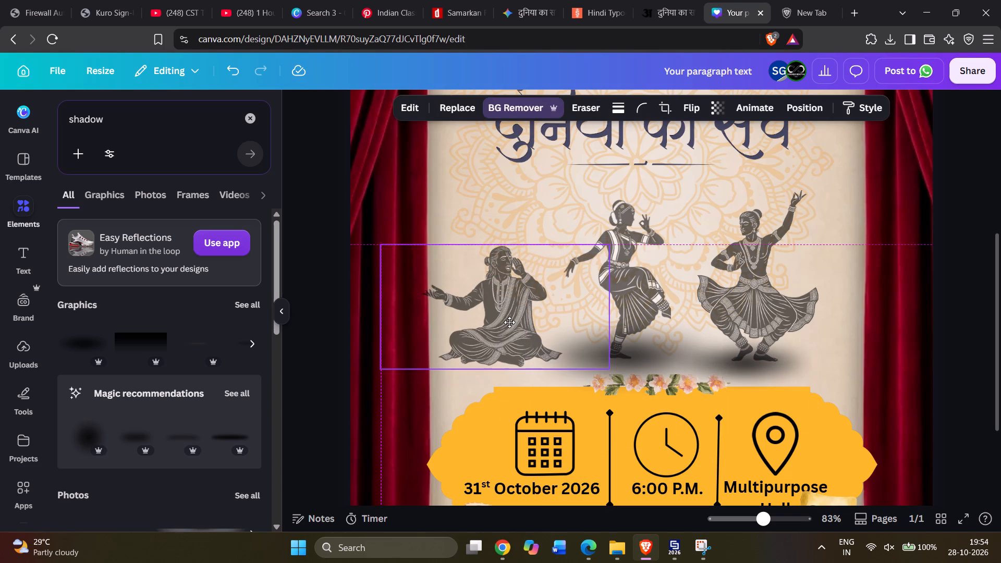
left_click_drag(509, 322, 514, 323)
Duplicate the raised-leg dancer's shadow, place the copy beneath the seated singer, and send it backward behind him.
left_click(639, 353)
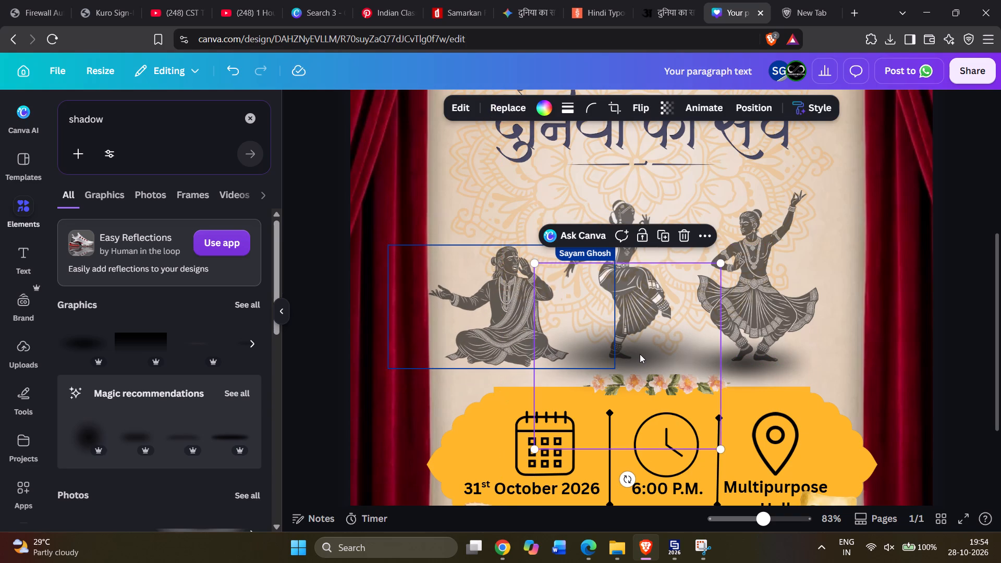
key("ctrl+c")
key("ctrl+v")
left_click_drag(637, 357, 520, 360)
right_click(520, 359)
left_click(573, 285)
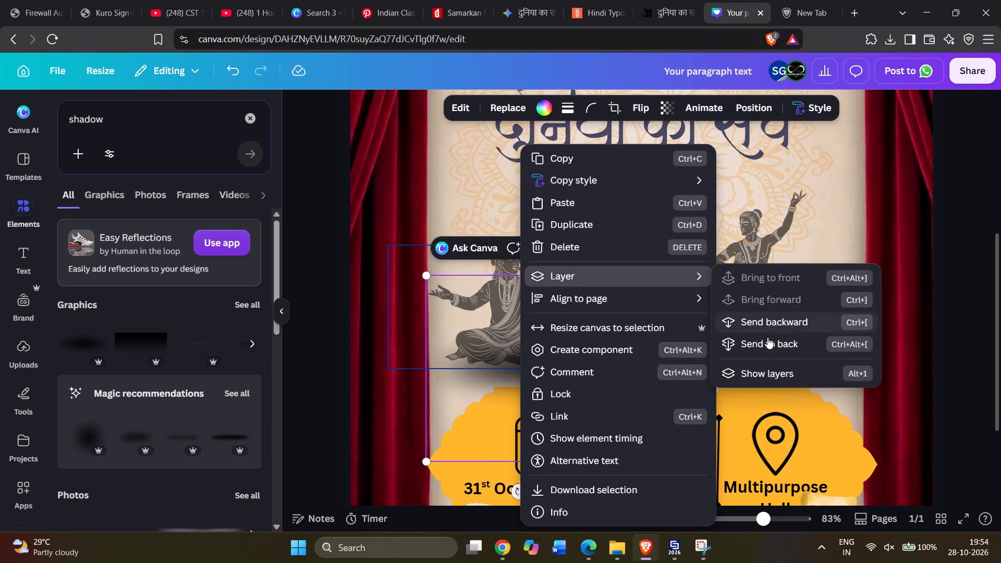
left_click(768, 324)
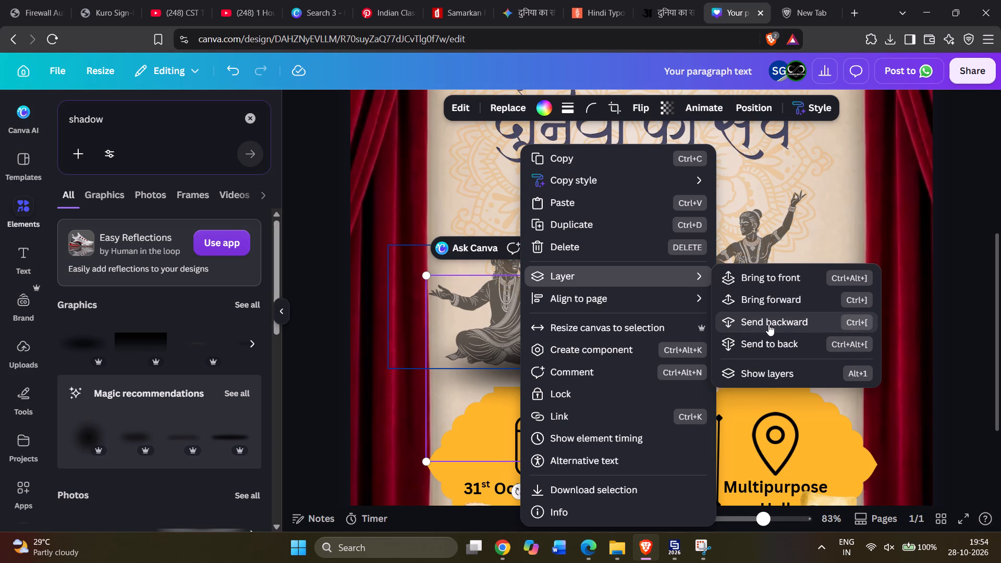
left_click(768, 324)
left_click(970, 218)
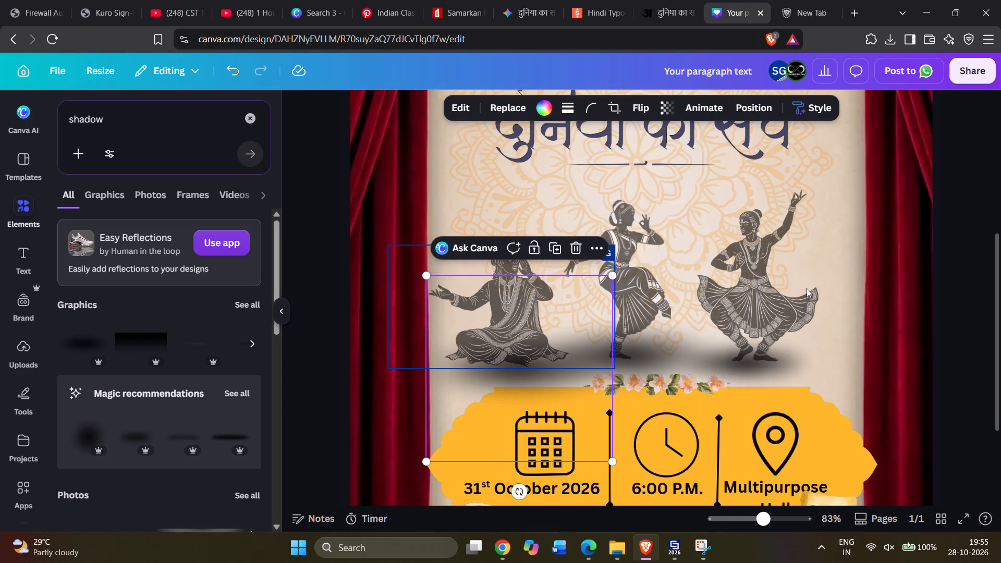
Send the raised-leg dancer's shadow backward several layers, behind the dancers.
left_click(638, 350)
right_click(654, 347)
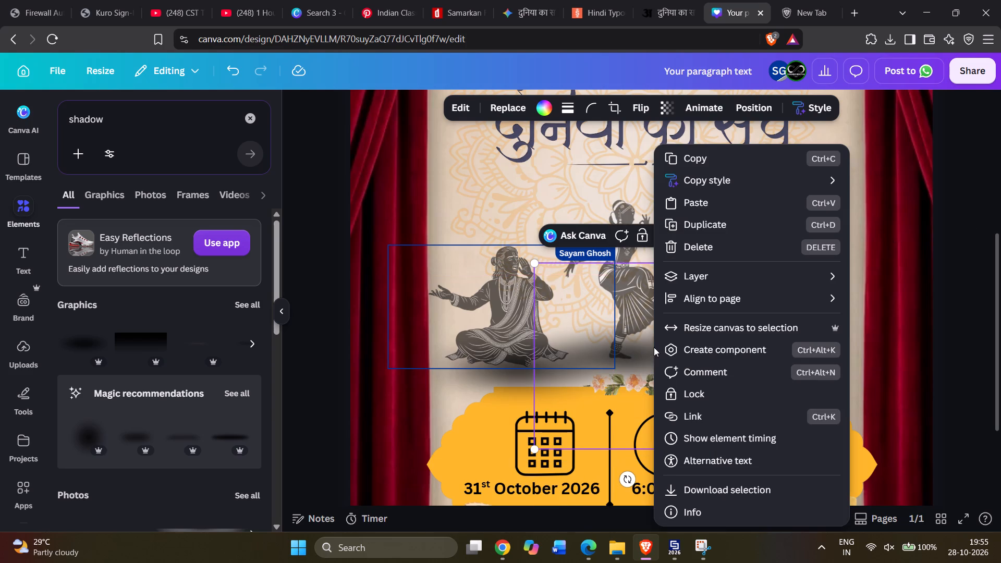
left_click(729, 279)
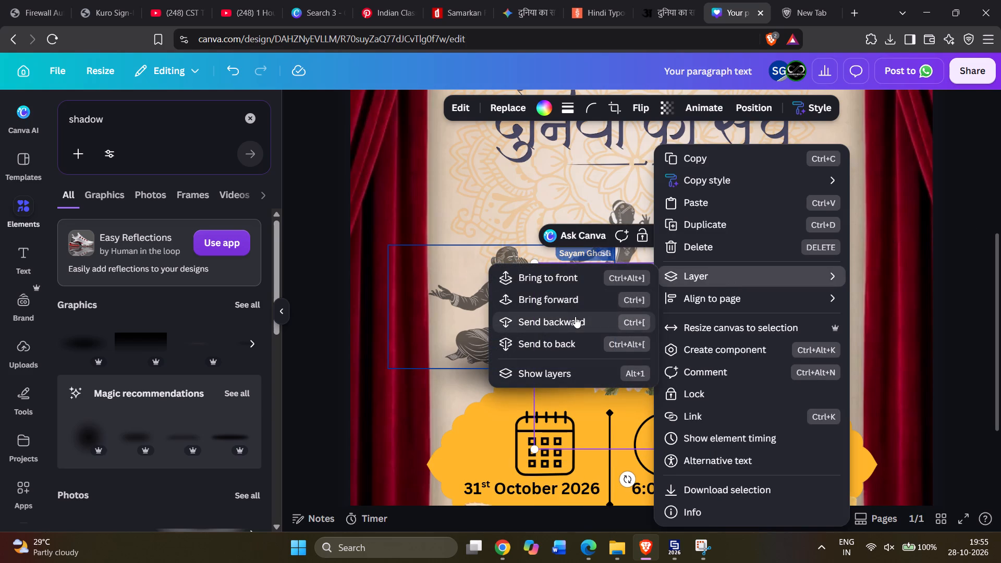
left_click(575, 316)
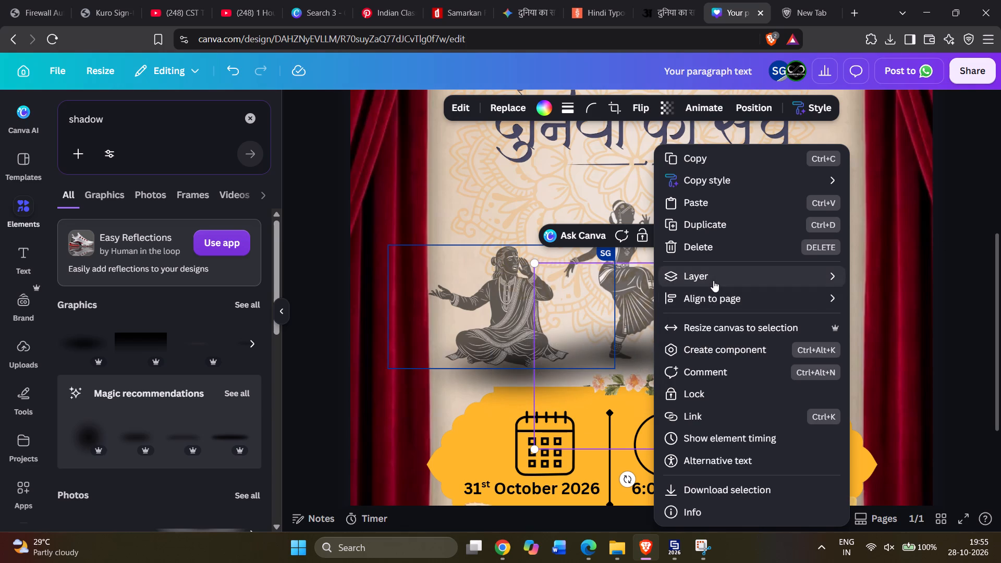
double_click(588, 317)
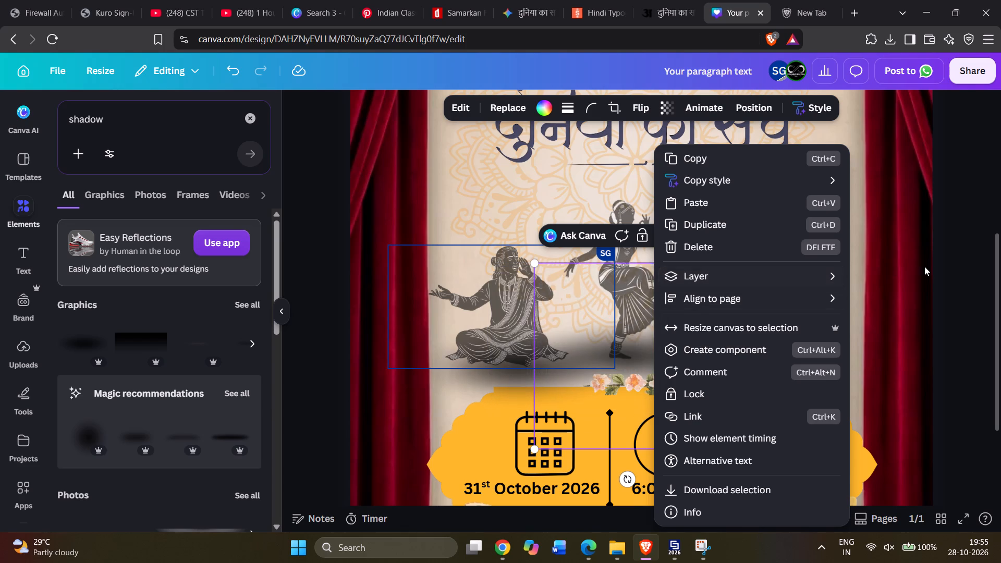
left_click(941, 255)
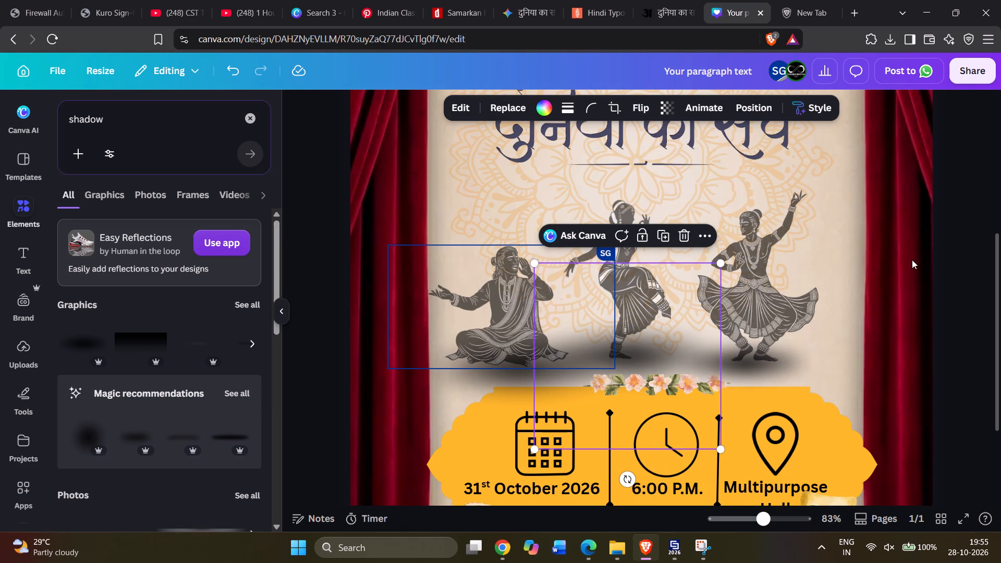
key("ctrl+bracketleft")
key("ctrl+bracketleft")
key("ctrl+bracketleft")
key("ctrl+bracketleft")
key("ctrl+bracketright")
key("ctrl+bracketleft")
key("ctrl+bracketright")
Send the raised-arm dancer's shadow backward three layers.
left_click(756, 358)
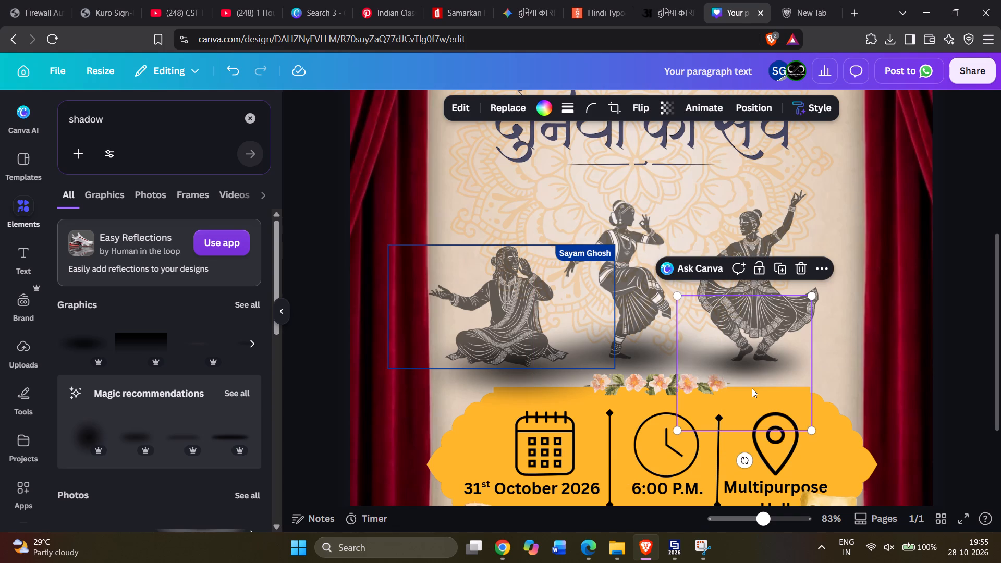
key("ctrl+bracketleft")
key("ctrl+bracketleft")
key("ctrl+bracketleft")
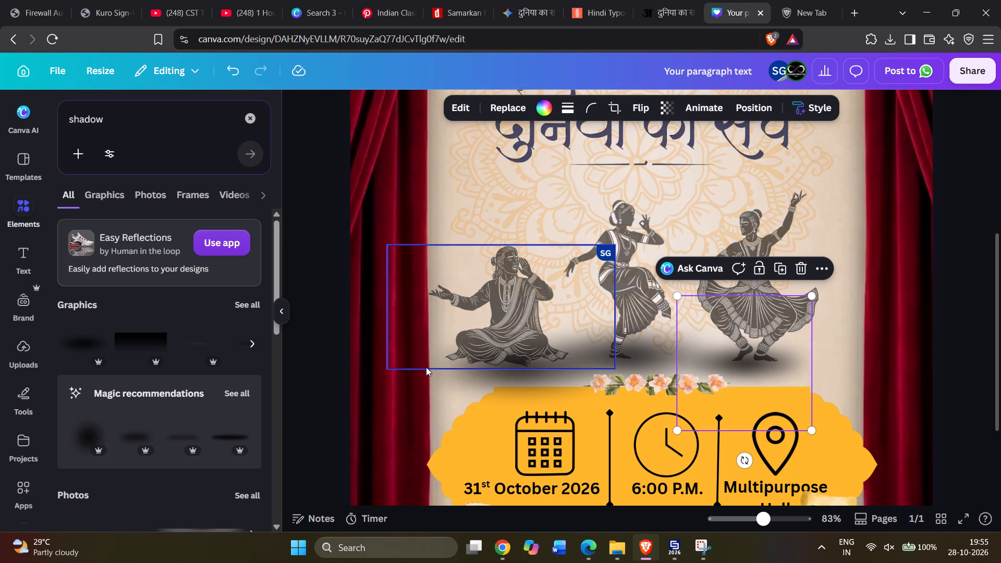
Send the seated singer's shadow backward two layers, behind the yellow event-details banner.
left_click(487, 385)
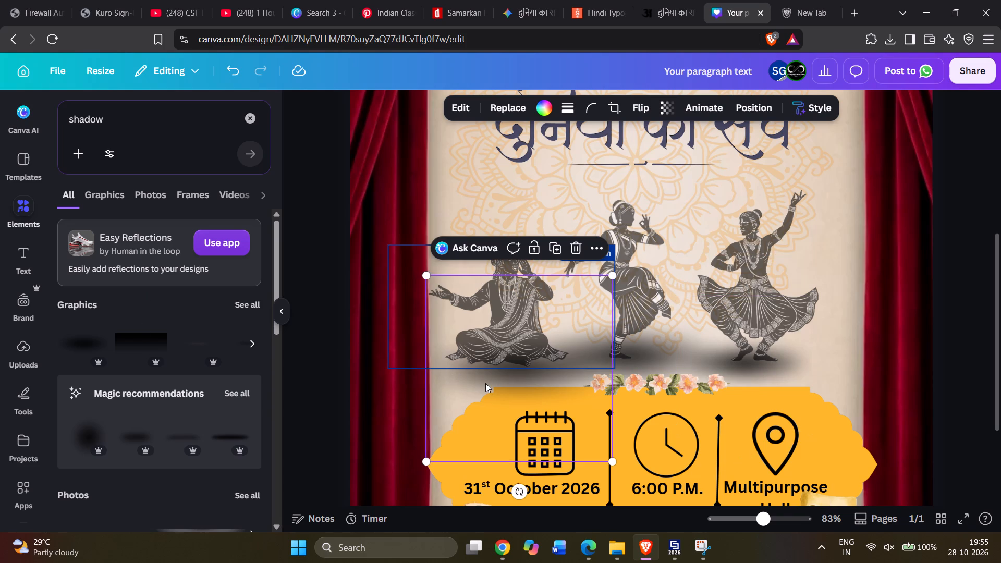
key("ctrl+bracketleft")
key("ctrl+bracketleft")
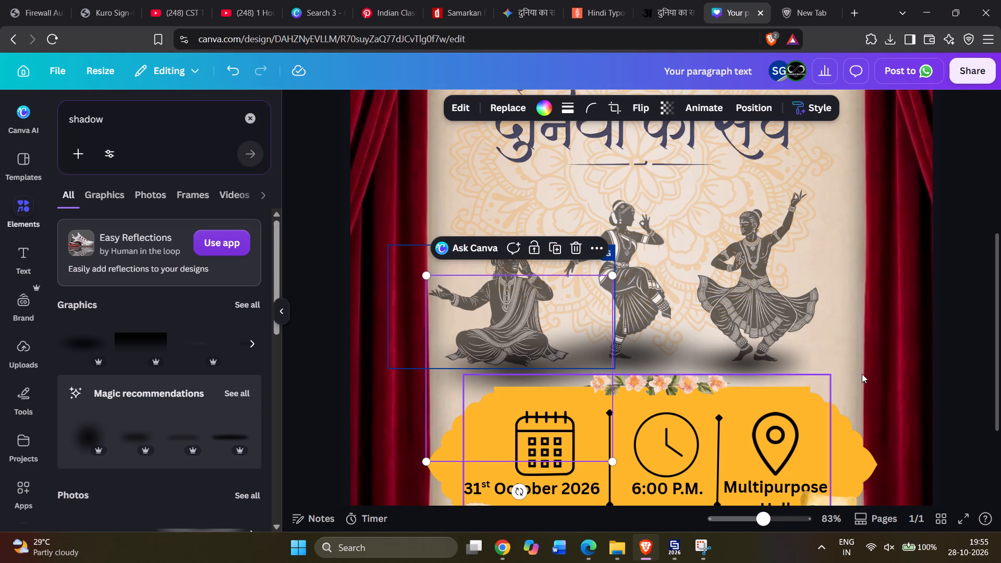
left_click(948, 361)
left_click(938, 312)
left_click(968, 310)
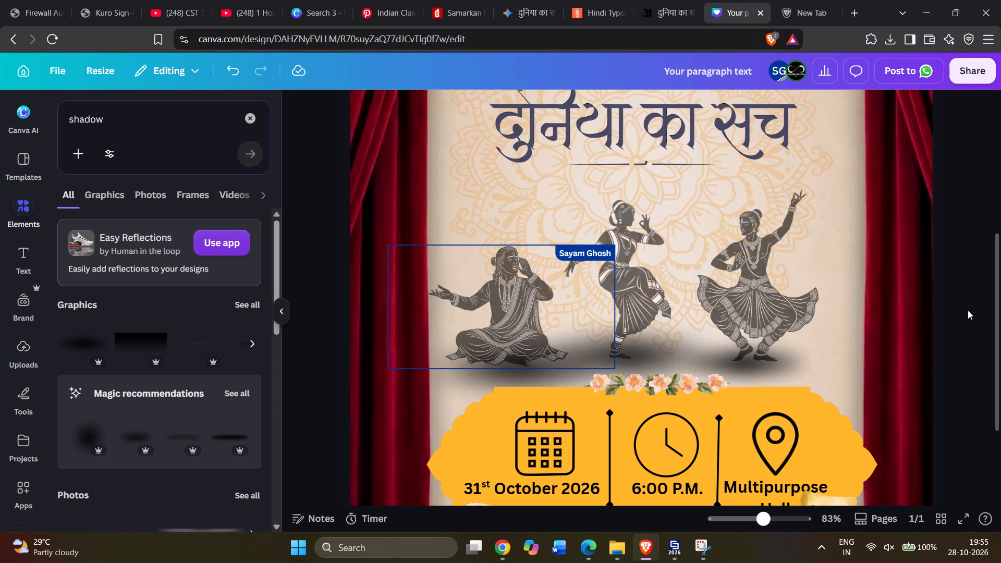
Examine the whole poster to judge how the three figures and their shadows look together.
left_click(539, 366)
left_click(538, 376)
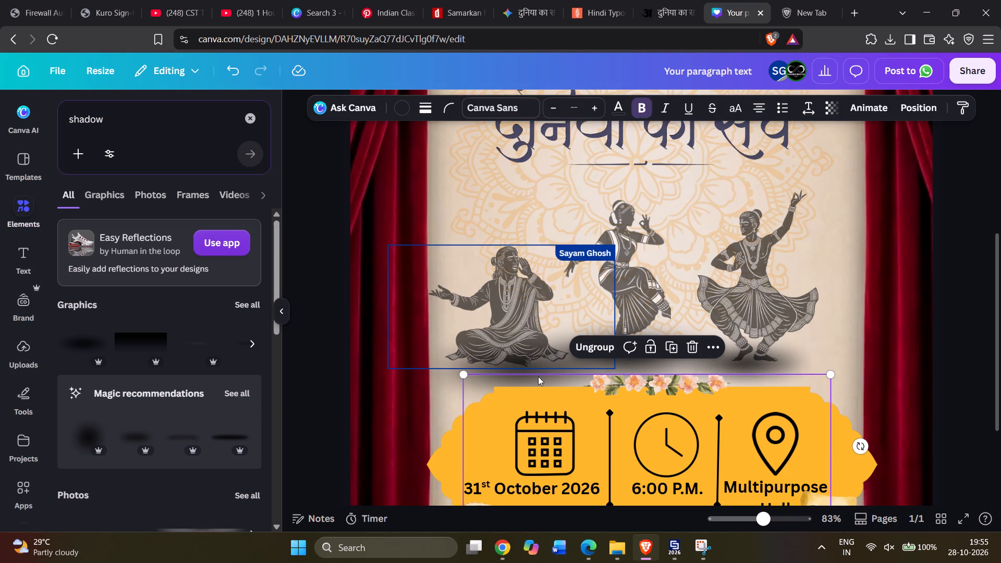
left_click(957, 305)
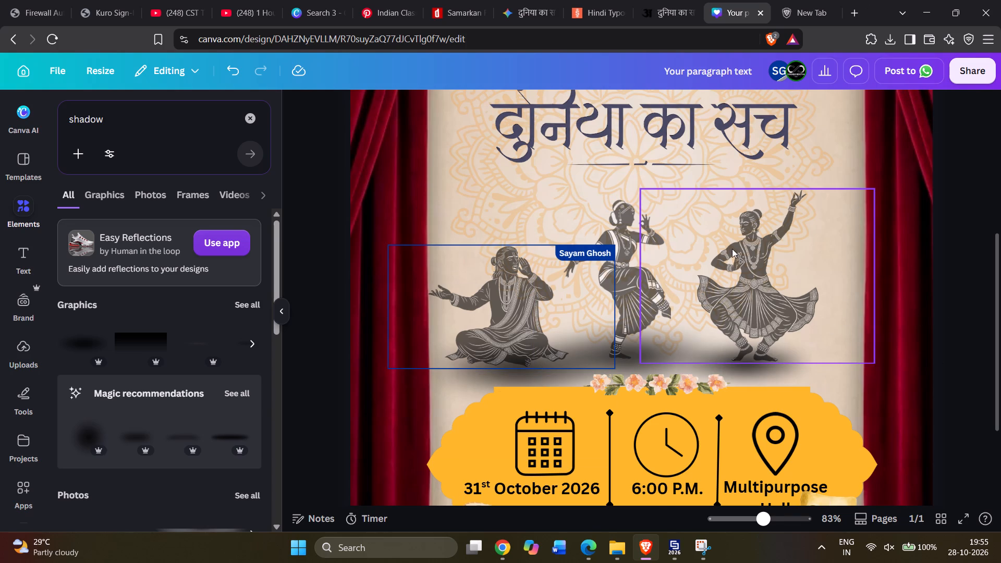
scroll(731, 248, "down", 3, "ctrl")
left_click(864, 231)
left_click(921, 248)
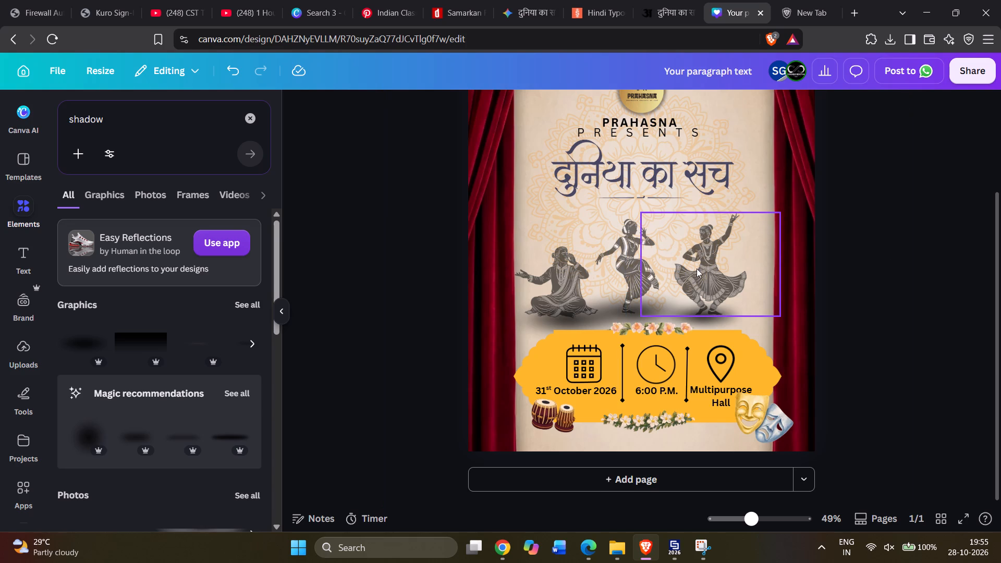
left_click(717, 273)
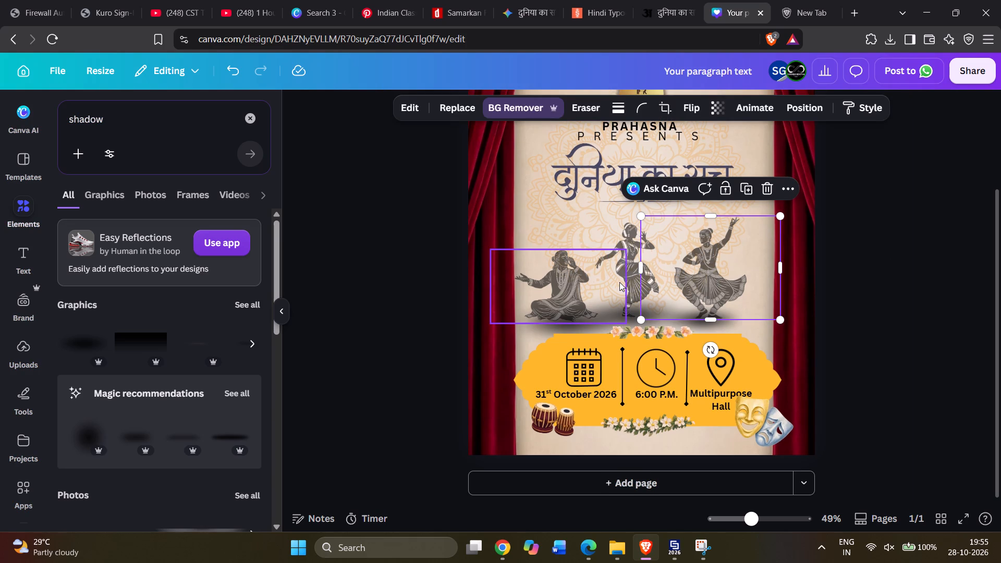
left_click(424, 278)
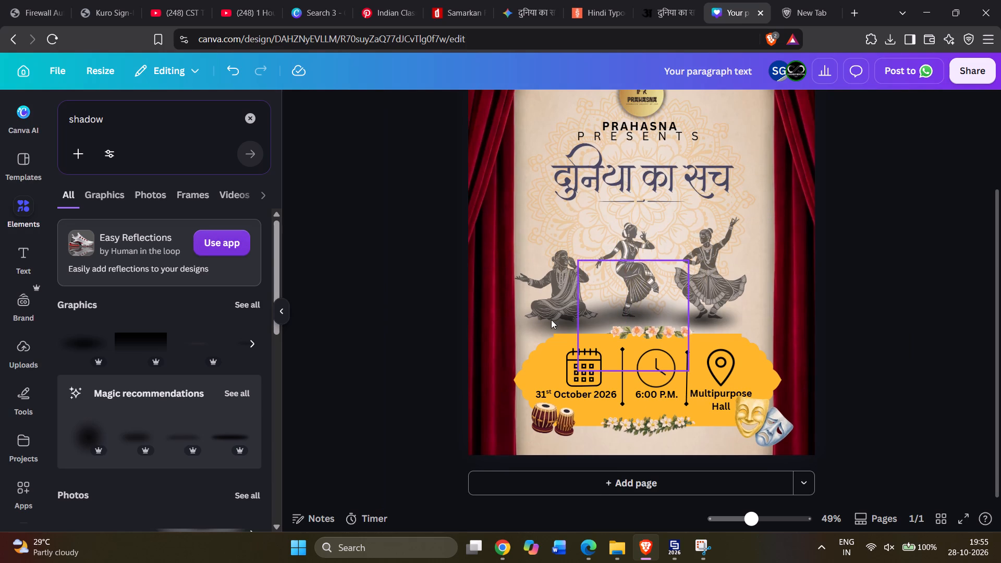
Select the seated singer, both dancers and all three oval shadows in the layer list and group them.
key("alt+1")
left_click(181, 264)
scroll(188, 368, "down", 2)
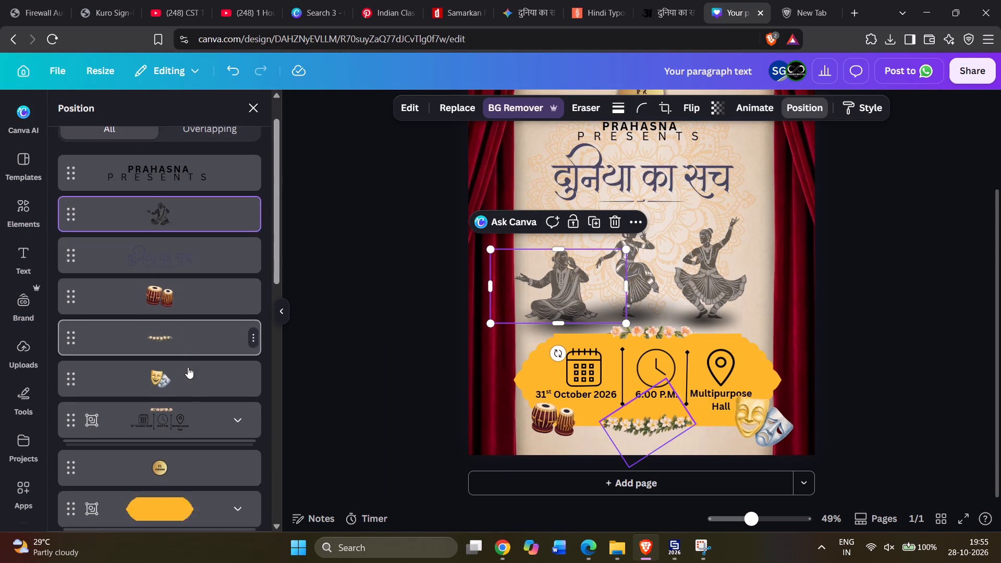
scroll(188, 367, "down", 2)
left_click(186, 354, "shift")
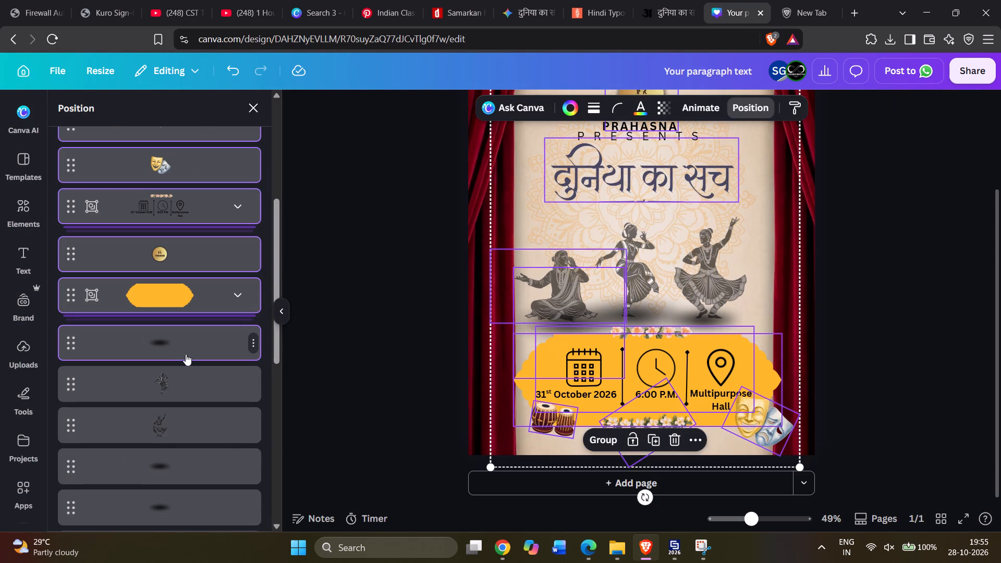
left_click(186, 354)
scroll(194, 292, "up", 3)
left_click(182, 198, "ctrl")
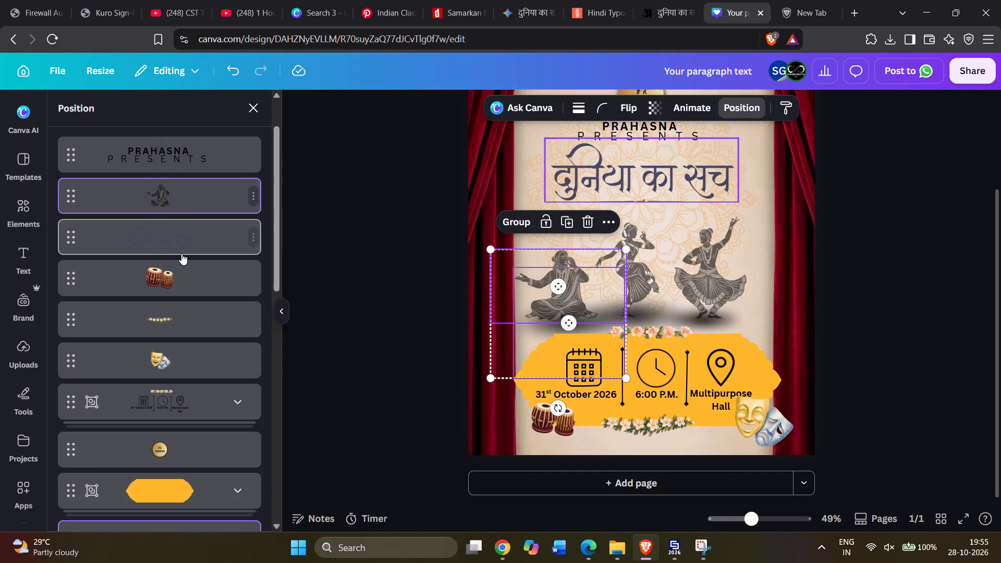
scroll(181, 270, "down", 4)
left_click(176, 315, "ctrl")
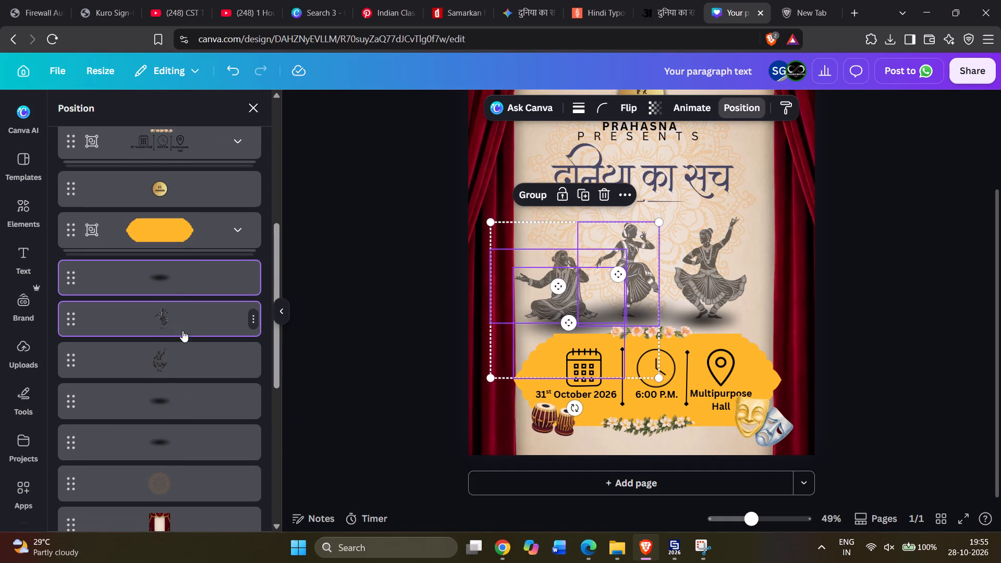
left_click(187, 360, "ctrl")
left_click(186, 396, "ctrl")
left_click(173, 439, "ctrl")
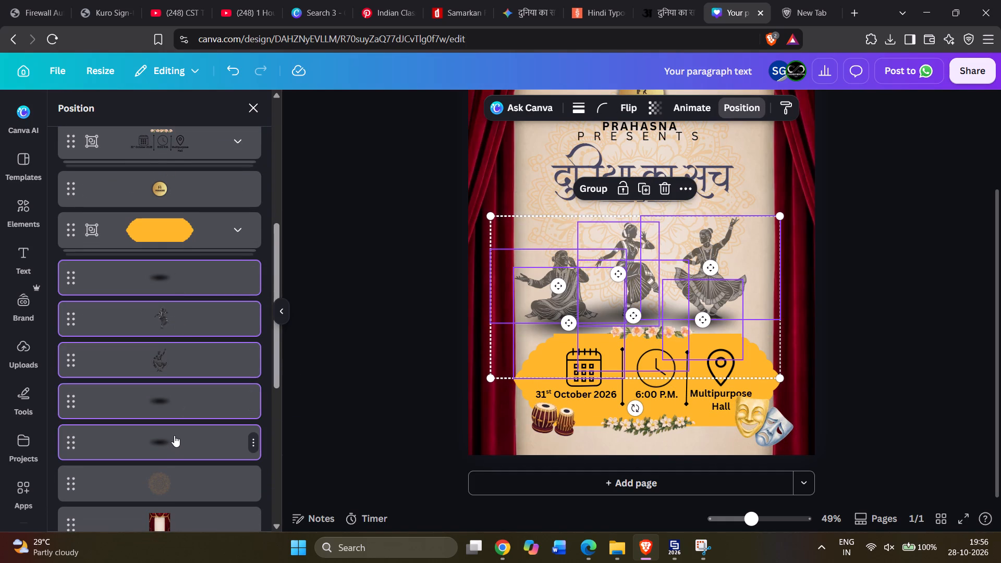
key("ctrl+g")
Align the grouped figures to the page's horizontal centre and nudge them slightly right so the dancers look centred beneath the title.
left_click_drag(616, 277, 633, 271)
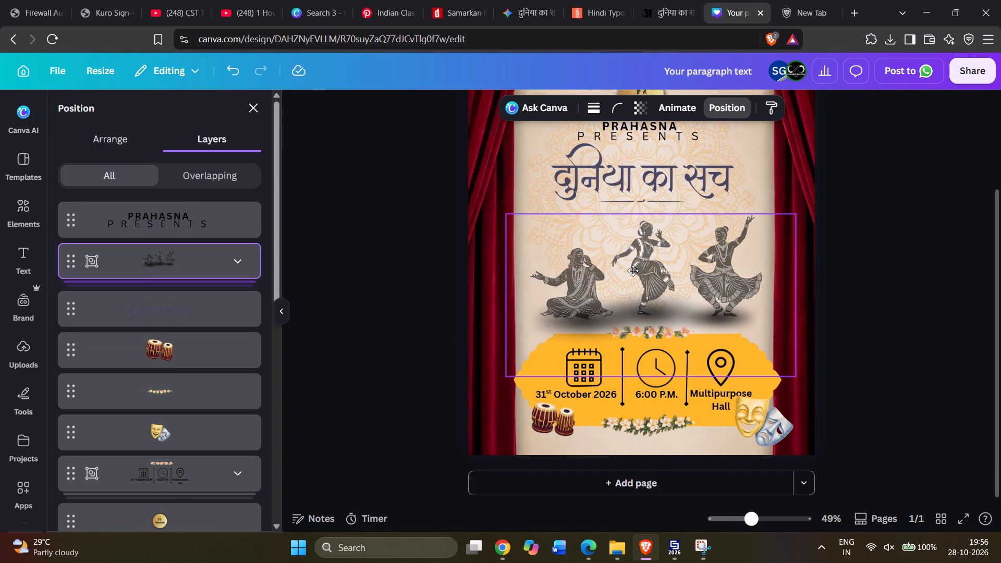
left_click_drag(633, 271, 633, 269)
right_click(633, 269)
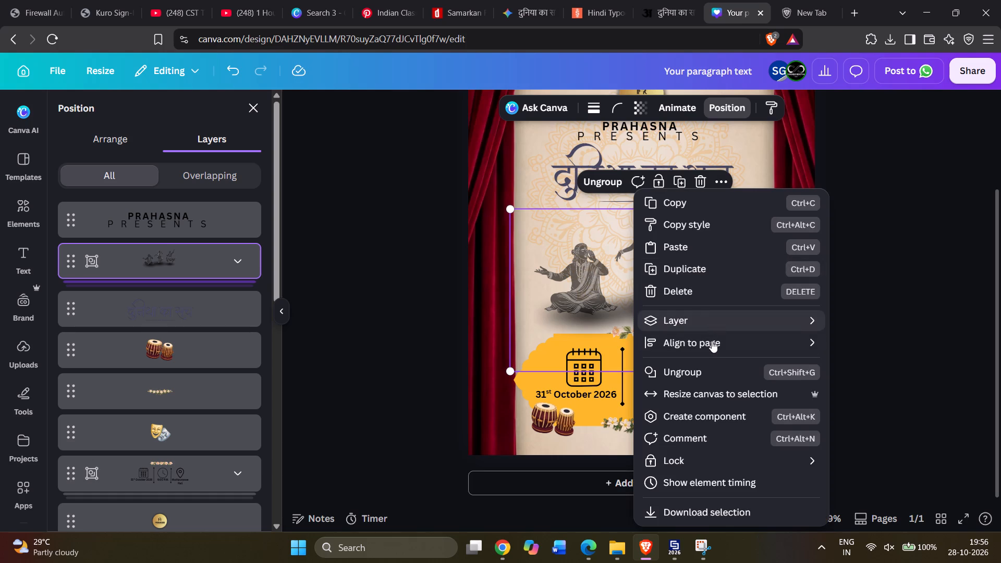
left_click(712, 341)
left_click(878, 366)
left_click_drag(710, 297, 715, 298)
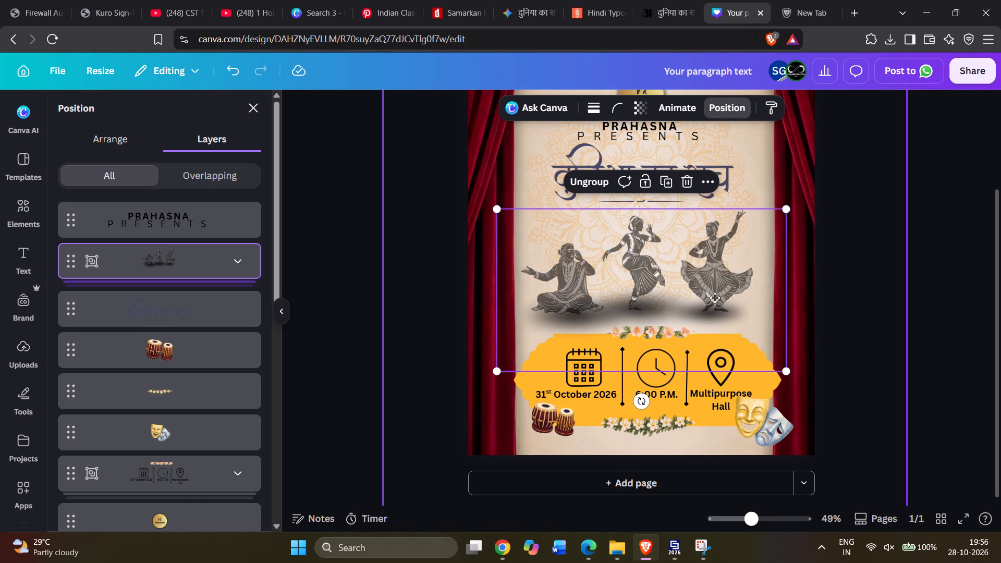
left_click_drag(715, 298, 717, 299)
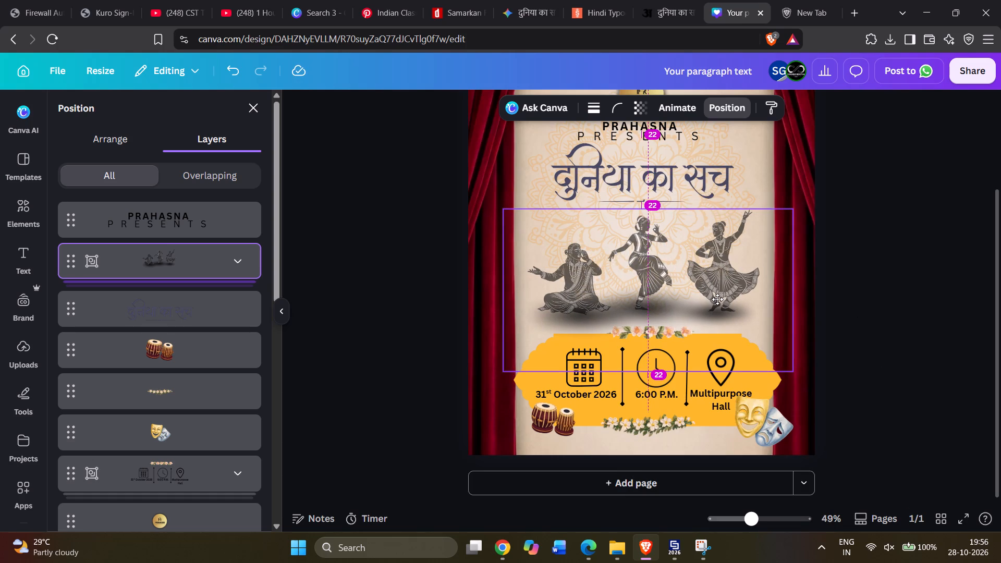
left_click_drag(717, 299, 716, 301)
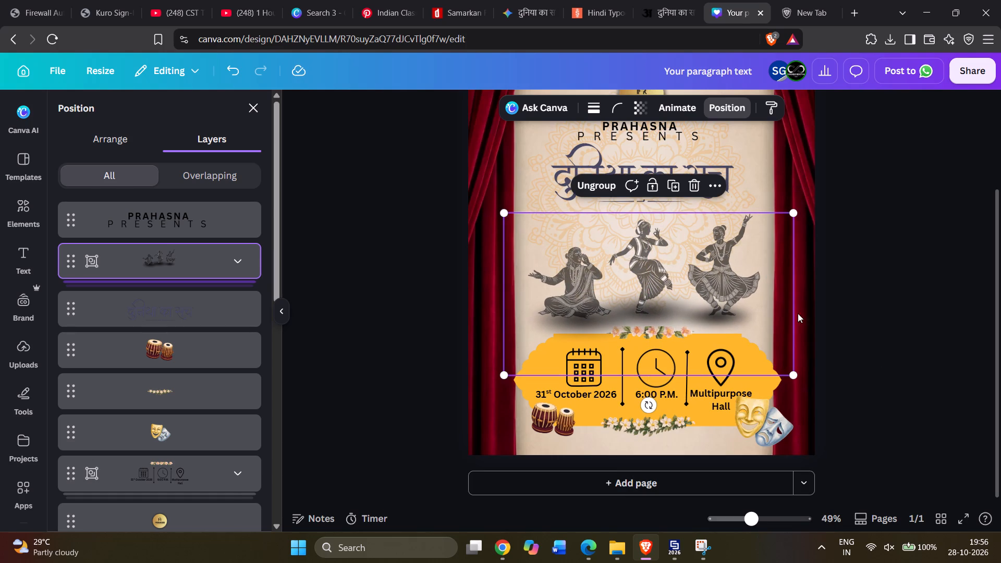
left_click(871, 317)
Select the yellow banner, event details, masks, tabla and lower flower garland together and move them slightly down and left to centre them.
left_click(691, 423)
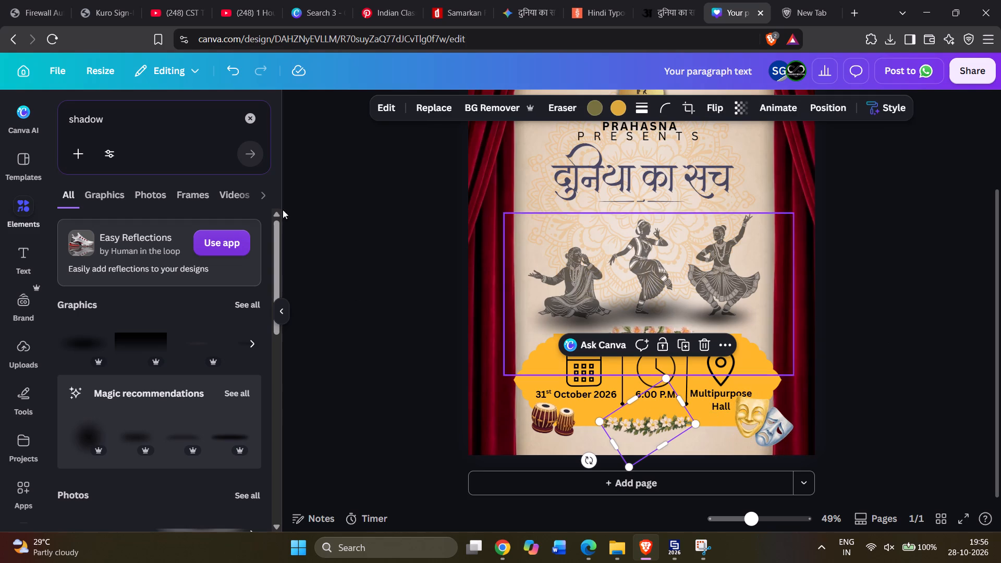
left_click(332, 263)
key("alt+1")
scroll(191, 305, "down", 4)
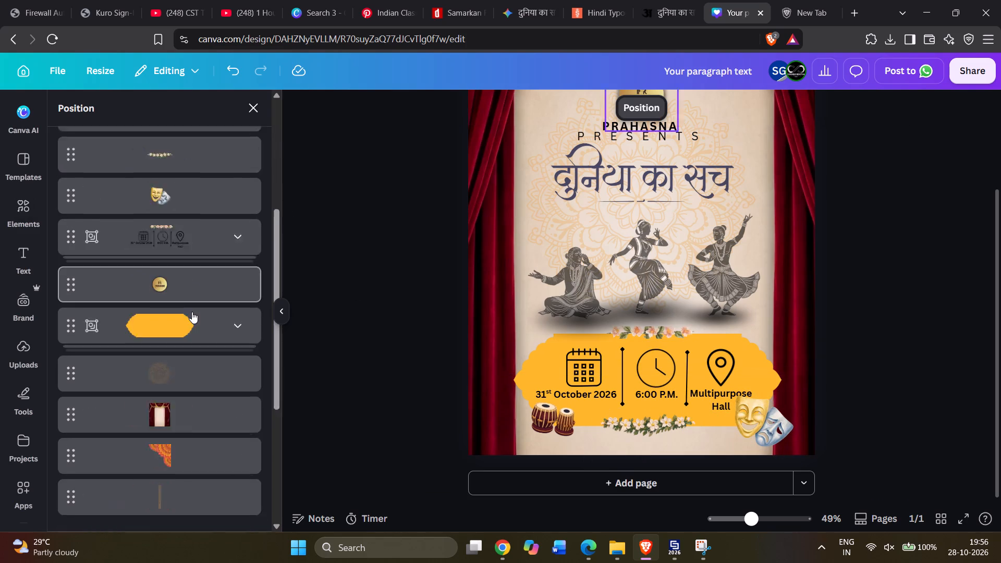
scroll(192, 312, "up", 2)
scroll(192, 312, "down", 2)
scroll(192, 311, "up", 2)
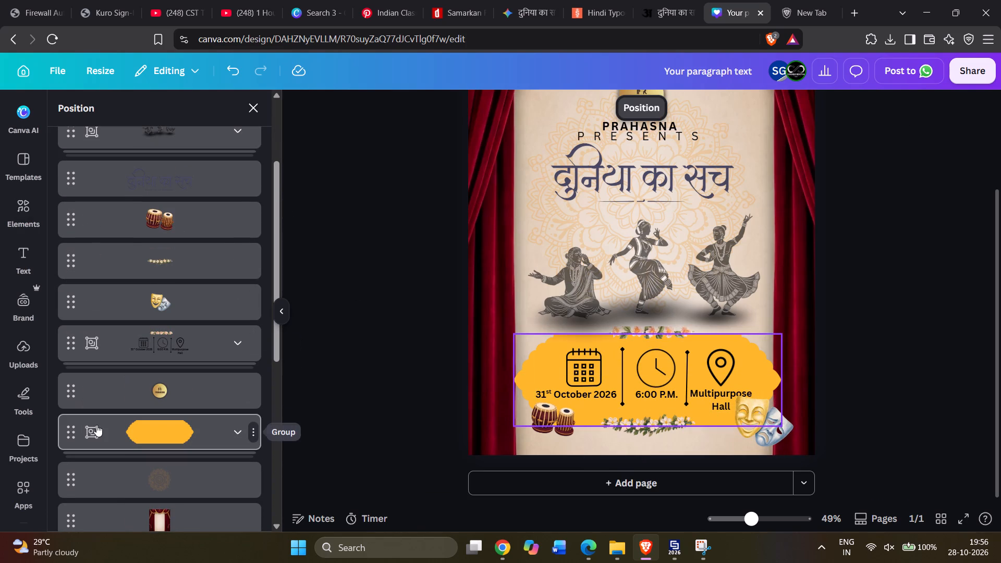
left_click(95, 425)
left_click(167, 333, "ctrl")
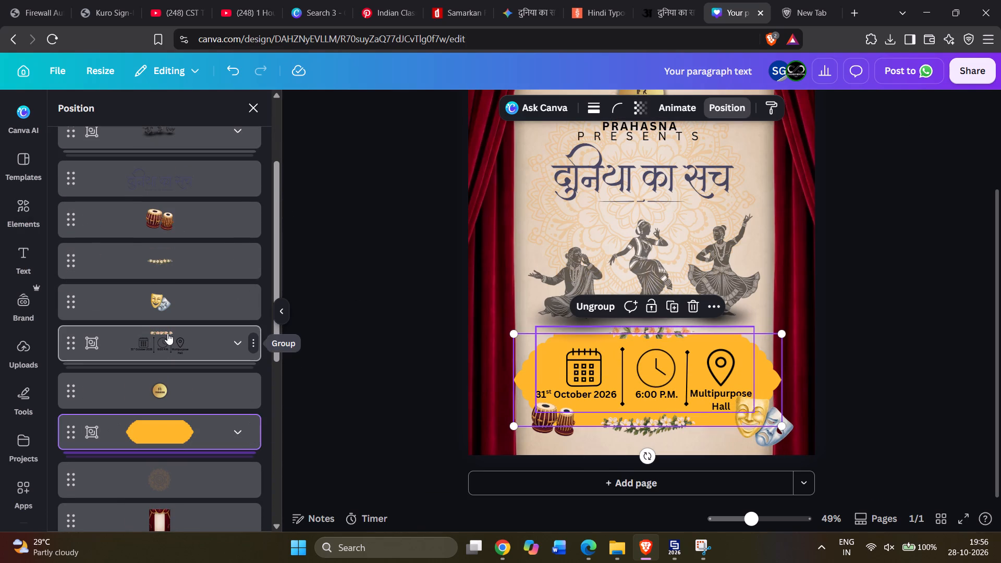
left_click(167, 297, "ctrl")
left_click(172, 216, "ctrl")
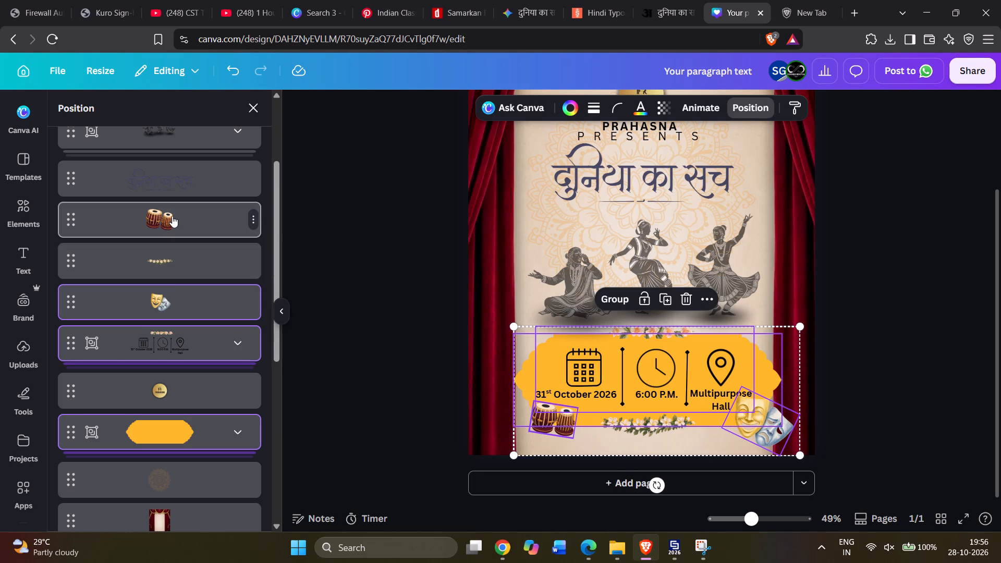
left_click(168, 256, "ctrl")
left_click_drag(687, 380, 679, 389)
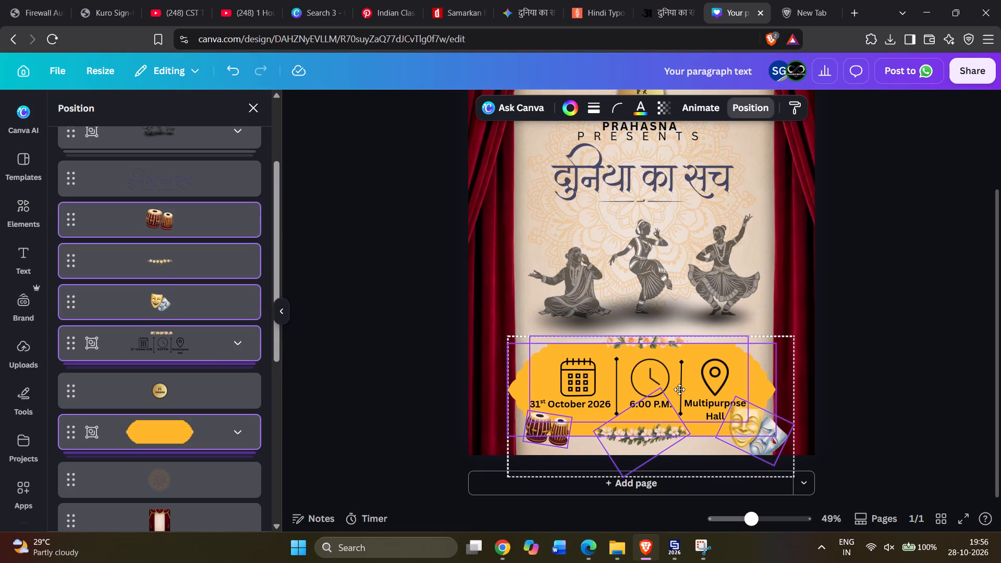
left_click_drag(679, 389, 680, 389)
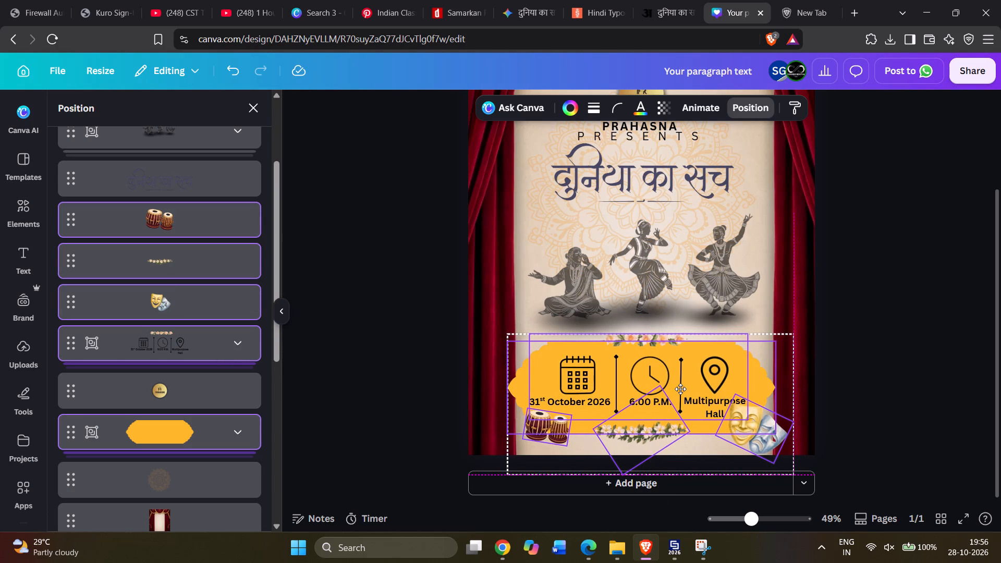
left_click_drag(680, 389, 680, 393)
left_click(865, 324)
left_click(981, 323)
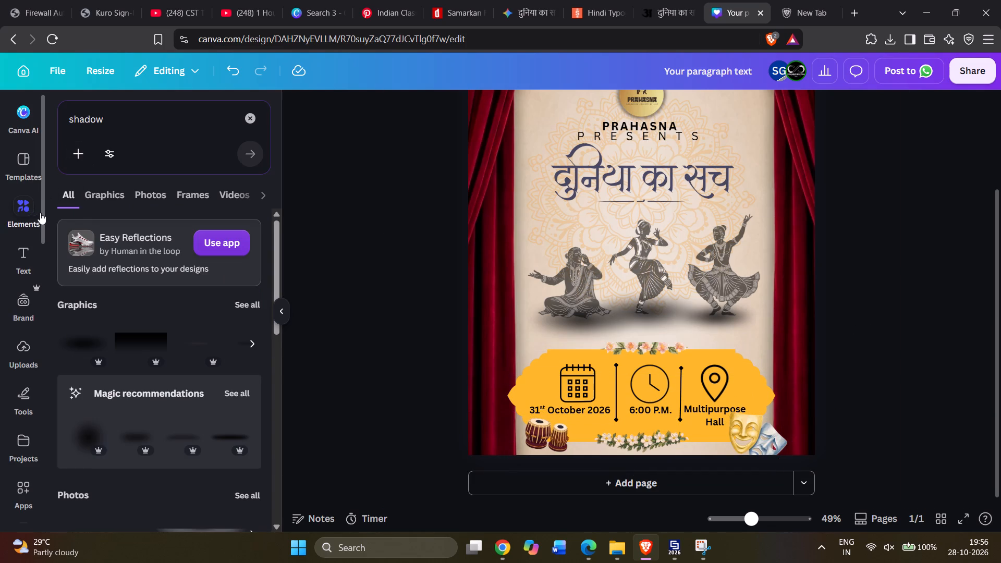
Move the grouped singer and dancers straight down so their shadows sit just above the yellow banner.
key("alt+1")
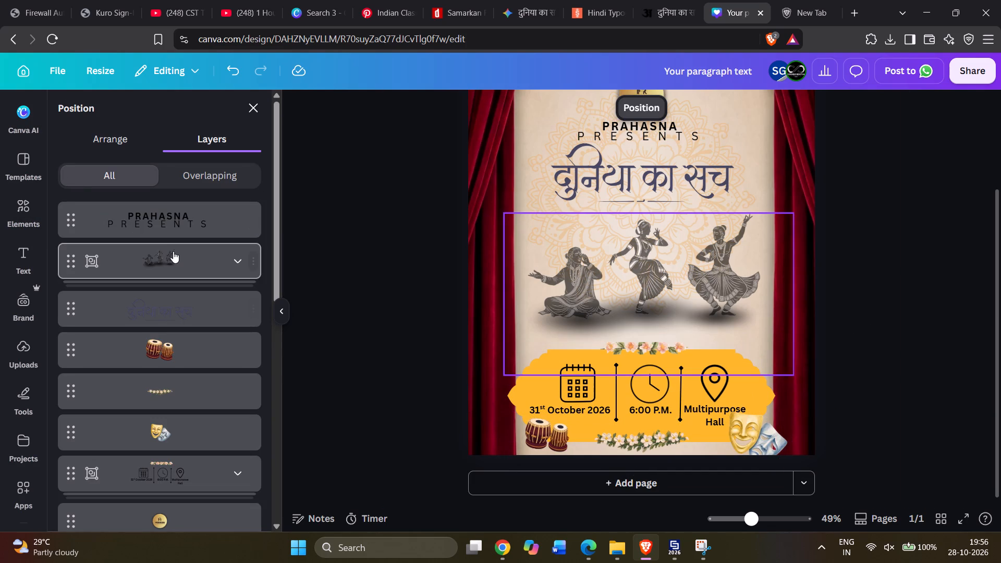
left_click(173, 261)
left_click_drag(641, 278, 641, 293)
left_click(937, 266)
left_click(914, 277)
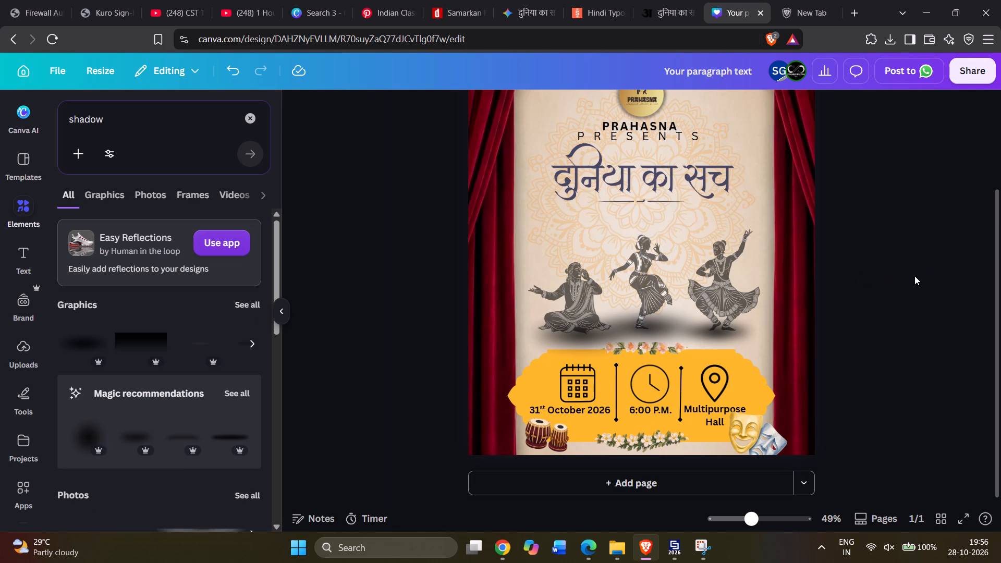
scroll(857, 272, "up", 1)
scroll(857, 272, "down", 1)
scroll(857, 272, "up", 1)
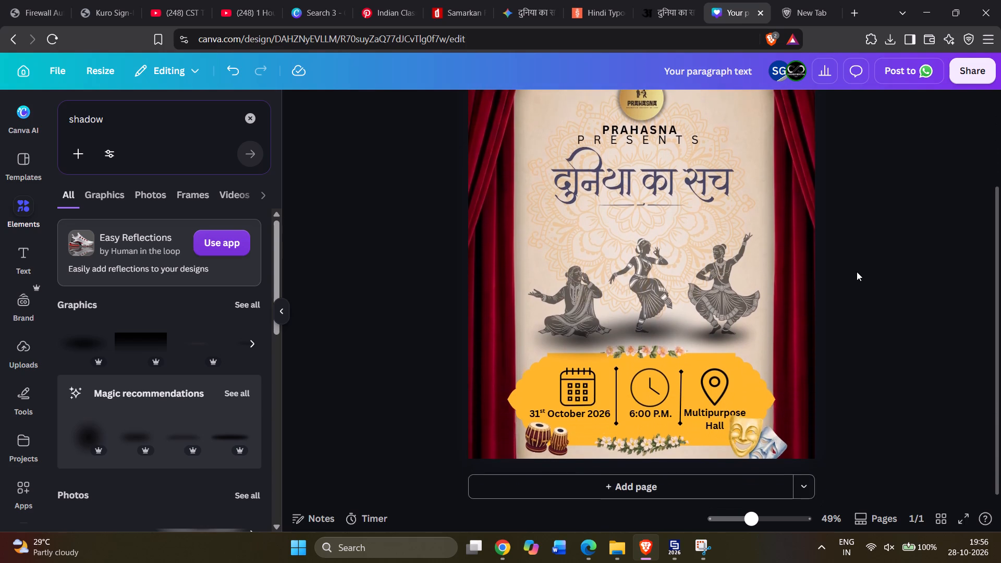
scroll(857, 272, "up", 1)
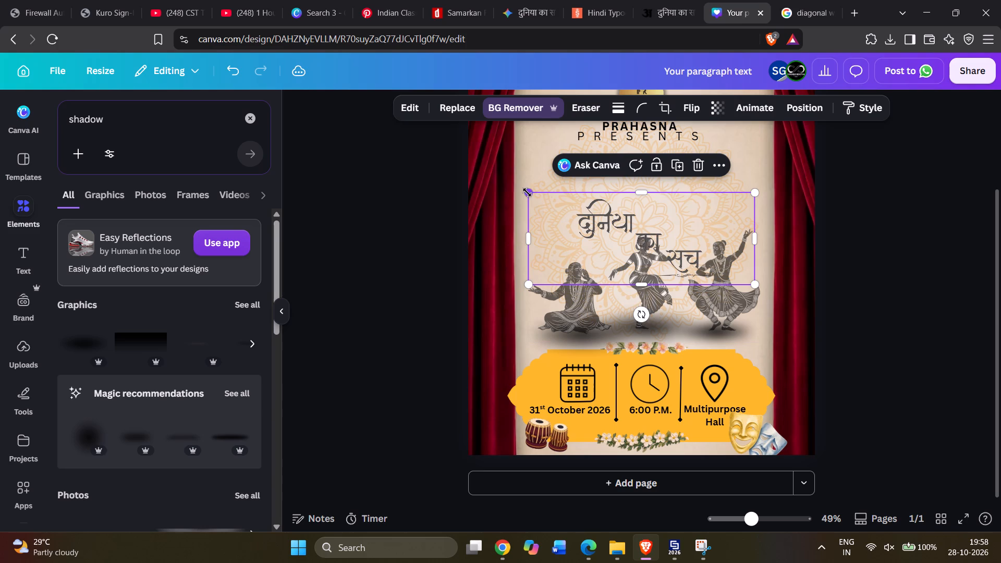
Enlarge the calligraphy title to about 900 wide and centre it between the PRESENTS text and the dancers.
left_click_drag(527, 192, 470, 155)
left_click_drag(611, 222, 632, 194)
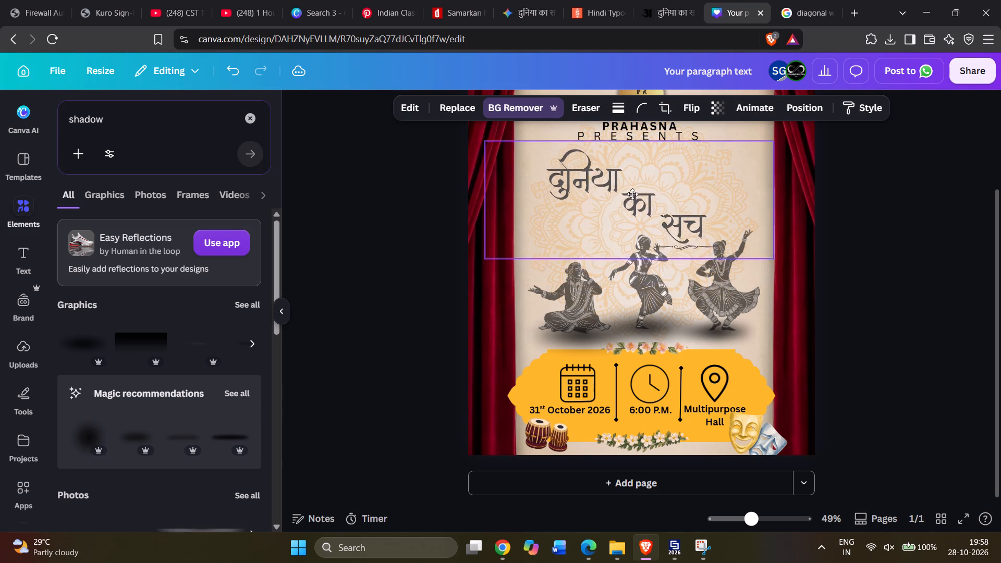
left_click_drag(632, 194, 638, 187)
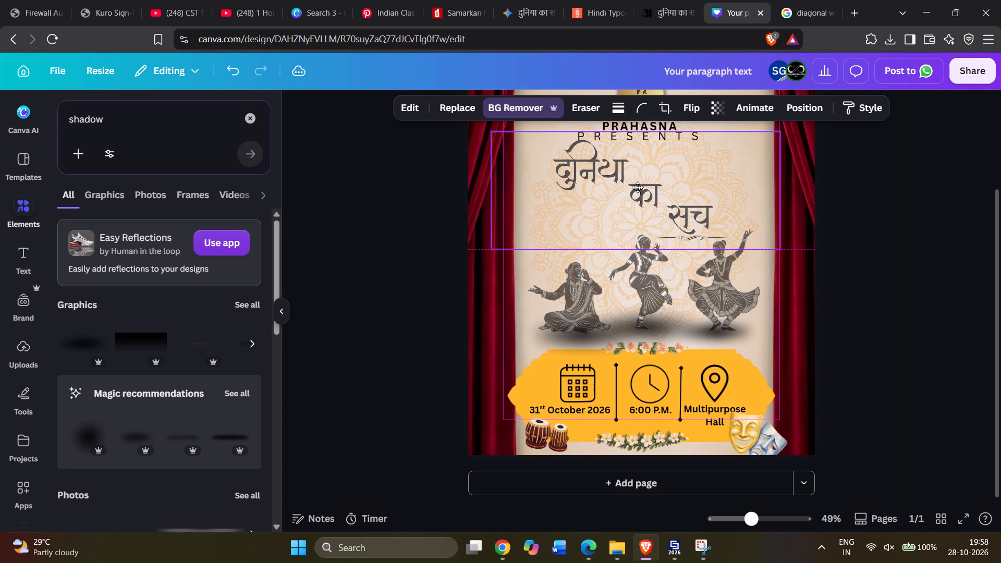
left_click_drag(638, 187, 643, 191)
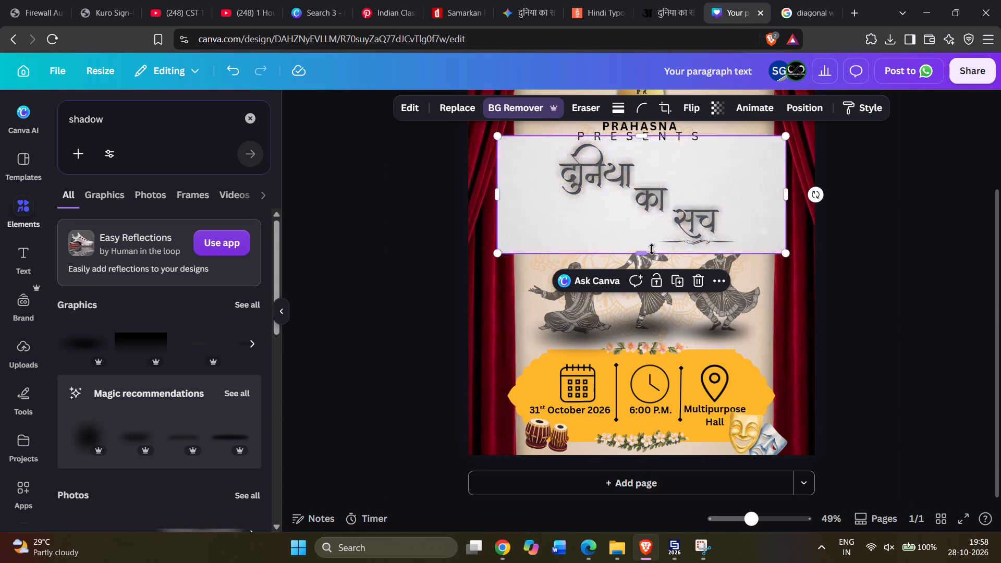
Crop all four sides of the title image close to the lettering, cutting off the flourish under "सच".
left_click_drag(650, 251, 651, 236)
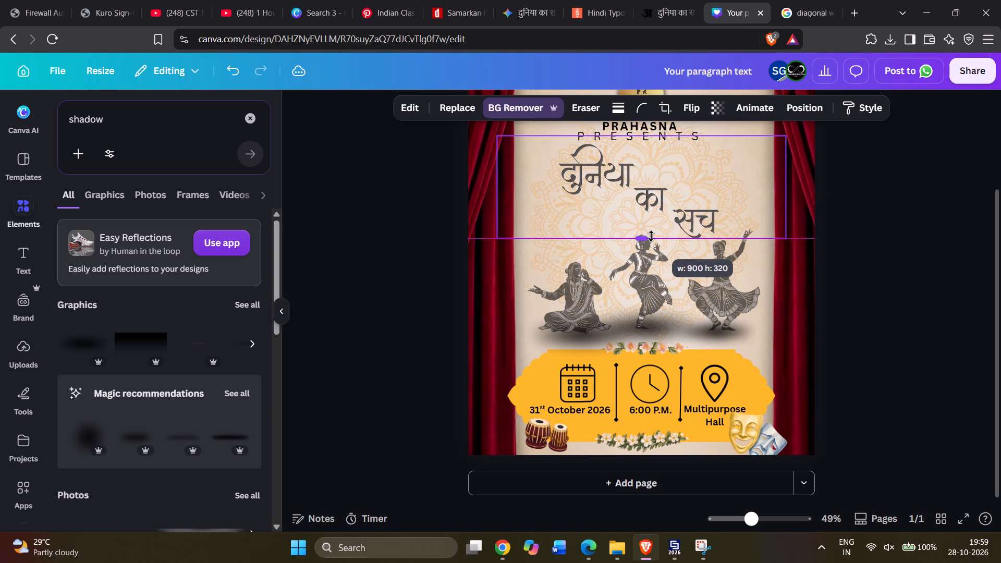
left_click_drag(651, 236, 650, 241)
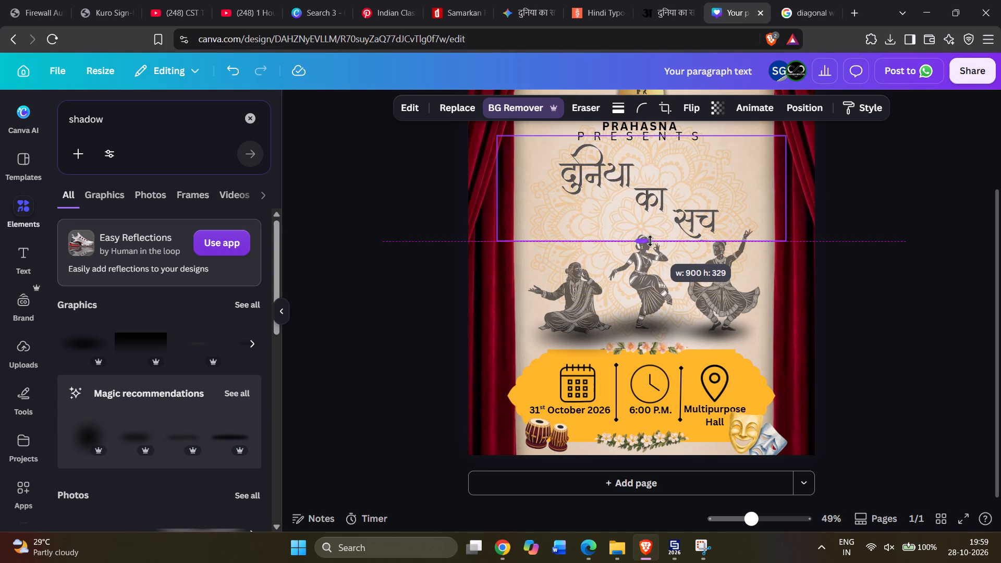
left_click_drag(650, 241, 650, 237)
left_click_drag(644, 132, 644, 137)
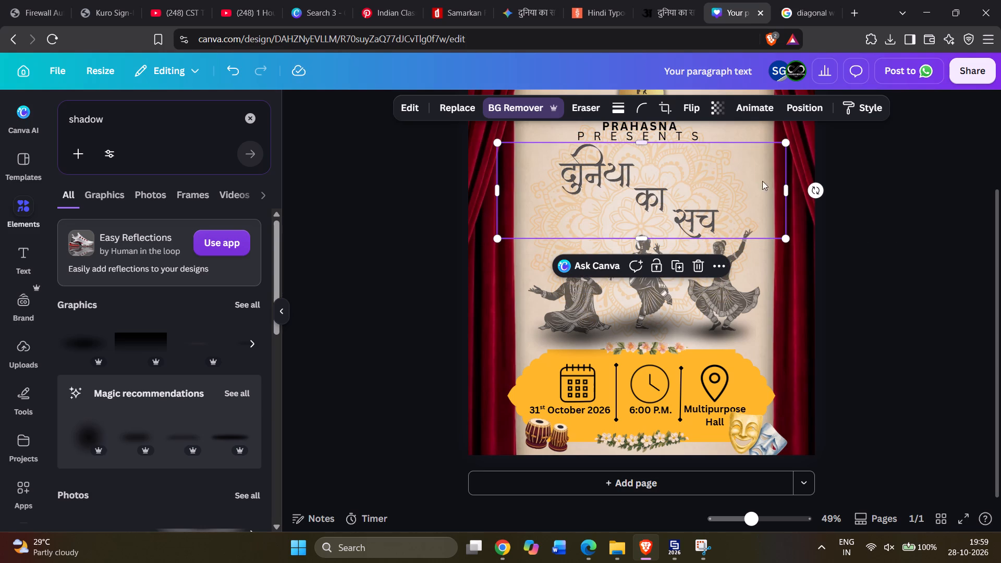
left_click_drag(784, 184, 723, 186)
left_click_drag(494, 191, 550, 193)
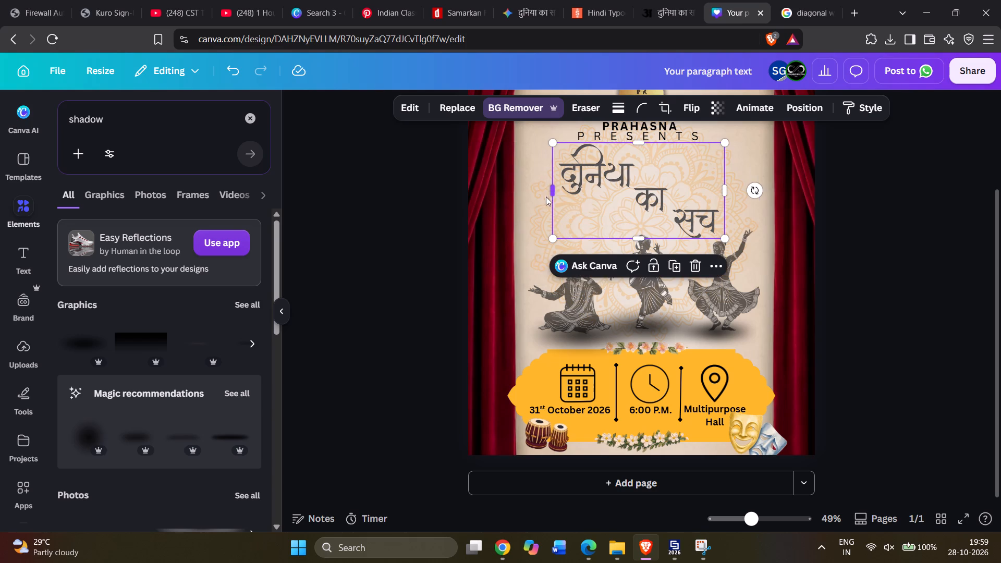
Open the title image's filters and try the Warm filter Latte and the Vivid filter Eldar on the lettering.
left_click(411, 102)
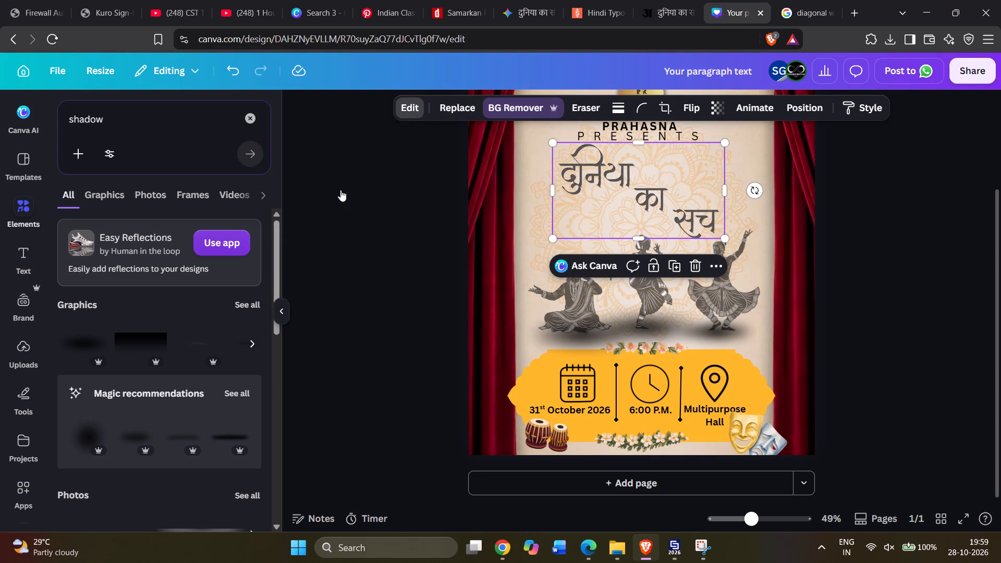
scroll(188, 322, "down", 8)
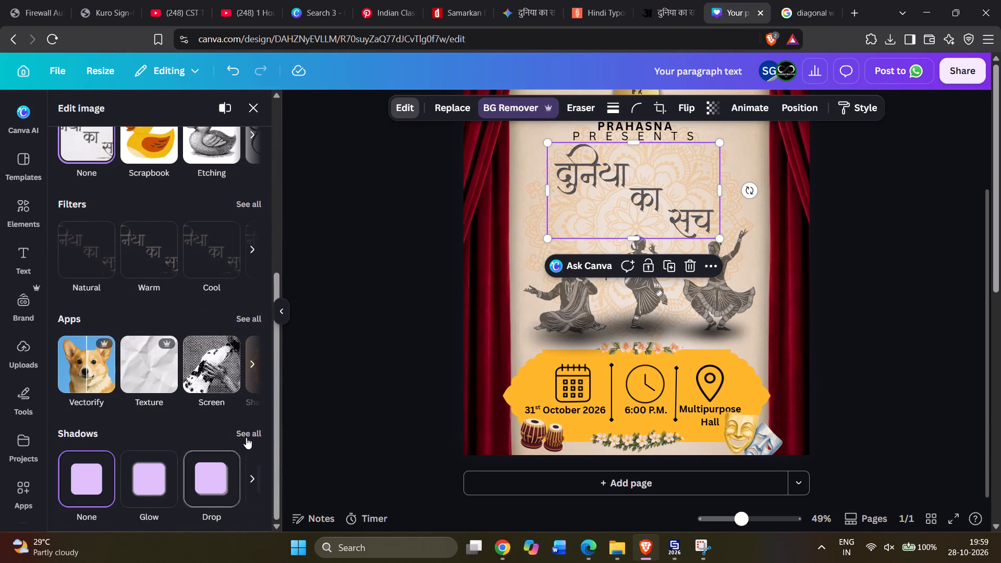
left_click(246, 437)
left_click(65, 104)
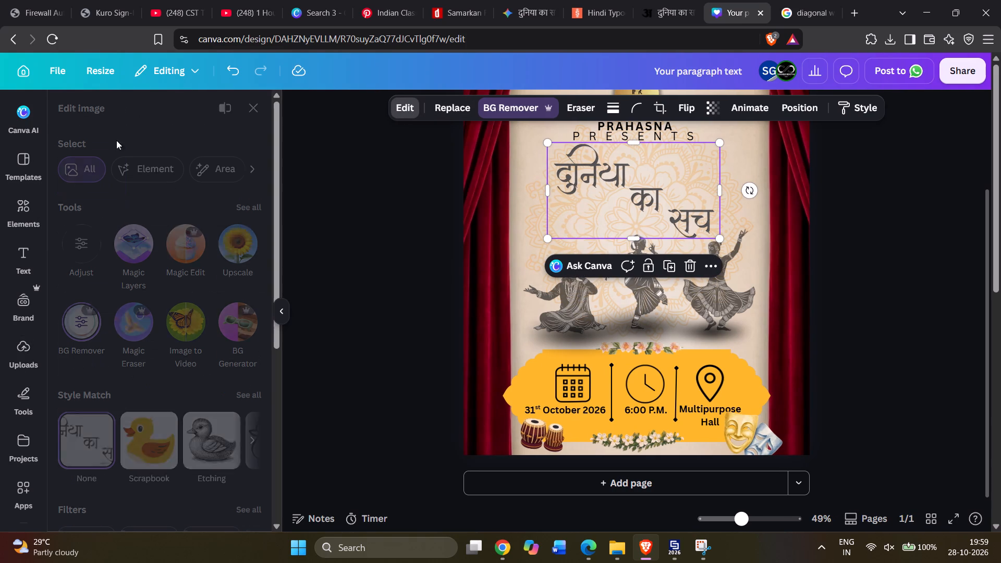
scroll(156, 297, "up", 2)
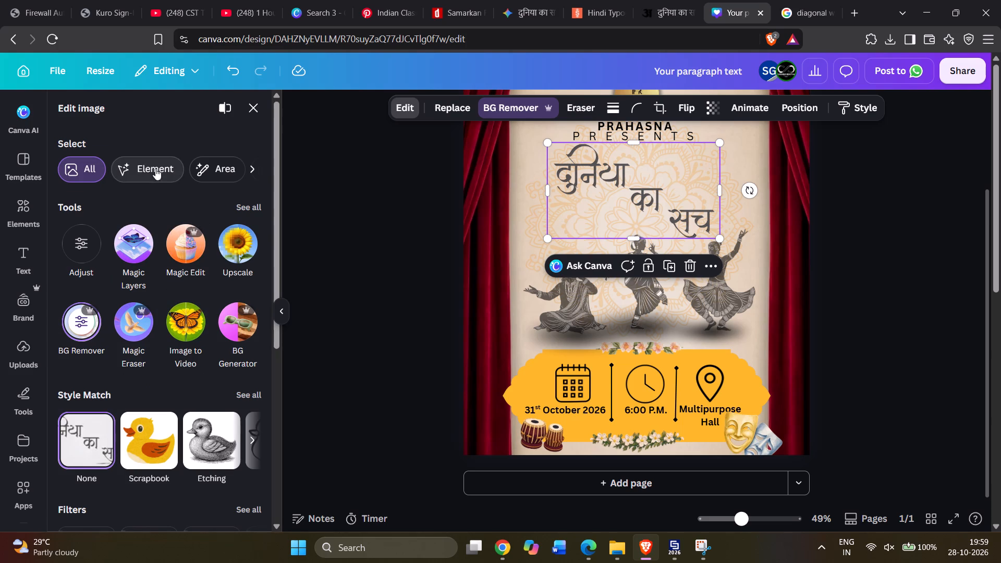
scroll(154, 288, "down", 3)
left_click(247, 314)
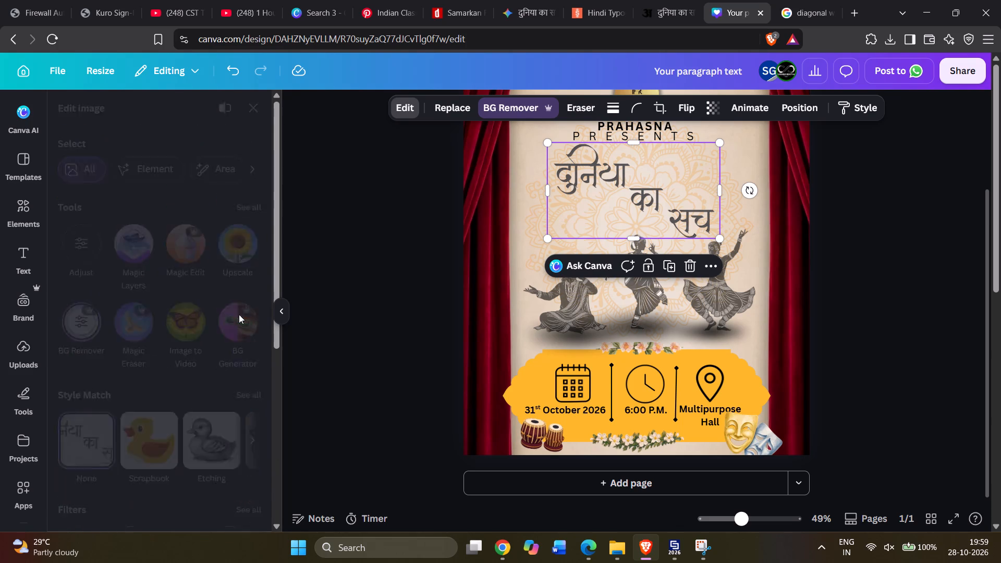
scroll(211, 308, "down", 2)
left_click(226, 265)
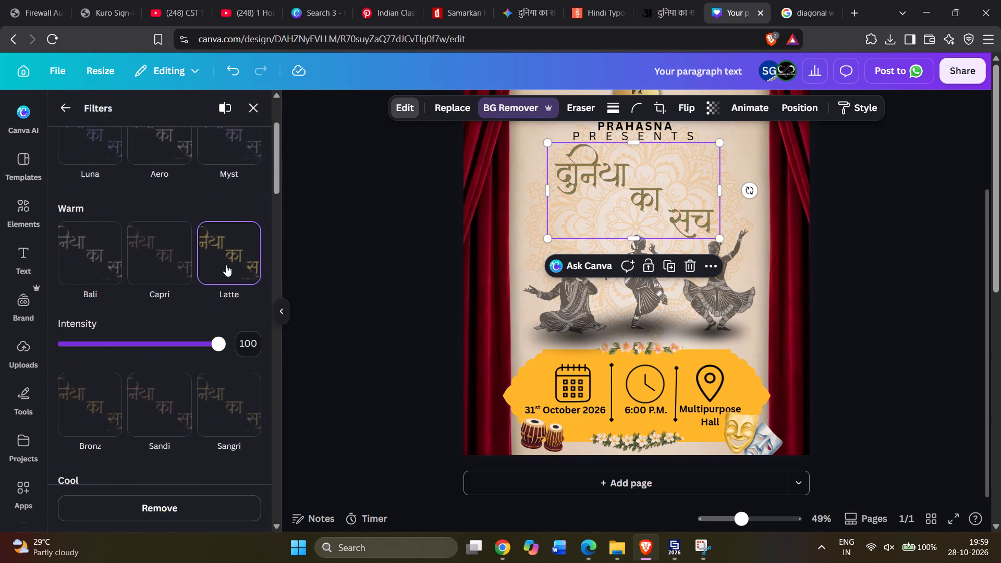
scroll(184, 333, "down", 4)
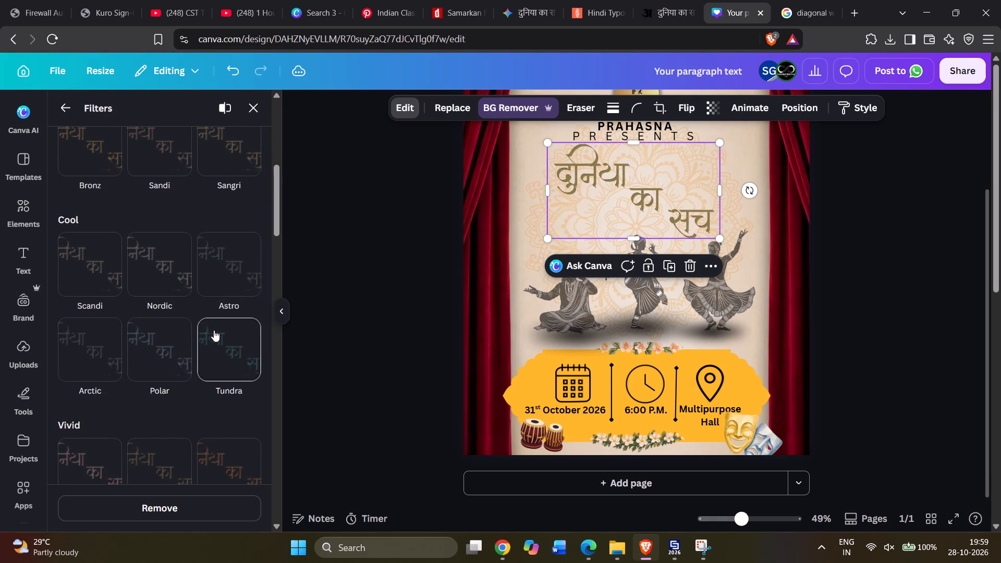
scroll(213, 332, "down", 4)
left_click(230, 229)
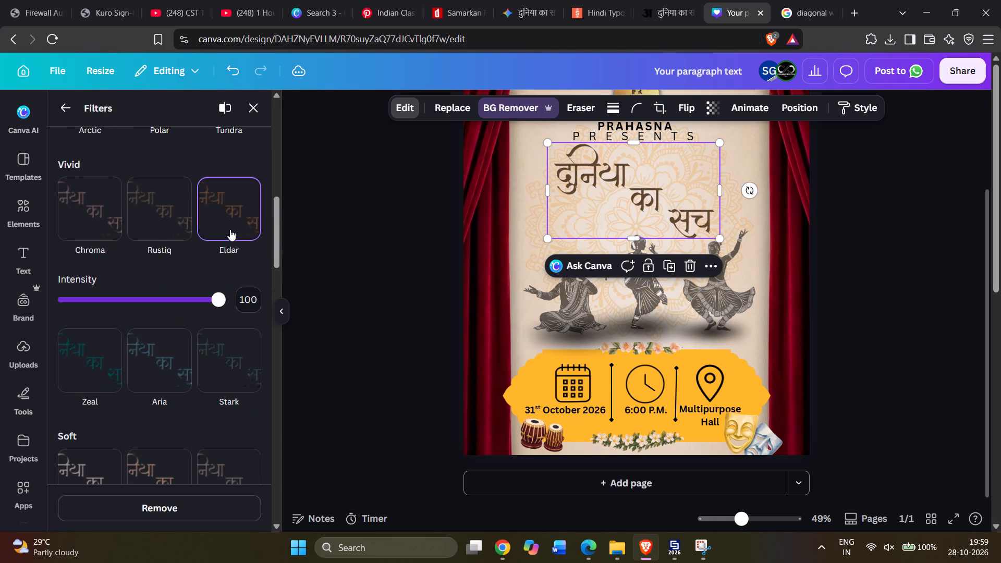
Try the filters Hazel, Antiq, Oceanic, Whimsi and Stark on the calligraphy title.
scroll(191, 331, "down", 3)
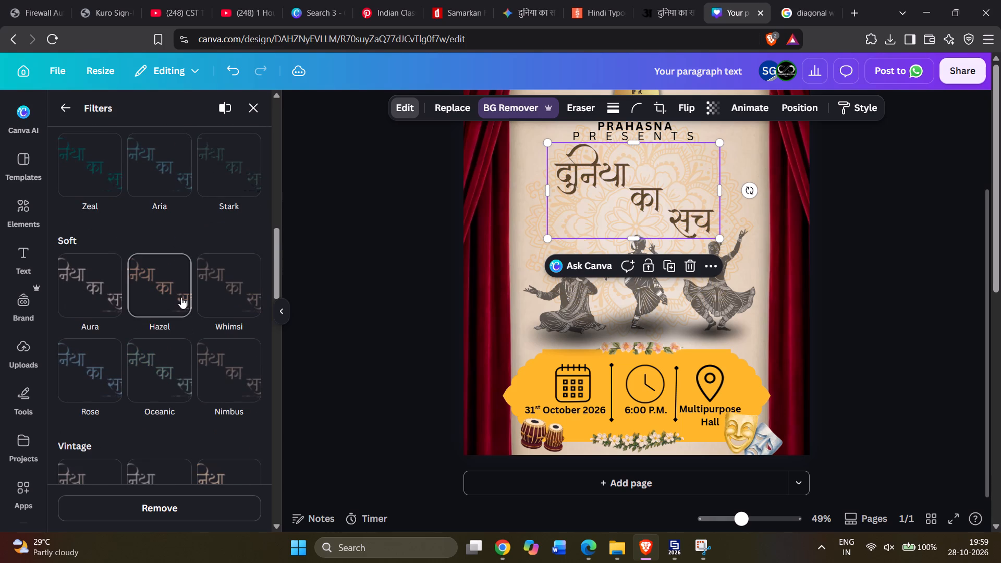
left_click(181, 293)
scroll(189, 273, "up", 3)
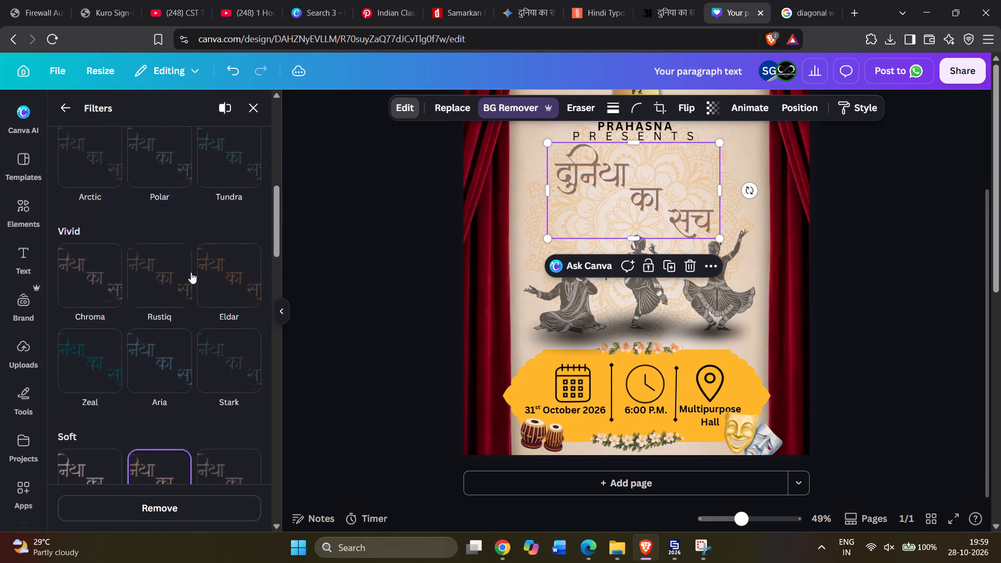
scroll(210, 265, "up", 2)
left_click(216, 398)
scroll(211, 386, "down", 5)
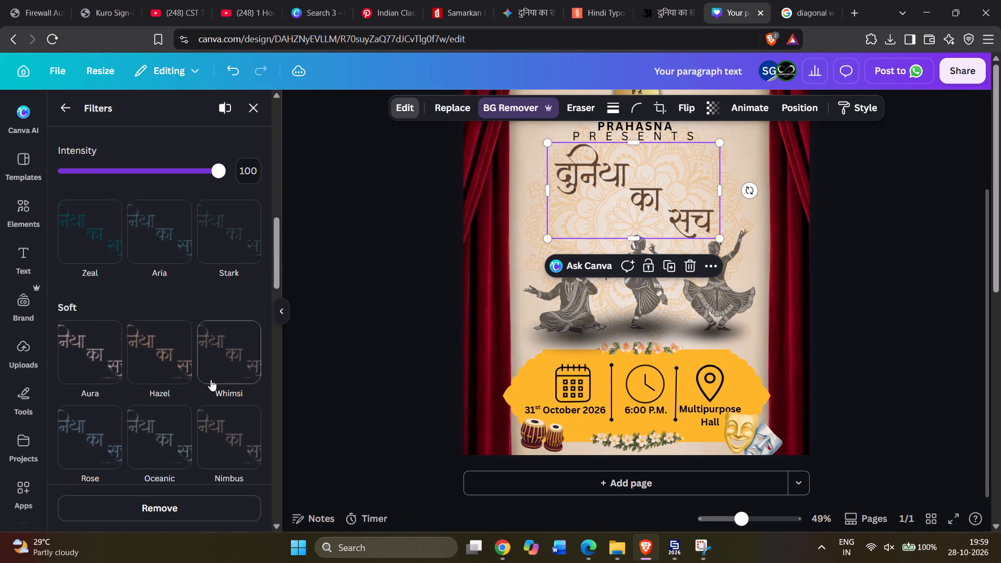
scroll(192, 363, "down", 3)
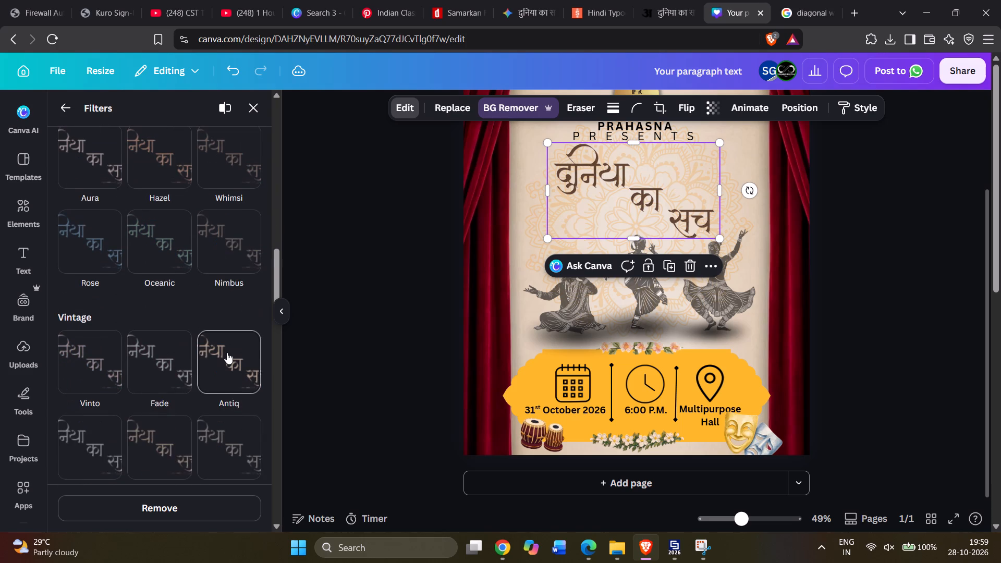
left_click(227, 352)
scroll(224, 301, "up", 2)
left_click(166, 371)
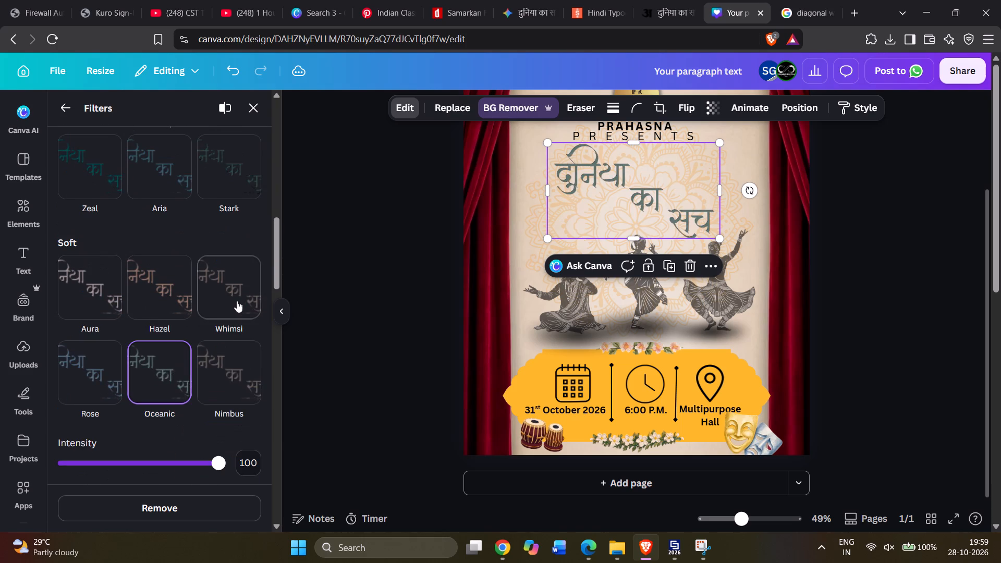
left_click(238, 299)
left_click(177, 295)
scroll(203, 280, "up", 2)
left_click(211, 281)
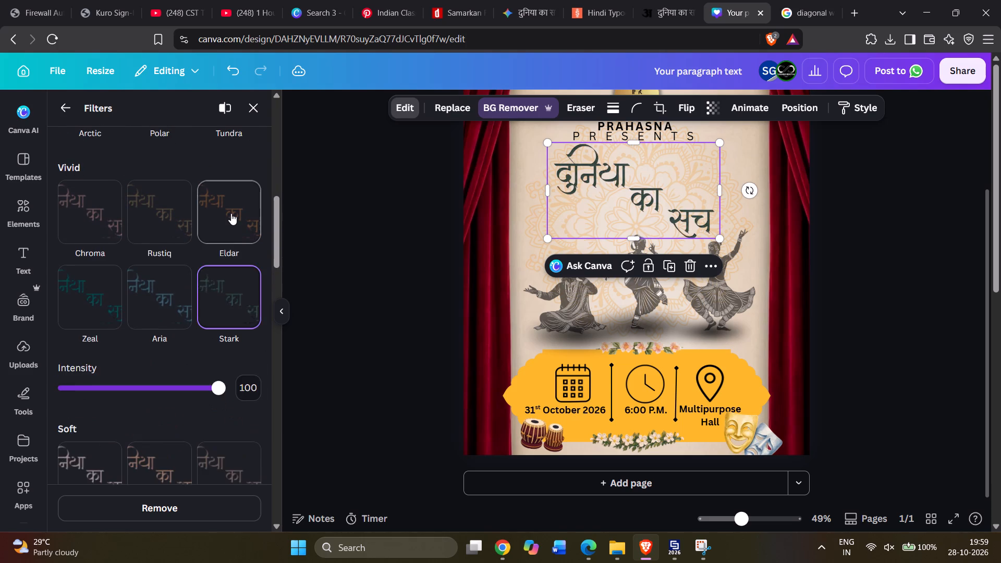
Apply the Vivid filter Eldar to the calligraphy title again.
left_click(231, 213)
scroll(210, 277, "up", 2)
scroll(209, 287, "down", 1)
scroll(219, 197, "up", 2)
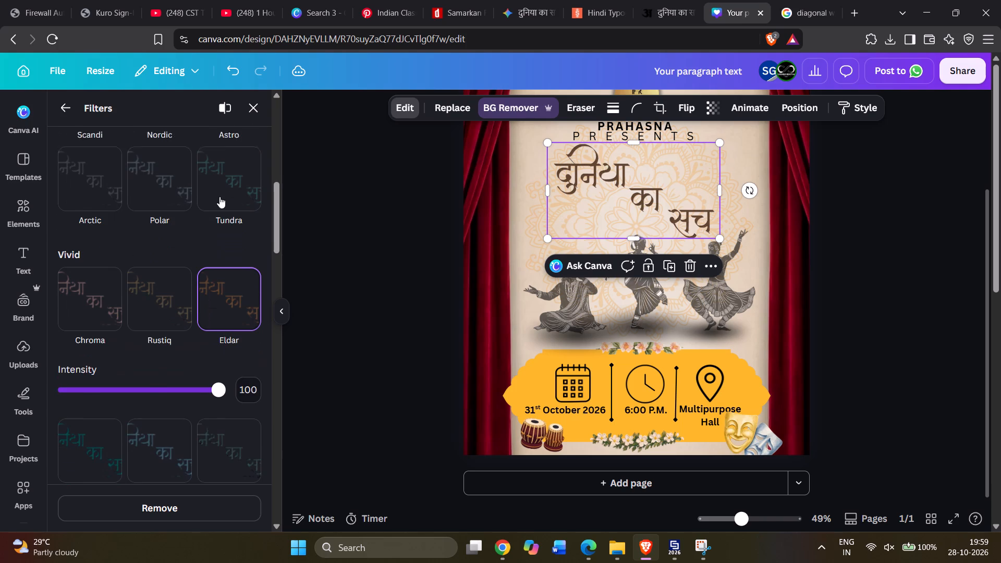
scroll(219, 197, "up", 1)
Add a Glow shadow to the calligraphy title and colour it bright yellow, #FFE500.
left_click(67, 109)
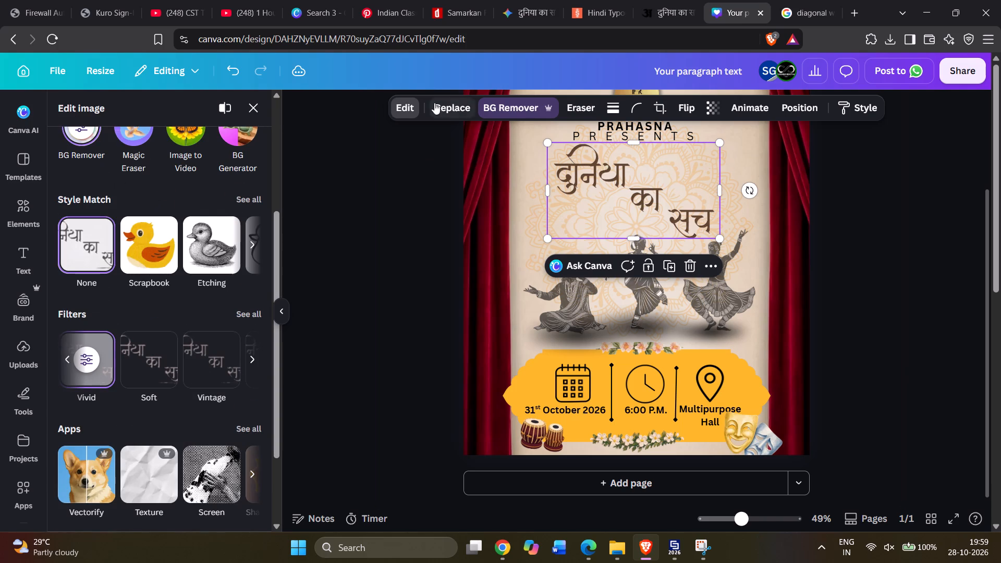
scroll(206, 280, "down", 8)
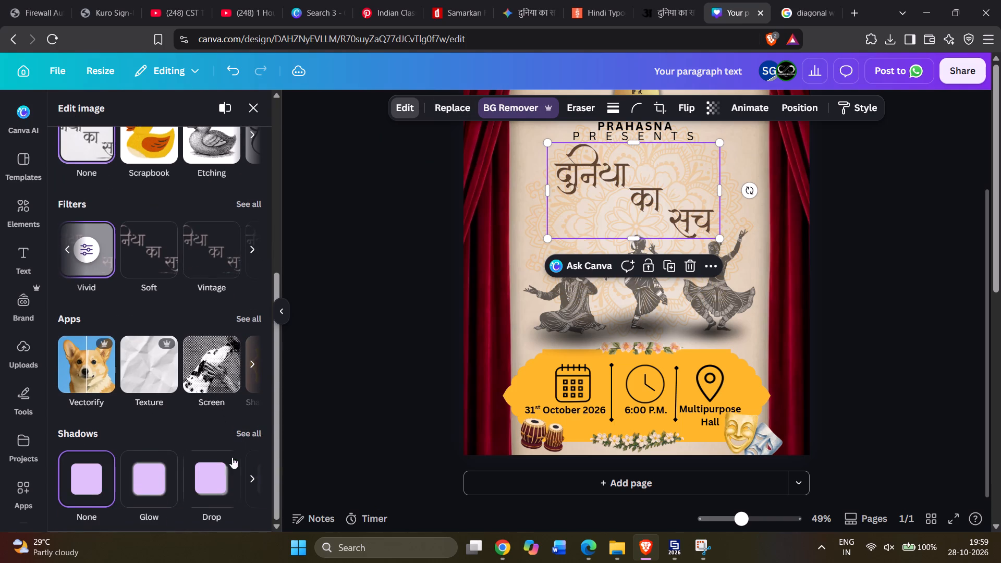
left_click(168, 485)
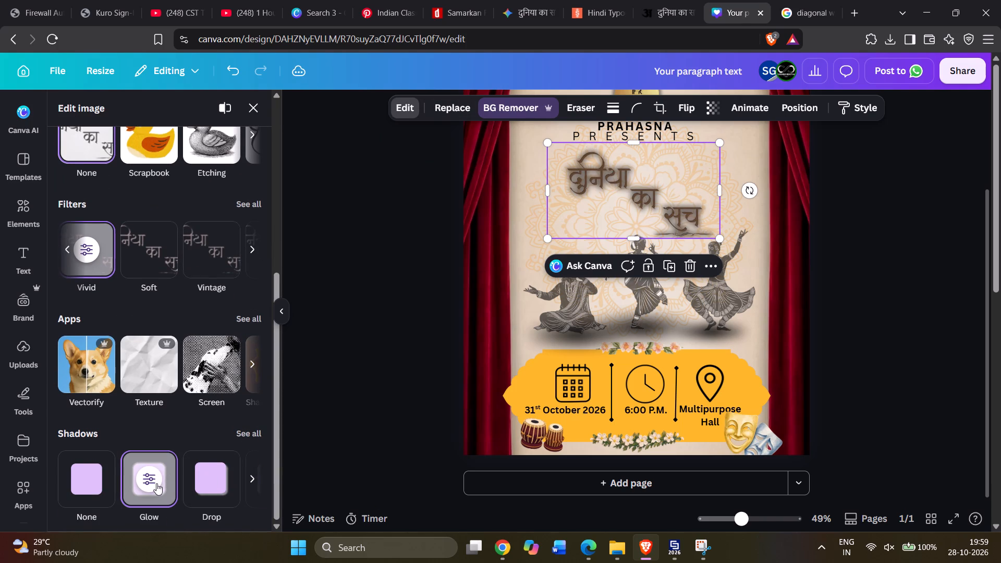
left_click(156, 483)
left_click(265, 251)
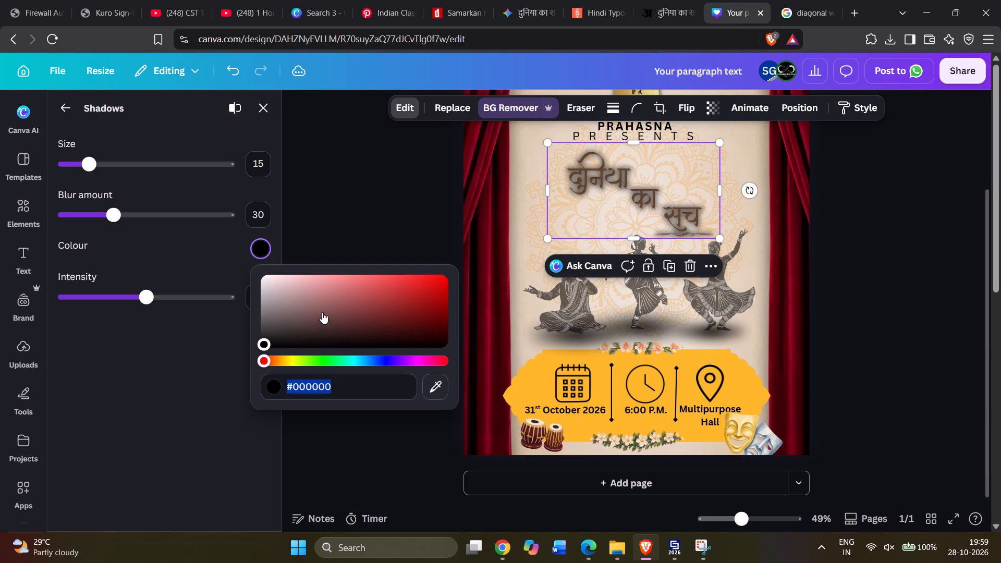
left_click(290, 362)
left_click_drag(450, 284, 426, 279)
left_click_drag(427, 279, 455, 270)
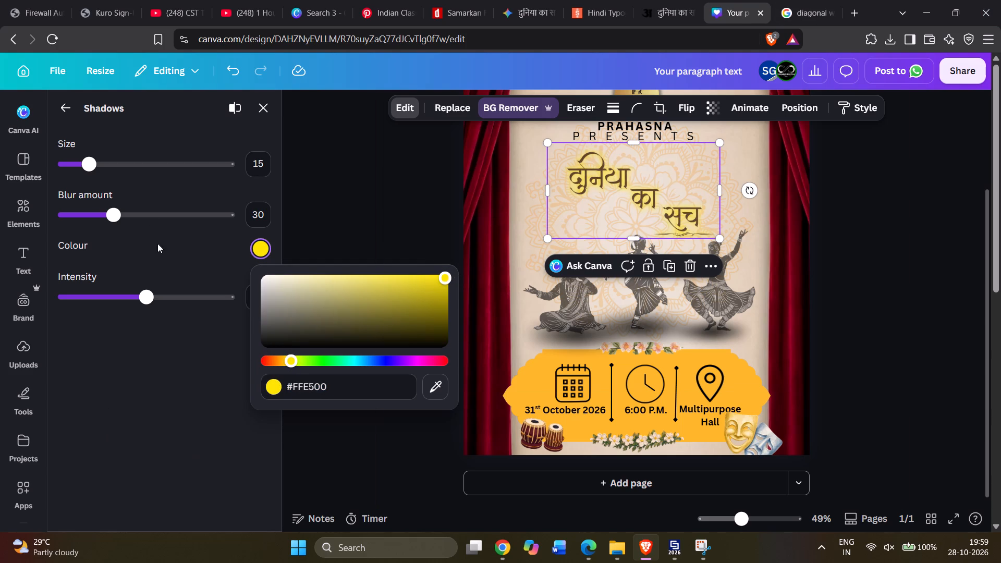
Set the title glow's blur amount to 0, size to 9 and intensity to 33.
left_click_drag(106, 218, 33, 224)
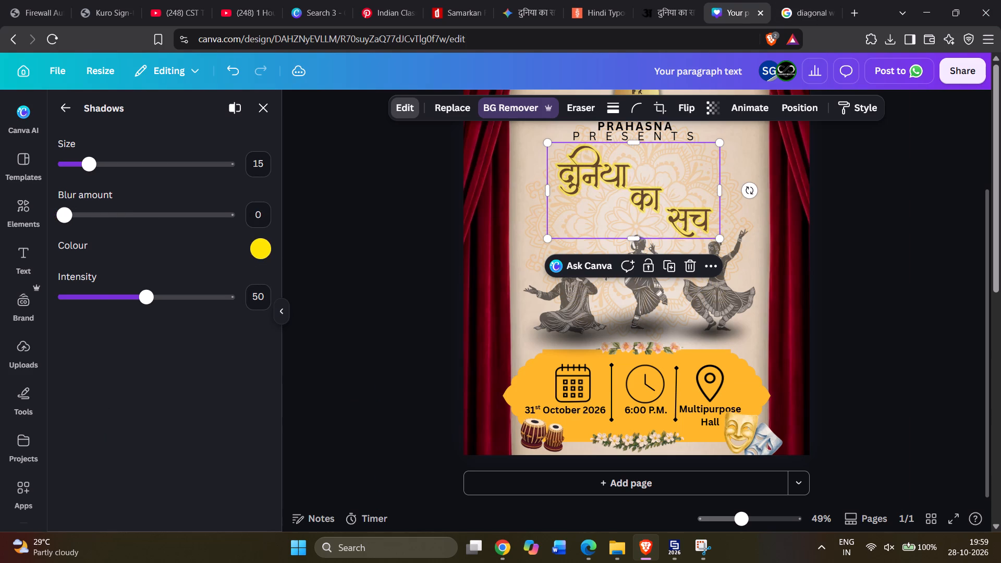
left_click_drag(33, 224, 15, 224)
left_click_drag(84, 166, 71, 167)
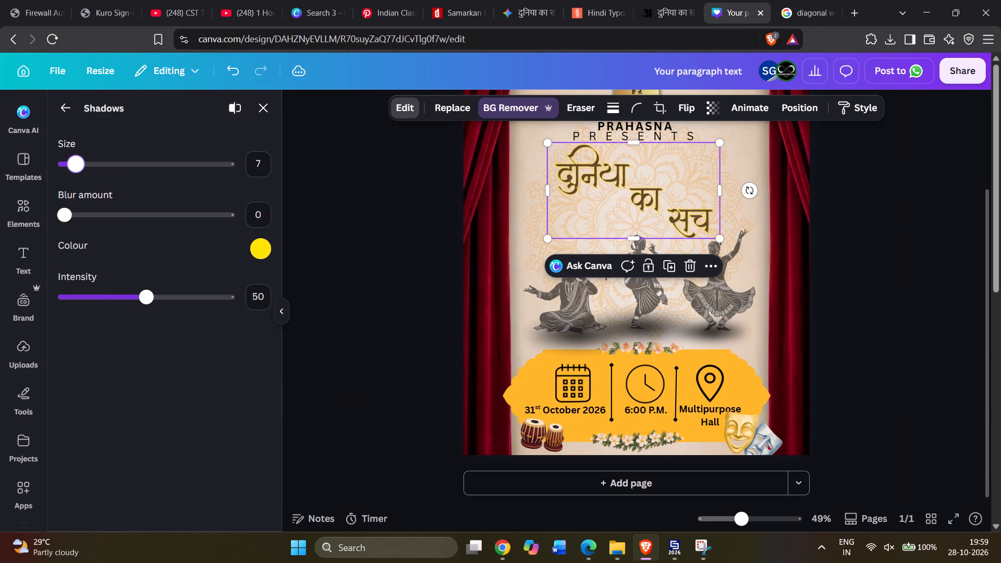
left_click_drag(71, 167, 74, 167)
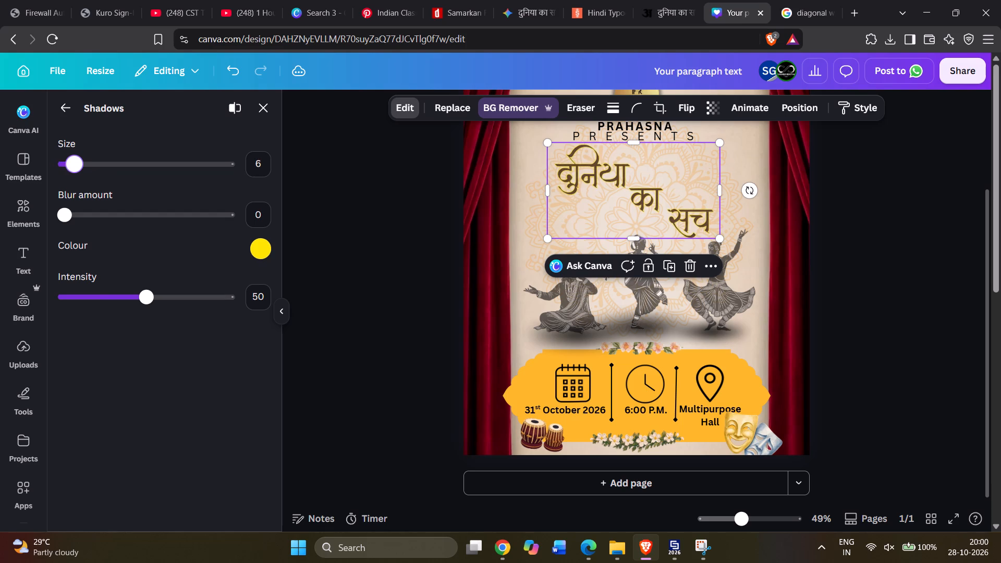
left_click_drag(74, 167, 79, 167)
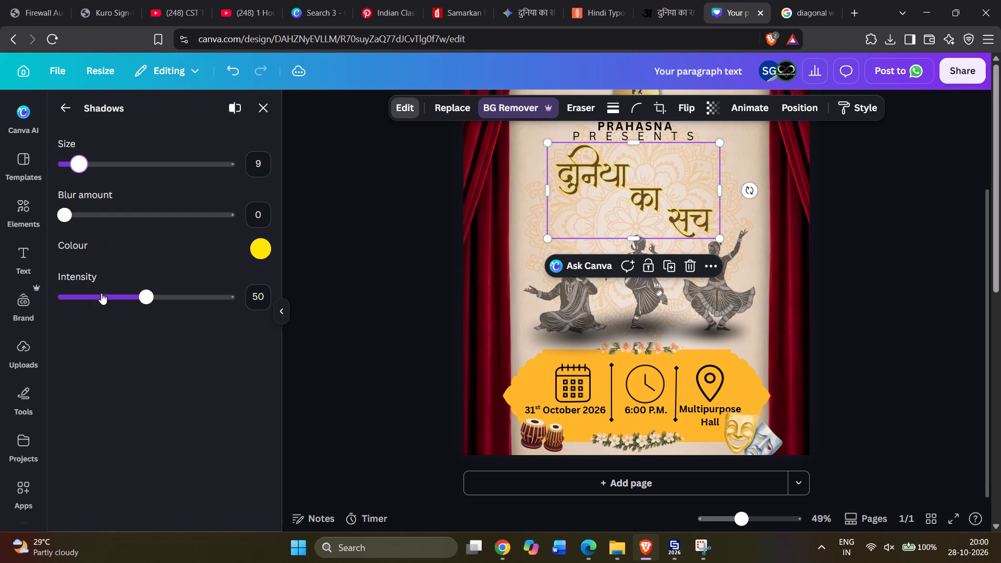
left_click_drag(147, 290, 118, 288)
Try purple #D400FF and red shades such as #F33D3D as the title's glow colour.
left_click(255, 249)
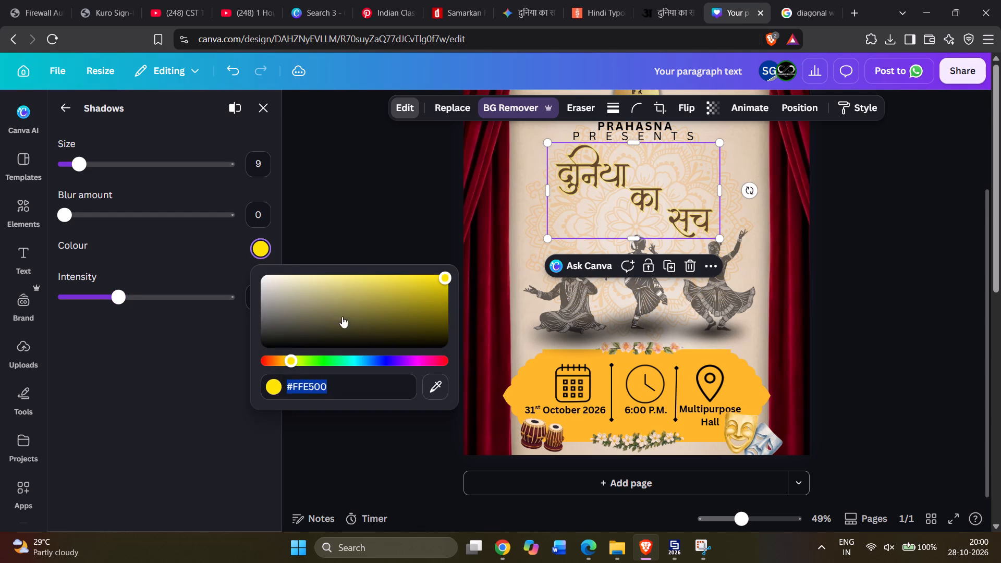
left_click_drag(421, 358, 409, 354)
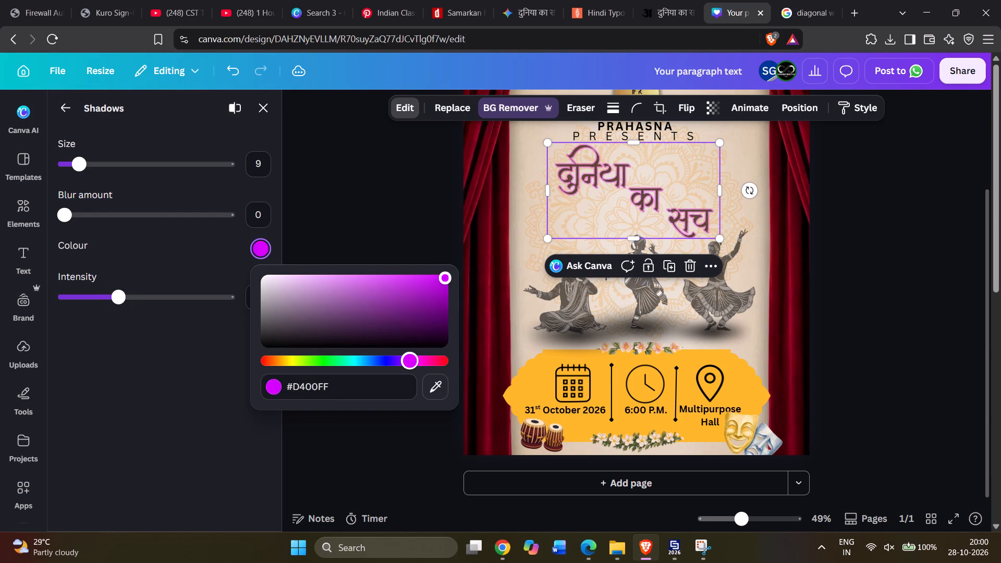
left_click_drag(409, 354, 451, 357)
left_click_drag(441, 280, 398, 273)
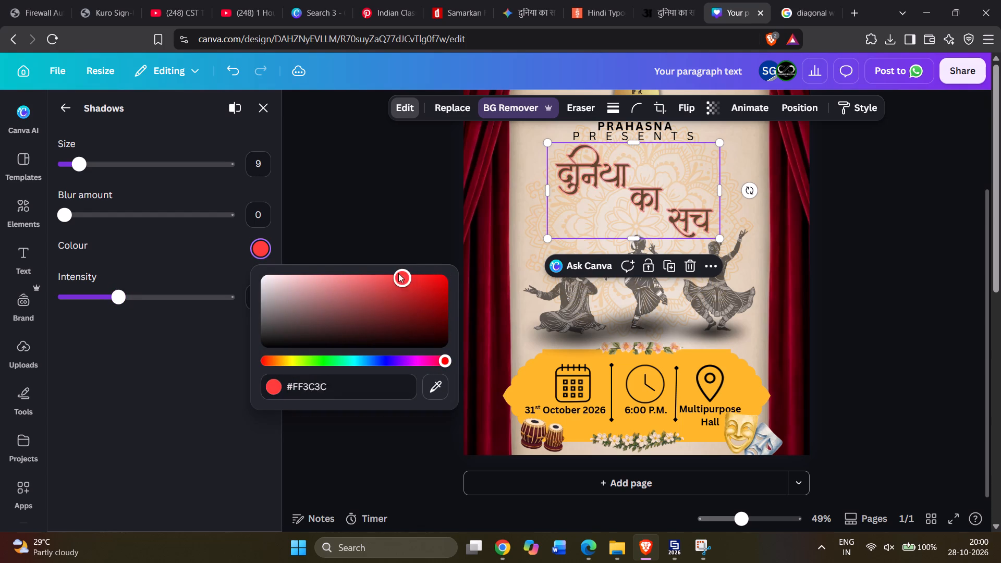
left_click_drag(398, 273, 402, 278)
Change the title's glow colour through orange to a saturated golden yellow.
left_click_drag(331, 359, 282, 364)
left_click_drag(380, 292, 447, 273)
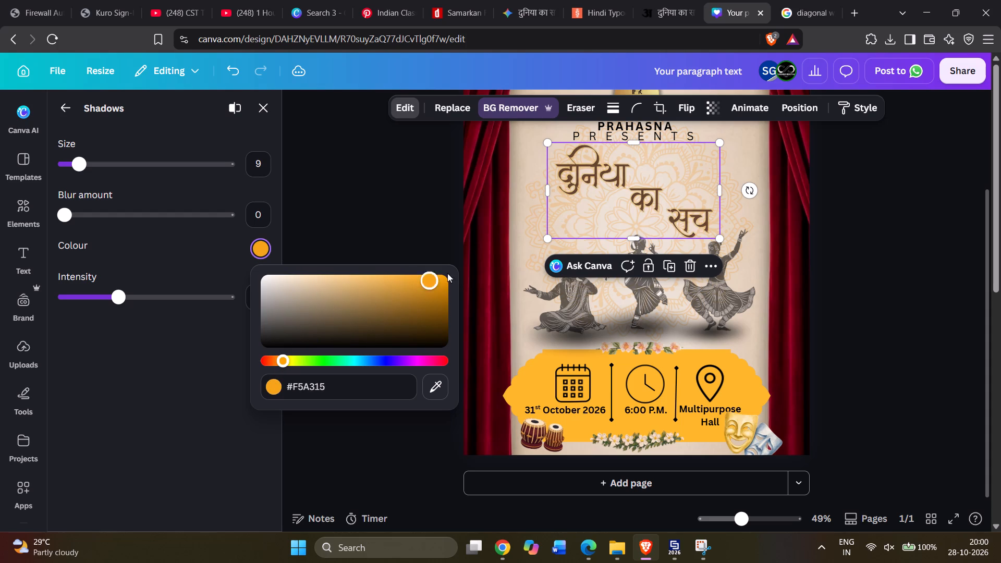
left_click_drag(447, 273, 475, 270)
left_click(284, 357)
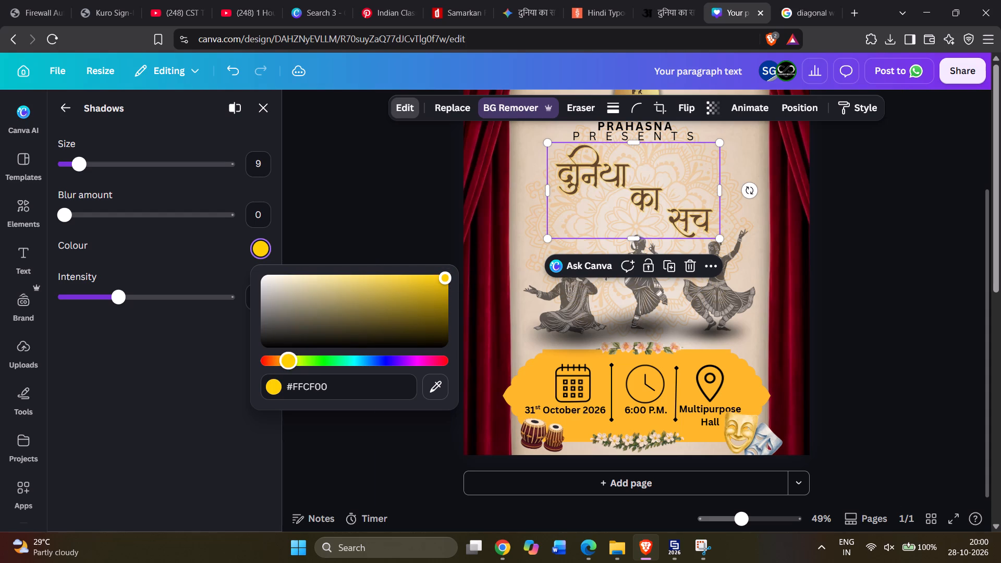
left_click(288, 357)
left_click(150, 350)
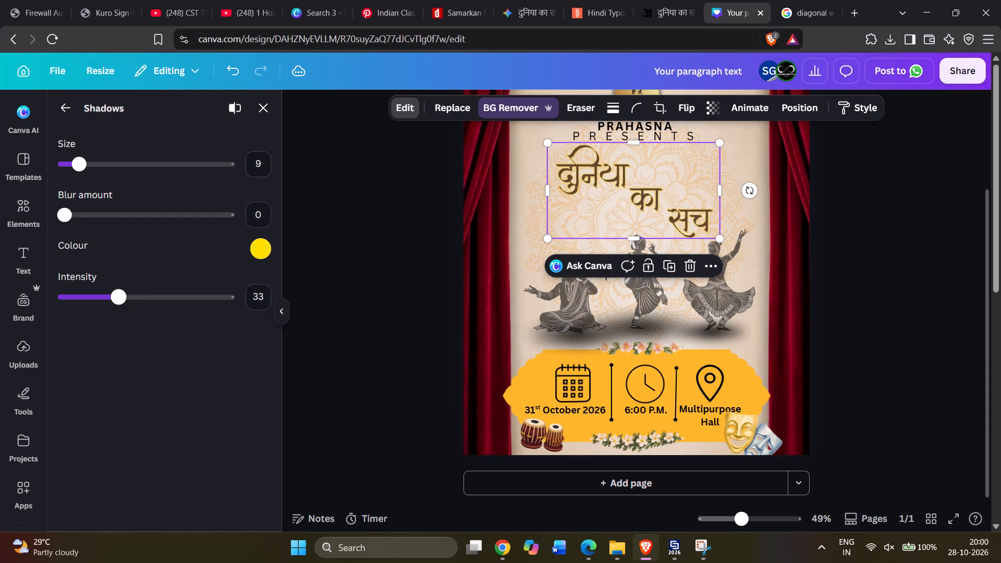
Set the title glow's intensity to 56, size to 7 and blur amount to 6, and deselect the title.
left_click_drag(125, 301, 156, 295)
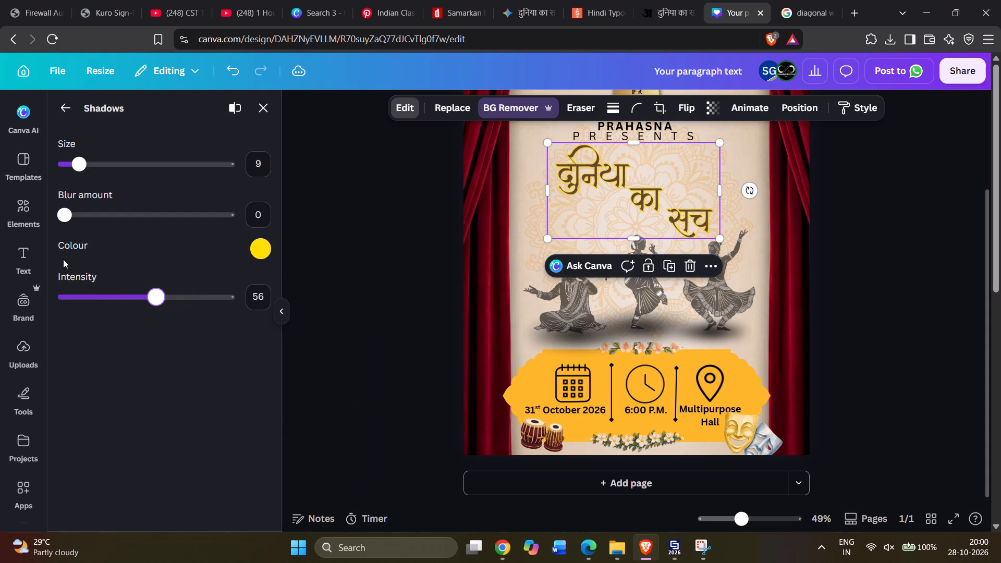
left_click_drag(68, 221, 152, 222)
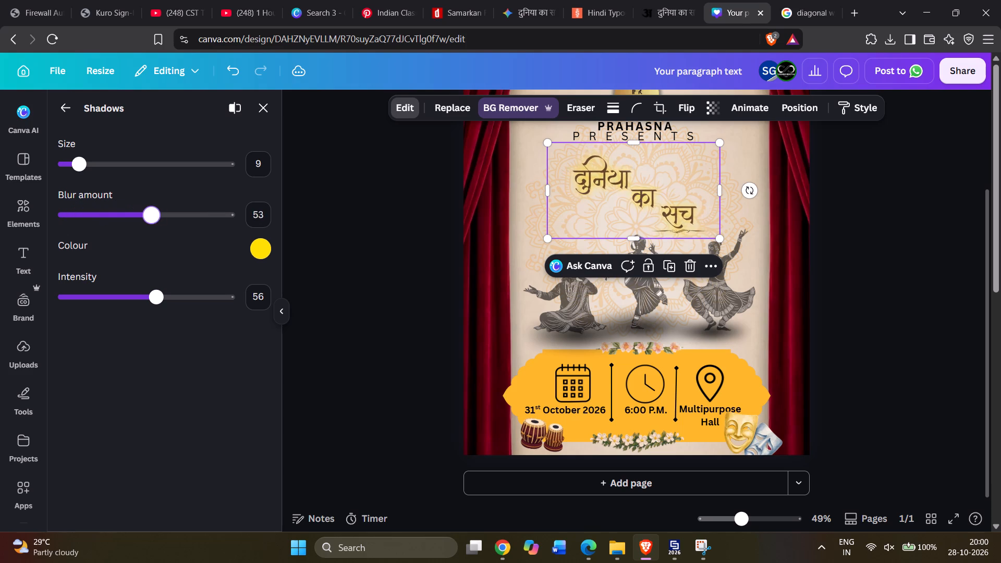
left_click_drag(152, 222, 84, 226)
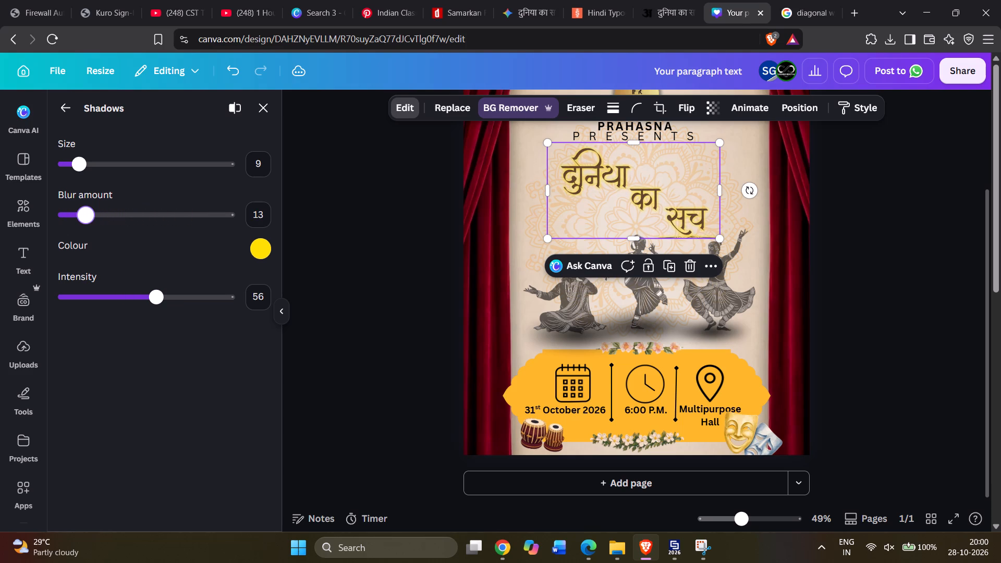
left_click_drag(84, 226, 69, 229)
left_click_drag(84, 170, 88, 170)
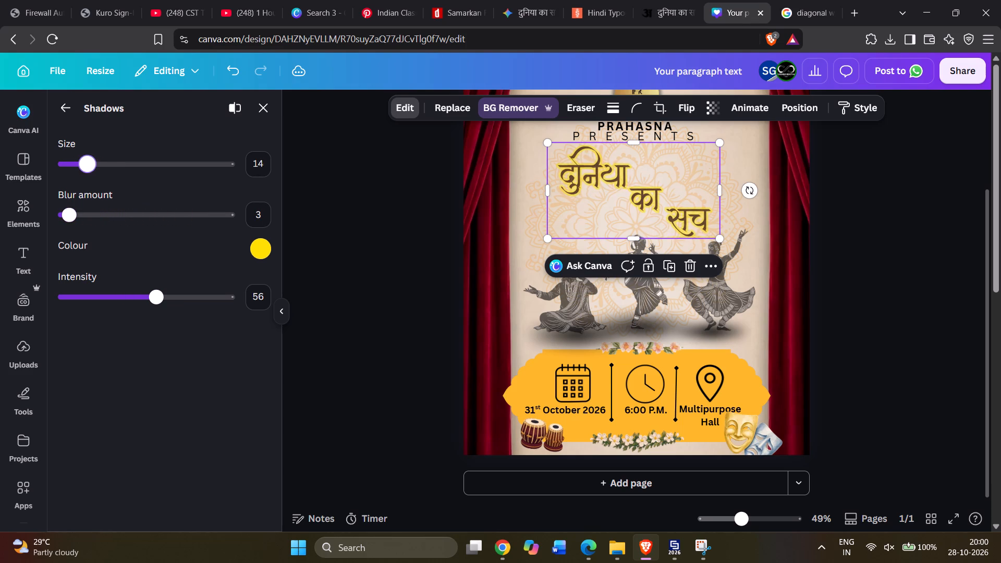
left_click_drag(88, 170, 75, 181)
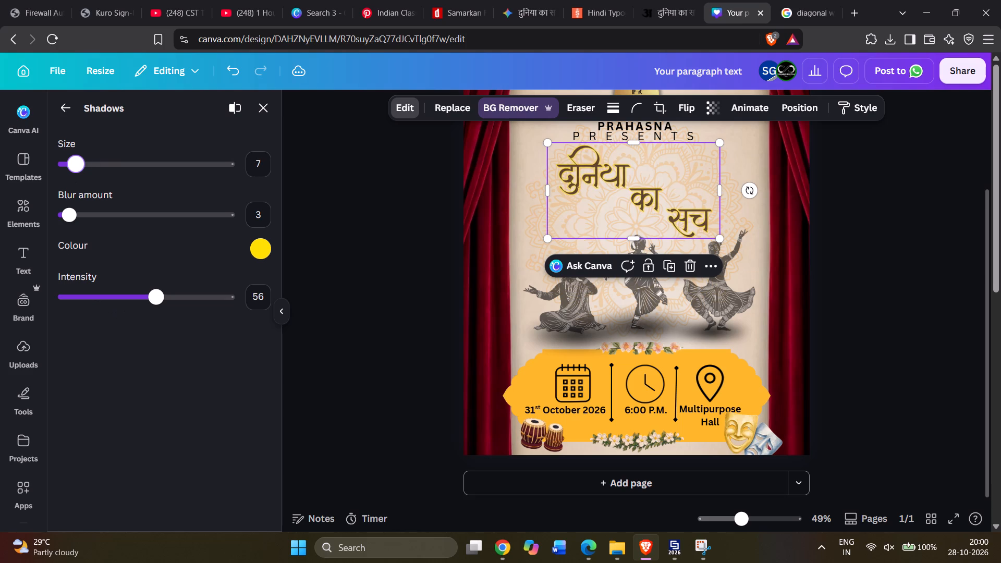
left_click(74, 218)
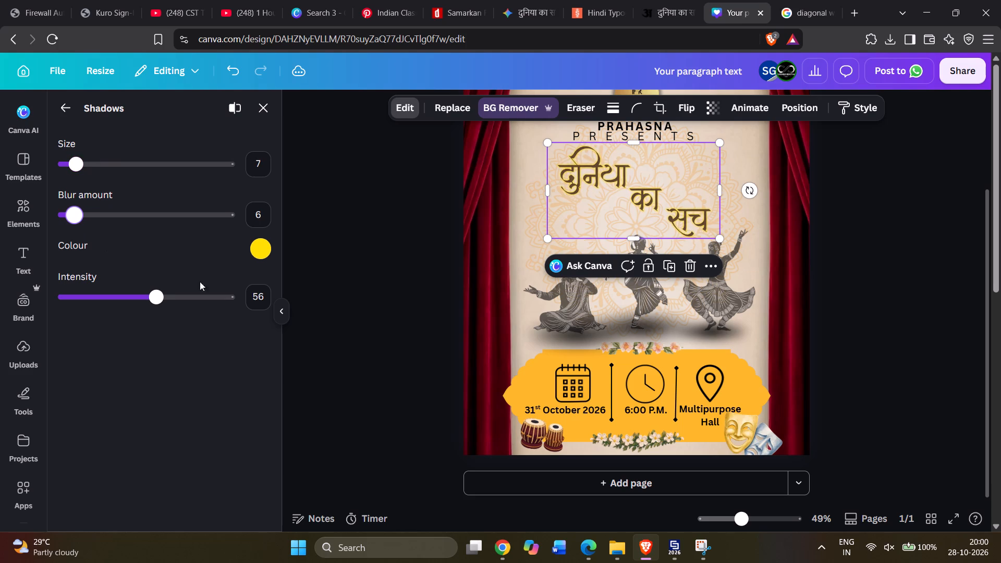
left_click(370, 310)
left_click(952, 292)
Download the poster as a PNG at 1,080 × 1,350 px.
scroll(787, 331, "up", 1)
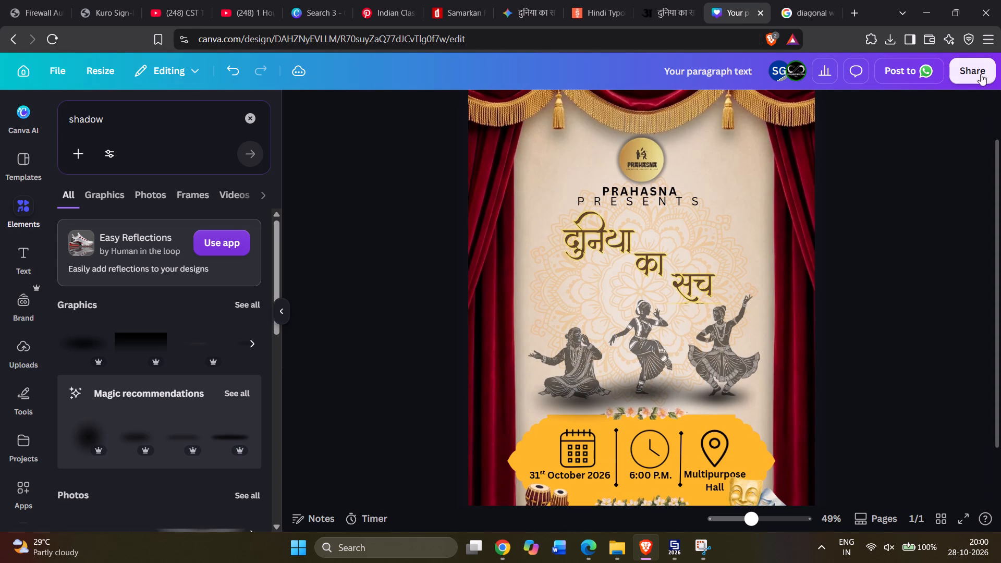
left_click(964, 71)
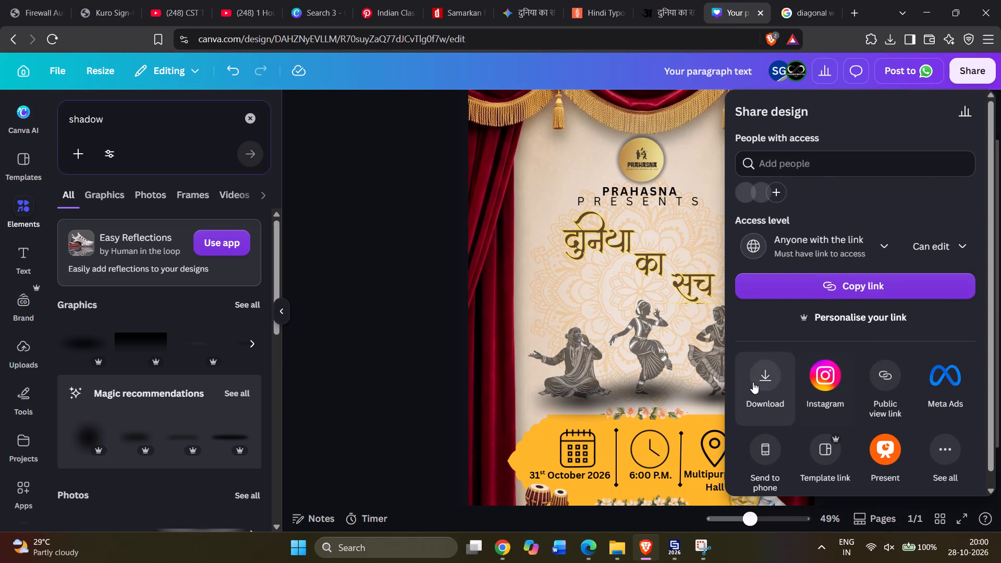
left_click(753, 382)
scroll(696, 379, "down", 1)
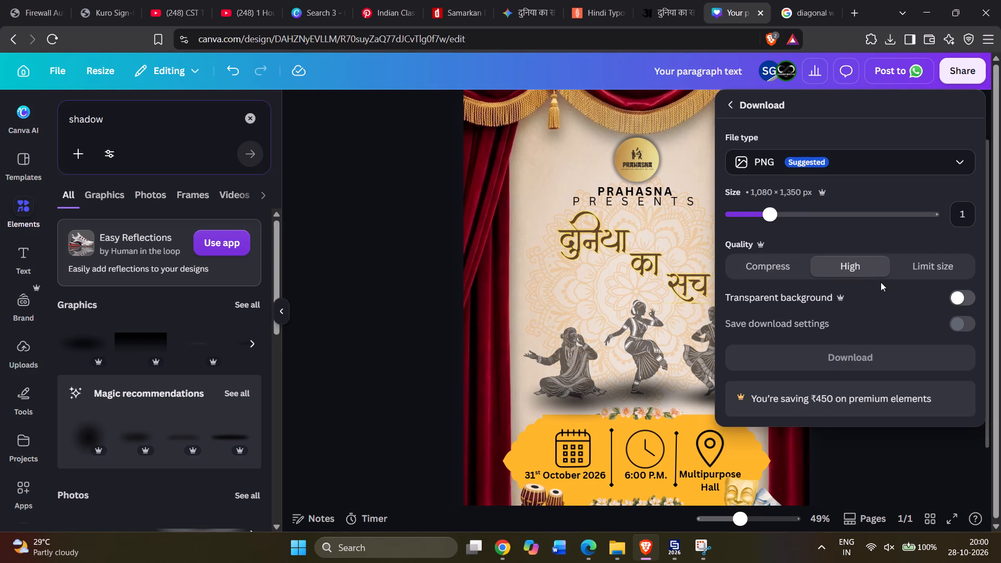
left_click(854, 362)
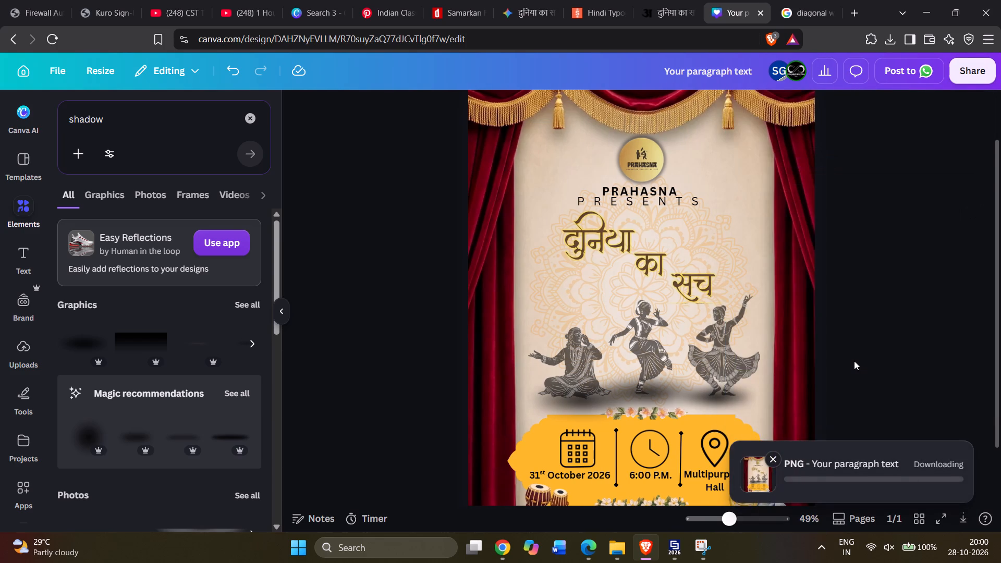
Enter a file name starting with "final" for the PNG being saved in Downloads.
scroll(854, 358, "down", 2)
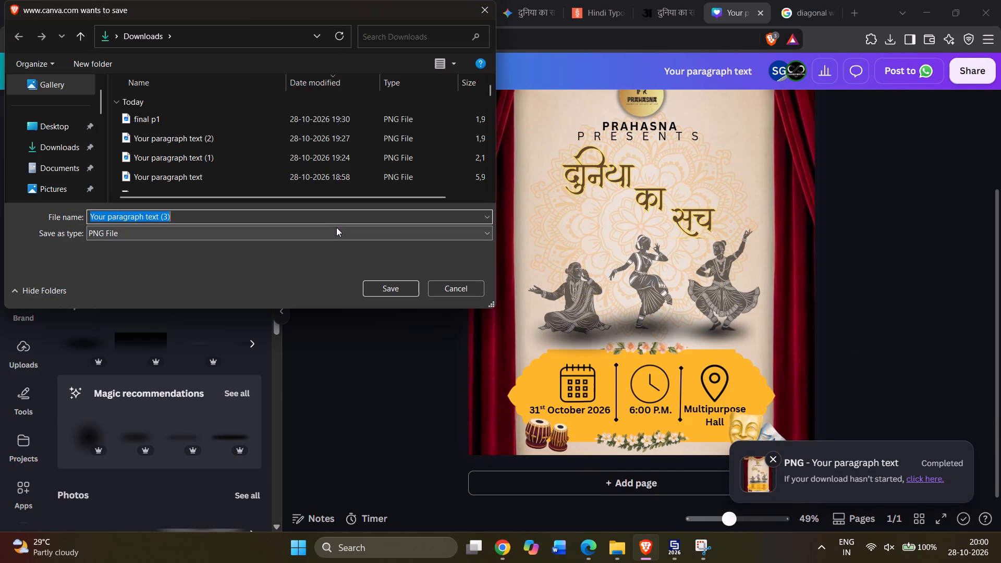
type("final")
key("space")
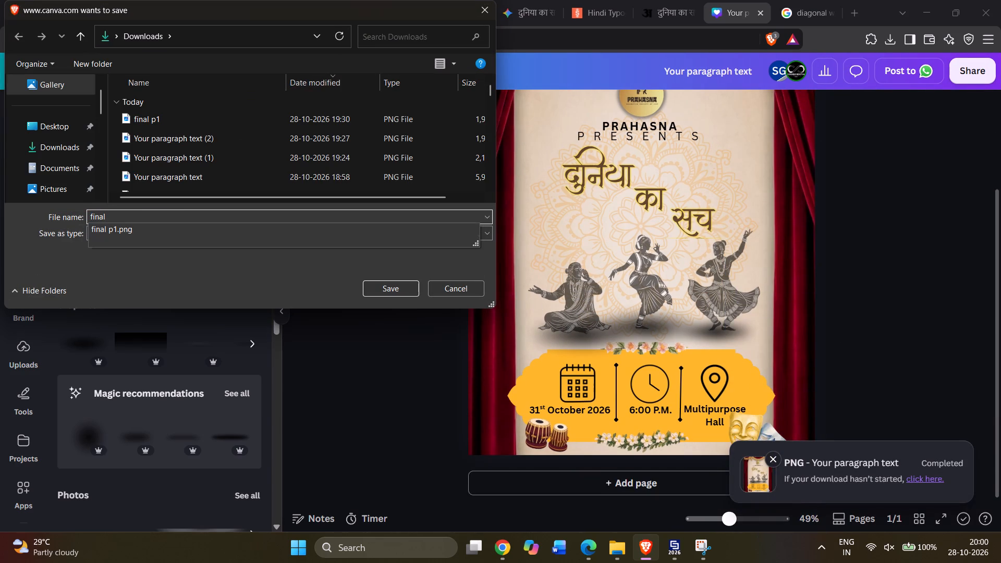
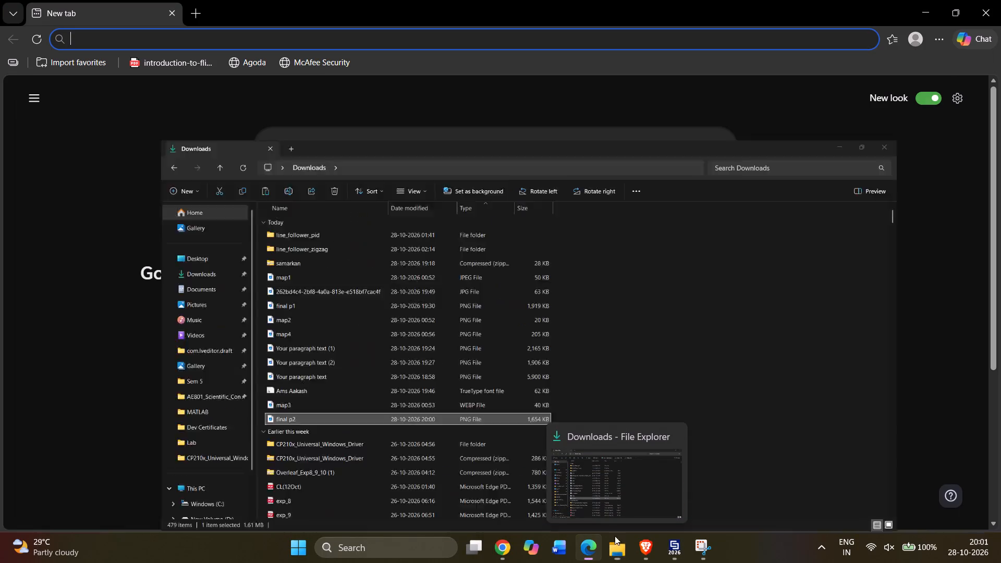
Switch back to the Prahasna poster design in the Brave browser.
left_click(637, 547)
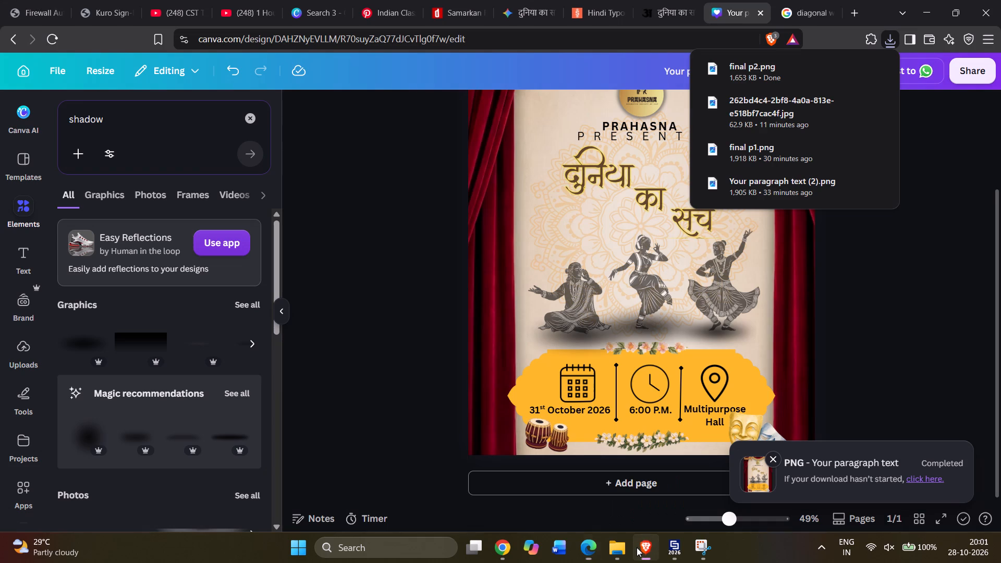